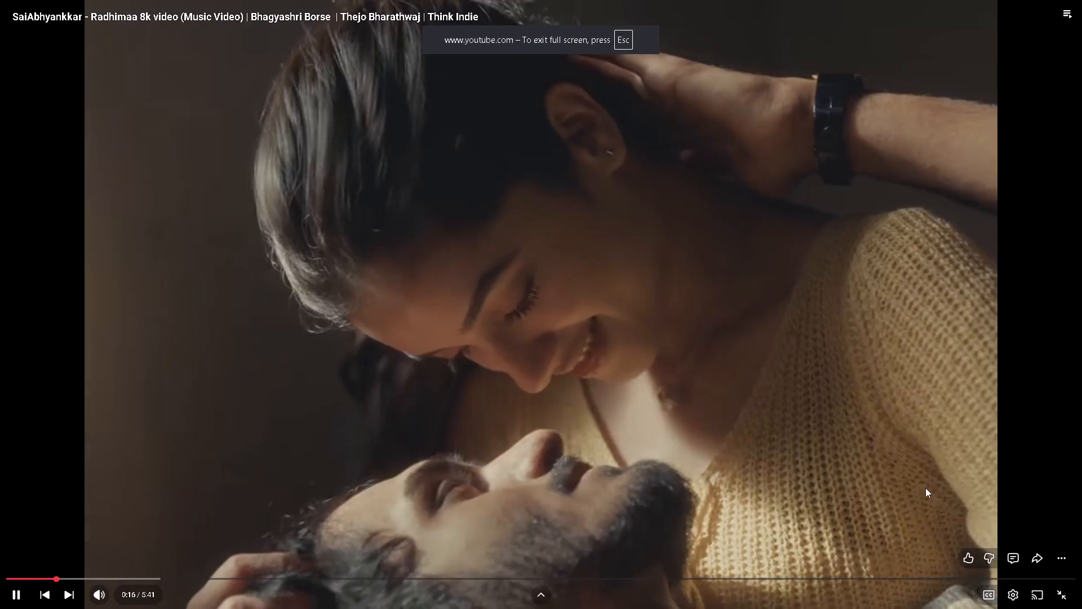
Leave the full-screen video and minimize the browser to switch to the Vings sales register.
click(1062, 598)
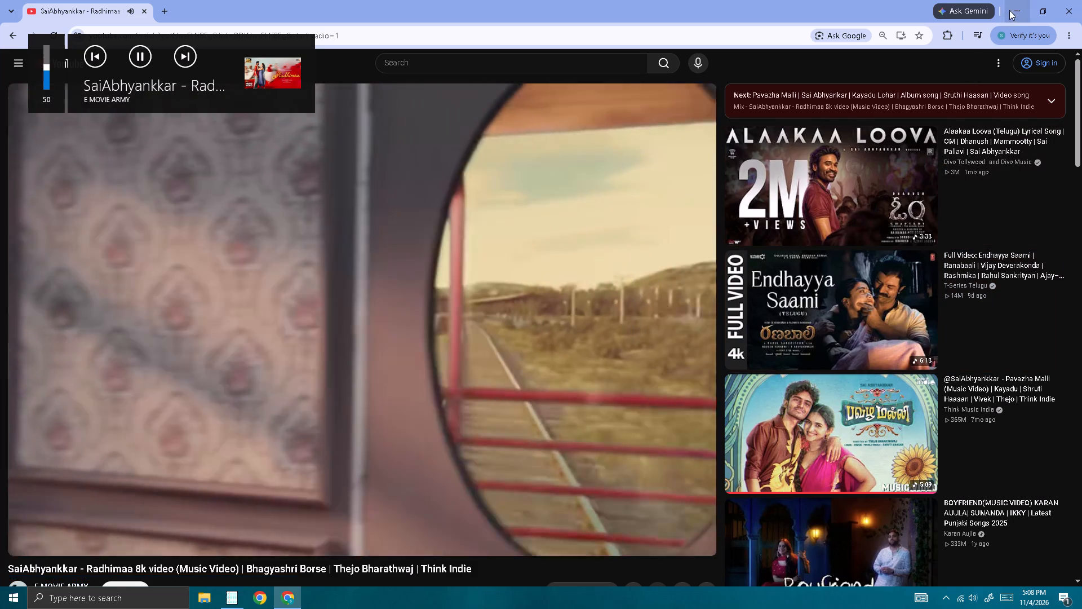
click(1016, 2)
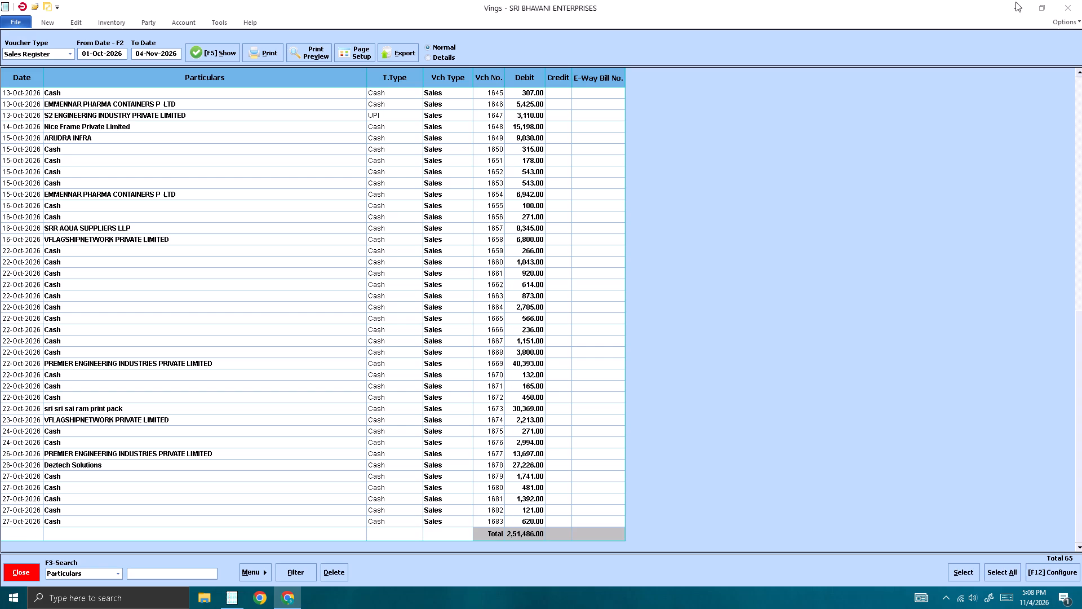
Look through the vouchers in the sales register for 01-Oct-2026 to 04-Nov-2026.
scroll(73, 354, down, 6)
scroll(87, 350, up, 3)
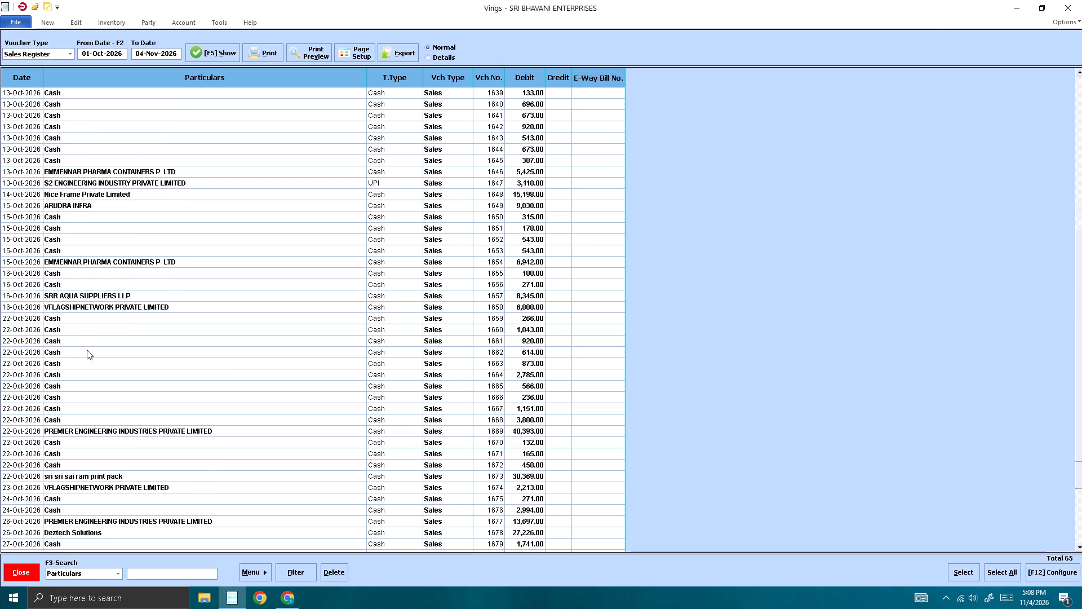
scroll(87, 350, up, 12)
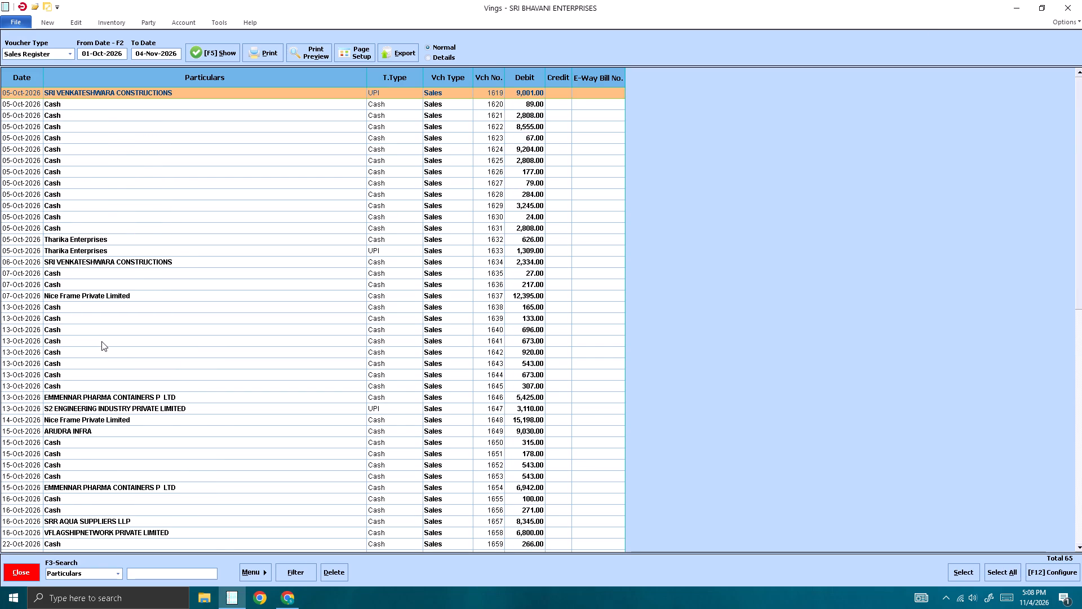
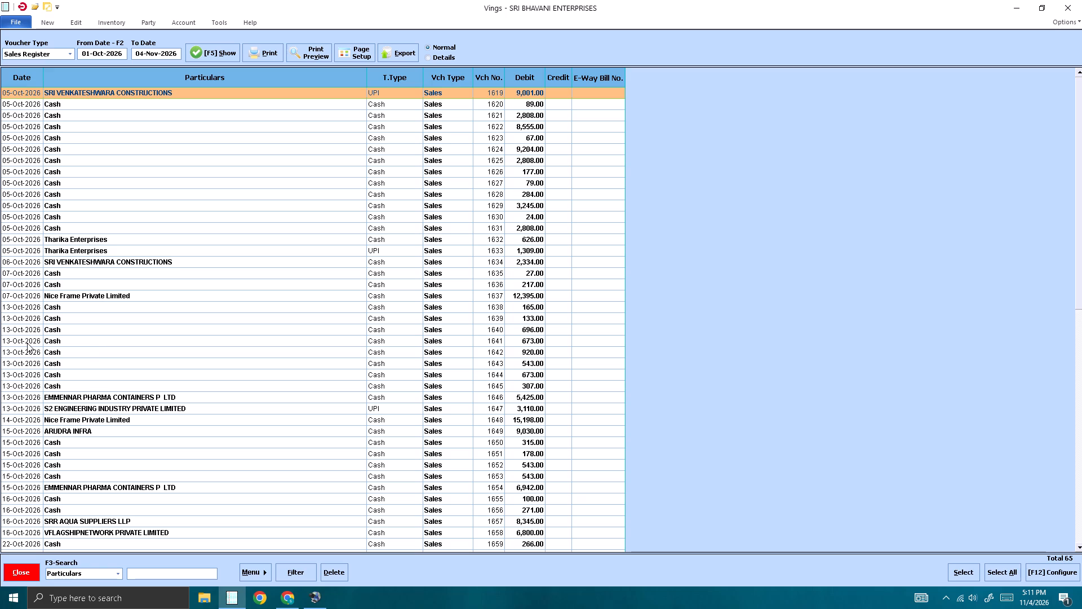
Skim the October vouchers in the sales register, checking their dates, parties and voucher numbers.
scroll(439, 232, down, 4)
scroll(280, 345, down, 3)
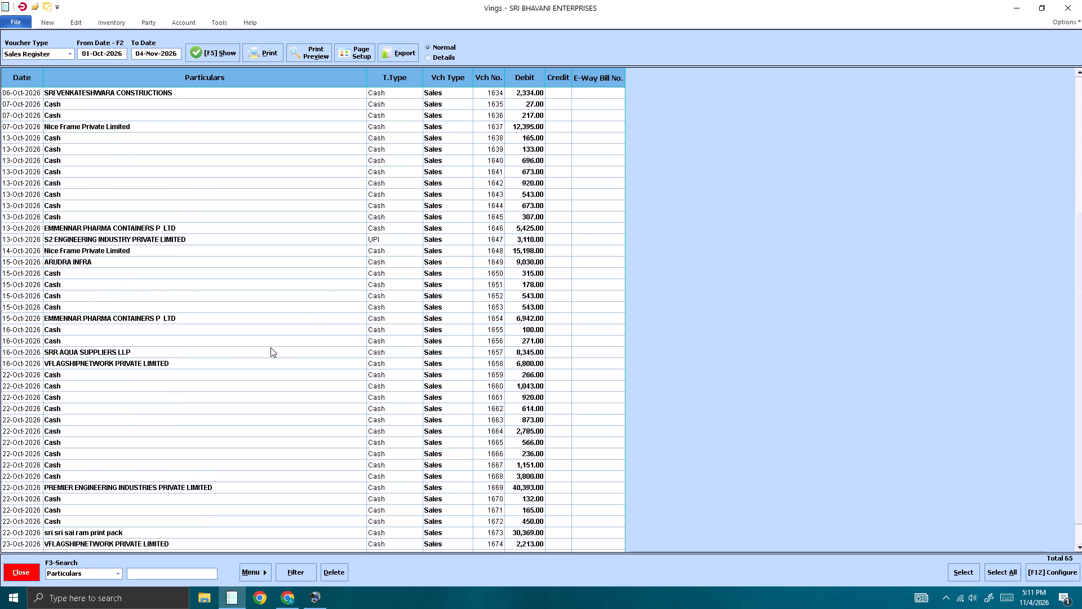
scroll(270, 347, down, 2)
scroll(184, 340, down, 11)
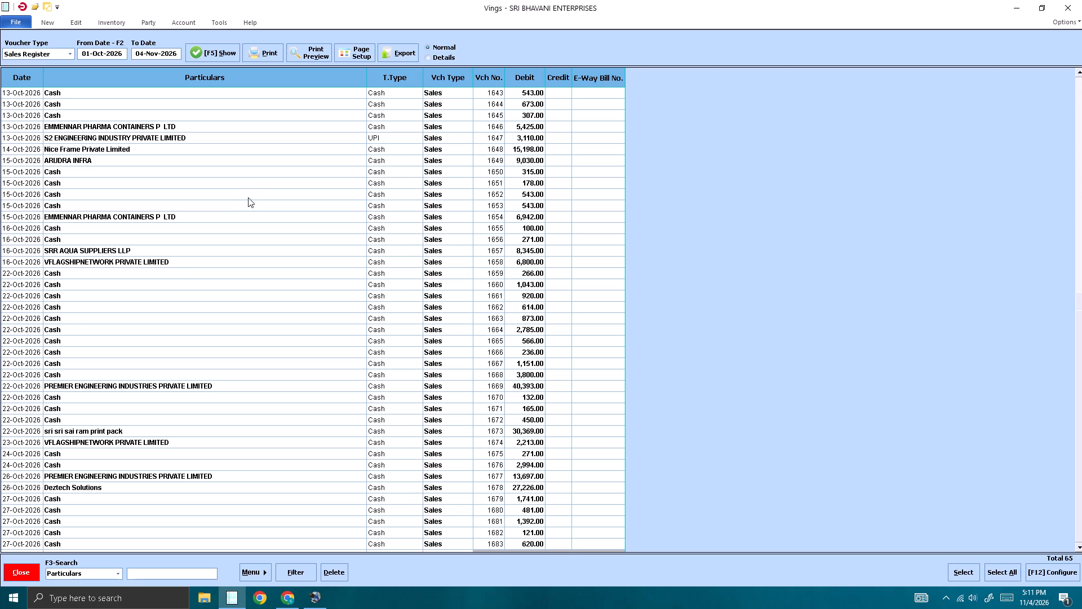
scroll(129, 364, up, 3)
scroll(191, 268, up, 4)
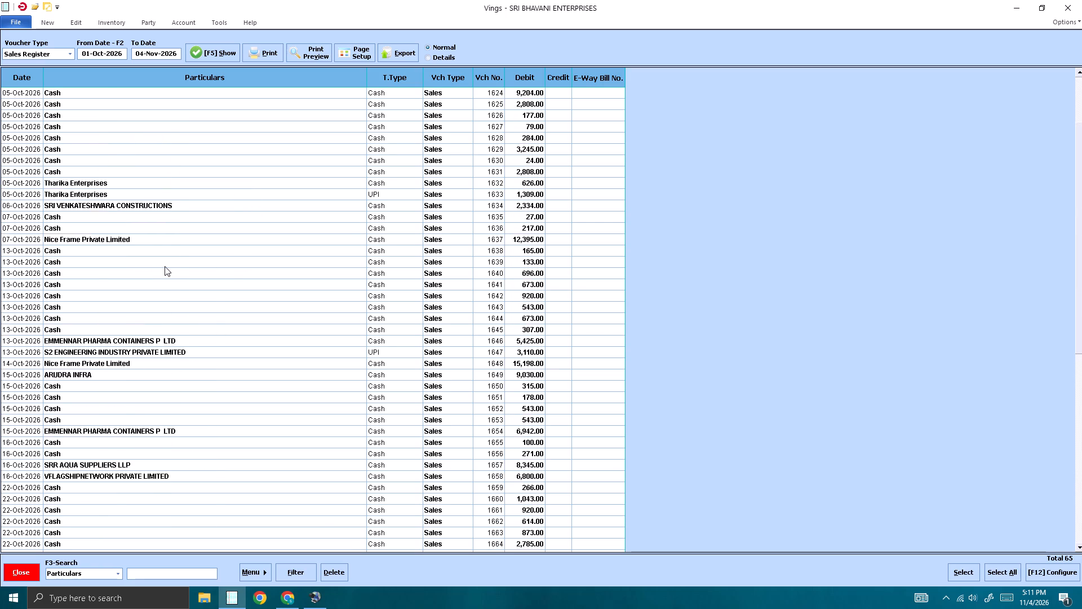
scroll(165, 266, up, 3)
scroll(205, 99, up, 2)
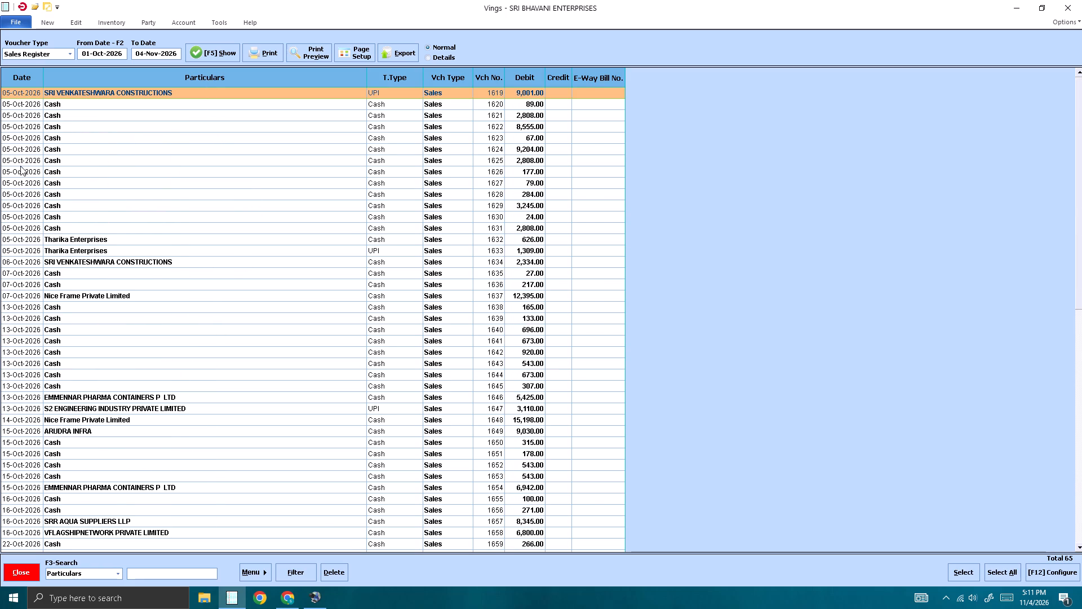
scroll(23, 165, down, 16)
scroll(115, 332, up, 6)
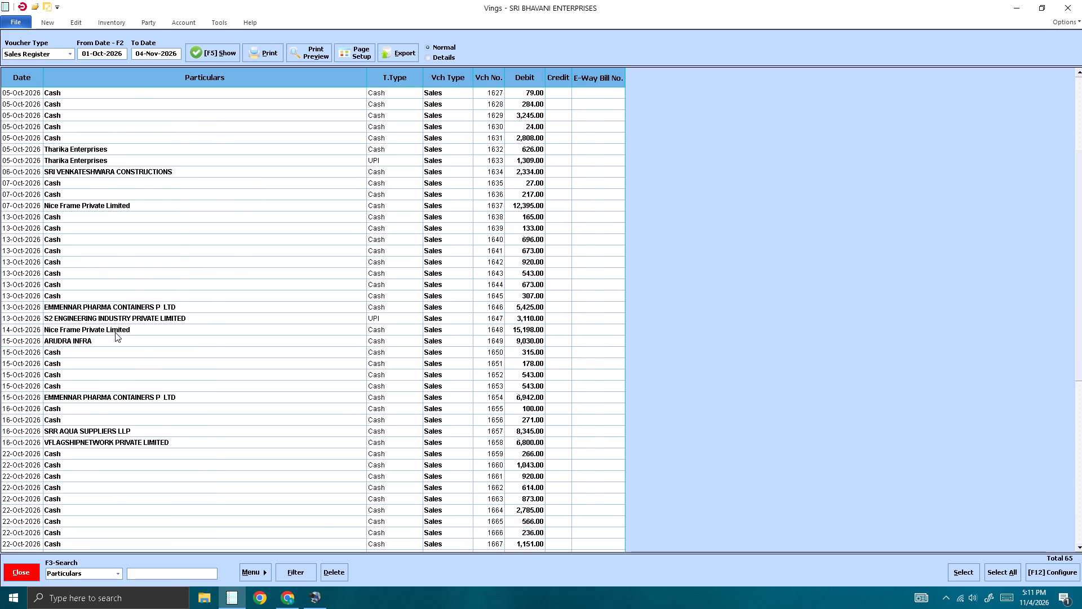
scroll(131, 289, up, 4)
scroll(70, 222, up, 2)
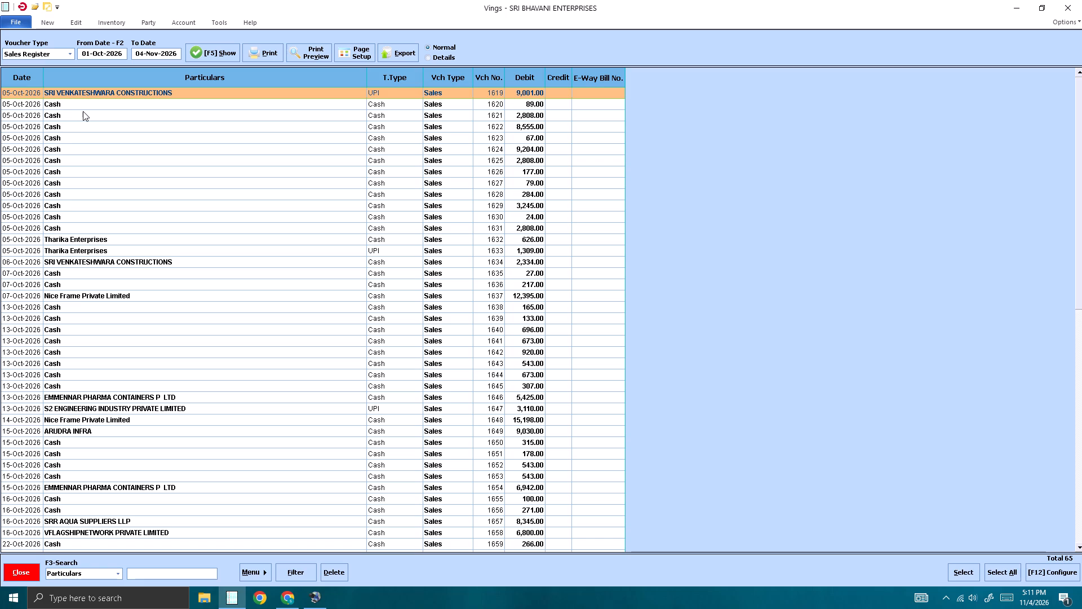
Go through the sales register voucher by voucher from no. 1620 to no. 1683.
click(83, 106)
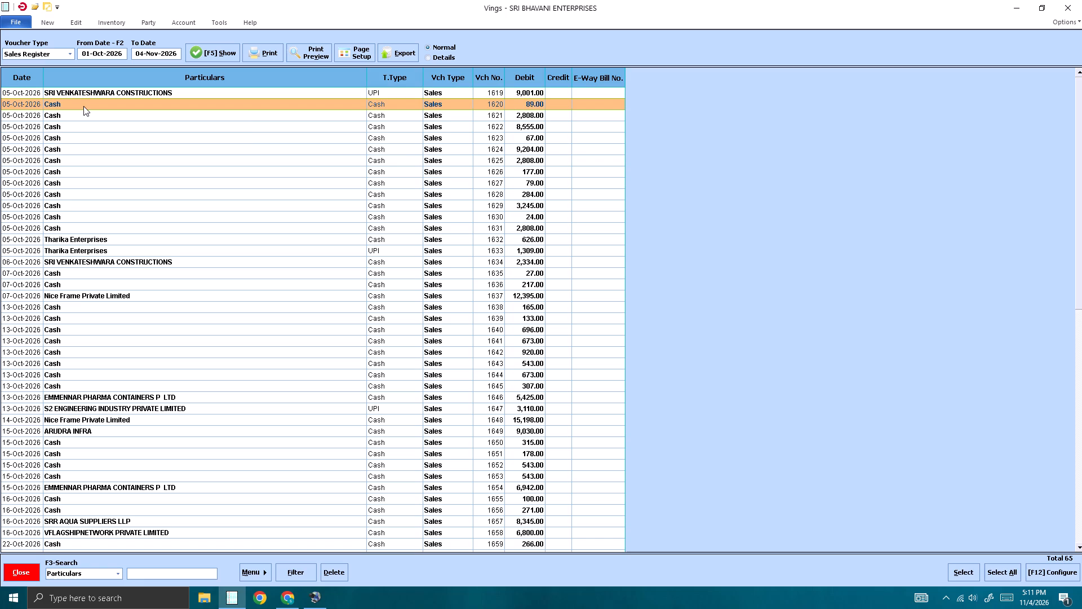
key(Down)
key(Down)
key(Down)
key(Down)
key(Down)
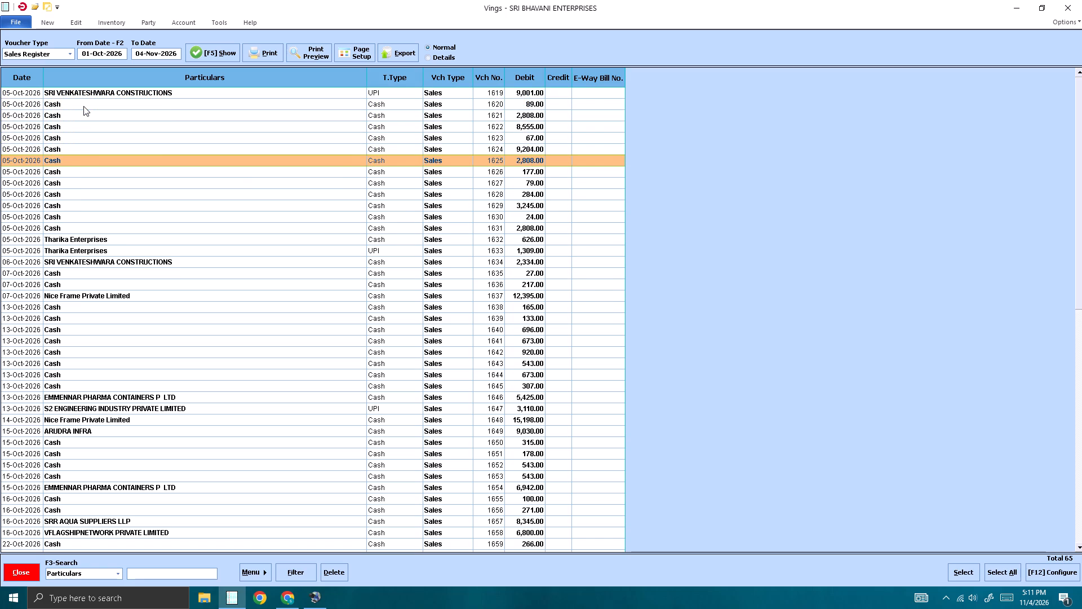
key(Down)
key(Down)
key(Down)
key(Down)
key(Down)
key(Down)
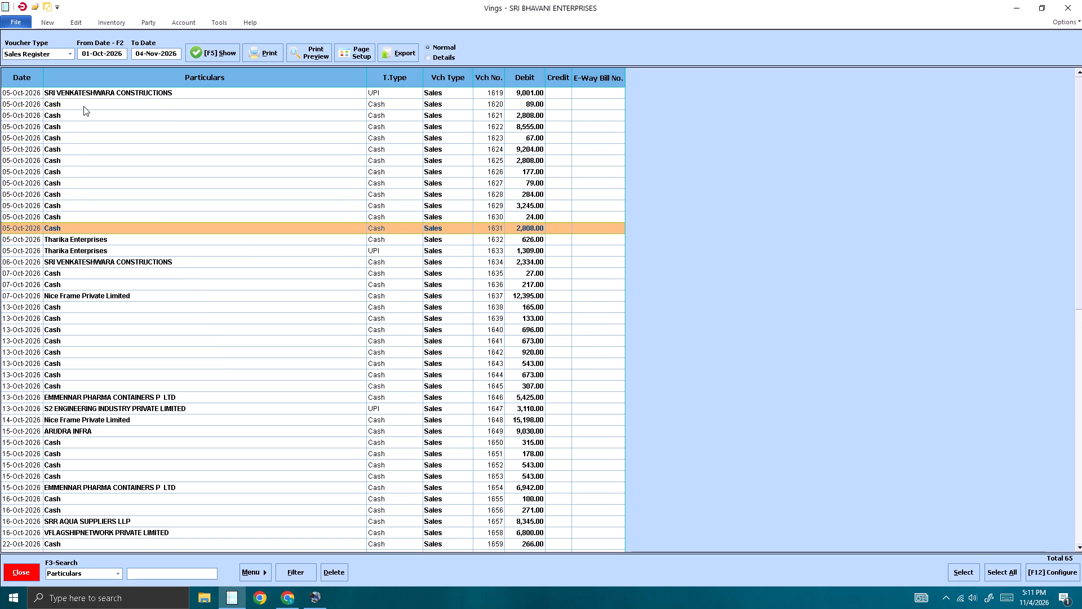
key(Down)
key(Down)
key(Down)
key(Down)
key(Down)
key(Down)
key(Down)
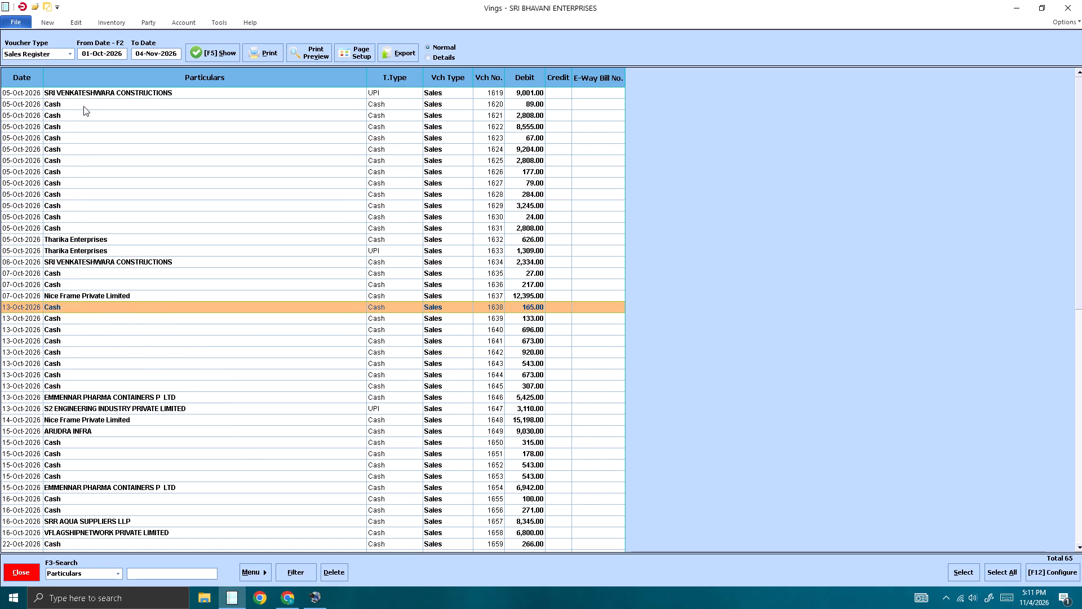
key(Down)
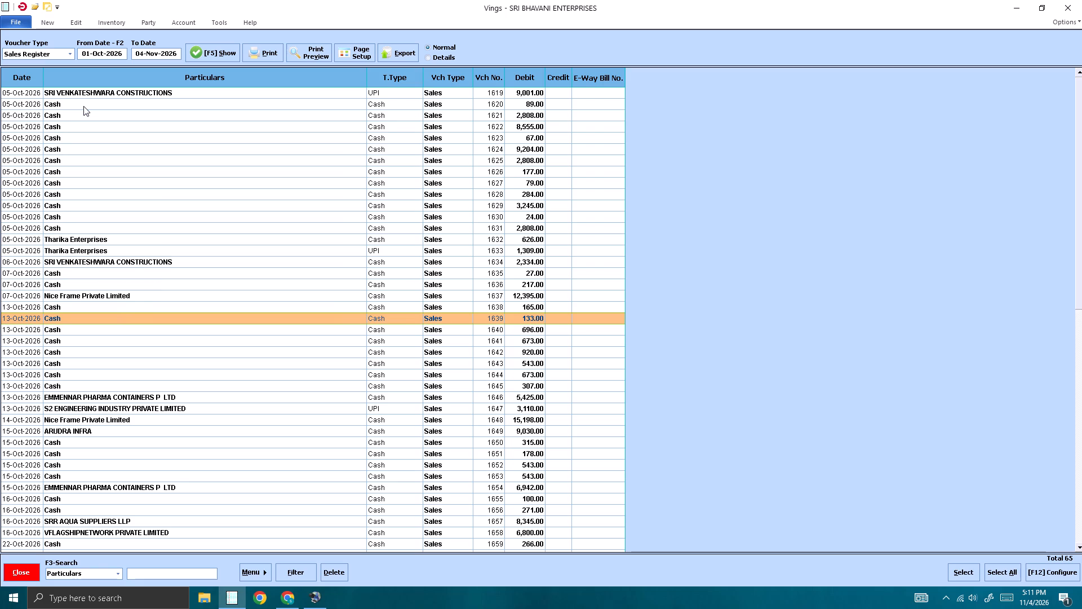
key(Down)
key(Down)
key(Down)
key(Down)
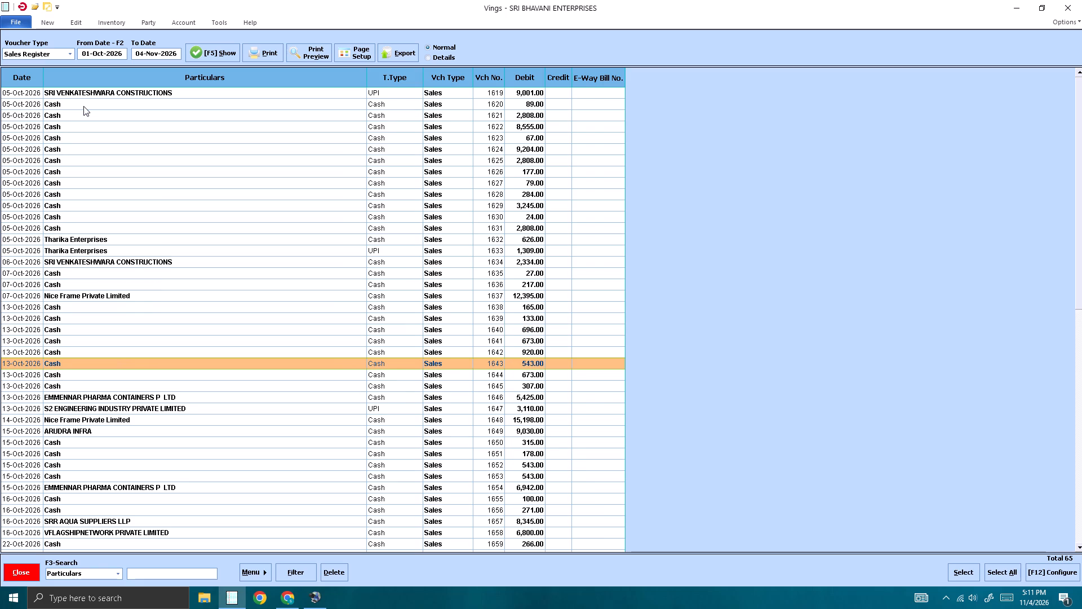
key(Down)
key(Down)
key(Down)
key(Down)
key(Down)
key(Down)
key(Down)
key(Down)
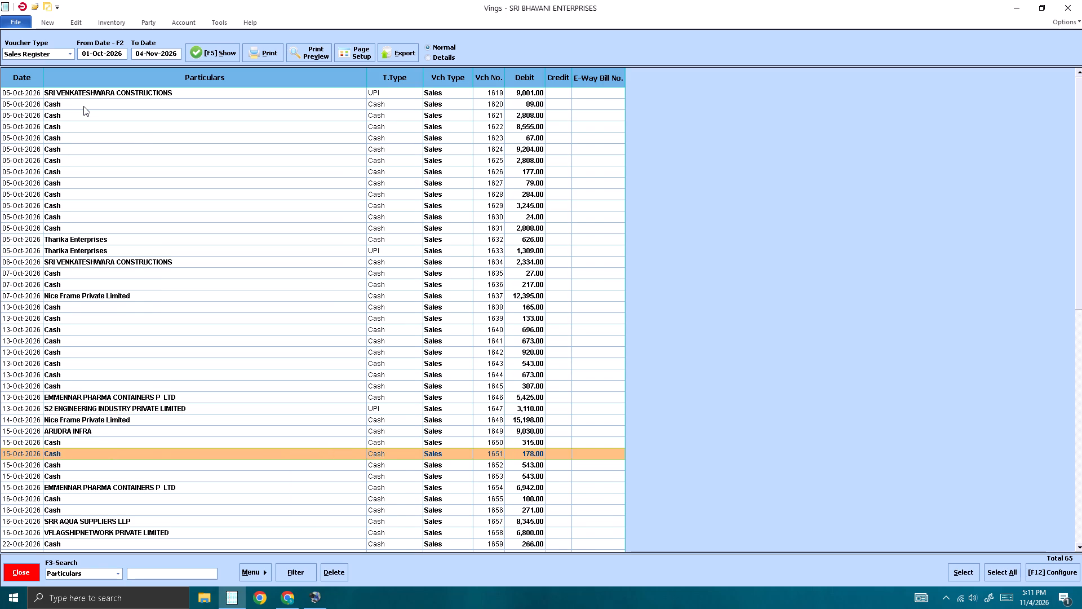
key(Down)
key(Down)
key(Down)
key(Down)
key(Down)
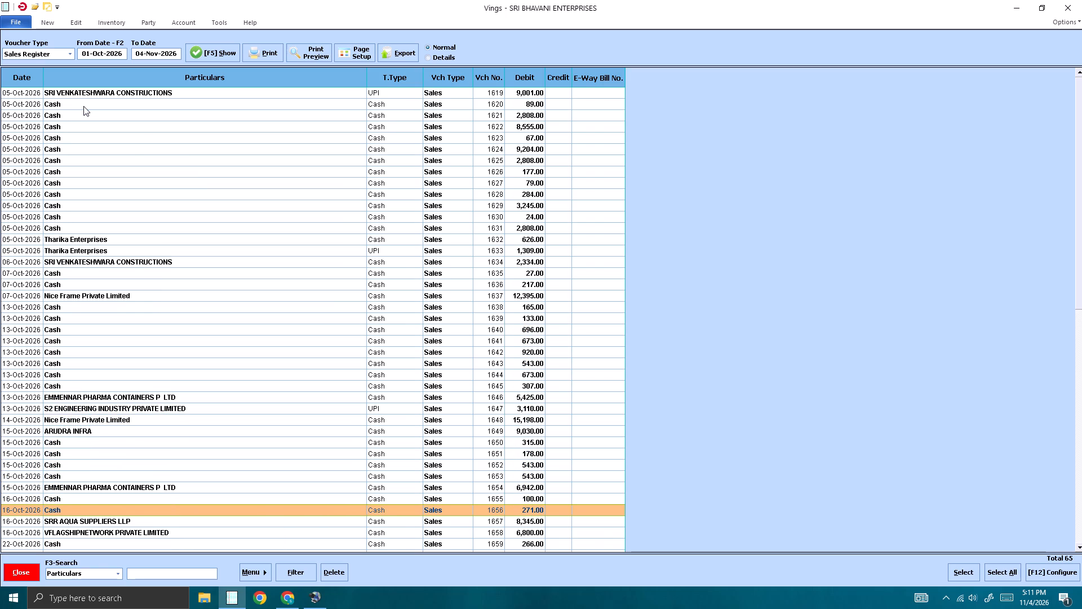
key(Down)
key(Down)
key(Down)
key(Down)
key(Down)
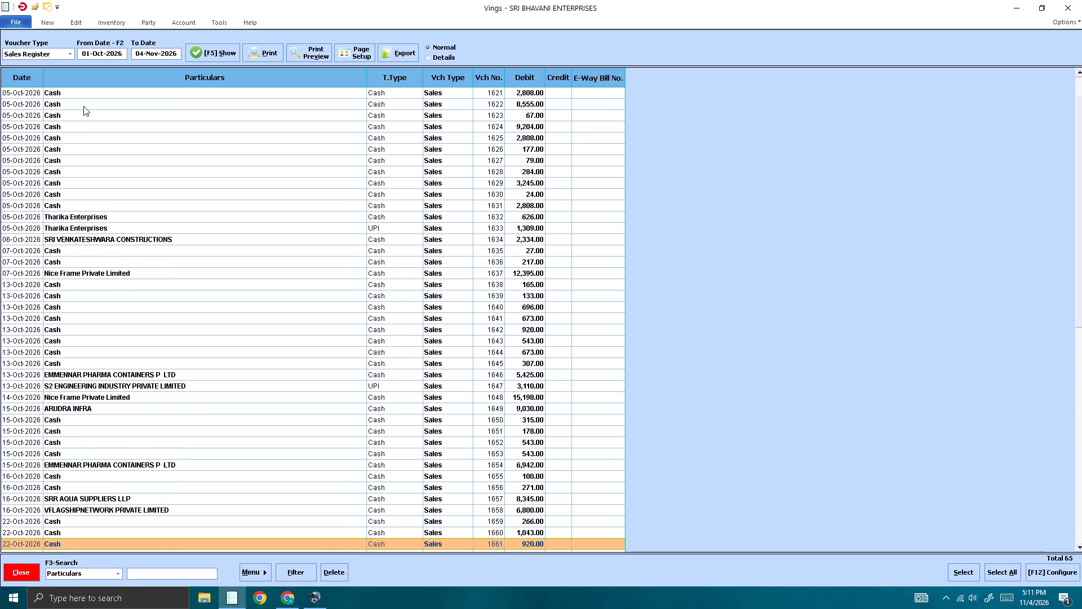
key(Down)
key(Down)
key(Down)
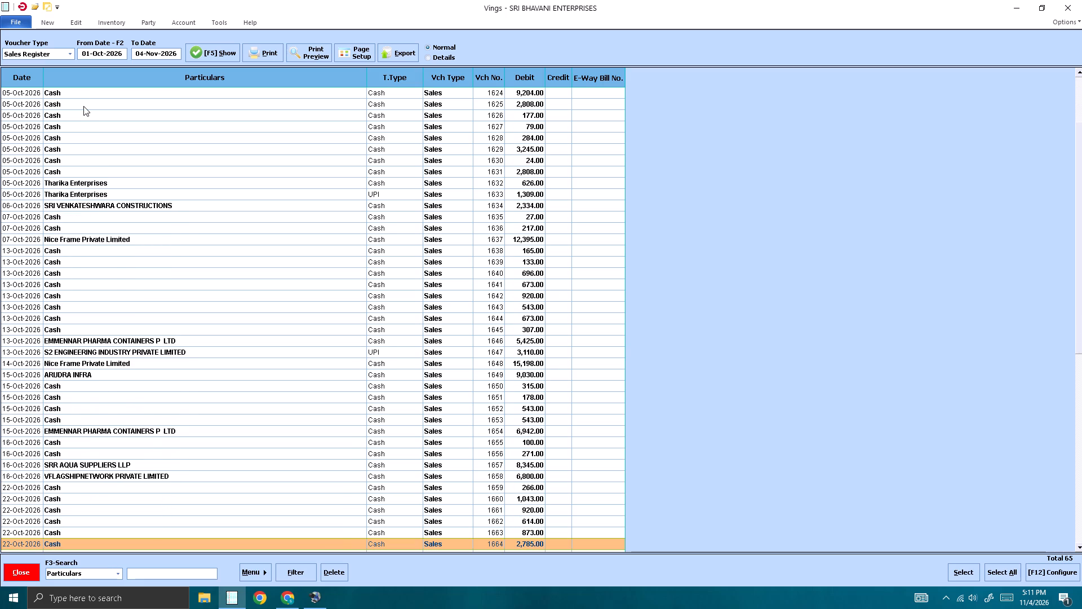
key(Down)
key(Down)
key(Down)
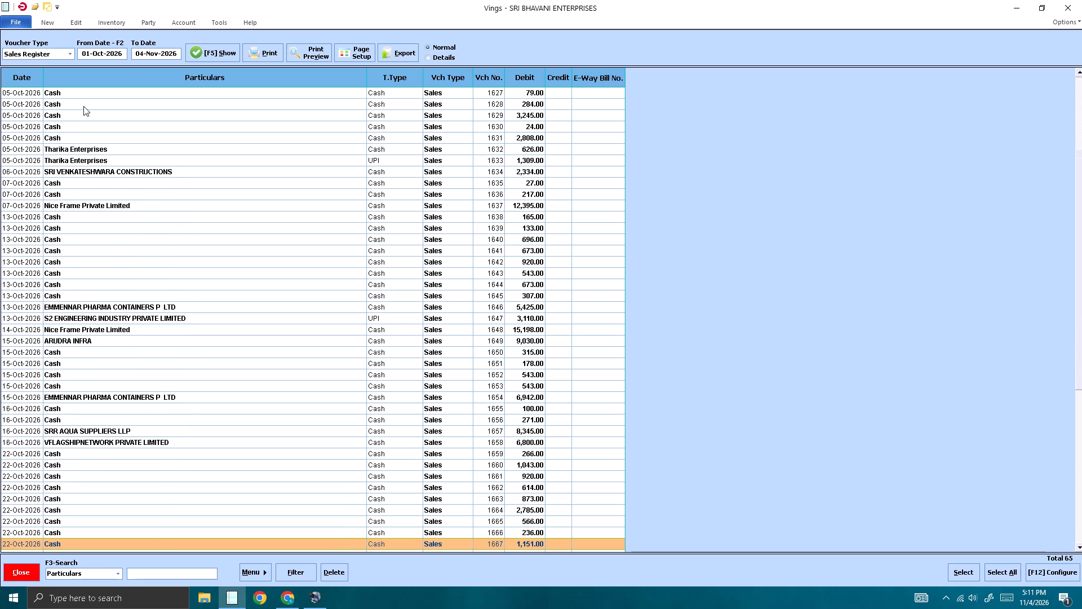
key(Down)
key(Down)
key(Down)
key(Down)
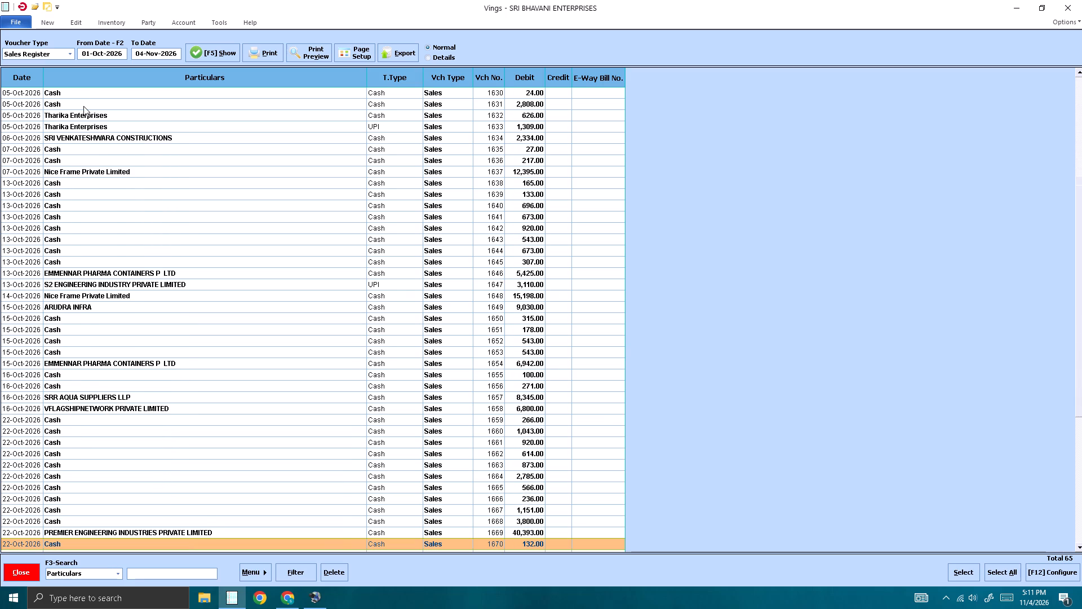
key(Down)
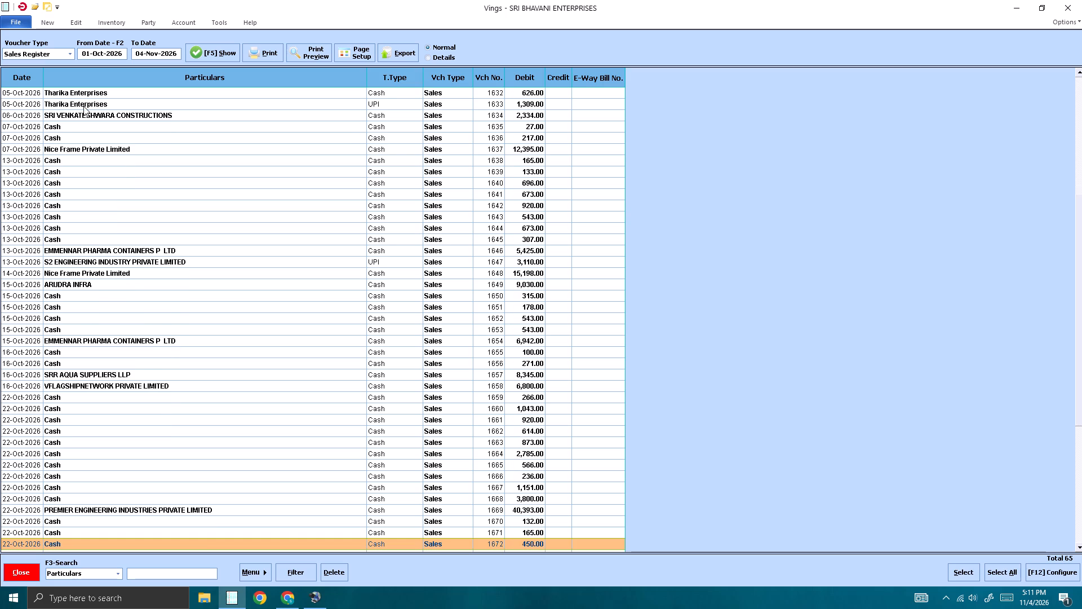
key(Down)
key(Down)
key(Down)
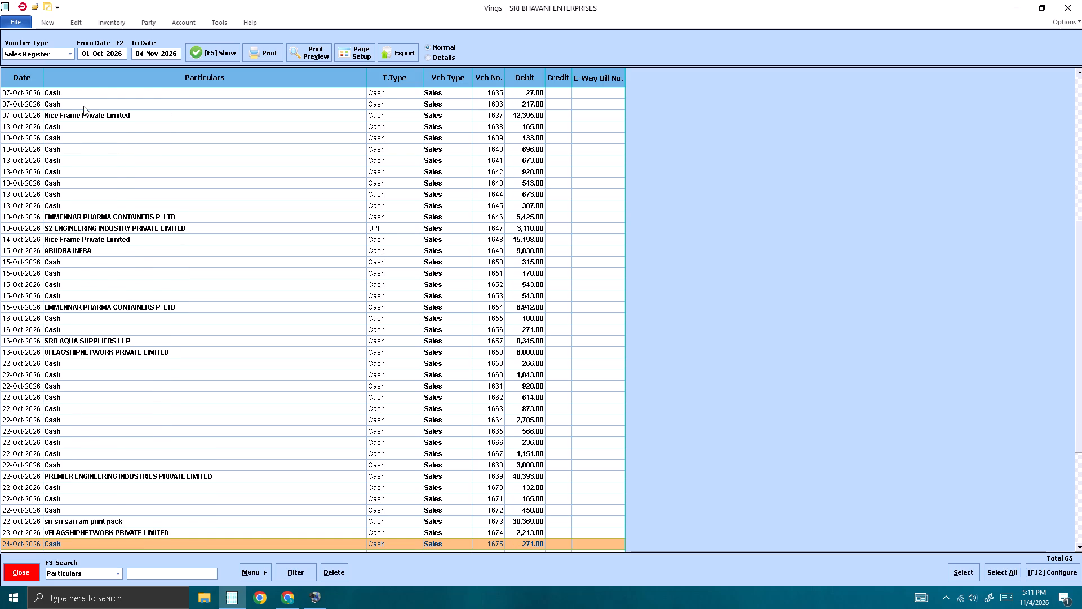
key(Down)
key(Down)
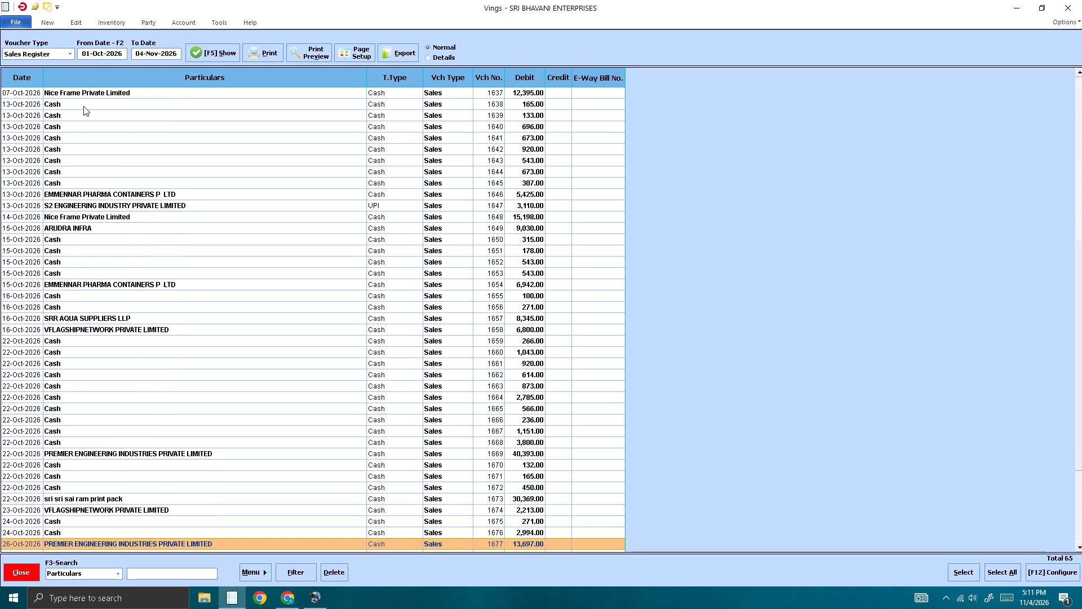
key(Down)
key(Down)
key(Down)
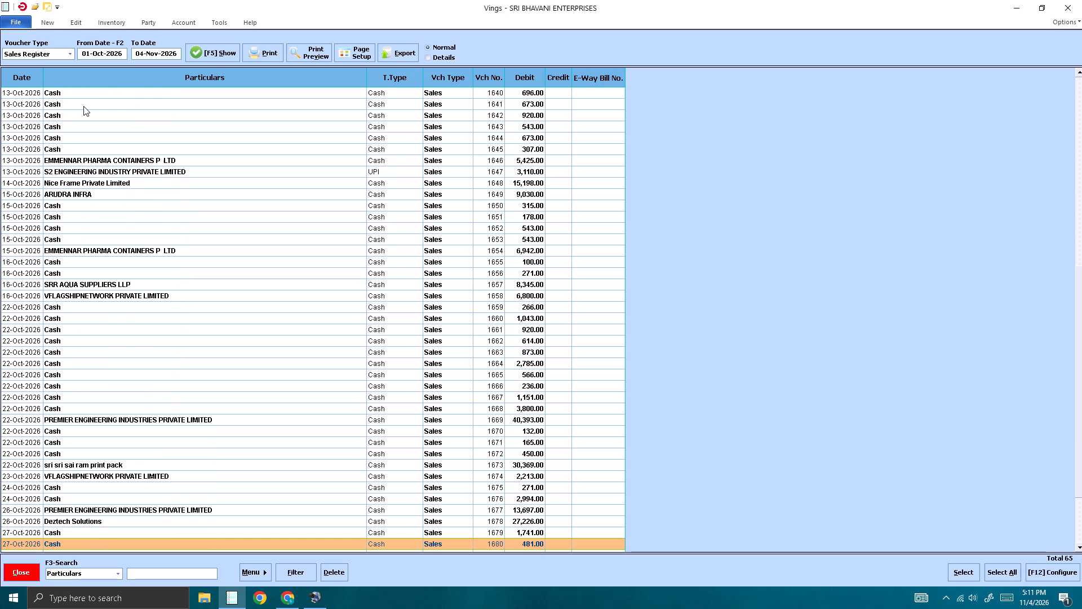
key(Down)
key(Down)
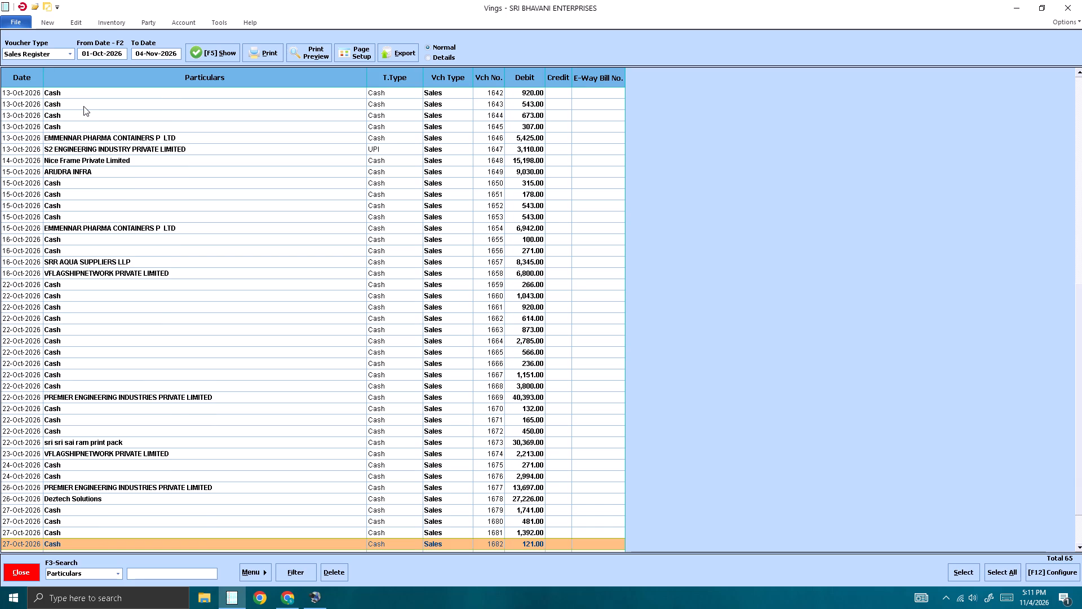
key(Down)
key(Down)
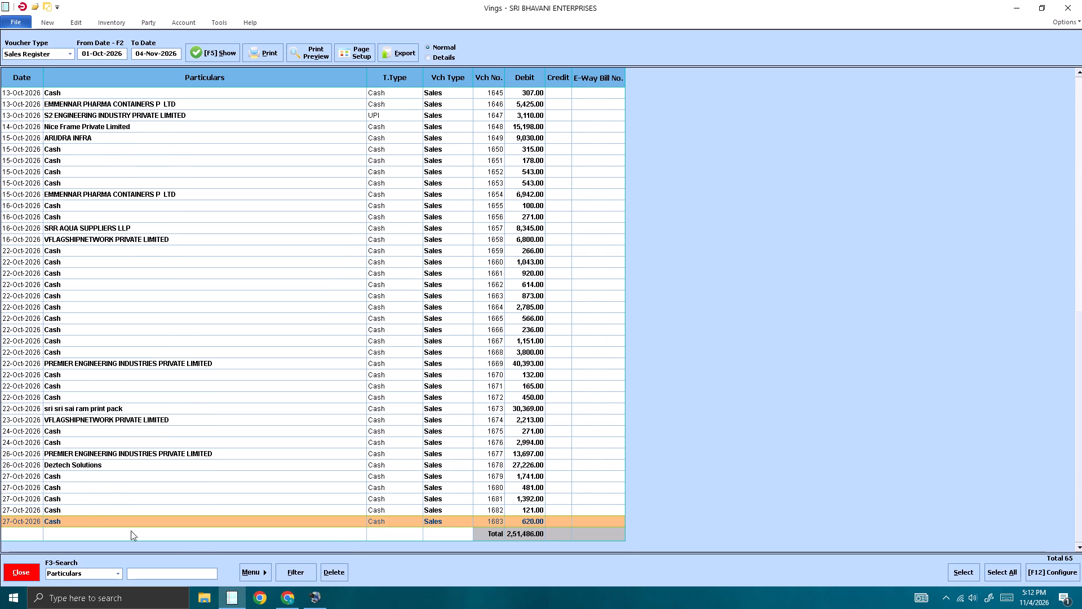
Refresh the sales register and open the last Cash voucher, no. 1683 dated 27-Oct-2026.
click(209, 52)
scroll(172, 412, down, 20)
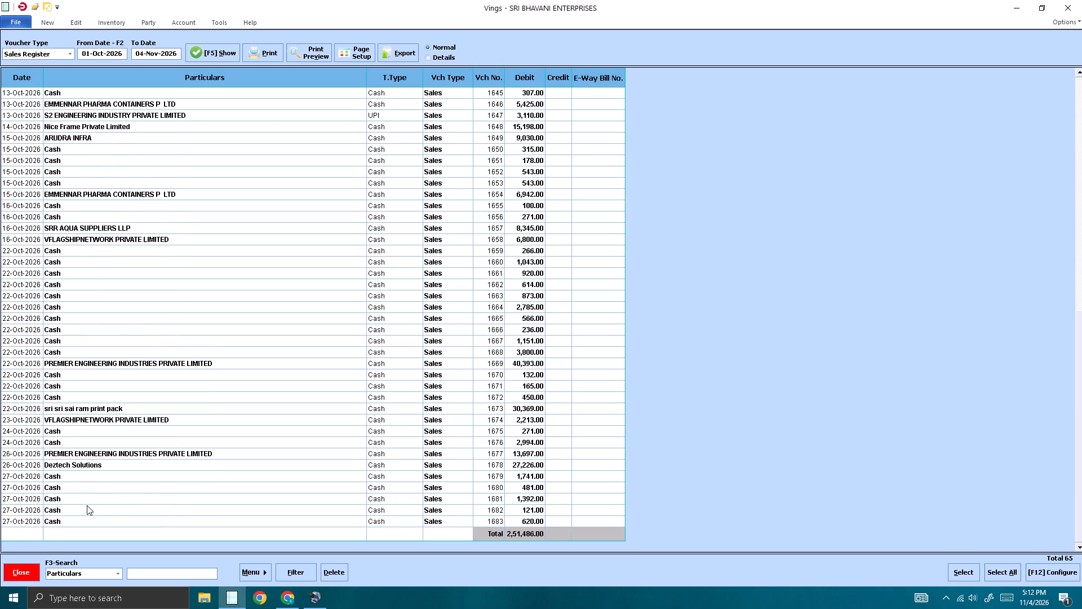
click(60, 522)
key(Return)
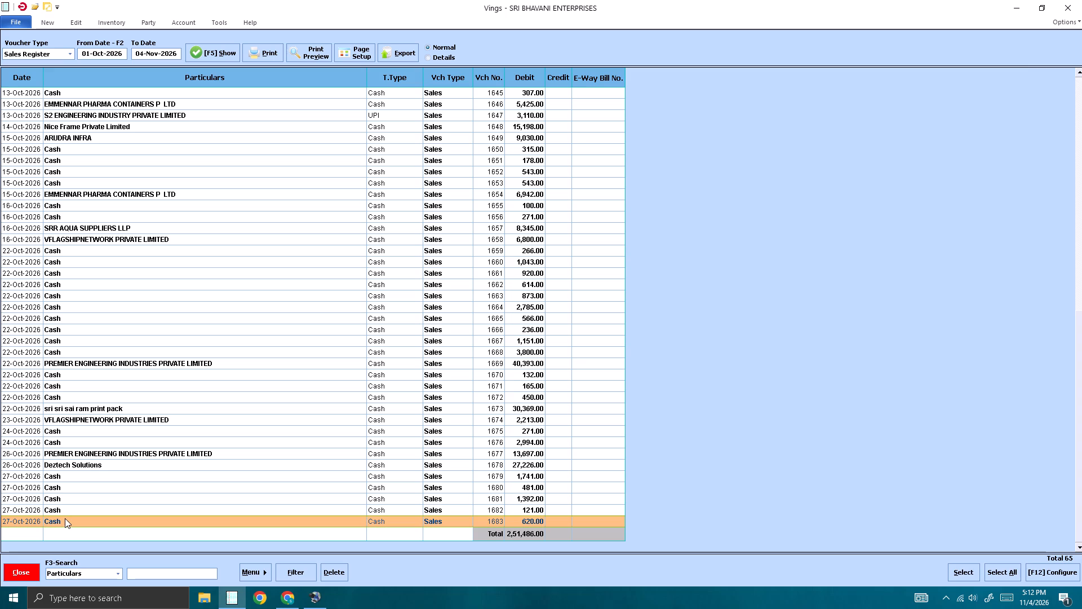
scroll(0, 236, up, 2)
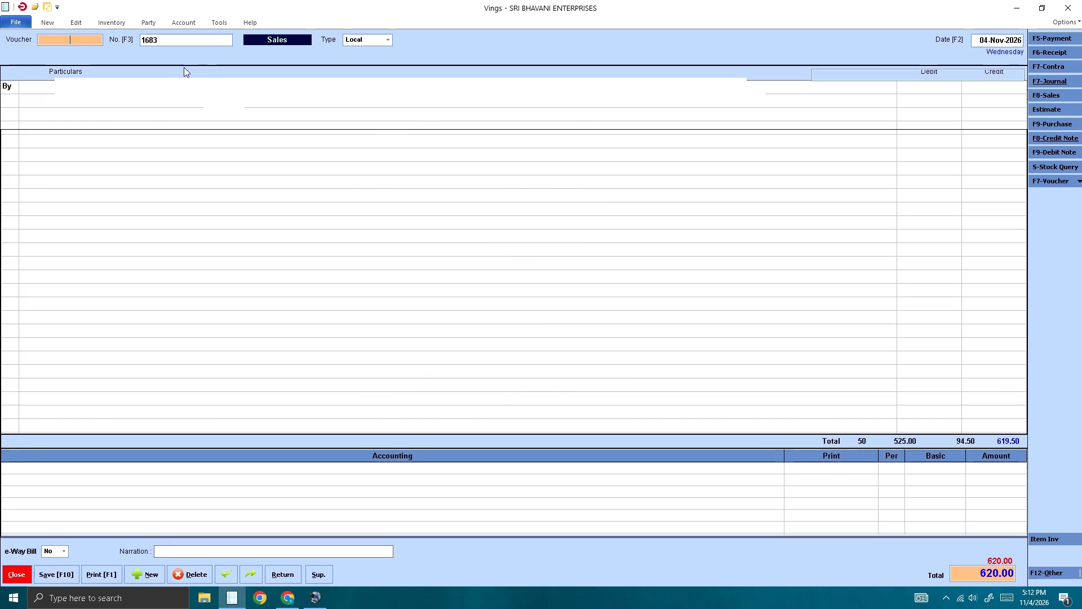
Set the voucher's party name to GP SPIRA DUCT PVT. LTD, accepting its buyer's details and the Cash transaction type.
click(182, 72)
text(gp)
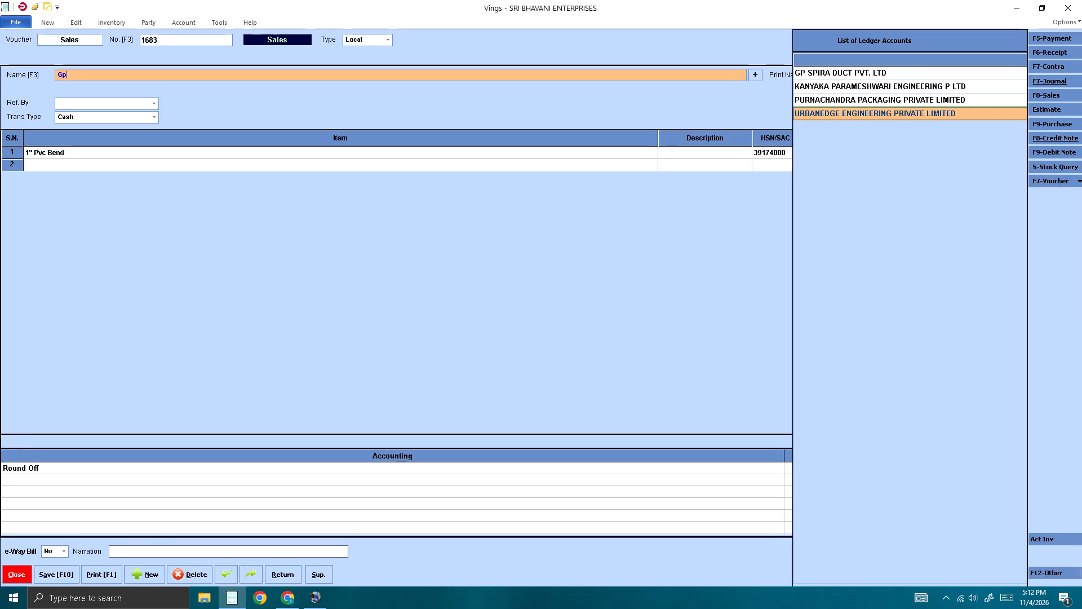
key(space)
key(Return)
key(Return)
key(Return)
key(Return)
key(Return)
key(Return)
key(Return)
key(Return)
key(Return)
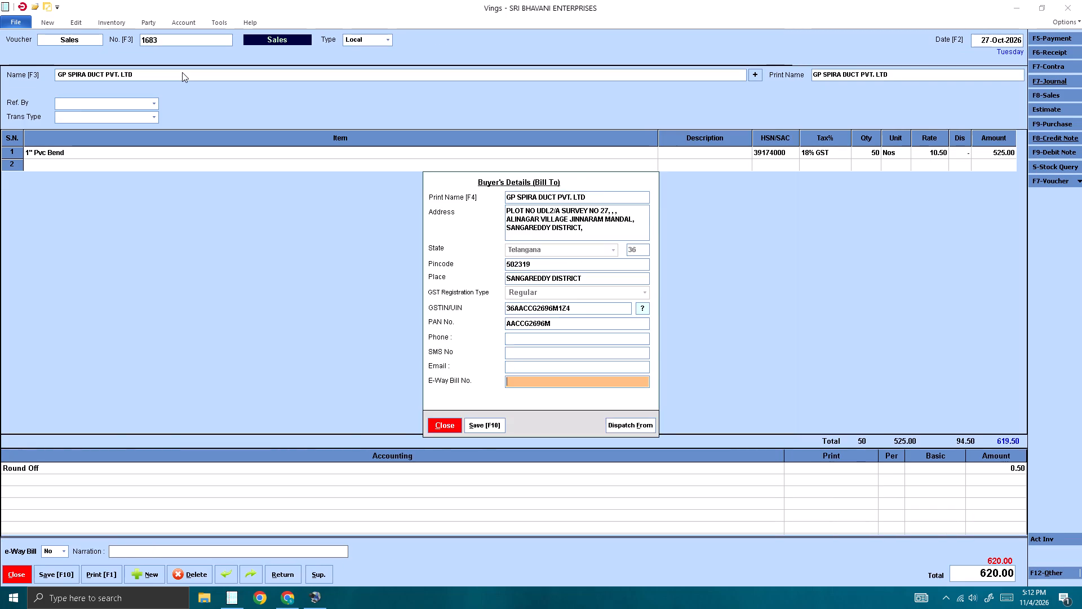
key(Return)
key(Return)
key(Tab)
key(Return)
key(Tab)
key(Return)
key(Tab)
key(Return)
key(Tab)
key(Return)
key(Tab)
key(Return)
key(Tab)
key(Return)
key(Tab)
key(Return)
key(Return)
key(Return)
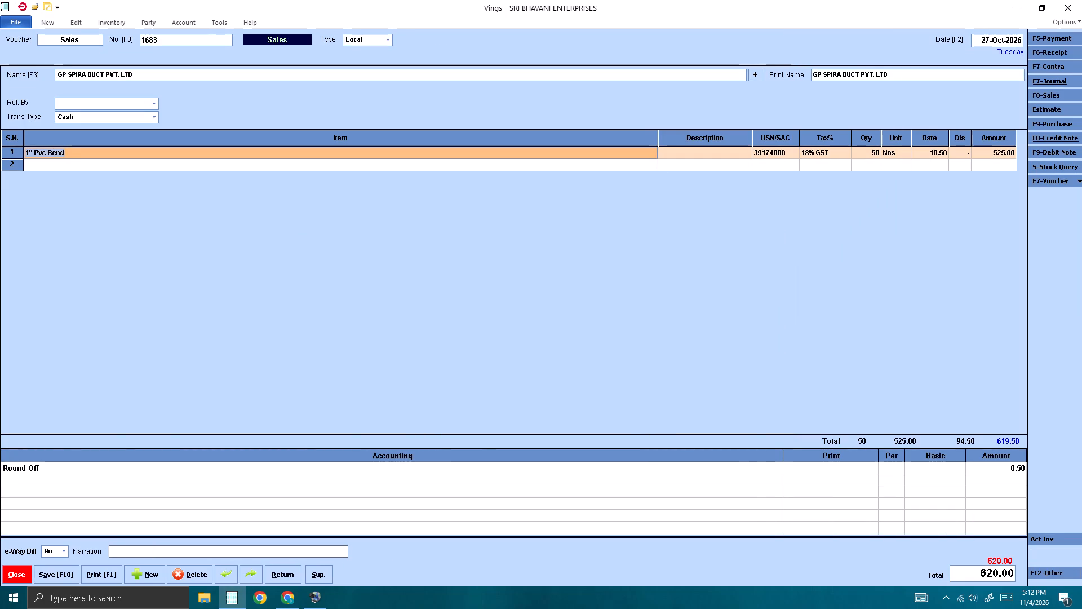
Replace the 1" Pvc Bend in row 1 with the item 1" X 1.0 Mm Pvc Pipe, accepting quantity 50.
key(Delete)
text(1")
key(space)
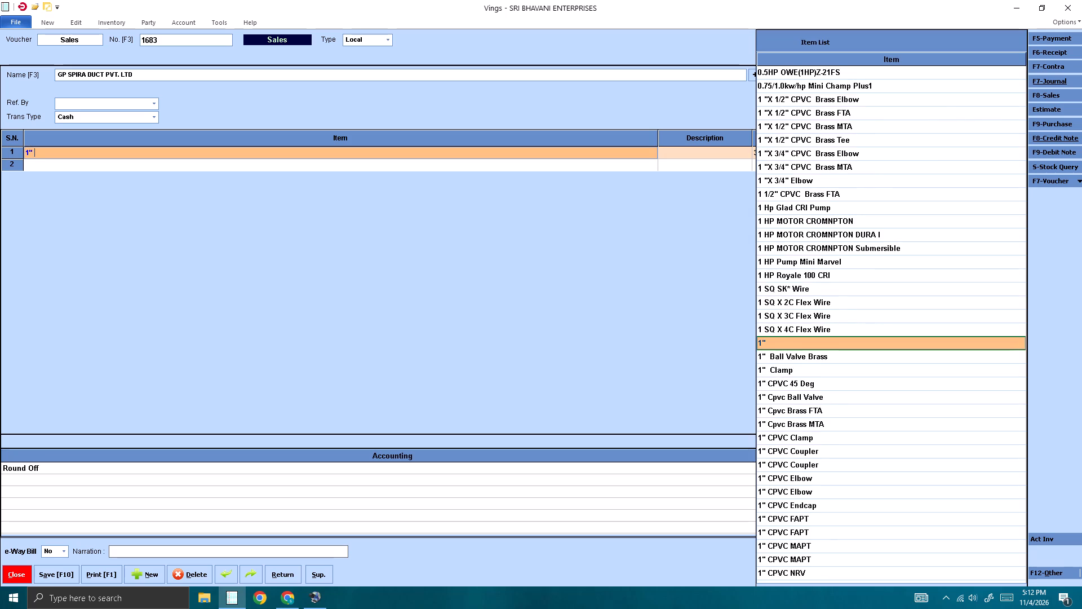
key(x)
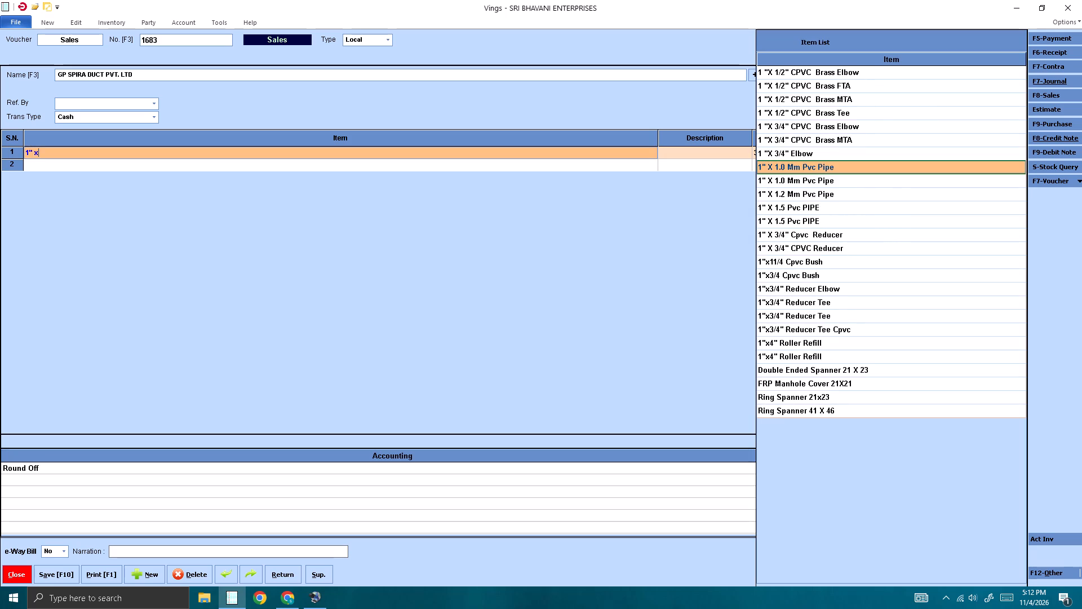
key(Down)
key(Down)
key(Up)
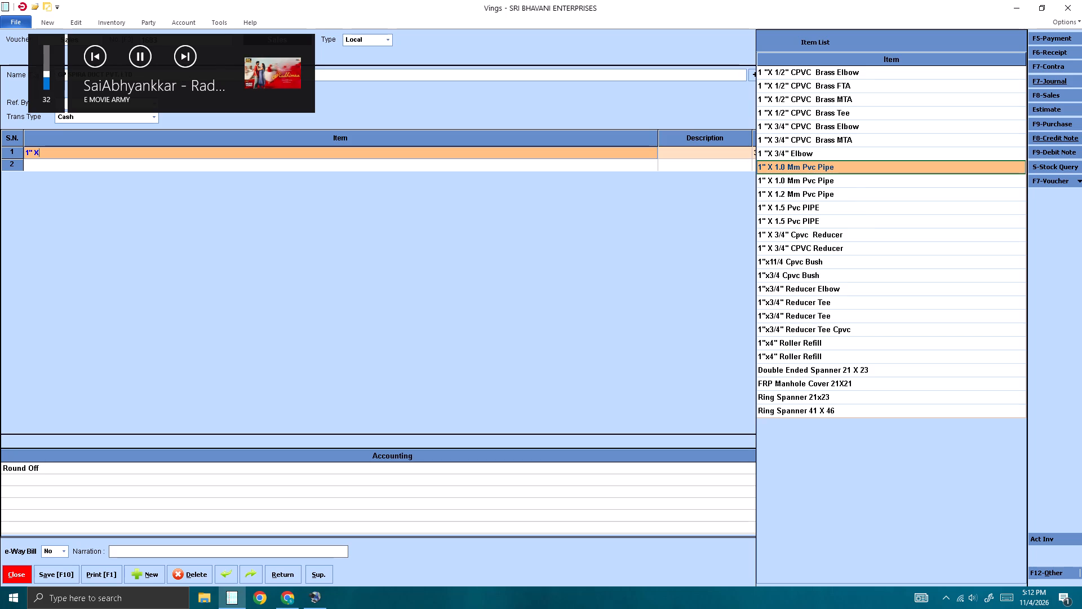
key(Return)
key(Return)
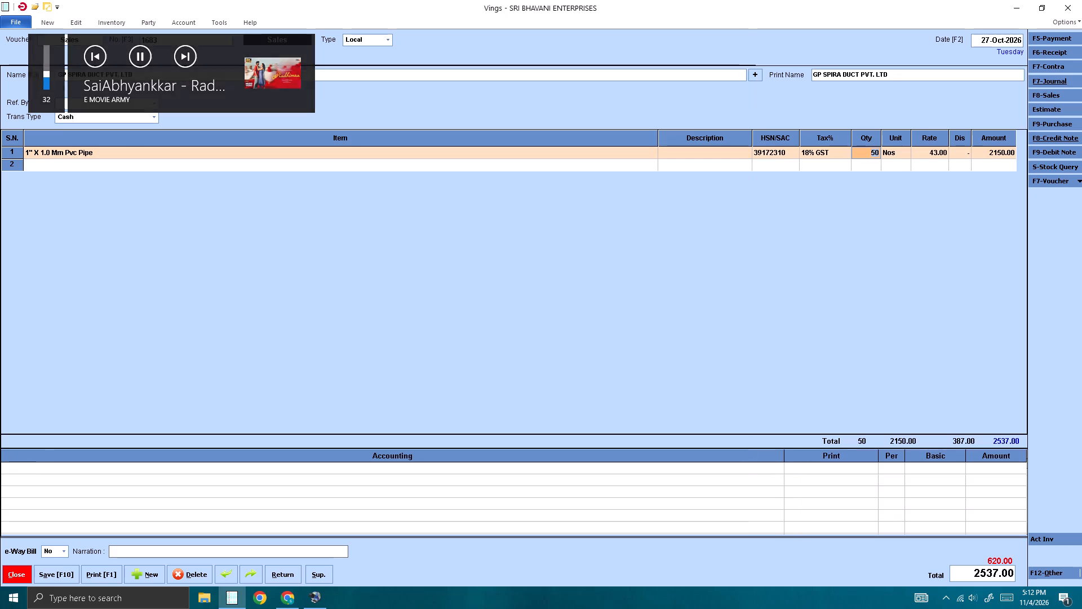
key(Return)
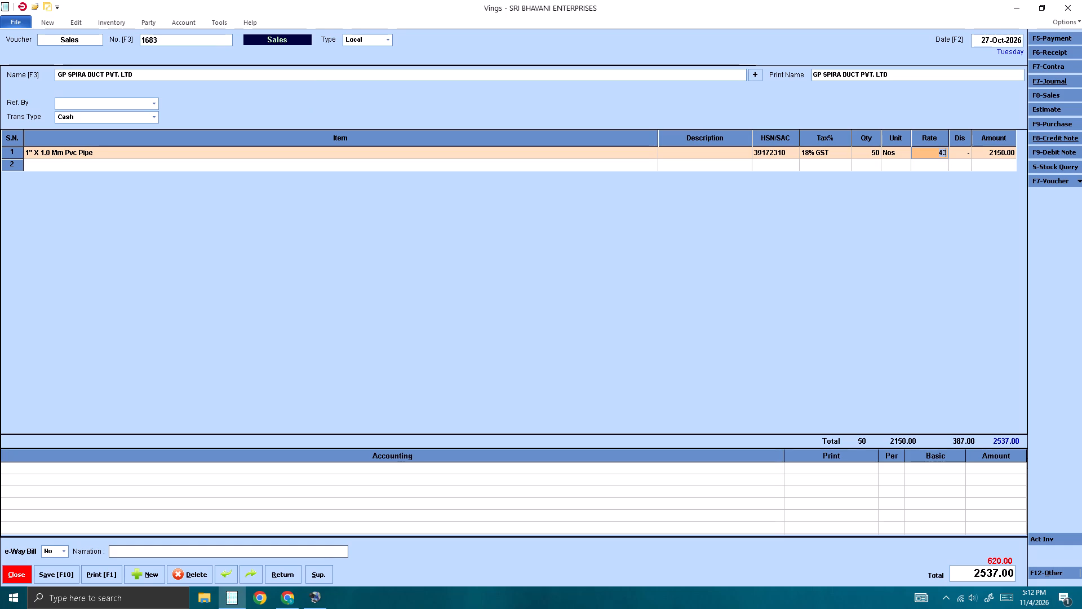
Set the rate of the 1" X 1.0 Mm Pvc Pipe in row 1 to 72.5.
key(Home)
key(Down)
key(Delete)
key(Clear)
key(Return)
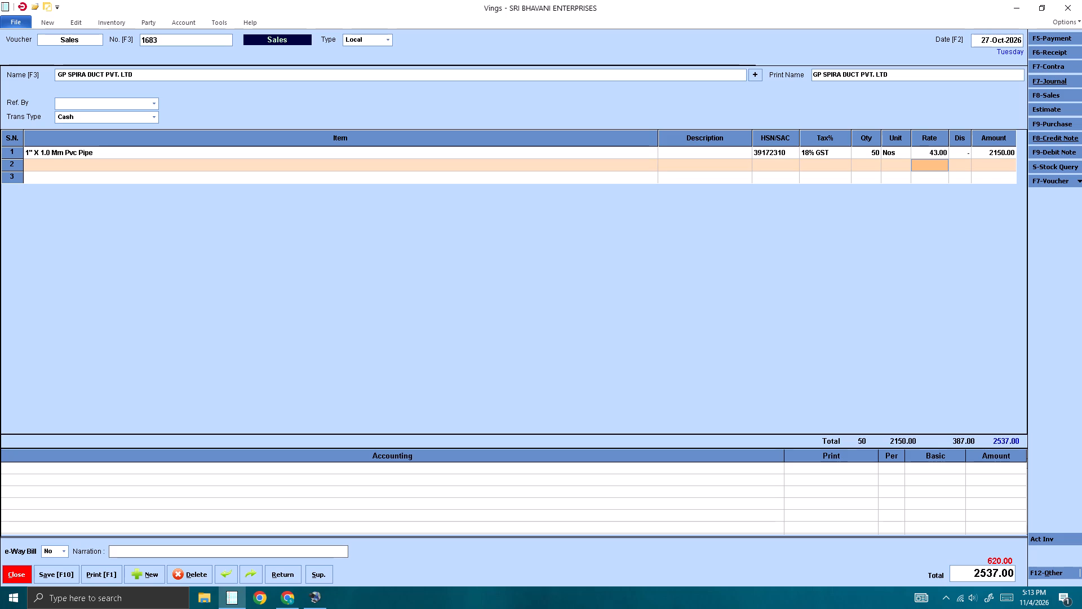
key(Return)
key(Up)
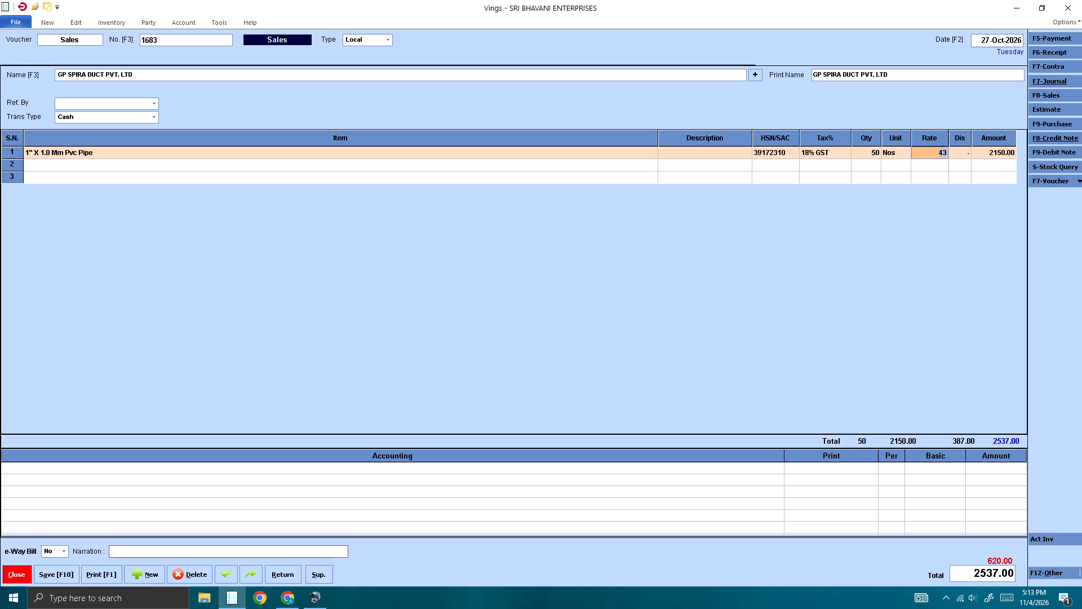
key(7)
text(2.5)
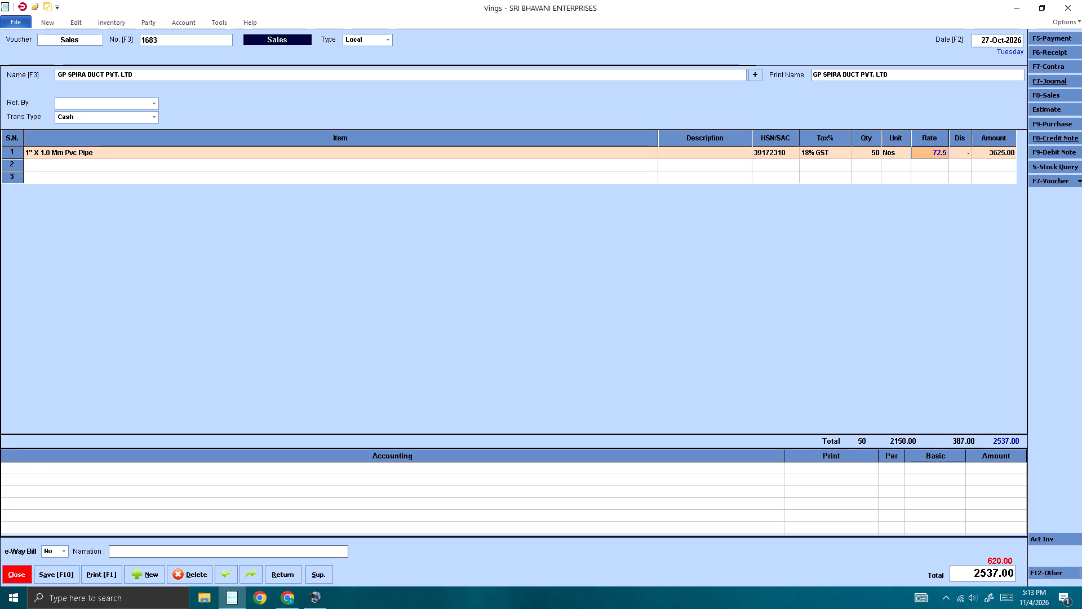
key(Return)
key(Return)
key(Return)
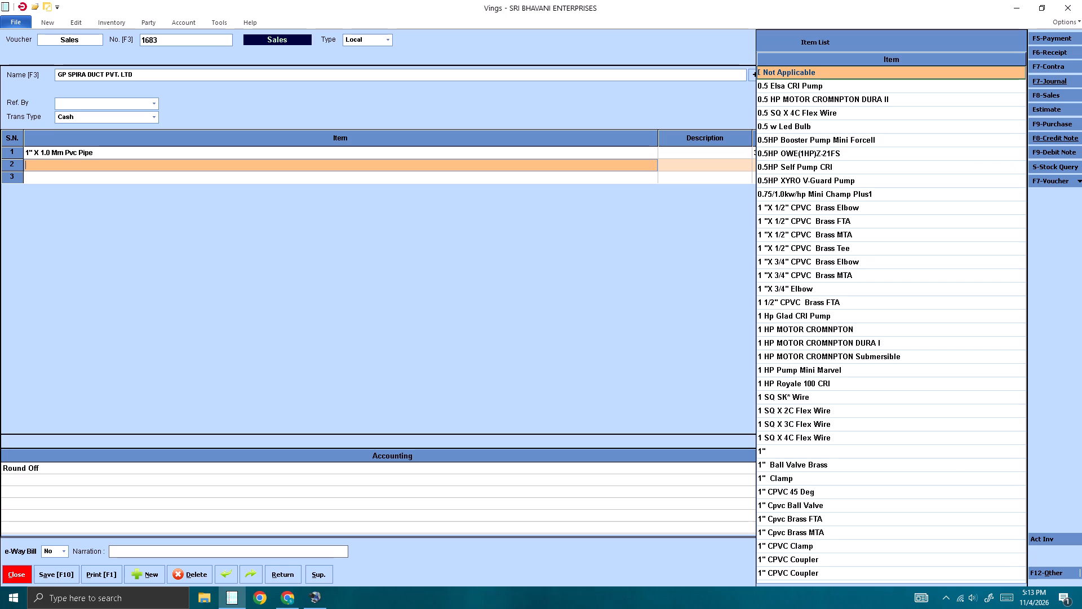
Add the item 1" Pvc Bend in row 2 with quantity 100.
text(1" pvc)
key(Return)
key(Return)
text(100)
key(Return)
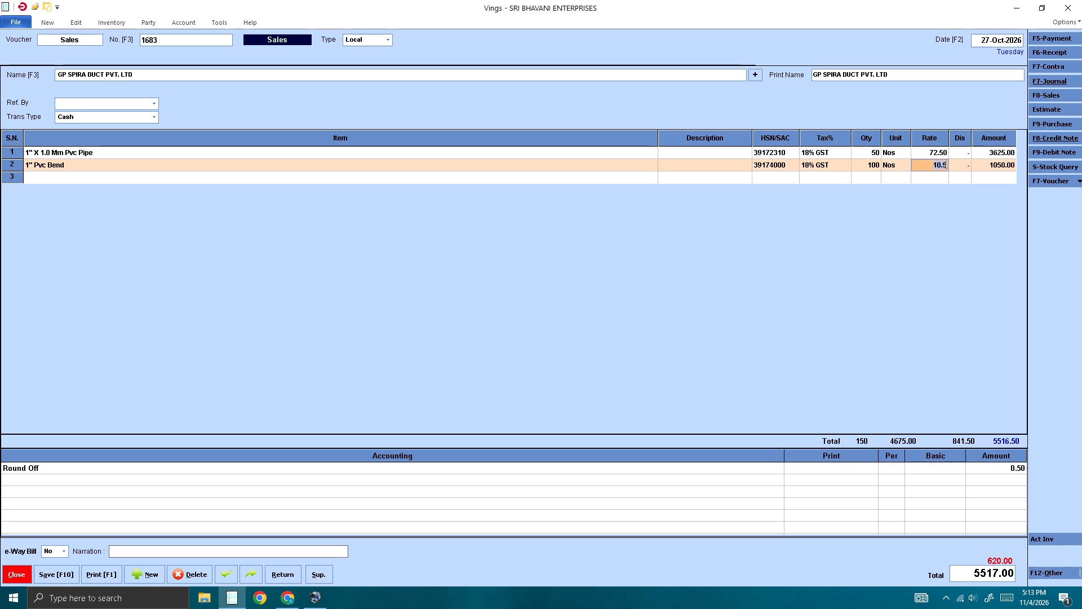
Switch to the waiting Epson software update dialog and accept automatic update checking for the EPSON L3310 Series.
click(321, 596)
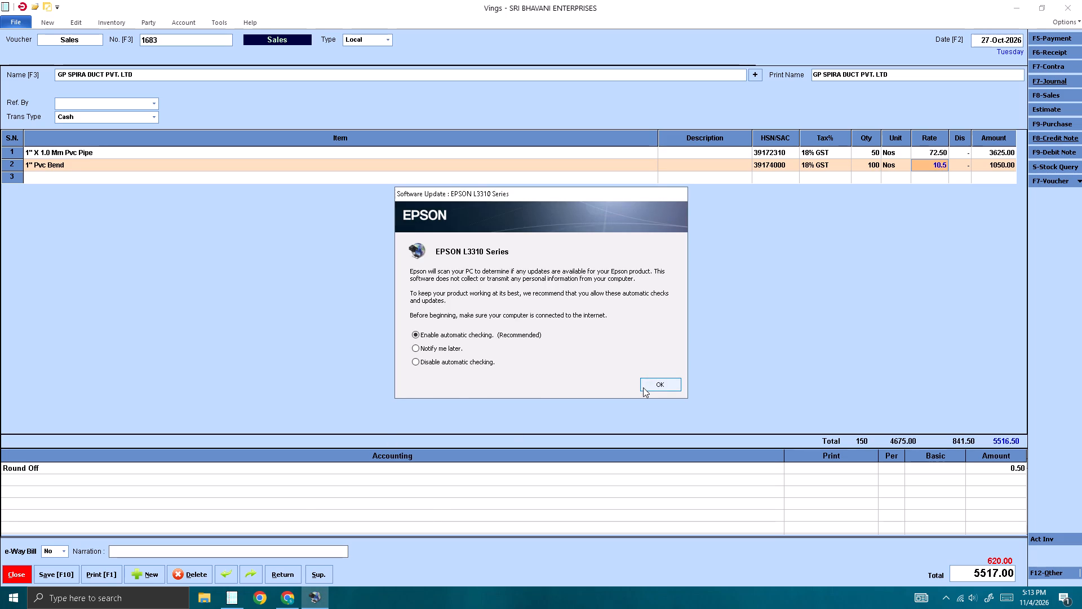
click(645, 387)
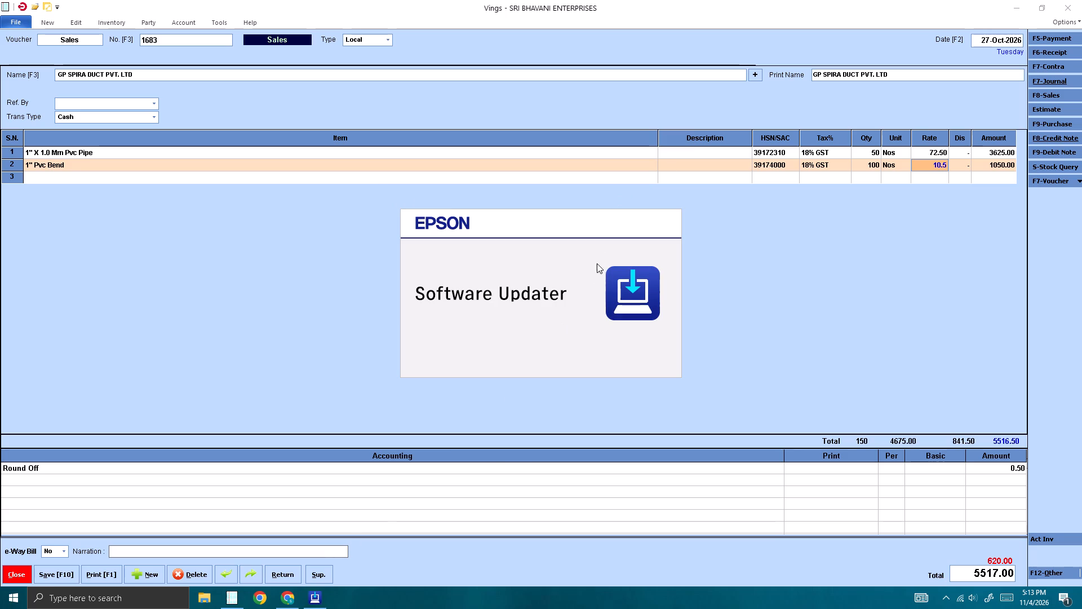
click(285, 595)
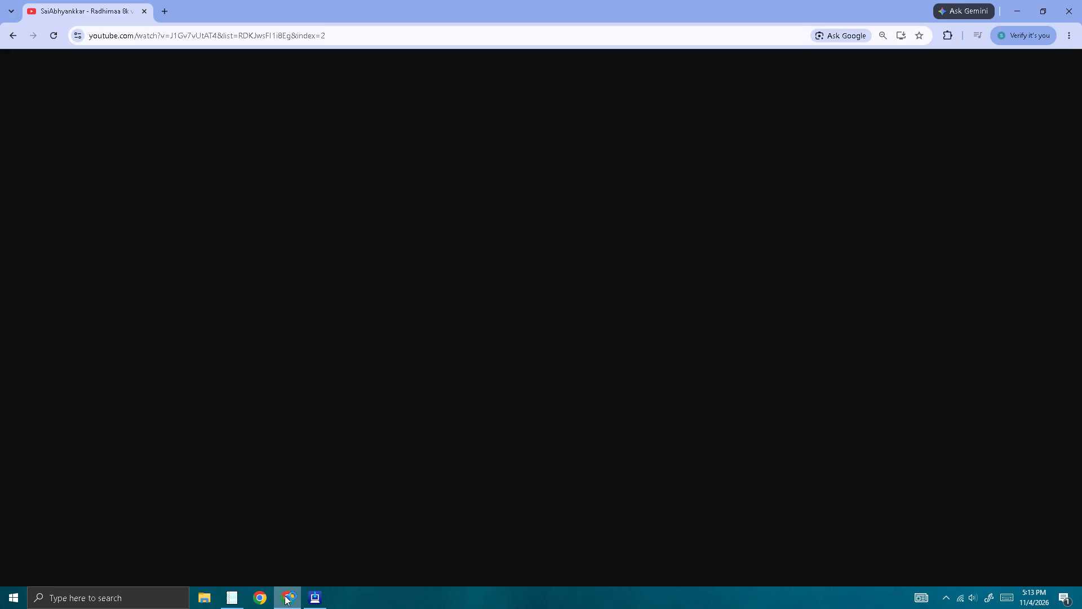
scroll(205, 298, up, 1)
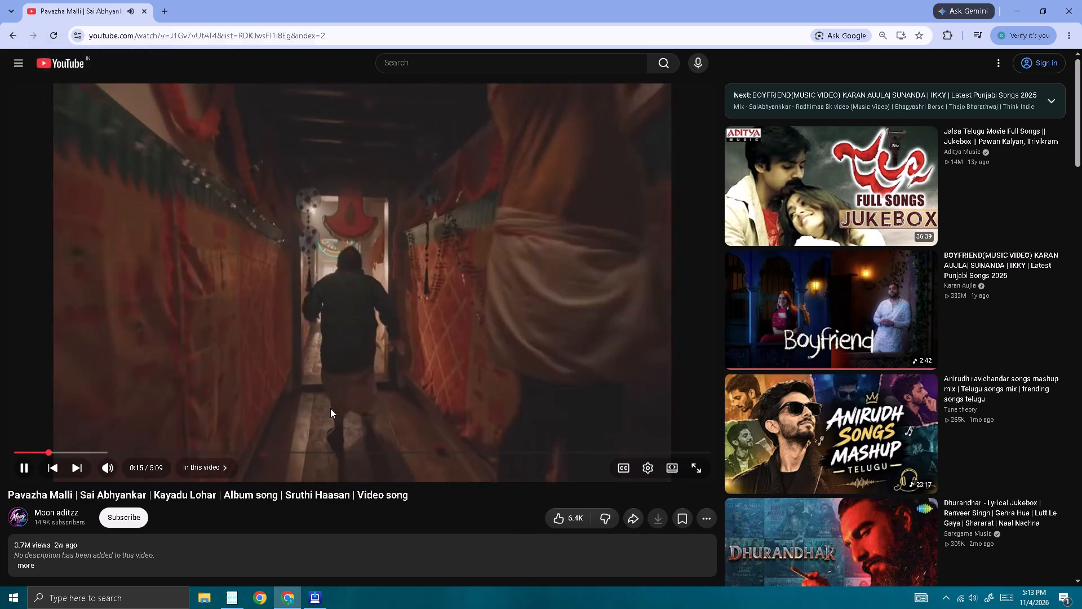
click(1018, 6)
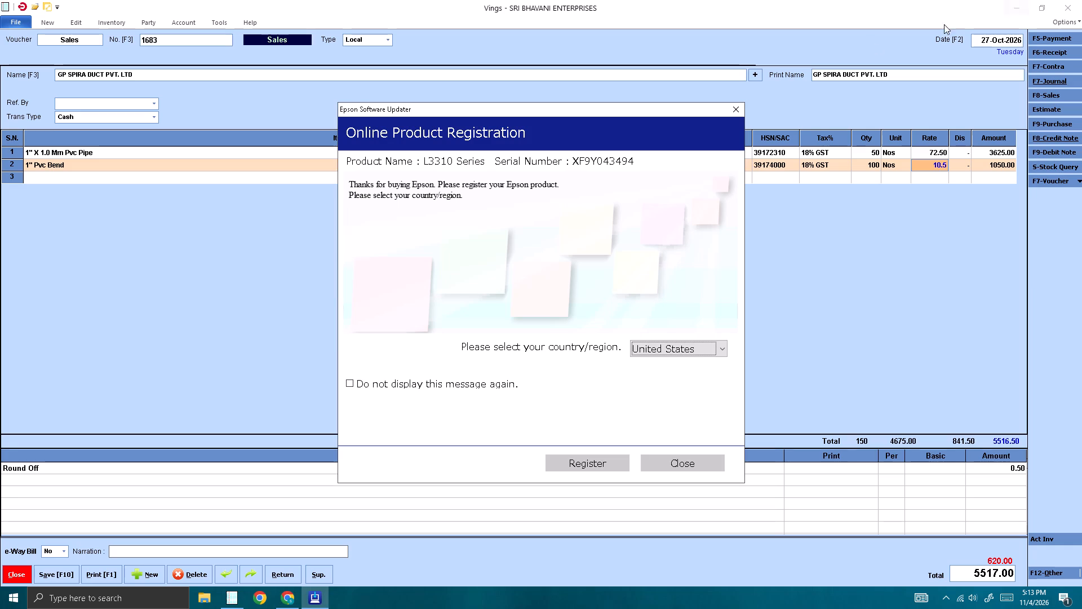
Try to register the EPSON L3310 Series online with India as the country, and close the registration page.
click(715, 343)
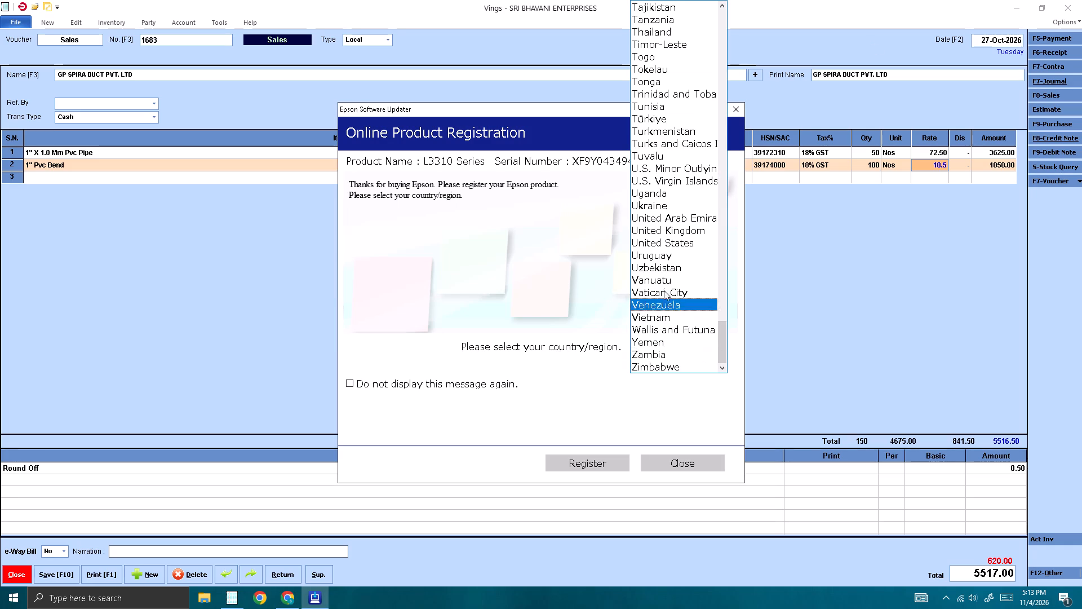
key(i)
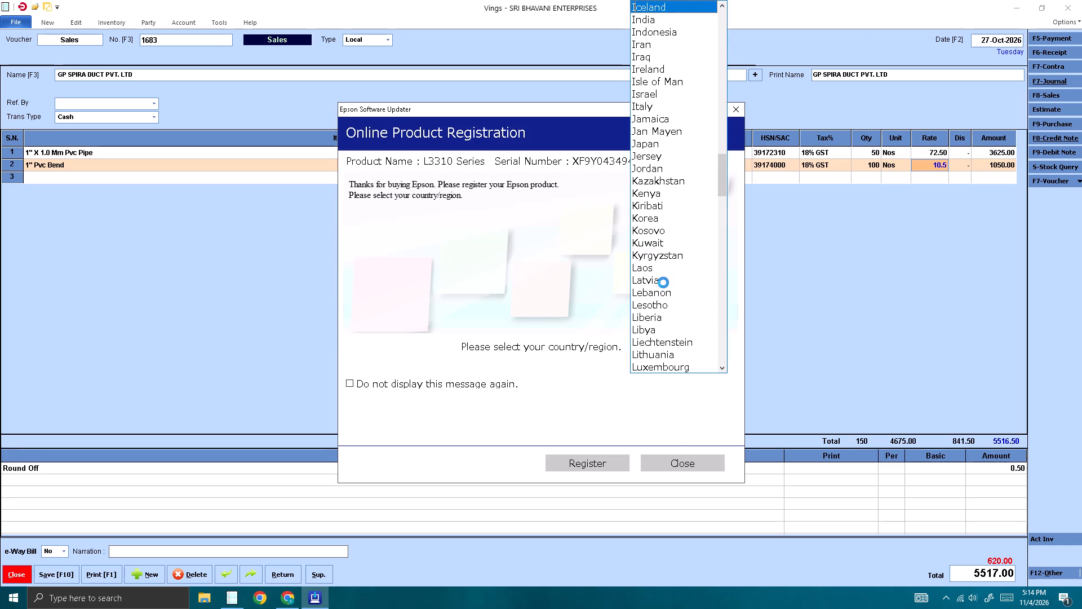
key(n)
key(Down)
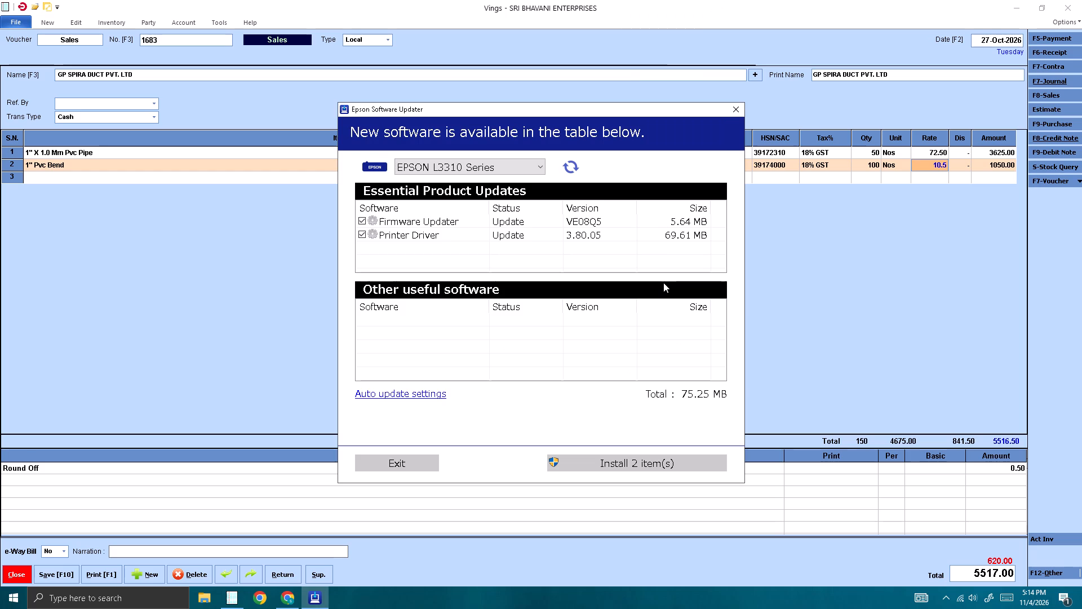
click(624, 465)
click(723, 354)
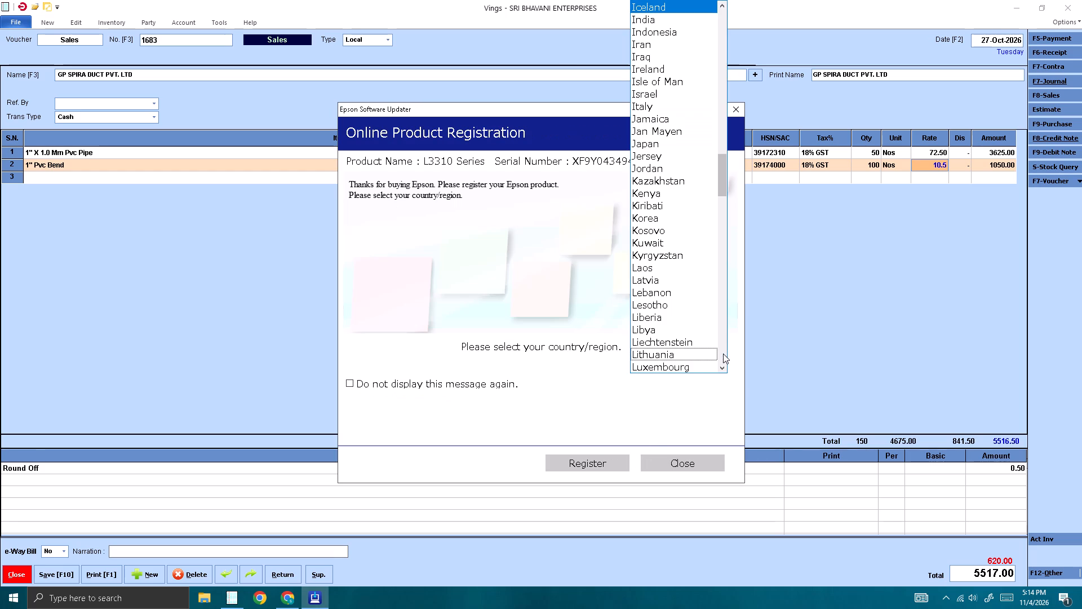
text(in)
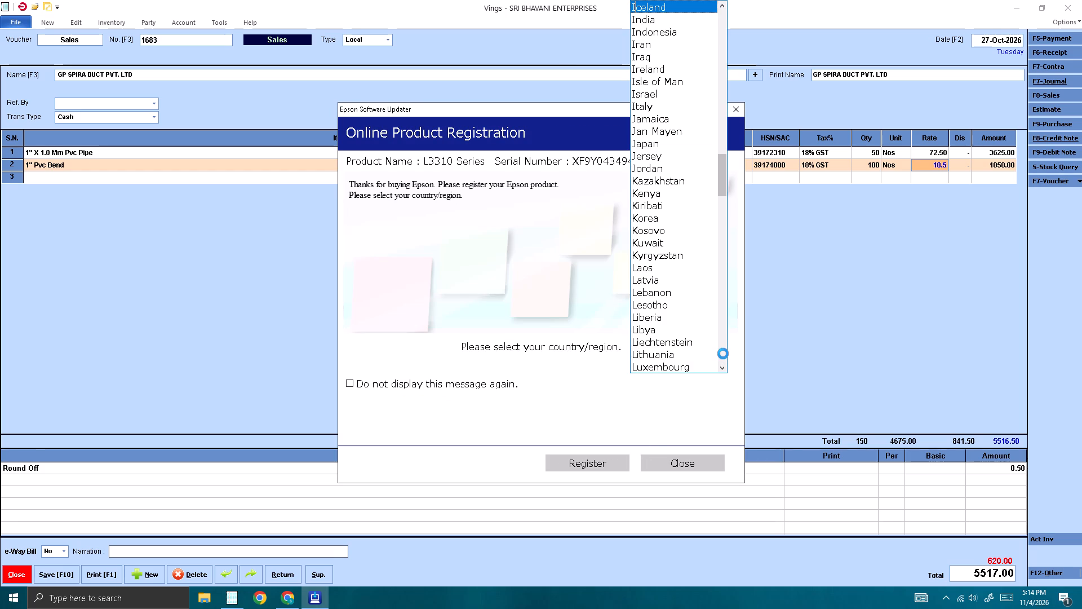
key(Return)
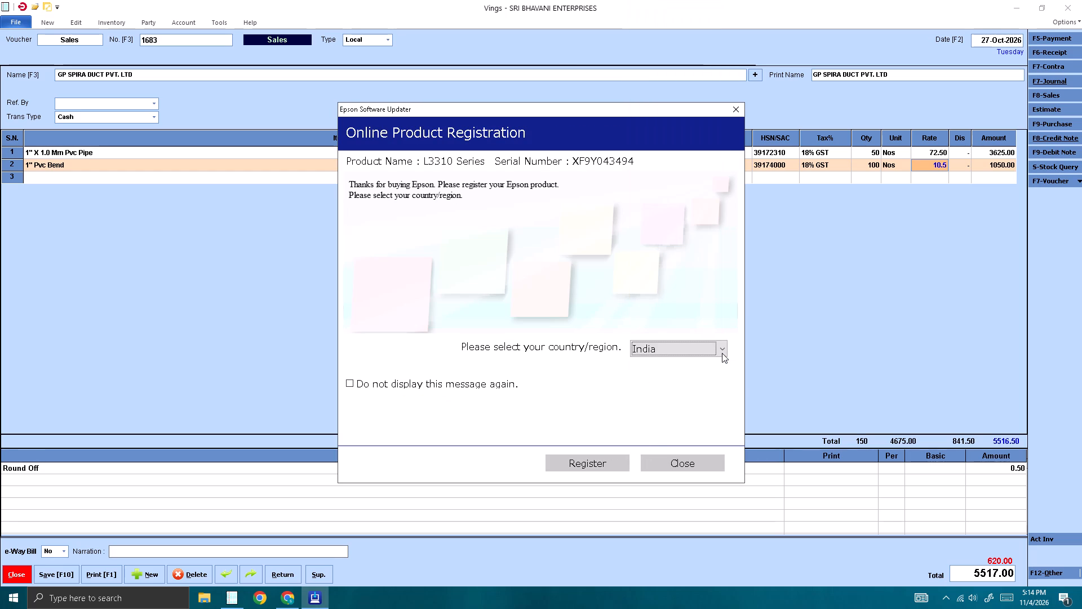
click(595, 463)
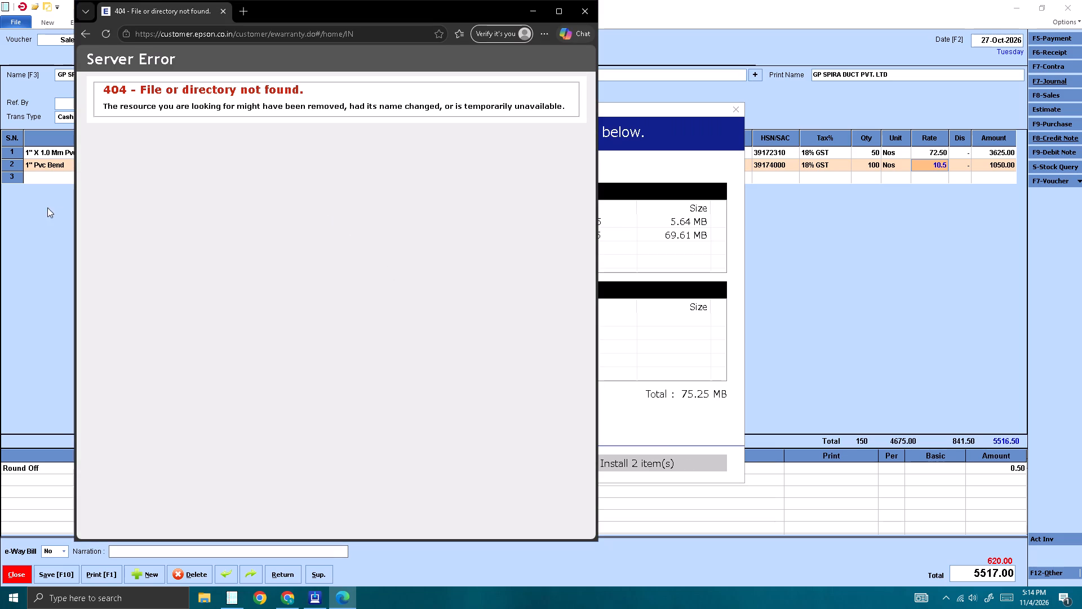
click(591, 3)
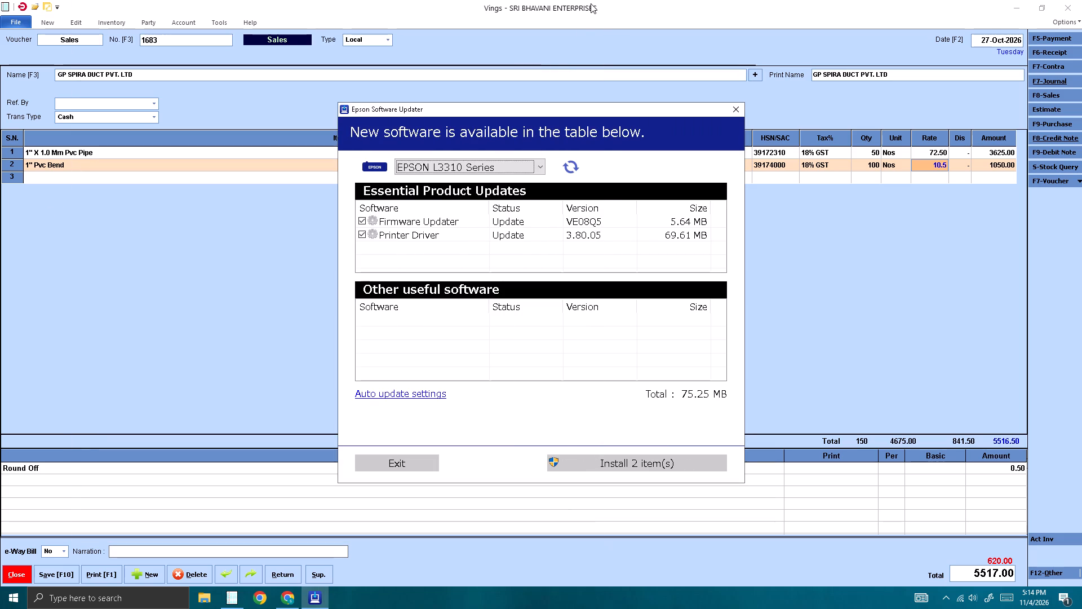
Exit the Epson Software Updater without installing the offered updates.
click(398, 466)
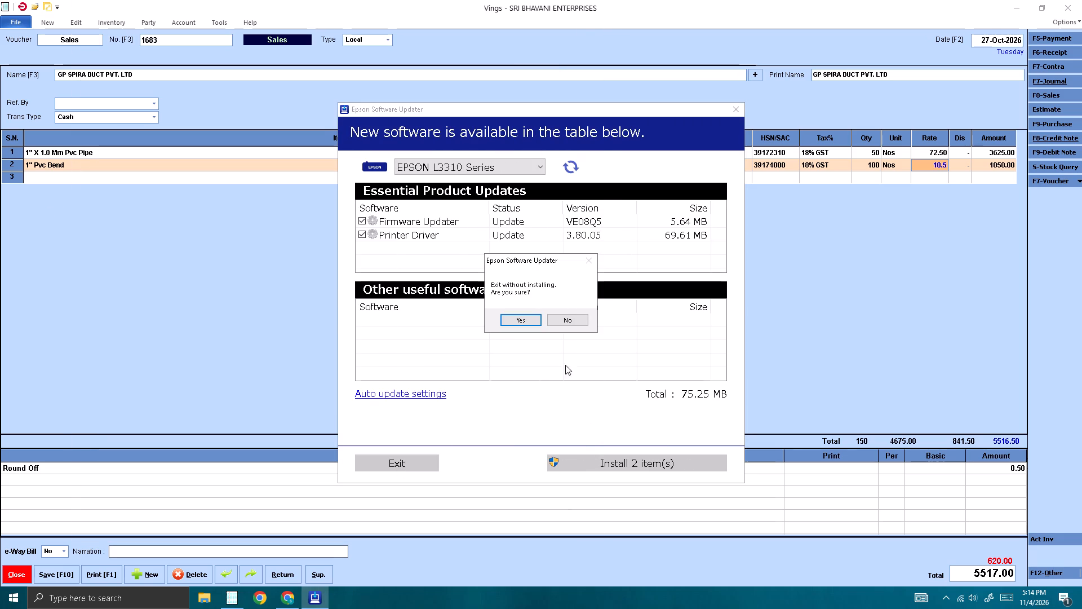
click(524, 319)
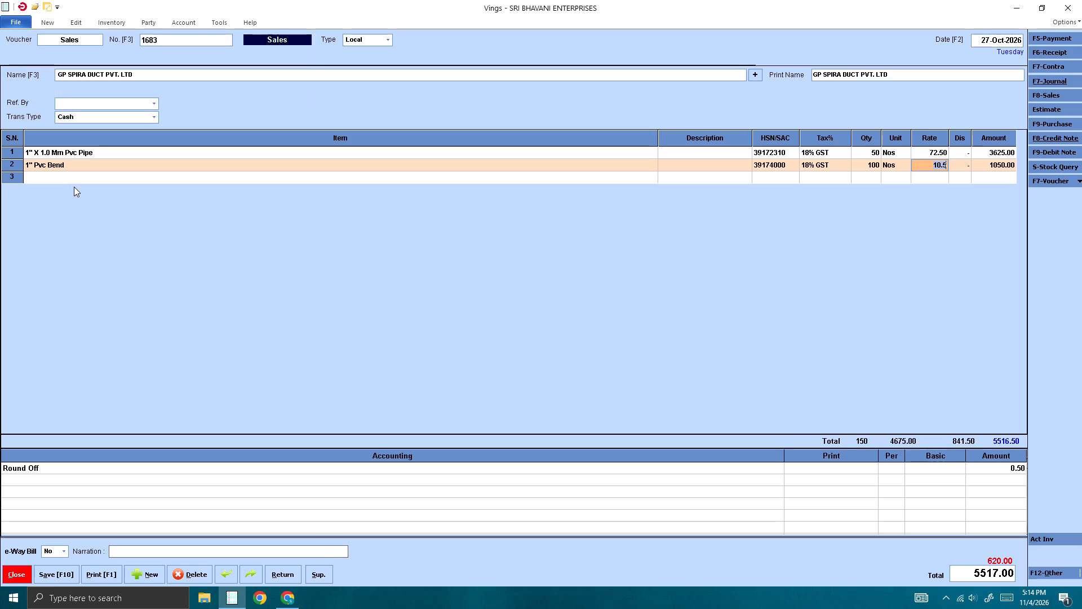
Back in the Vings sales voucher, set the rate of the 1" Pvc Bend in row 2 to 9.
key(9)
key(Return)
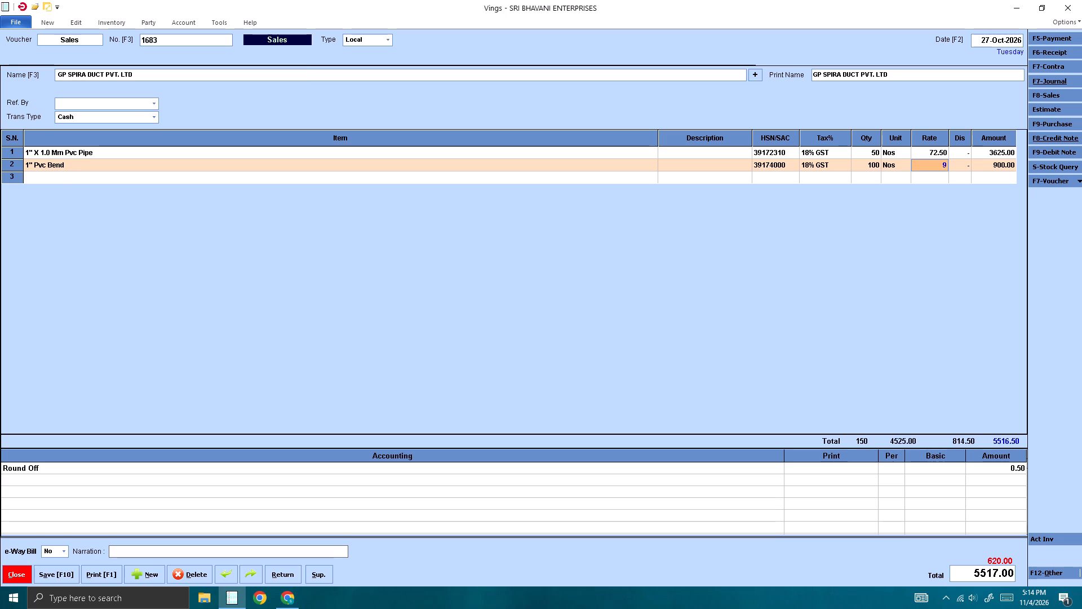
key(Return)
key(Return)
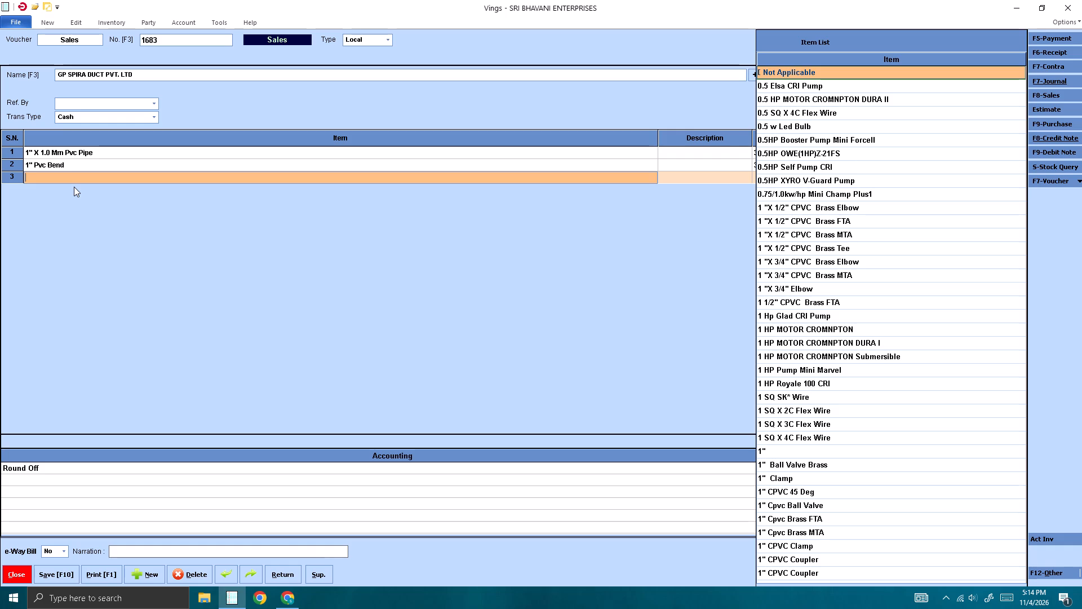
Set the rate of the 1" Pvc Bend in row 2 to 7.6.
key(BackSpace)
key(BackSpace)
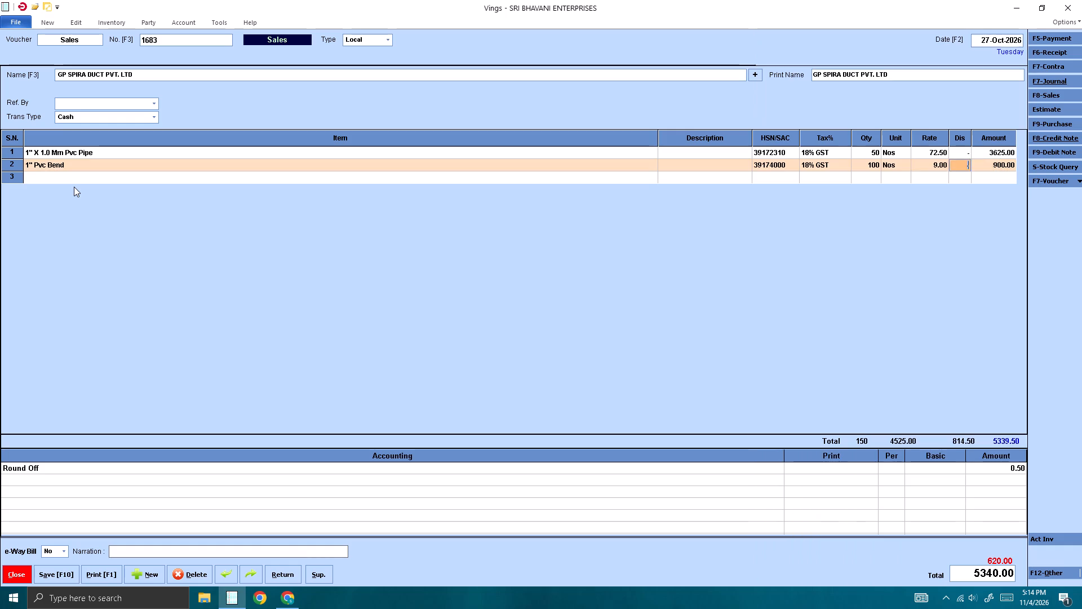
key(BackSpace)
text(7.6)
key(Return)
key(Return)
key(Return)
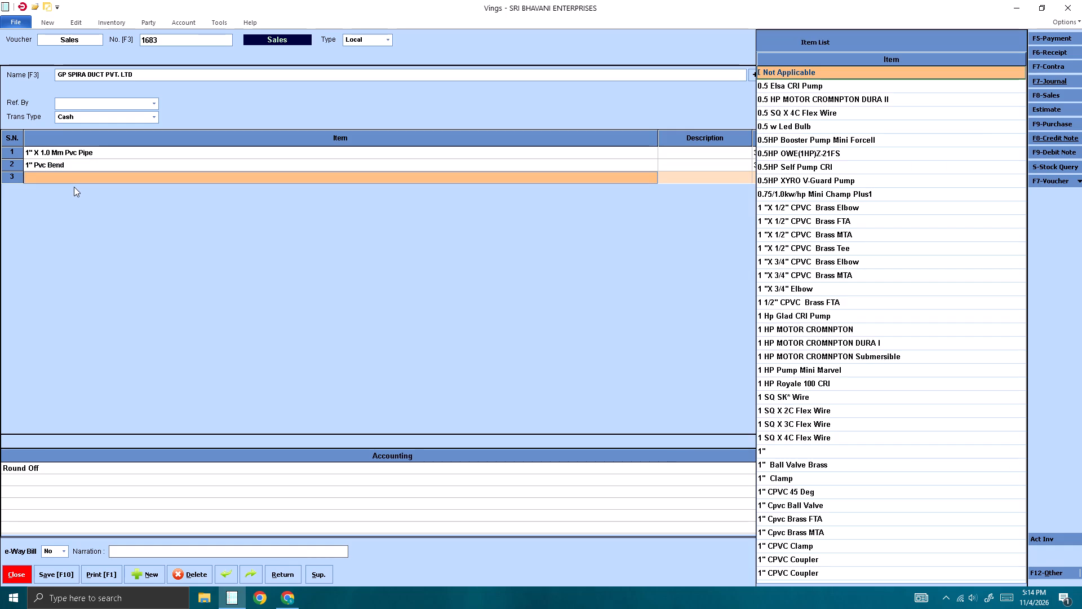
Add the item 1" Sudhakar J.Box in row 3 with quantity 50 and rate 18.3.
text(1")
key(space)
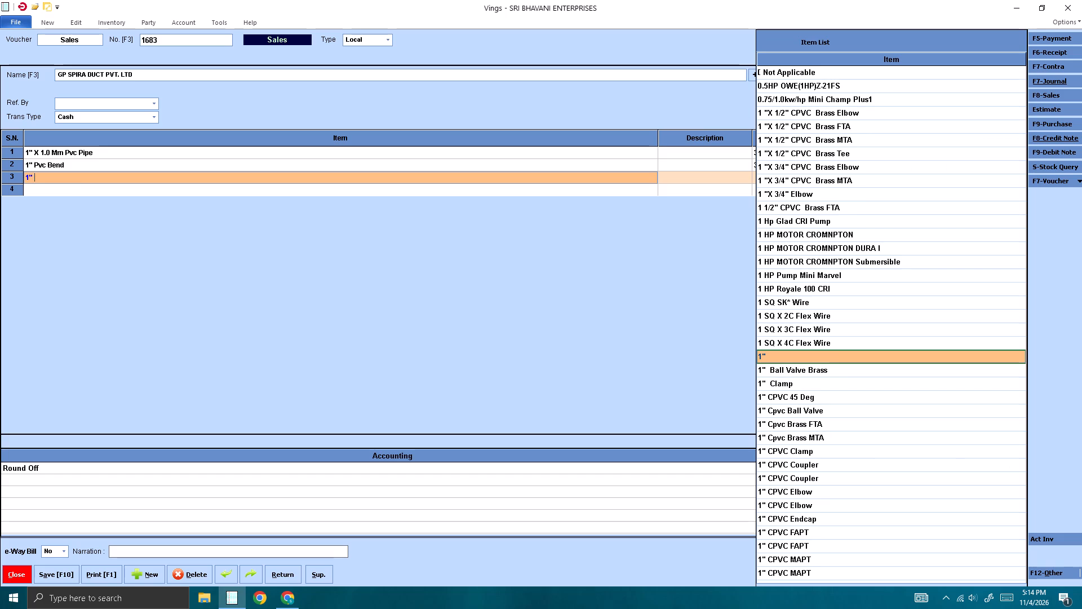
key(s)
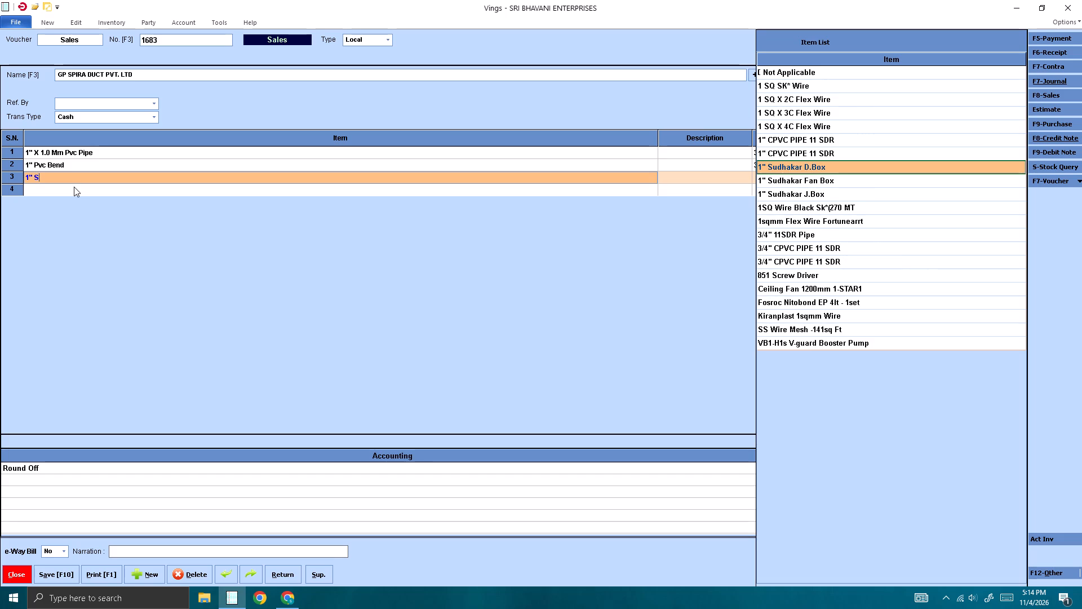
key(Down)
key(Down)
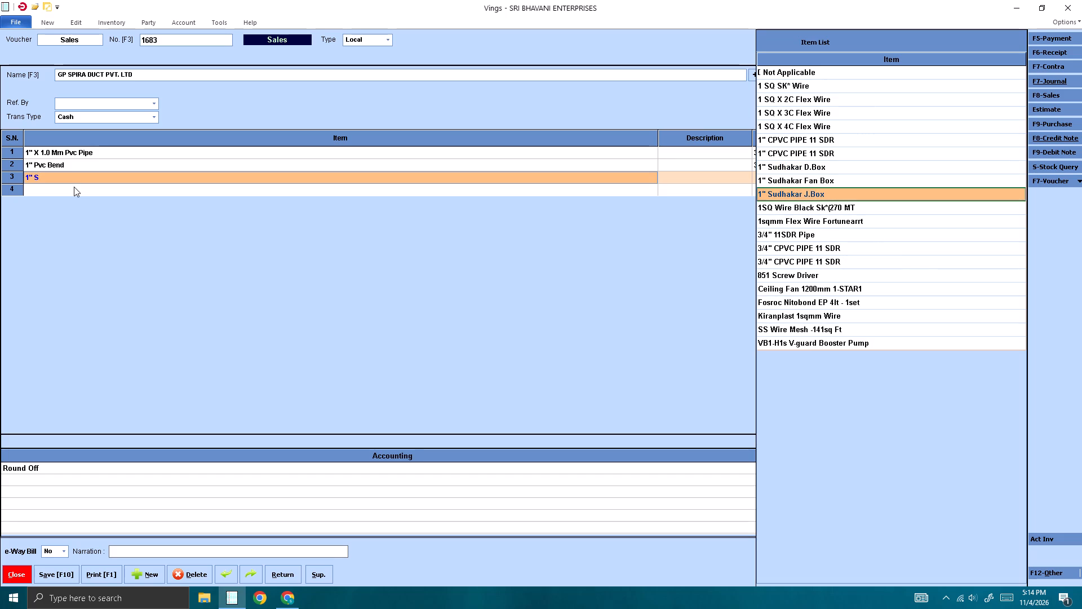
key(Return)
key(Return)
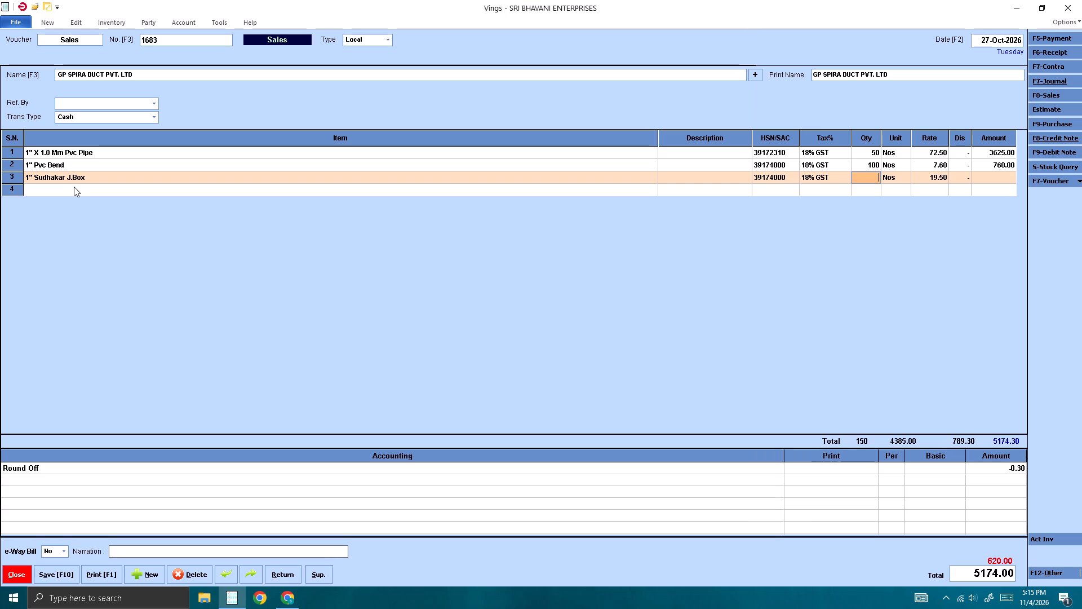
text(50)
key(Return)
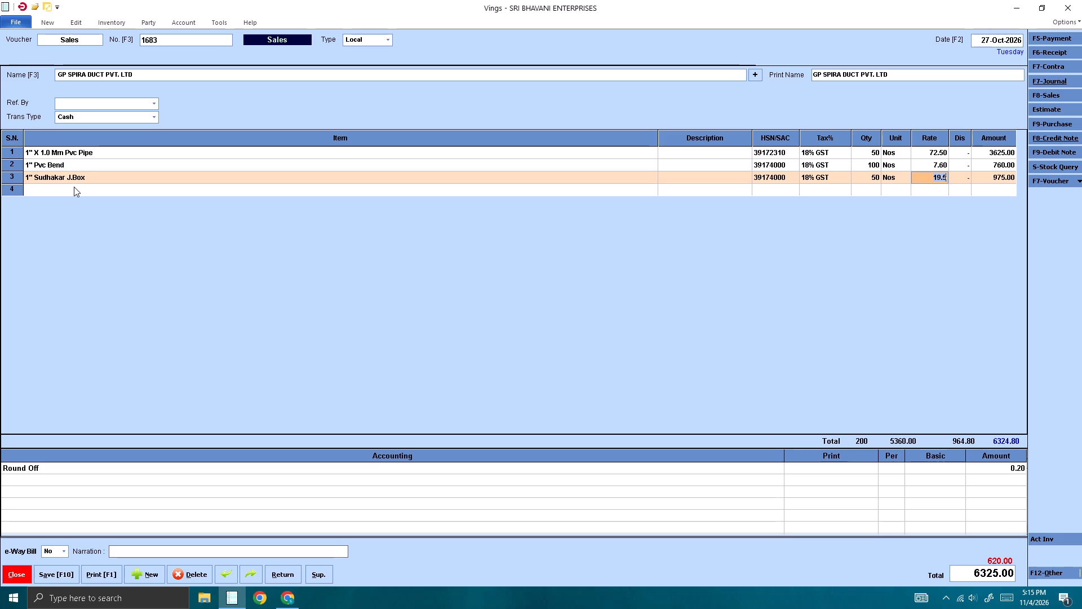
text(18.)
key(3)
key(Return)
key(Return)
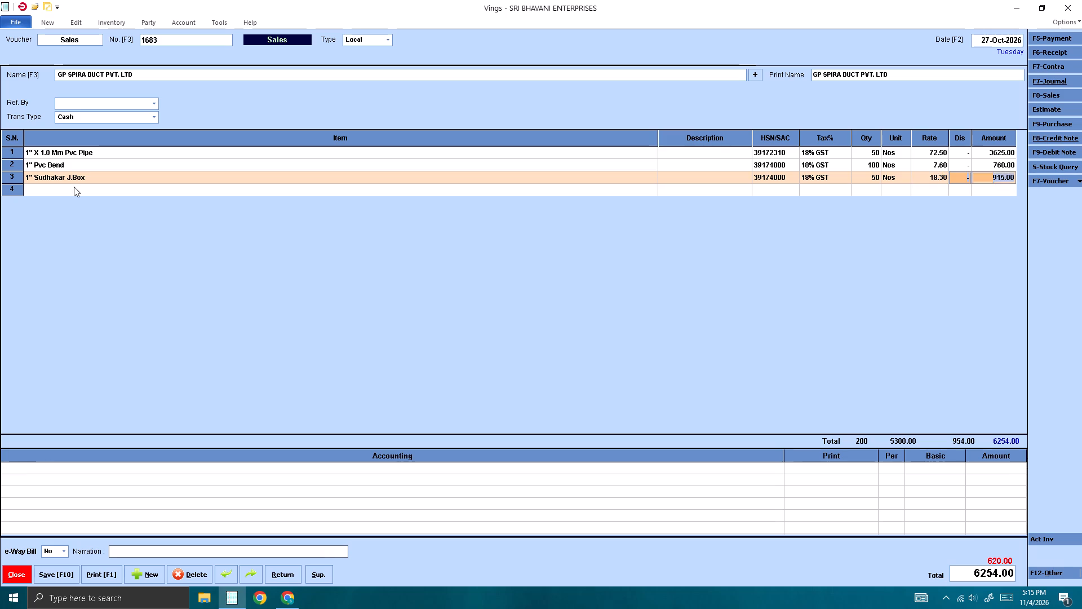
key(Return)
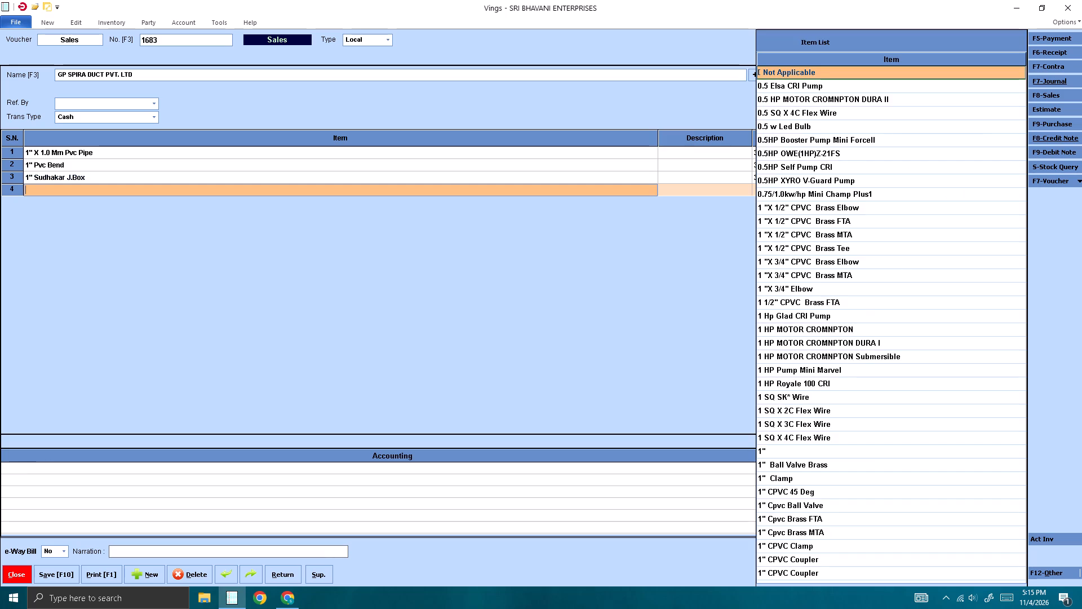
Add the item Metal Box 8-M in row 4 with quantity 12 and rate 48.
text(metal)
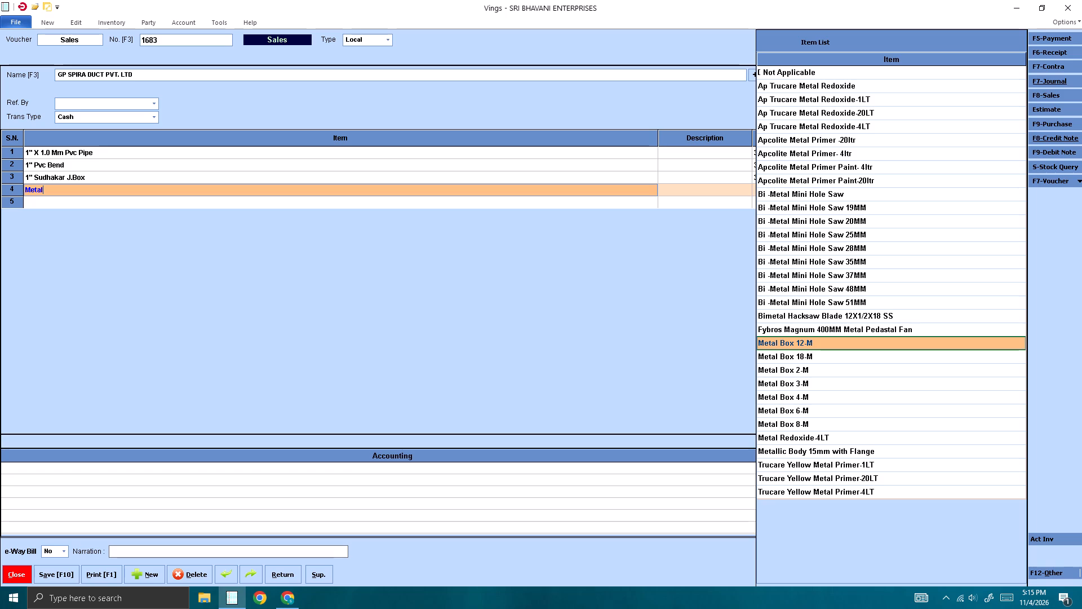
key(Down)
key(Down)
key(Down)
key(Up)
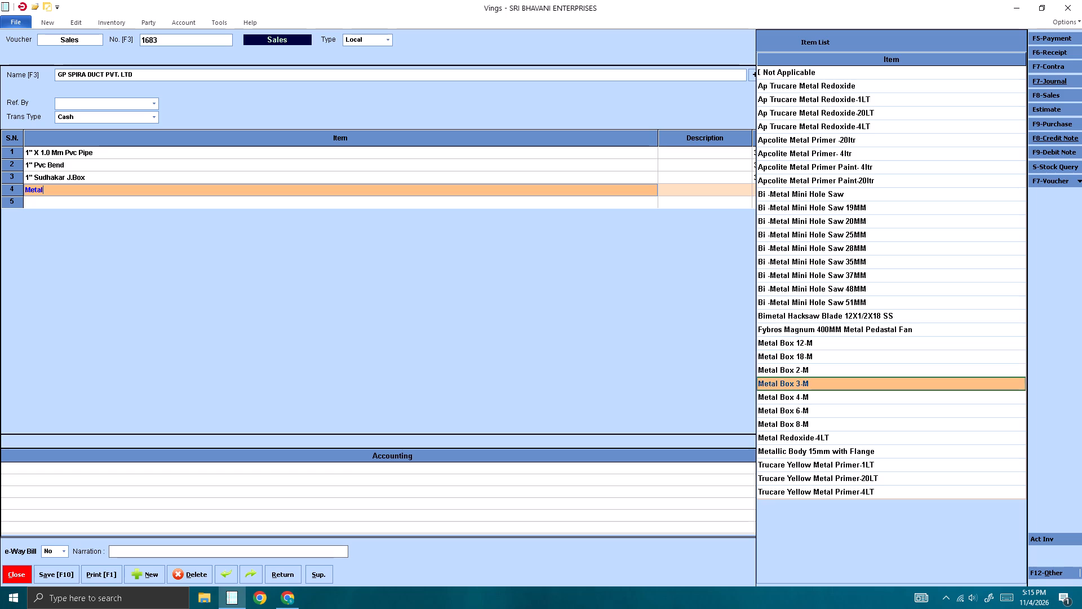
key(Up)
key(Down)
key(Down)
key(Down)
key(Down)
key(Down)
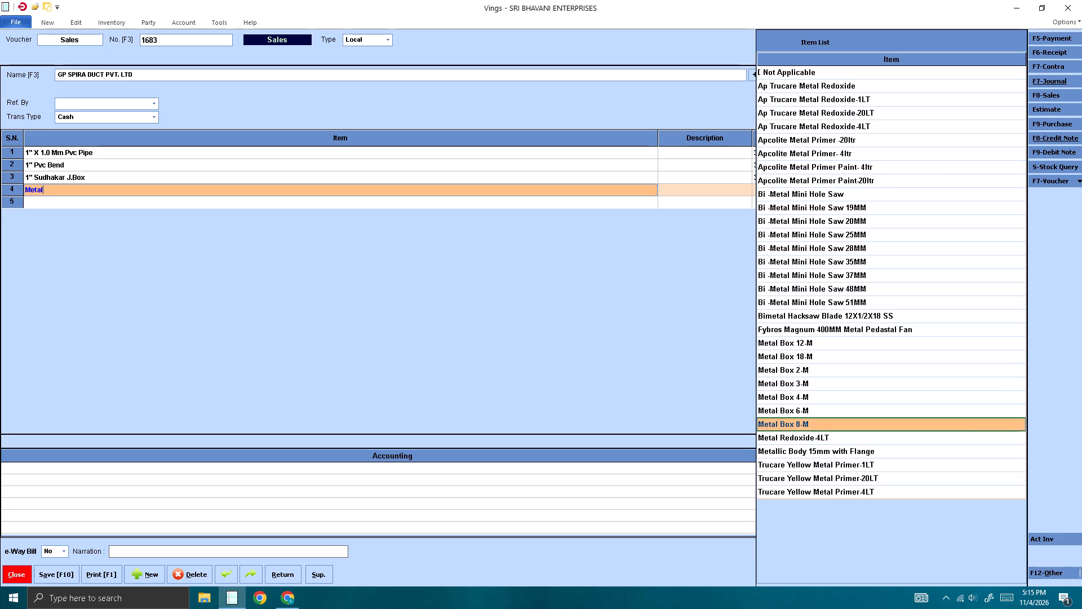
key(Return)
key(Return)
text(12)
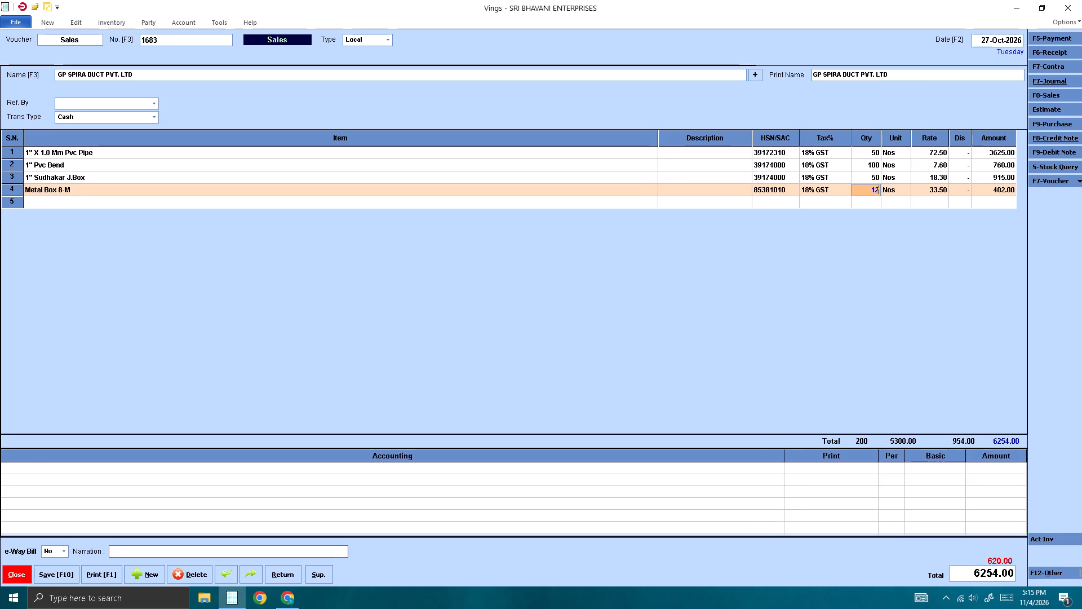
key(Return)
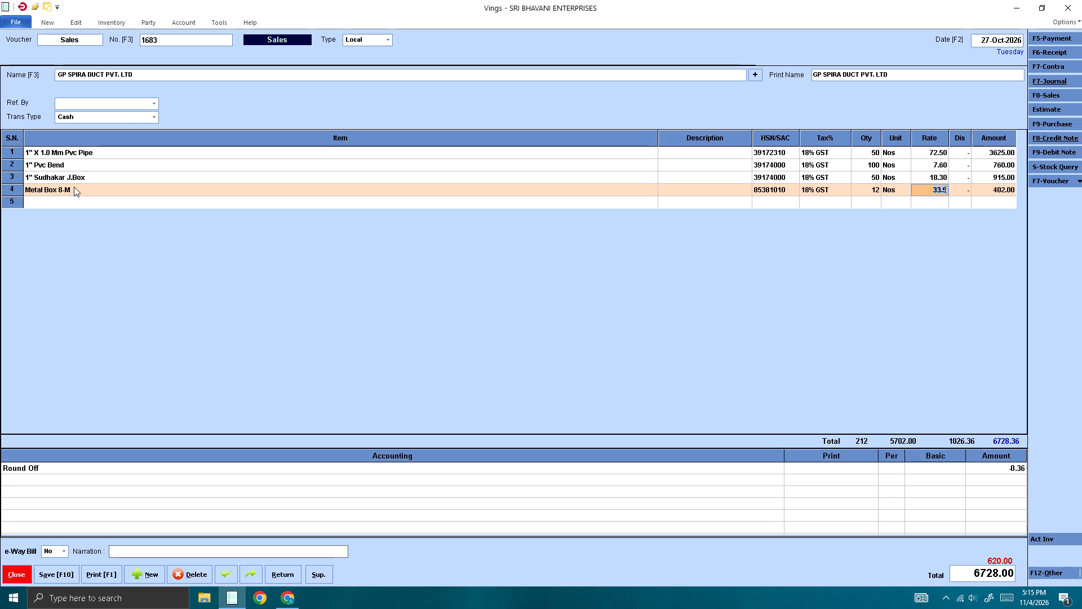
text(48)
key(Return)
key(Return)
key(Return)
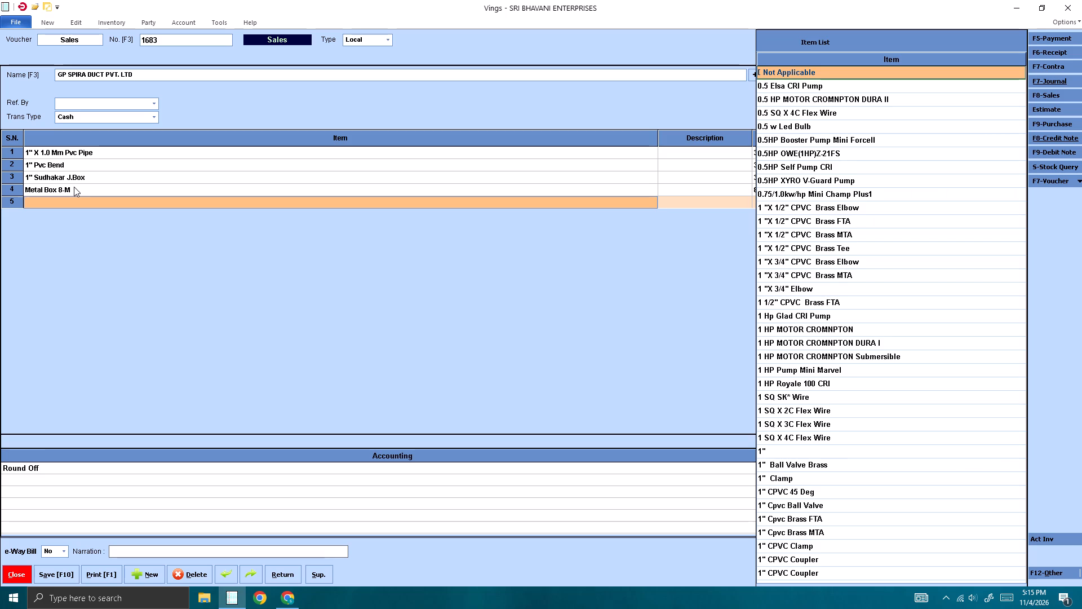
Add the item Metal Box 18-M in row 5 with quantity 2 and rate 110.2.
text(meta)
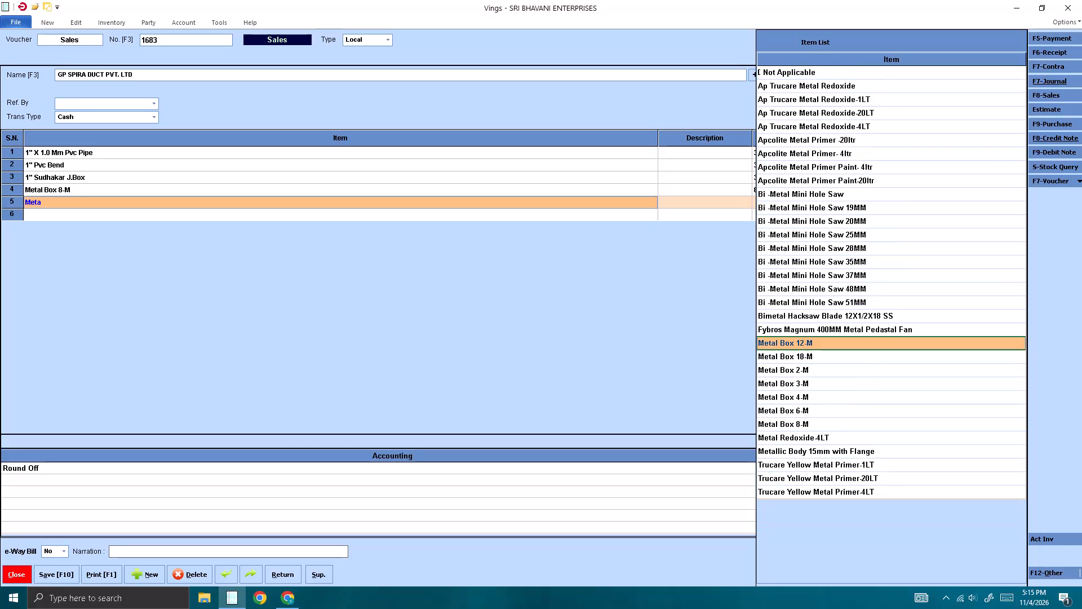
key(Down)
key(Down)
key(Down)
key(Down)
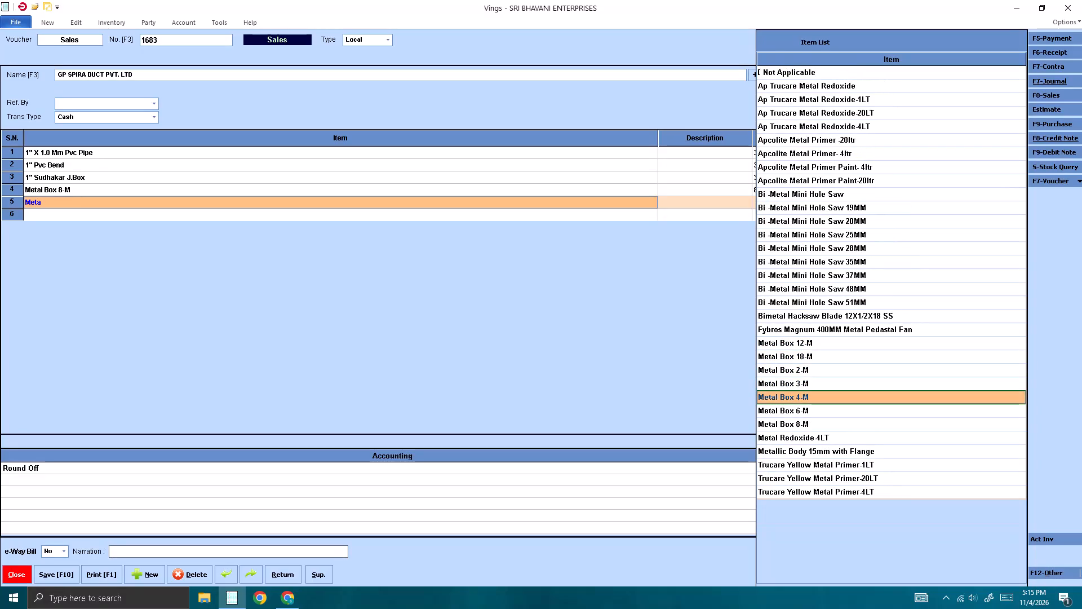
key(Up)
key(Up)
key(Up)
key(Return)
key(Return)
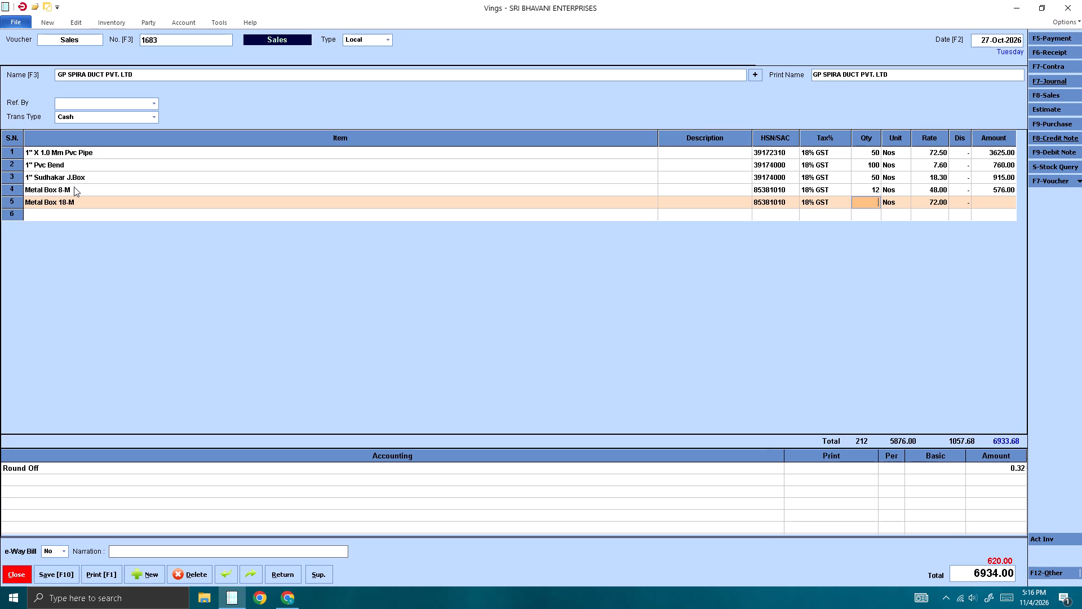
key(2)
key(Return)
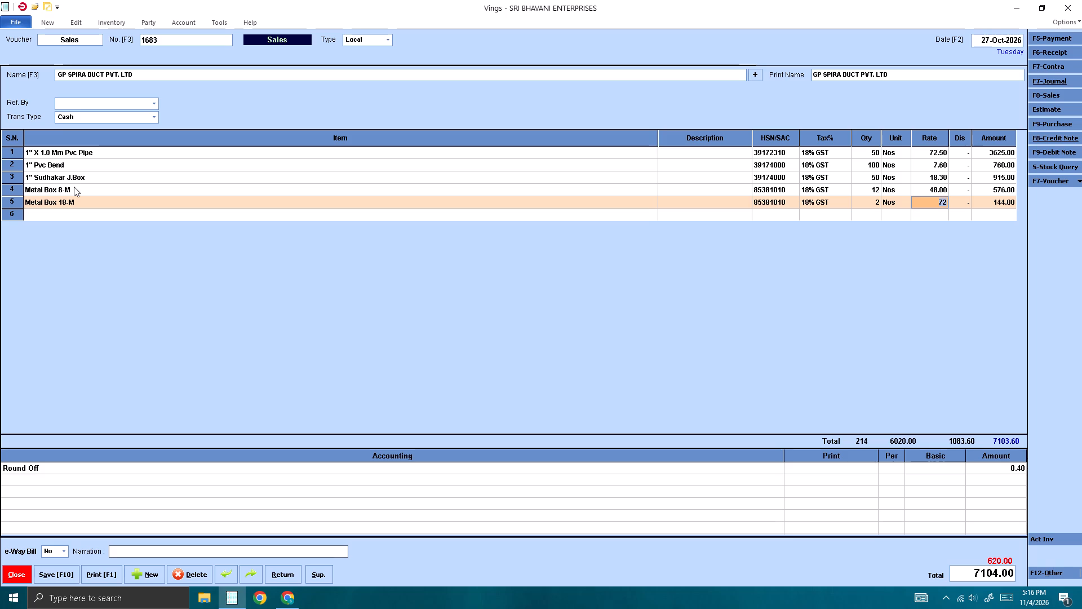
text(110.2)
key(Return)
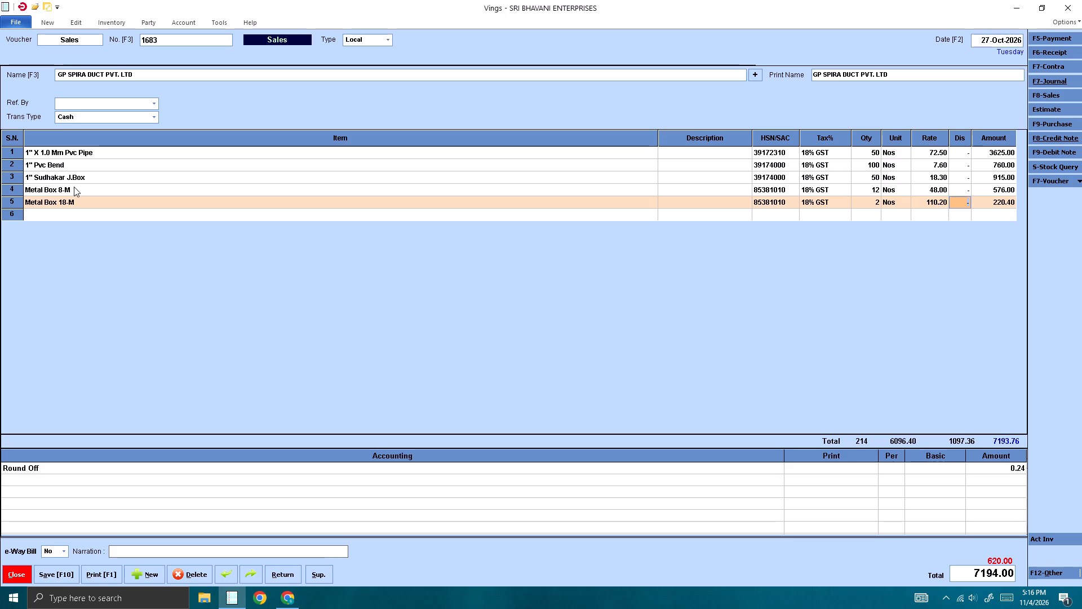
key(Return)
key(Return)
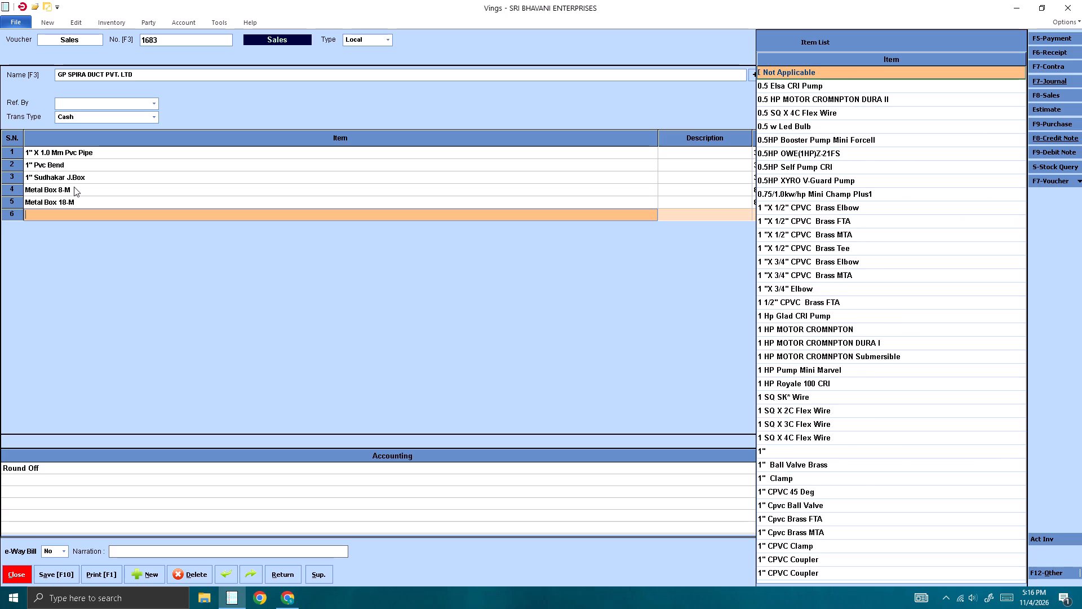
Add the item Metal Box 12-M in row 6 with quantity 1 and rate 58.
text(metal)
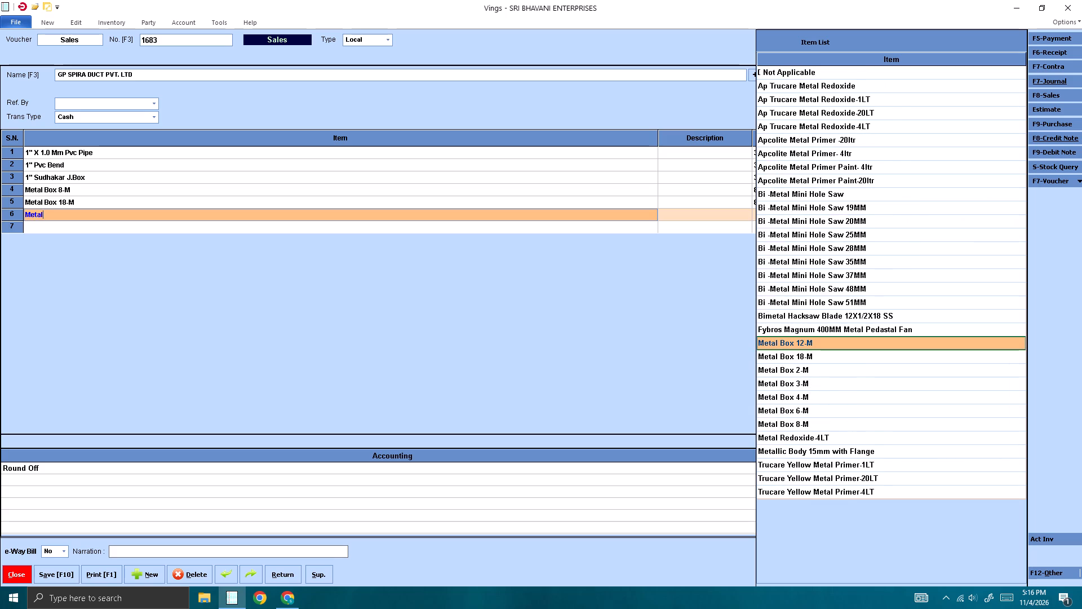
key(Down)
key(Down)
key(Down)
key(Up)
key(Up)
key(Up)
key(Return)
key(Return)
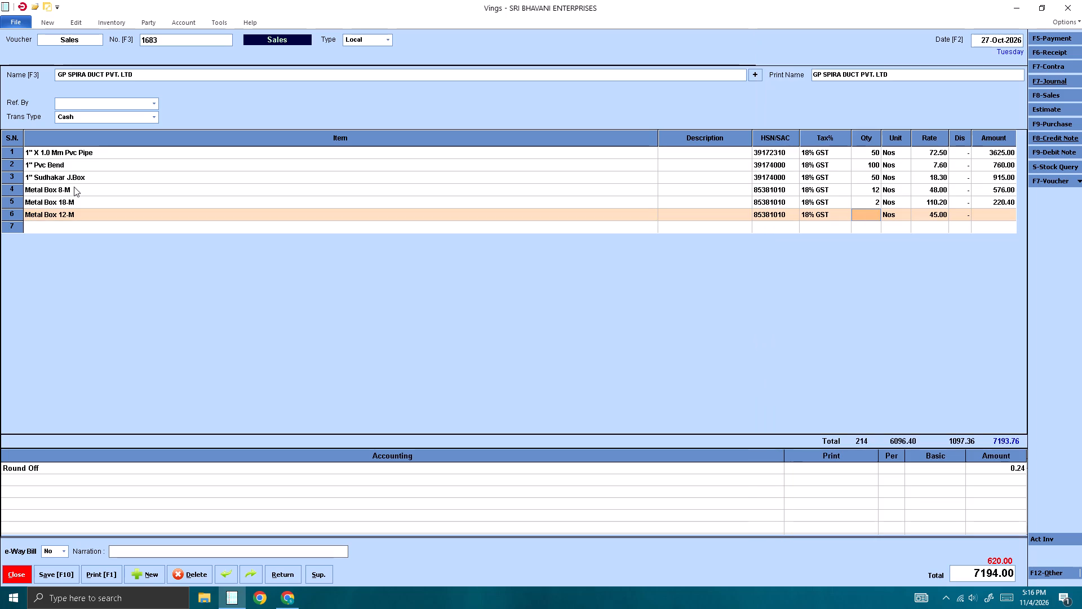
key(1)
key(Return)
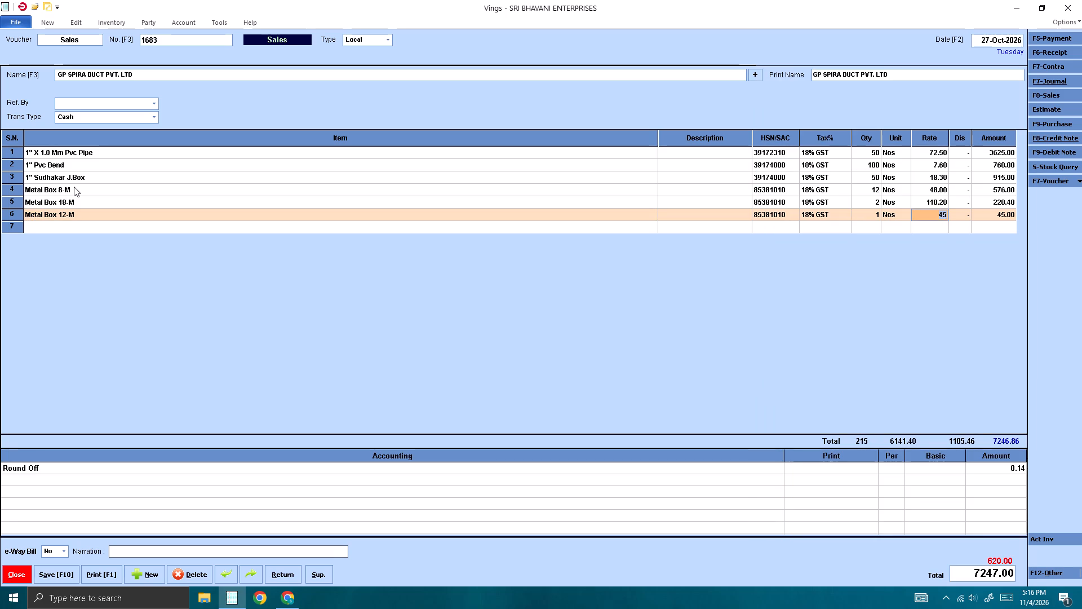
key(5)
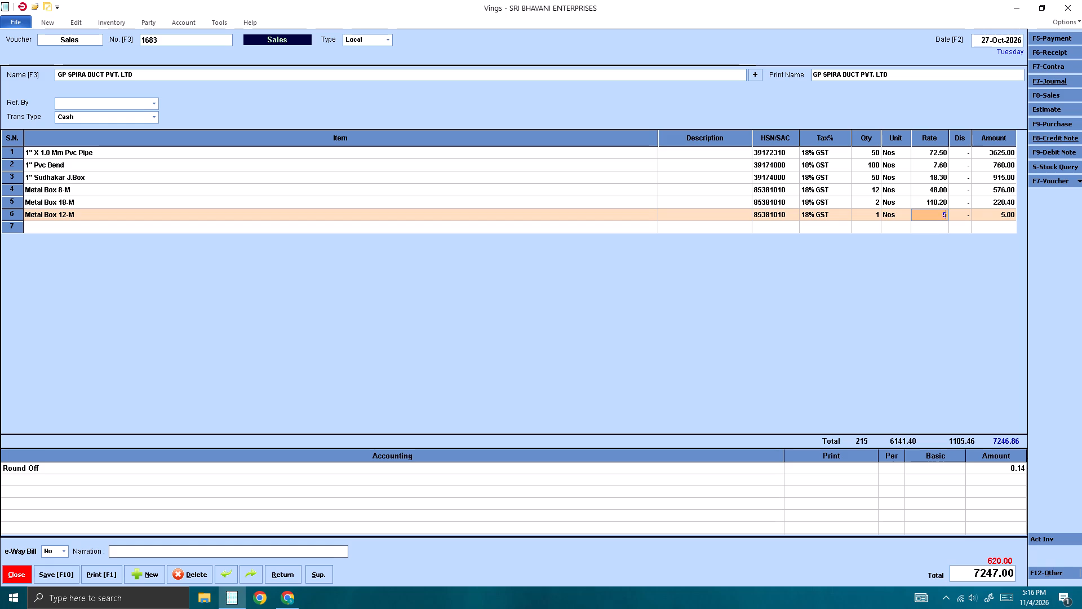
key(8)
key(Return)
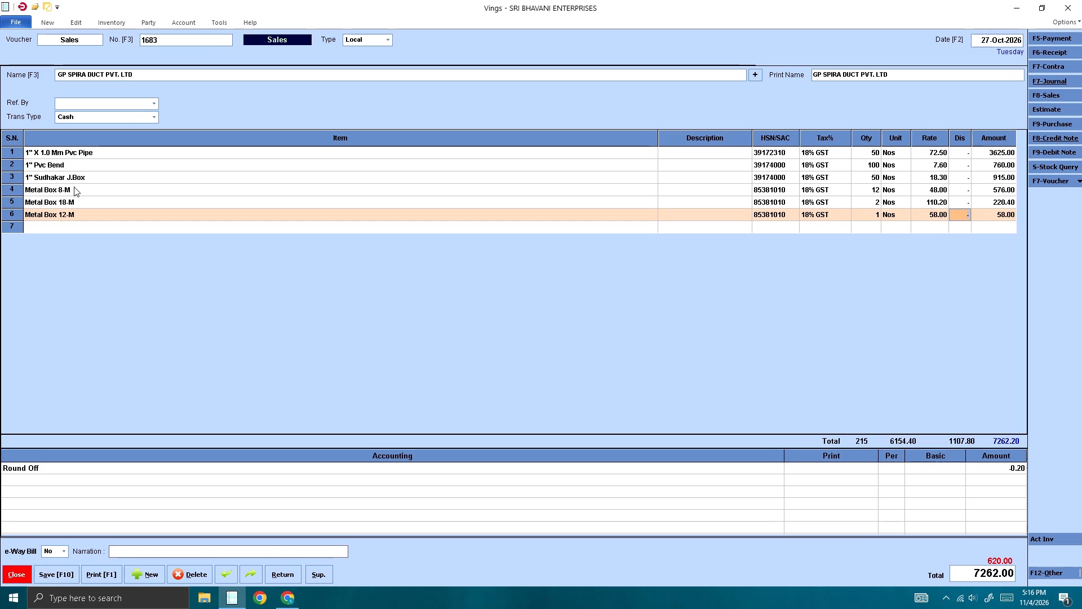
key(Return)
key(Return)
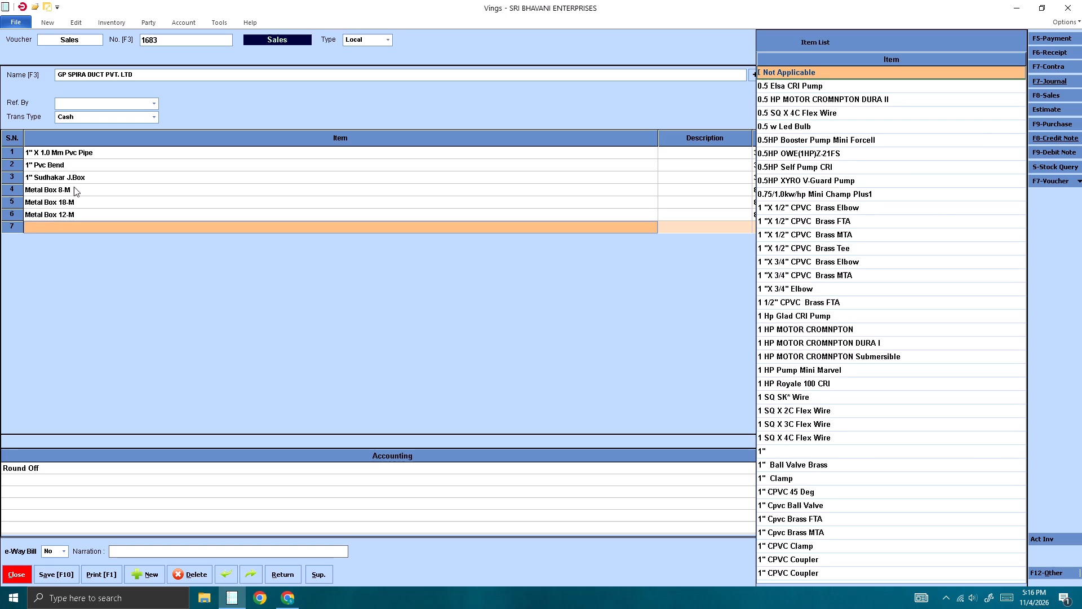
Add the item Metal Box 6-M in row 7 with quantity 6 and rate 39.
text(metal)
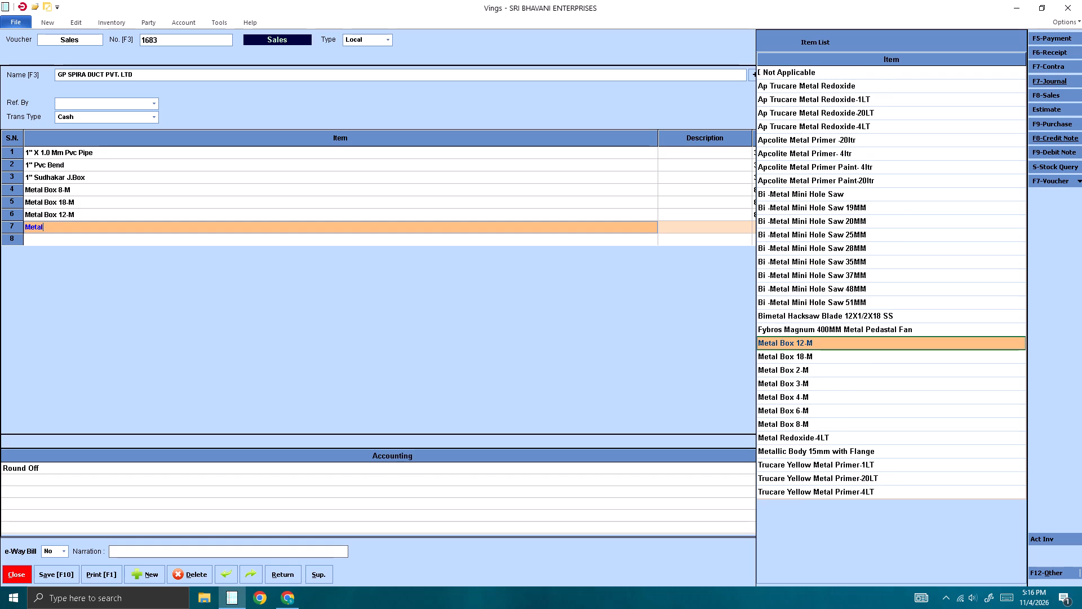
key(Down)
key(Down)
key(Down)
key(Down)
key(Down)
key(Up)
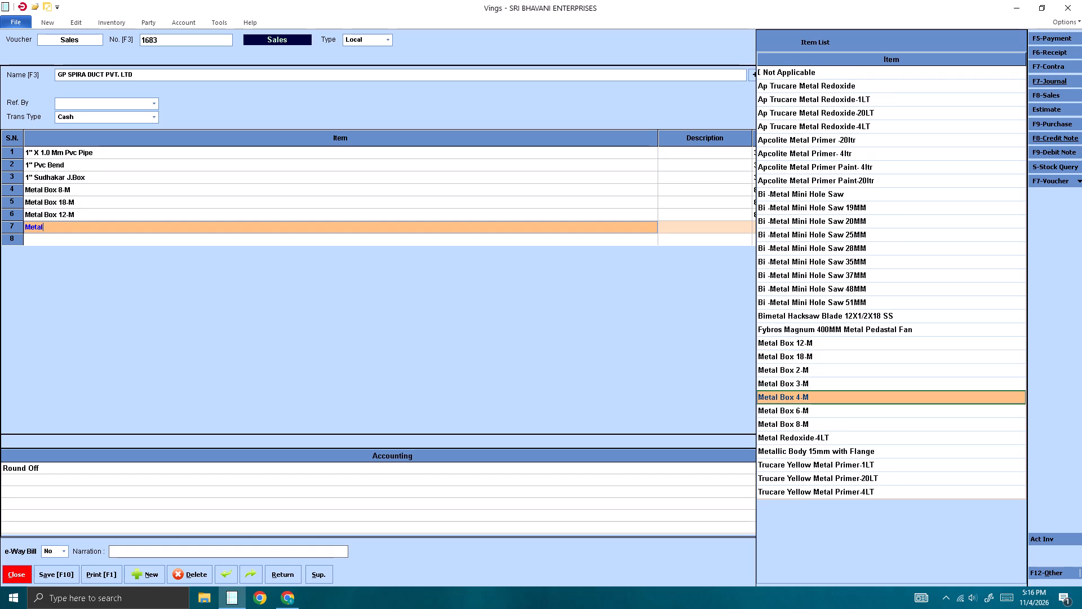
key(Down)
key(Return)
key(Return)
key(6)
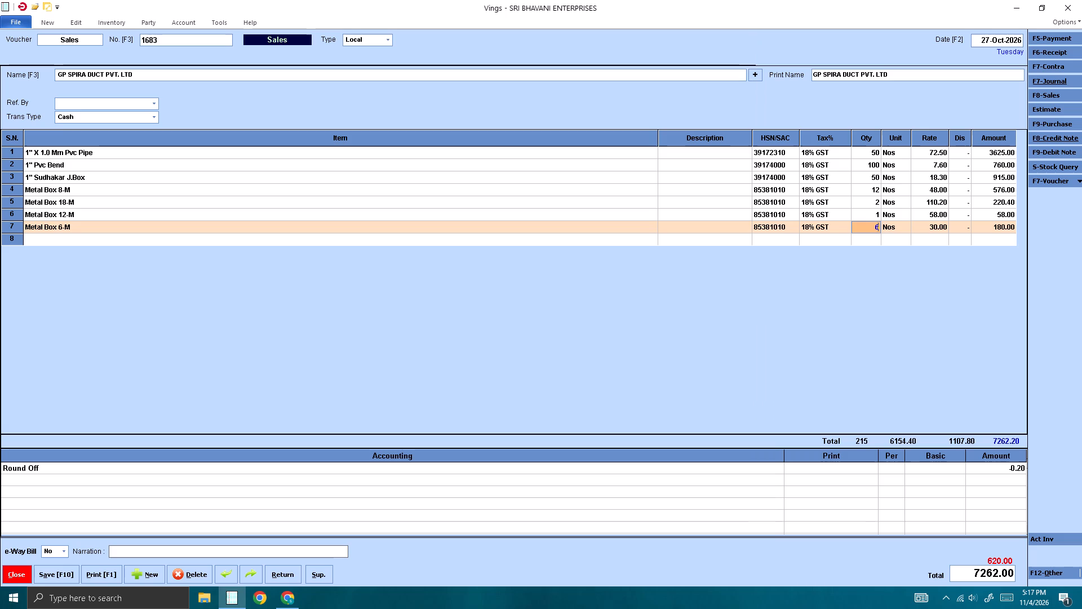
key(Return)
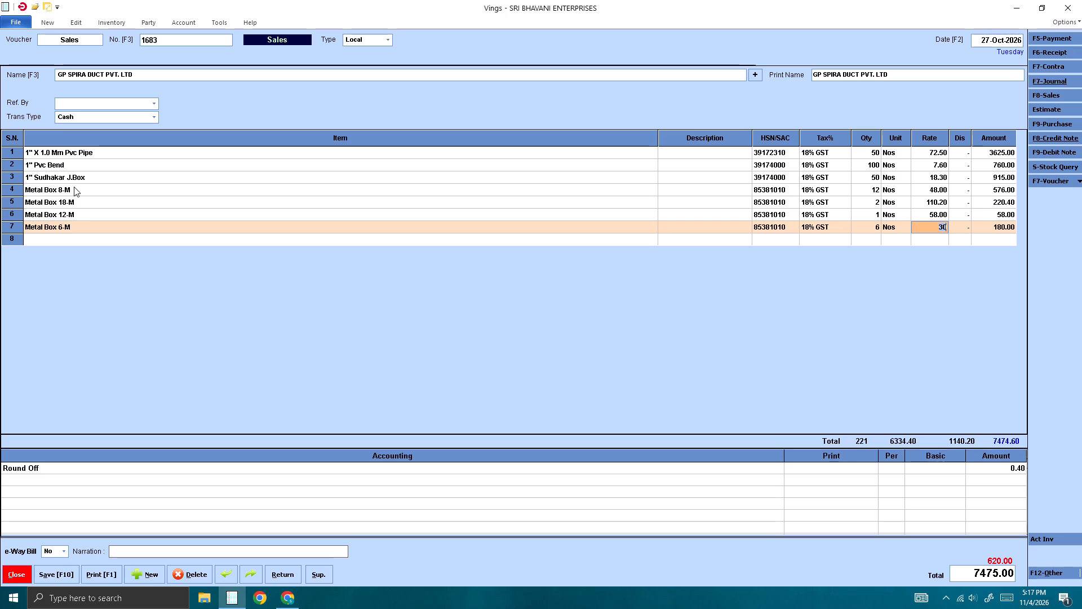
text(234)
key(BackSpace)
key(BackSpace)
key(BackSpace)
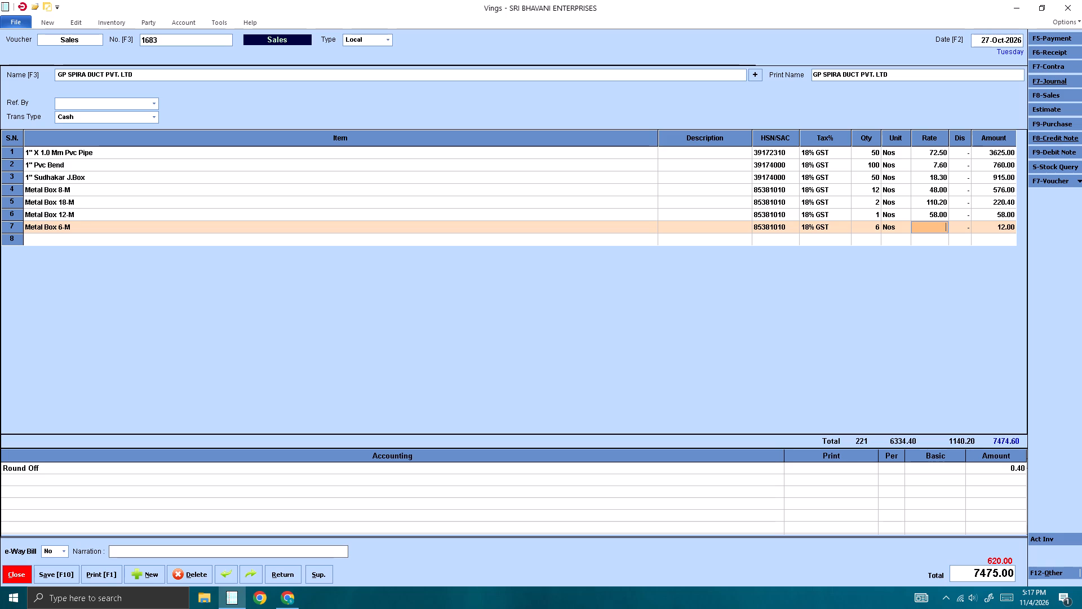
text(39)
key(Return)
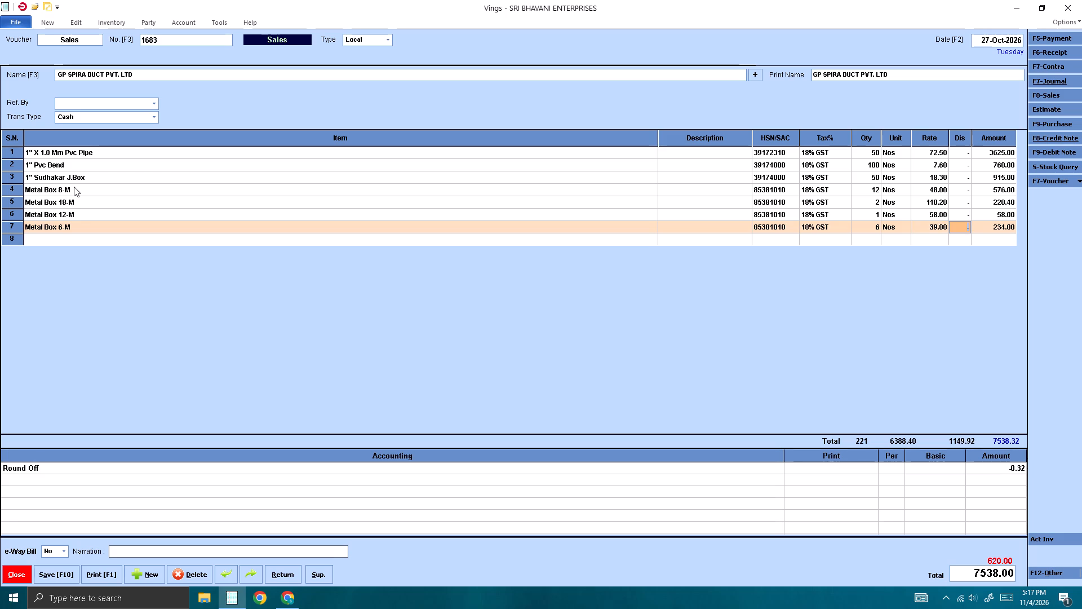
key(Return)
key(Return)
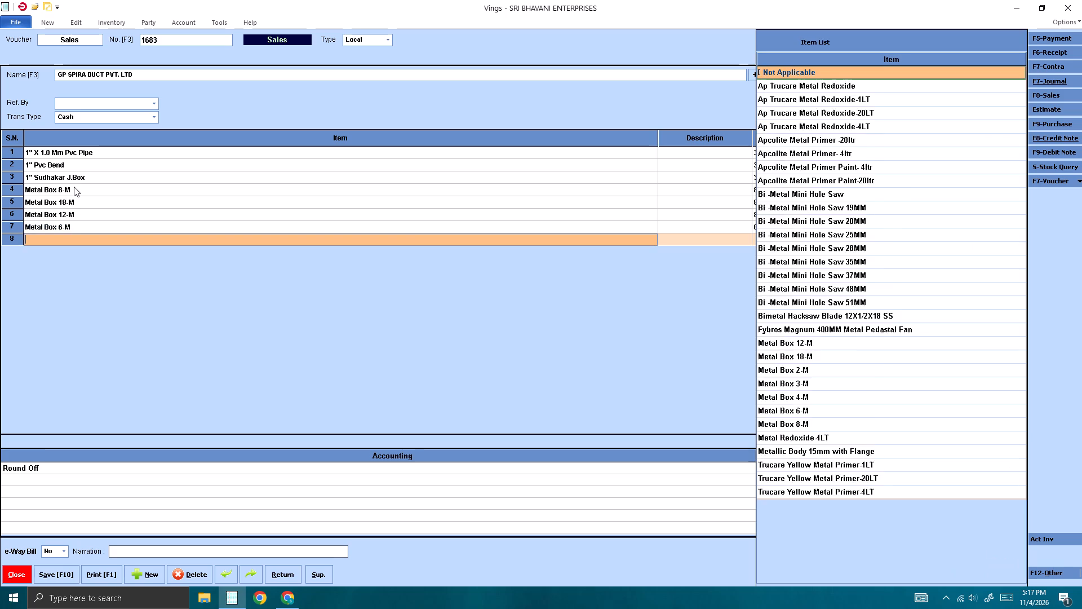
Add the item Metal Box 3-M in row 8 with quantity 13.
text(met)
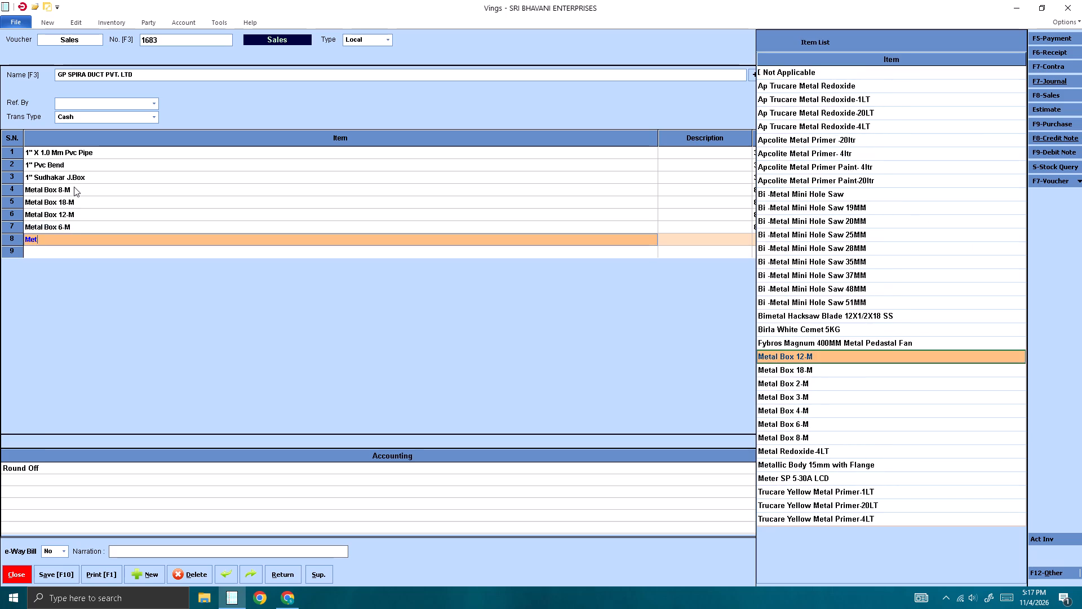
text(al)
key(Down)
key(Down)
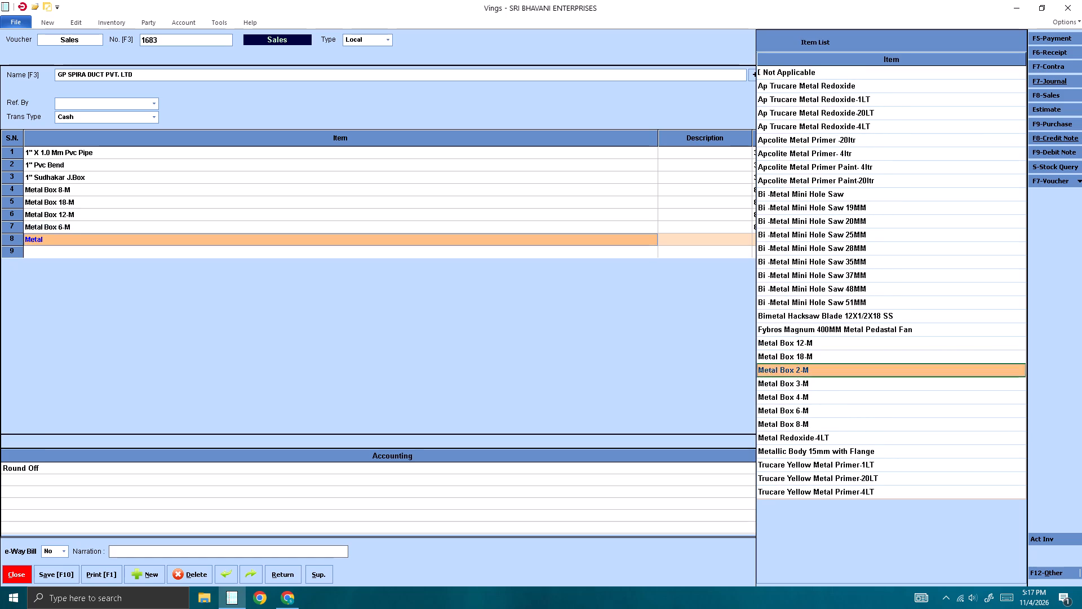
key(Down)
key(Down)
key(Up)
key(Return)
key(Return)
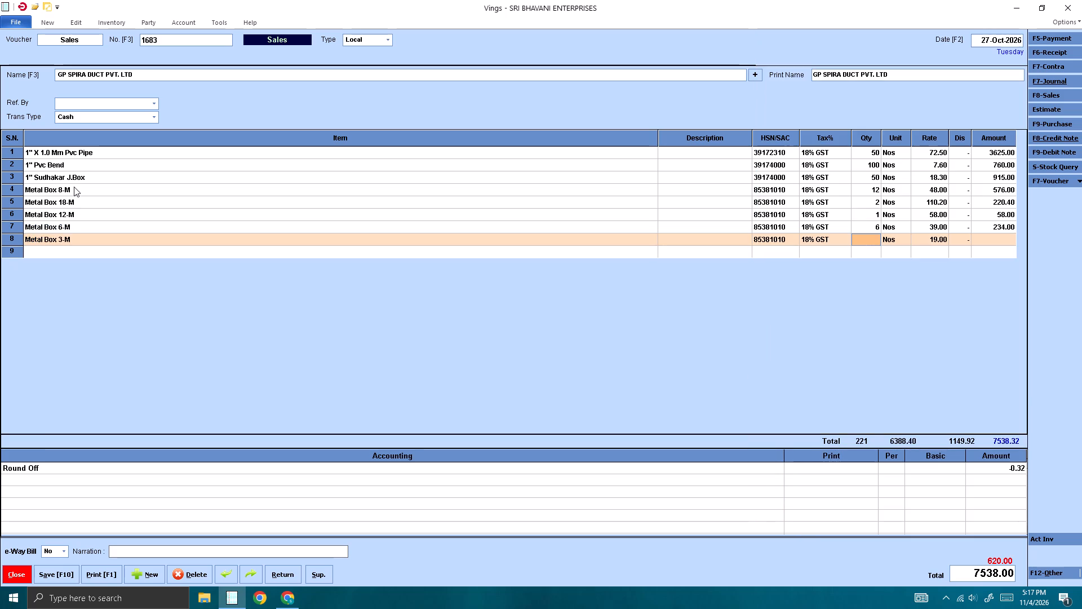
text(13)
key(Return)
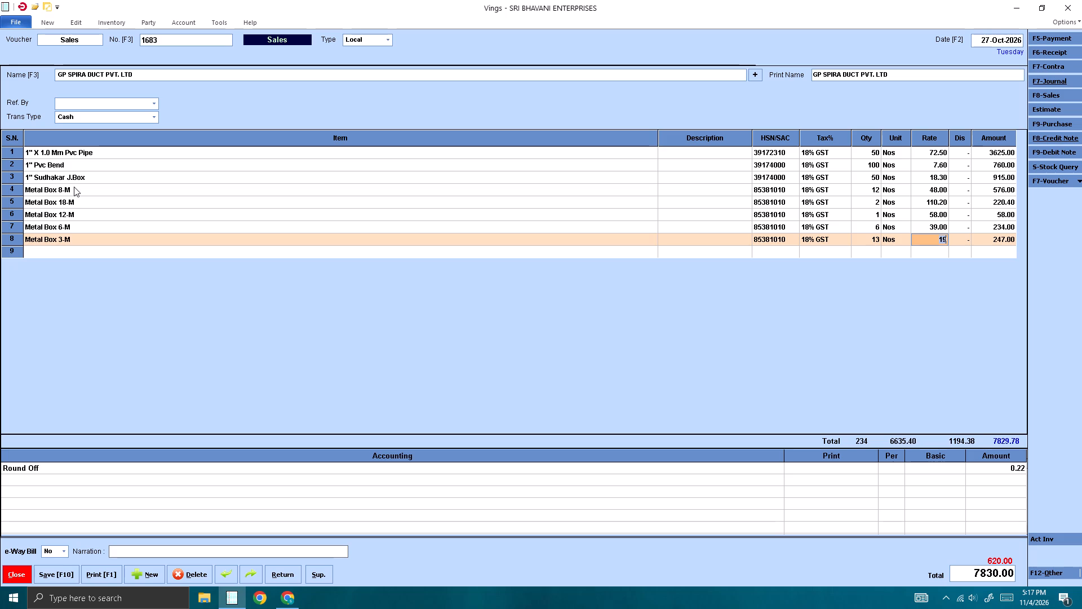
Switch to Google Chrome, pause the playing YouTube video, and minimize the browser.
click(282, 593)
click(405, 261)
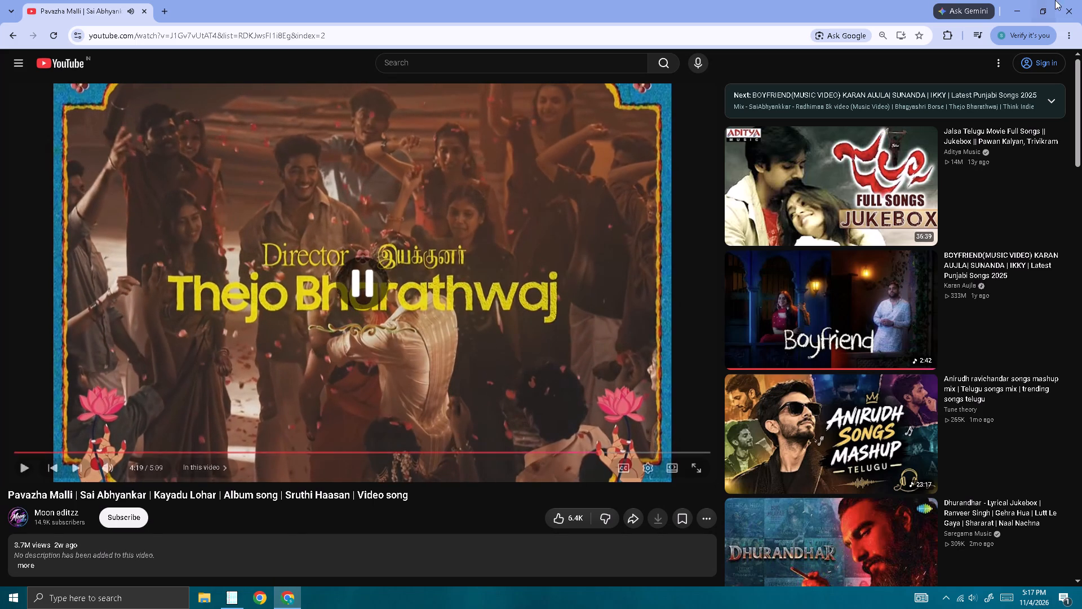
click(1011, 12)
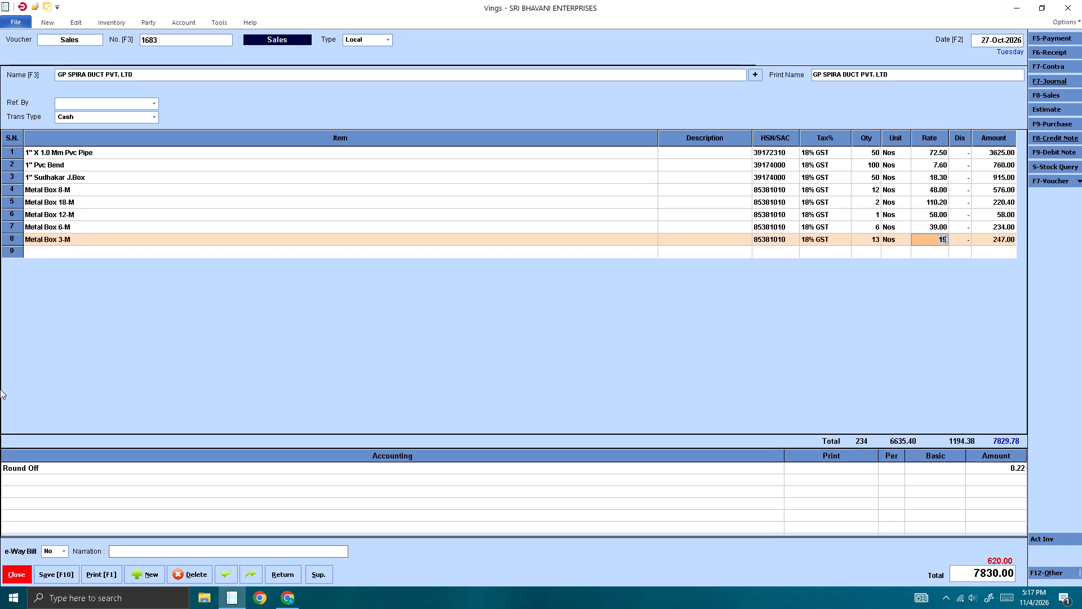
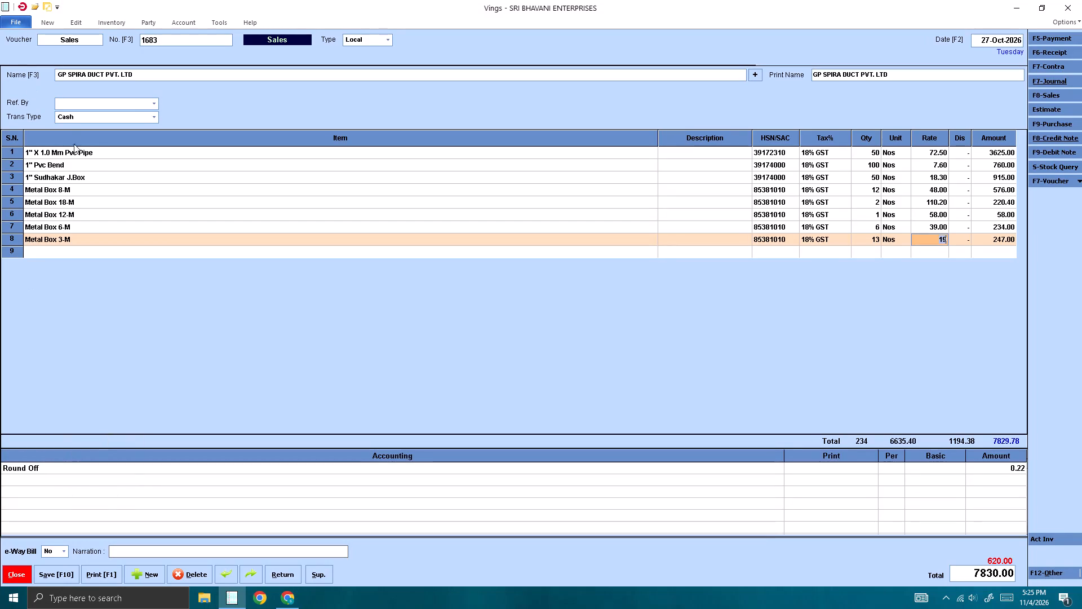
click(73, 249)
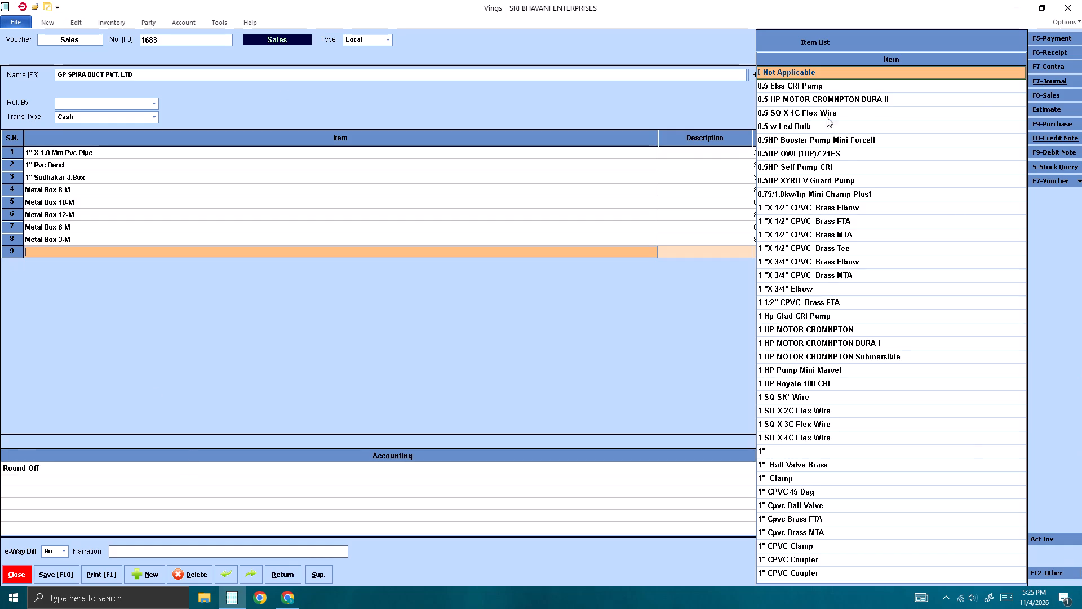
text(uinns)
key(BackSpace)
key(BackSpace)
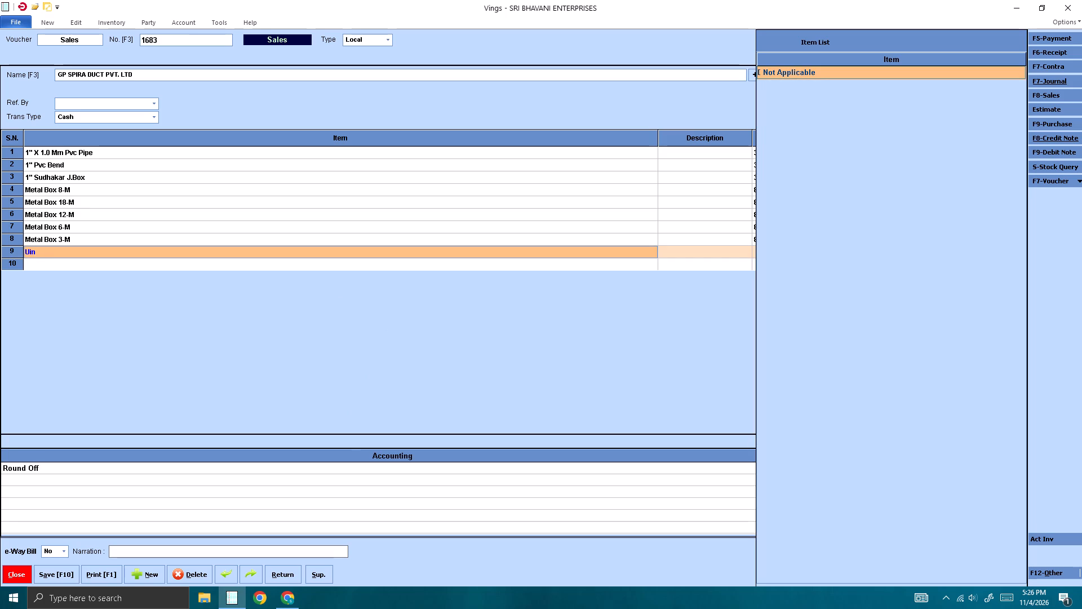
Switch to Google Chrome, play the next video in the YouTube mix, and minimize the browser.
click(284, 608)
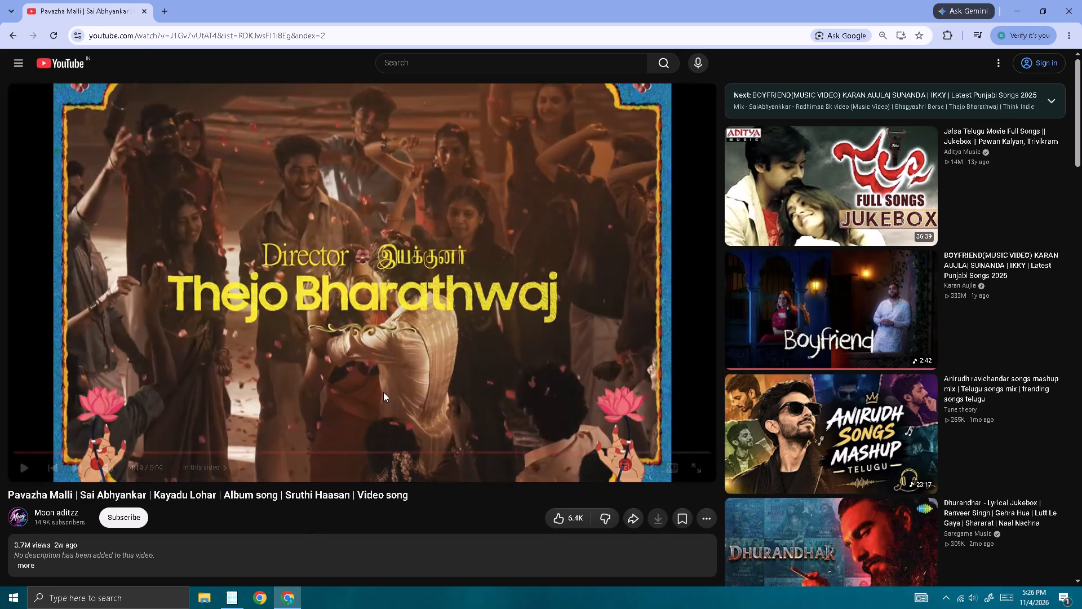
click(385, 326)
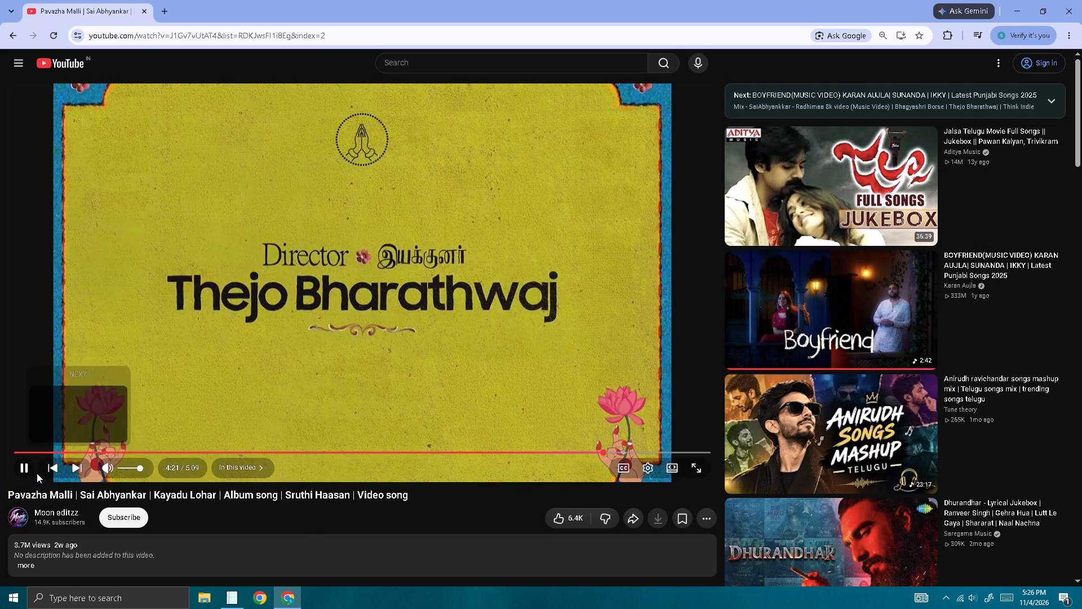
click(75, 466)
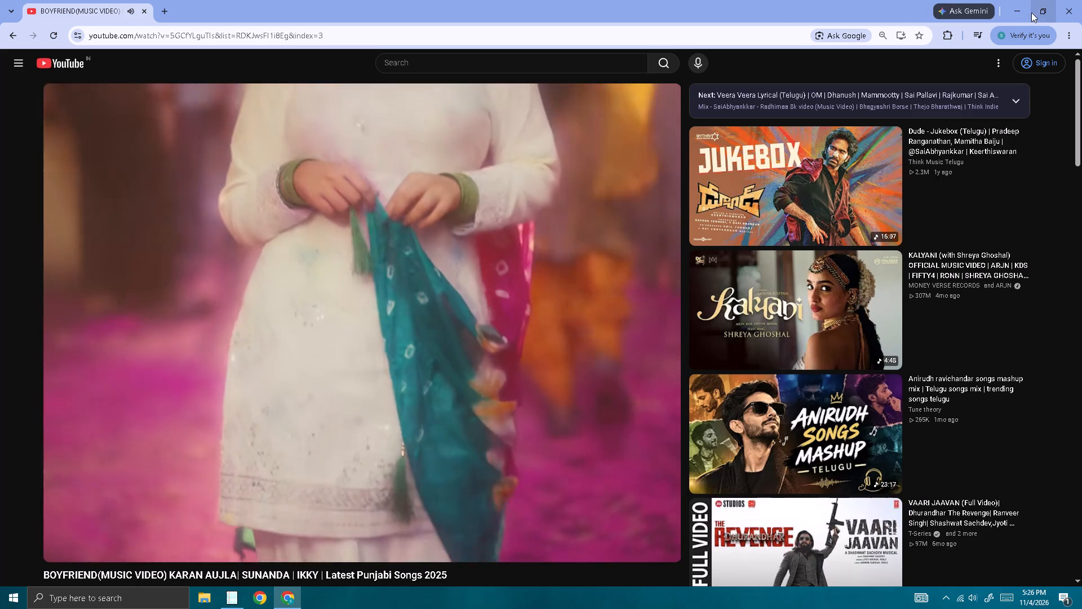
click(1017, 12)
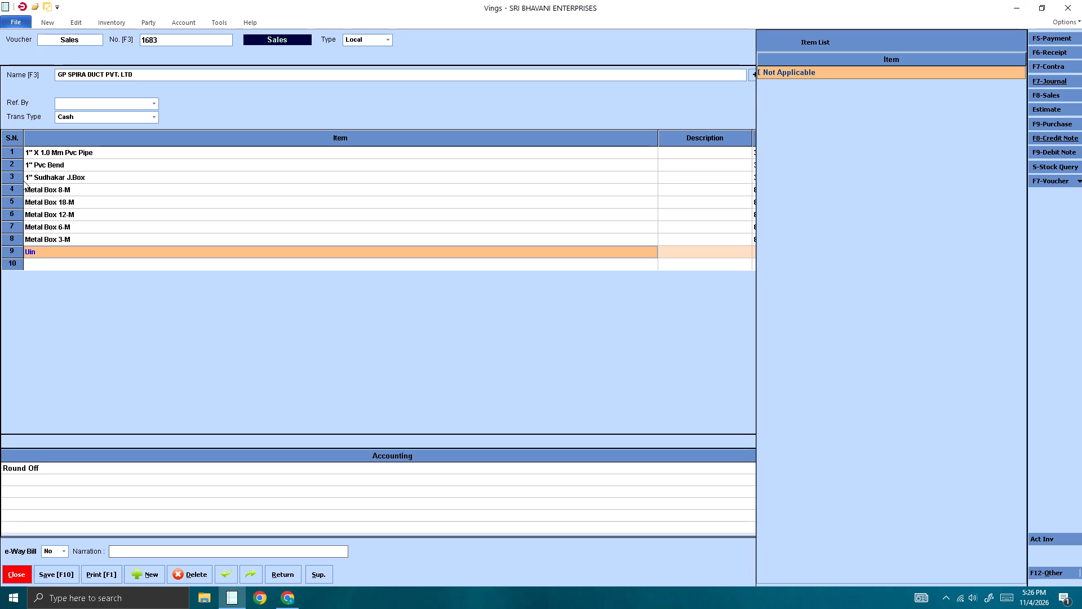
Add the item Insulation Tape in row 9 with quantity 25 and rate 8.56.
key(BackSpace)
key(BackSpace)
key(BackSpace)
text(insu)
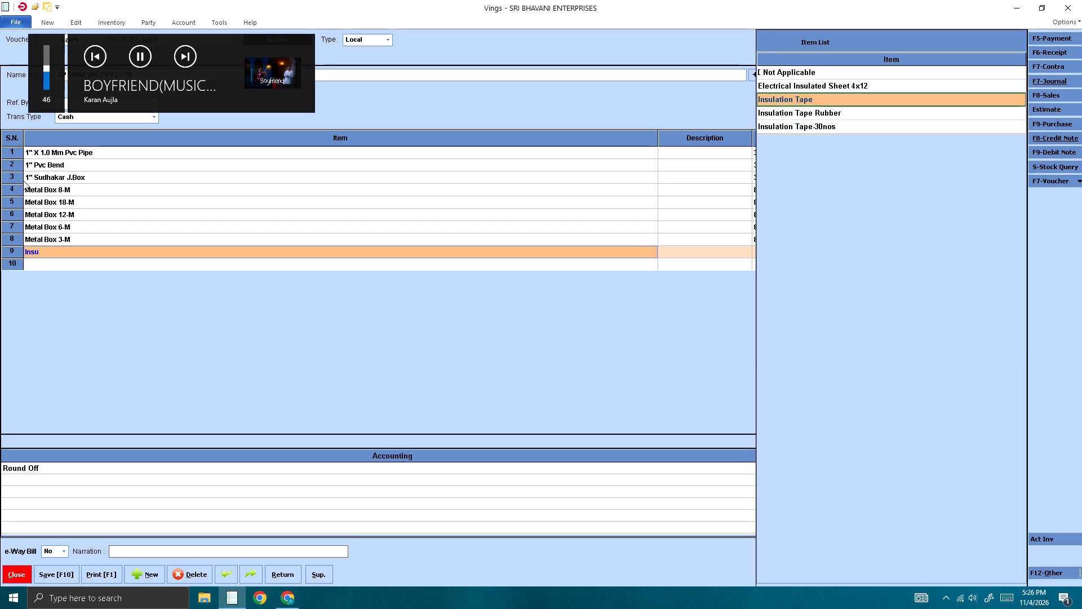
key(Return)
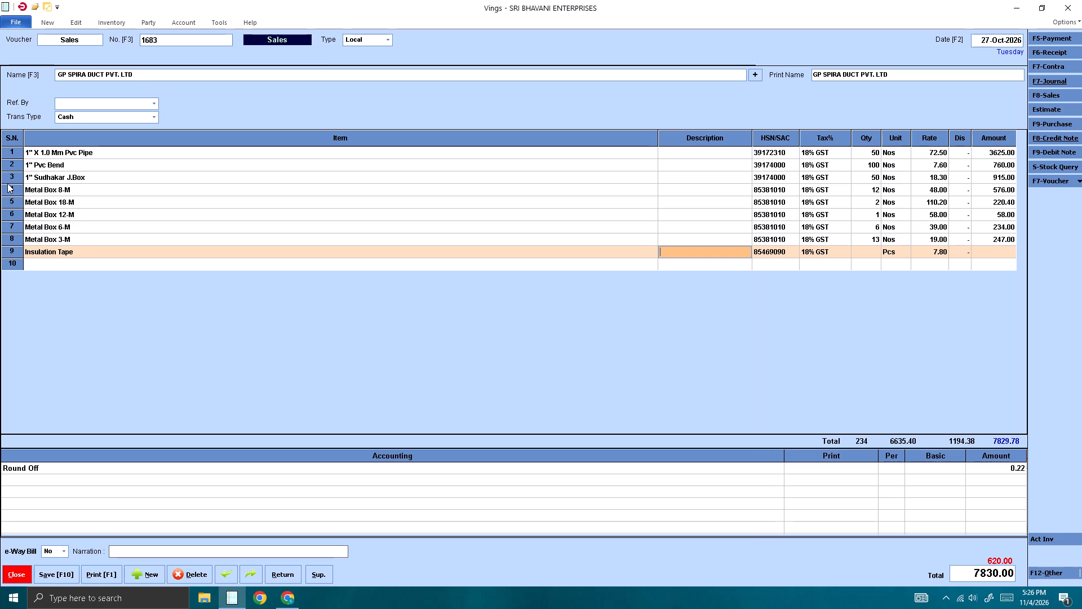
key(Return)
text(25)
key(Return)
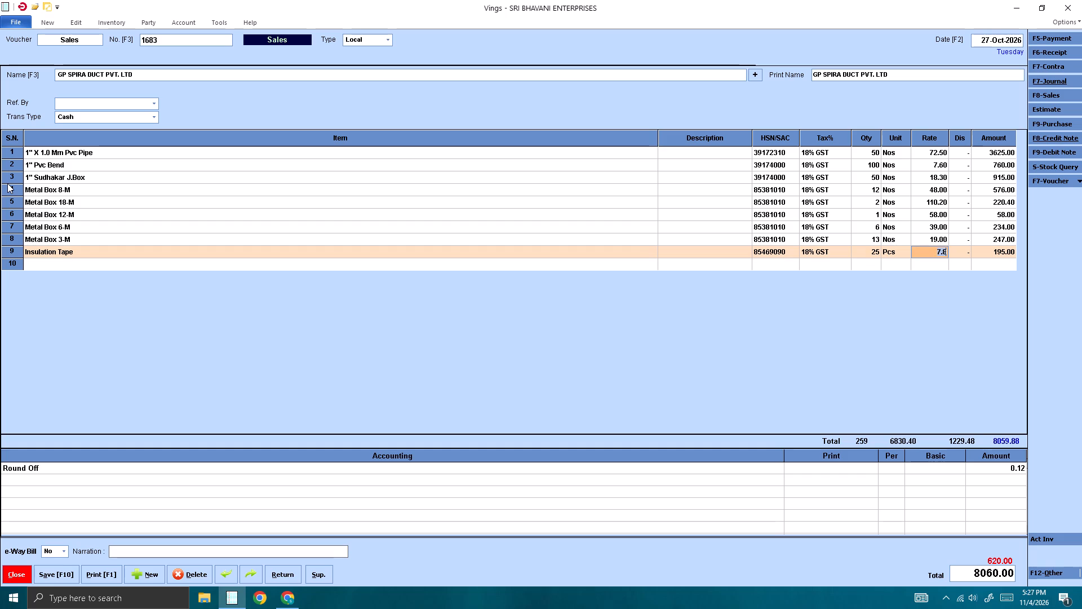
key(8)
text(.56)
key(Return)
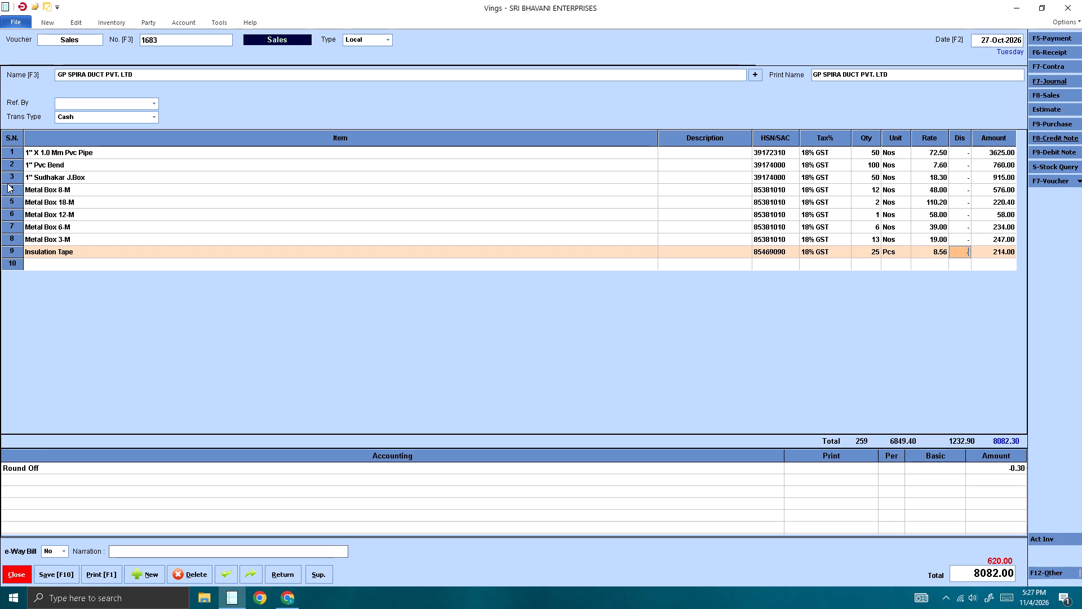
text(hac)
key(Return)
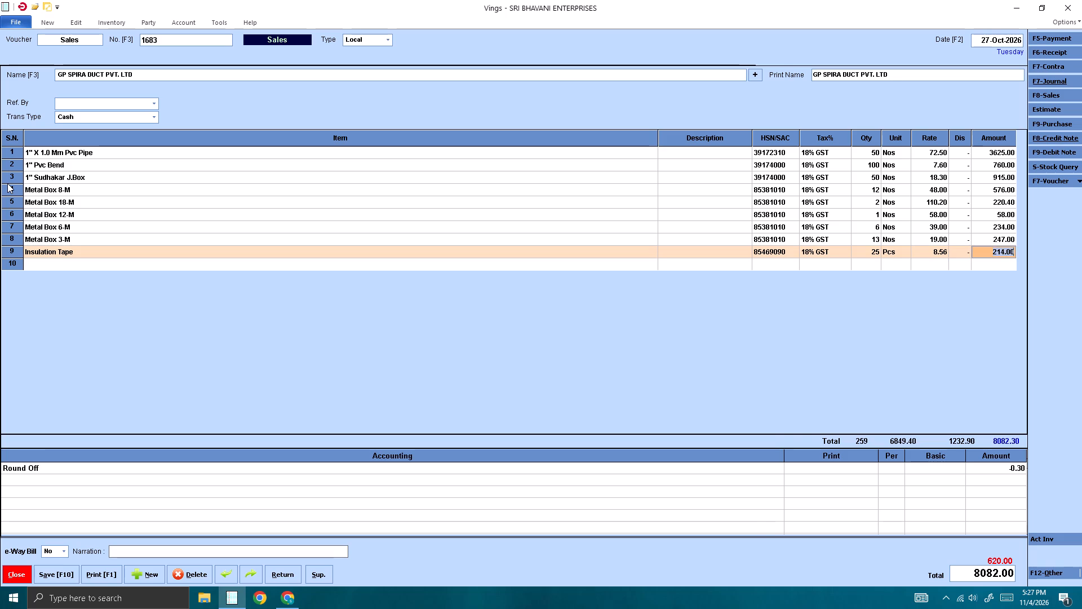
key(Return)
Add the item Hacksaw Blade in row 10 with quantity 2 and rate 8.60.
text(hack)
key(Return)
key(Return)
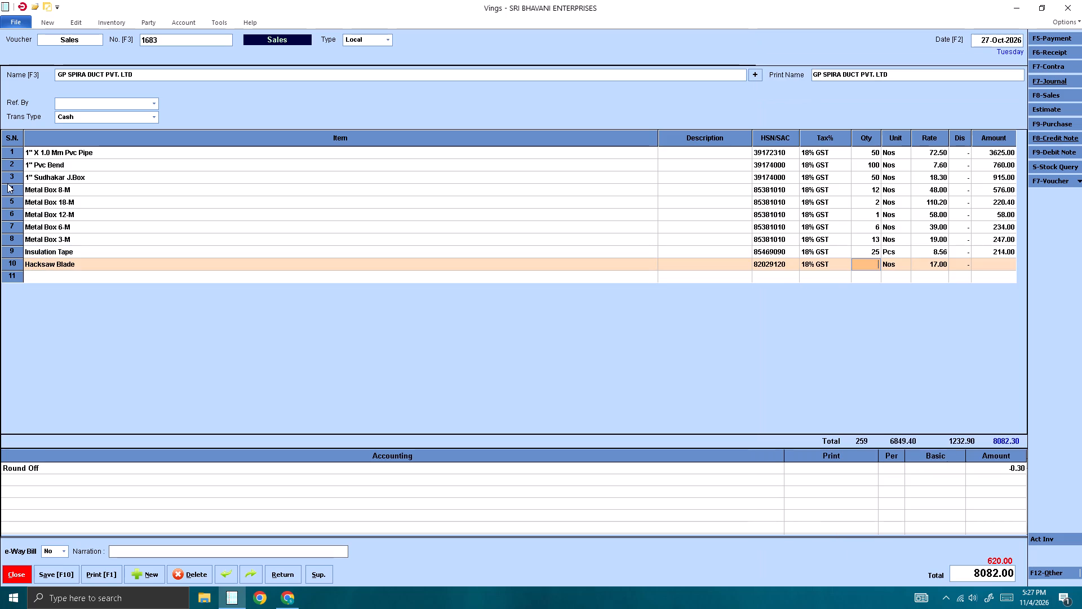
key(2)
key(Return)
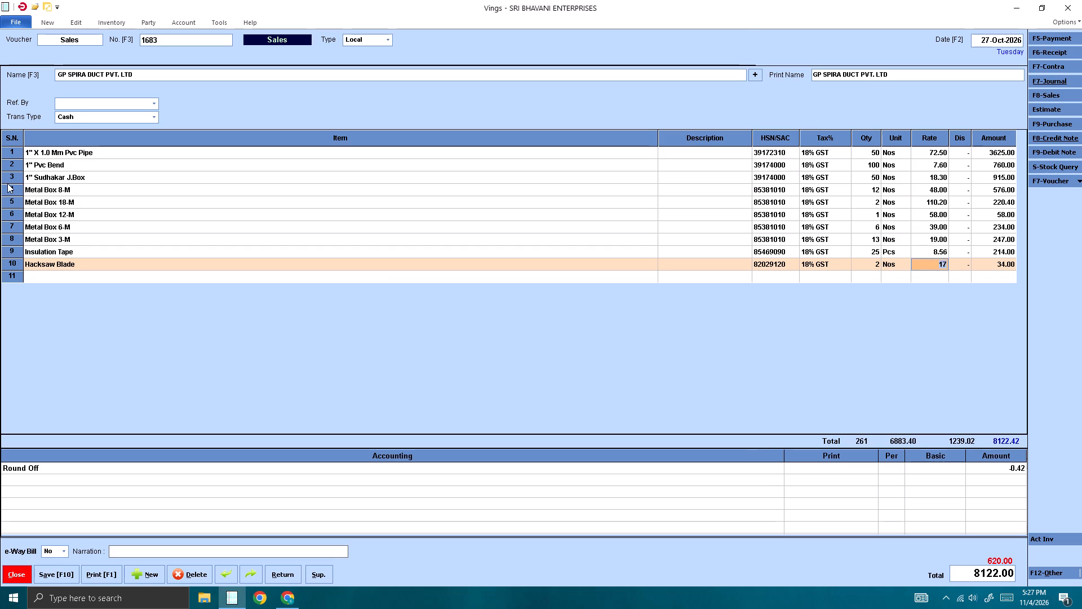
text(8.6)
key(Return)
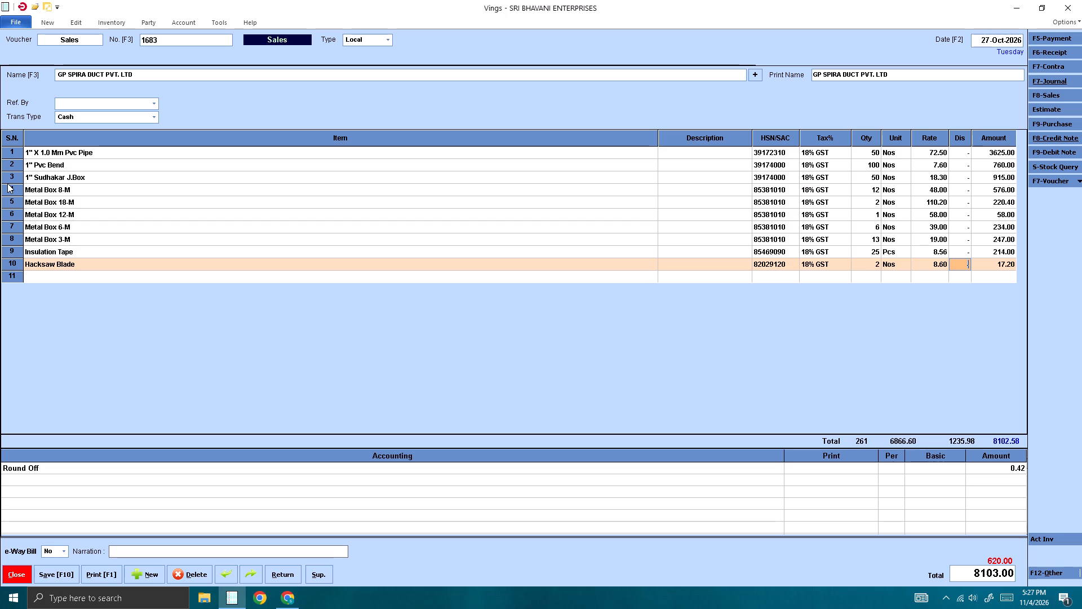
Set the rate of Metal Box 3-M in row 8 to 28.80.
click(121, 236)
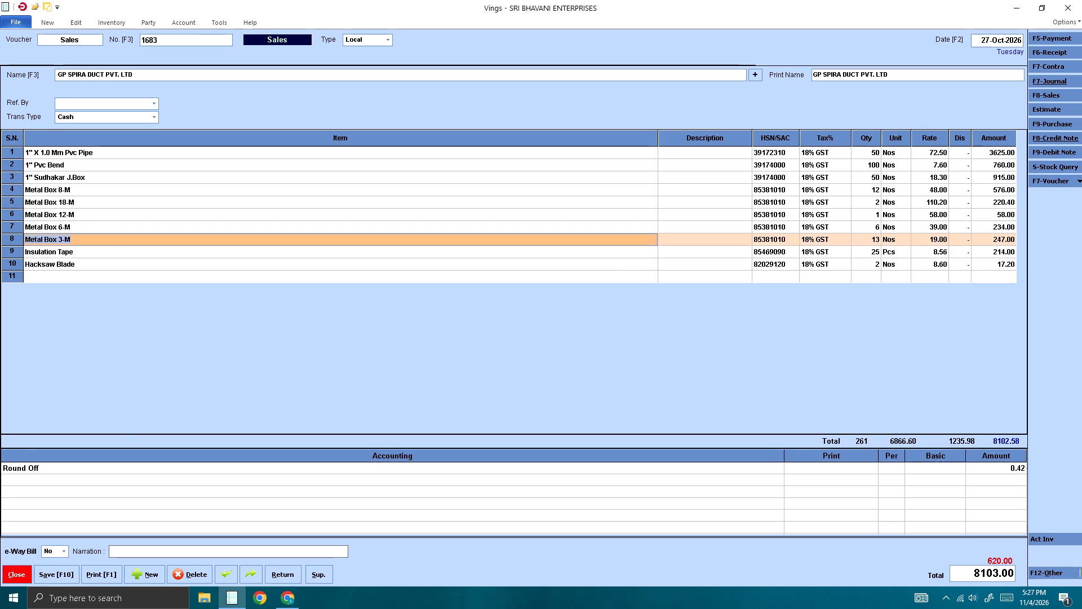
key(Return)
key(Return)
key(Return)
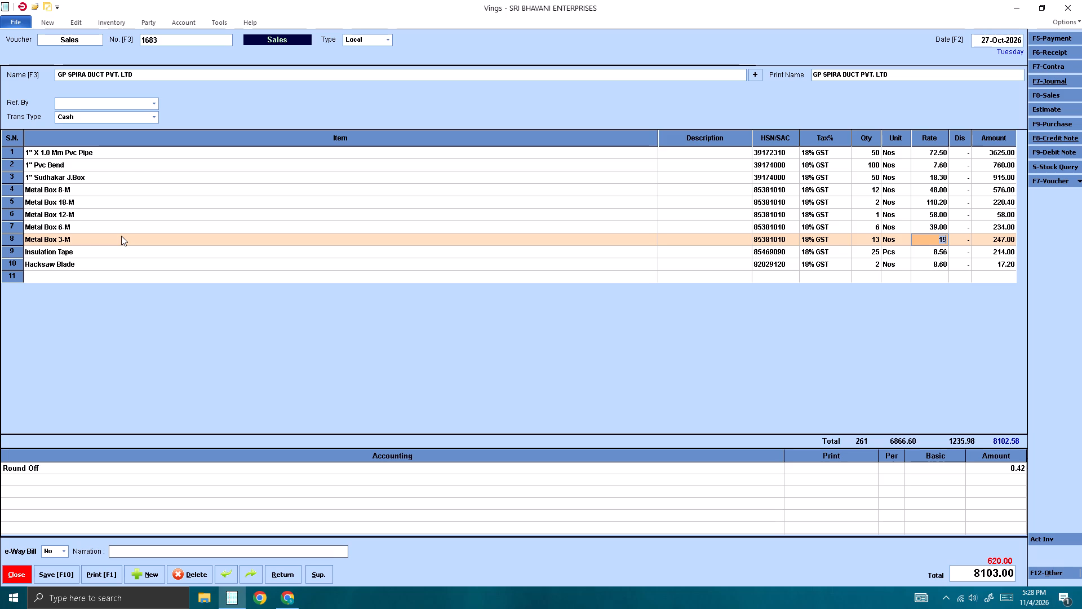
text(28)
key(period)
key(8)
key(Return)
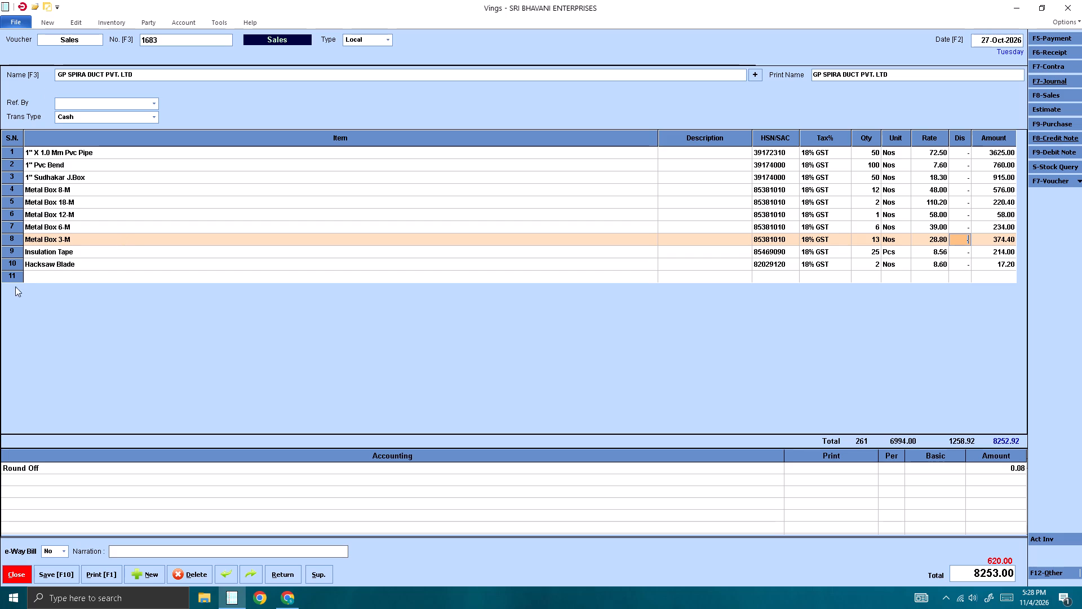
Open the item entry of the empty row 11.
click(33, 276)
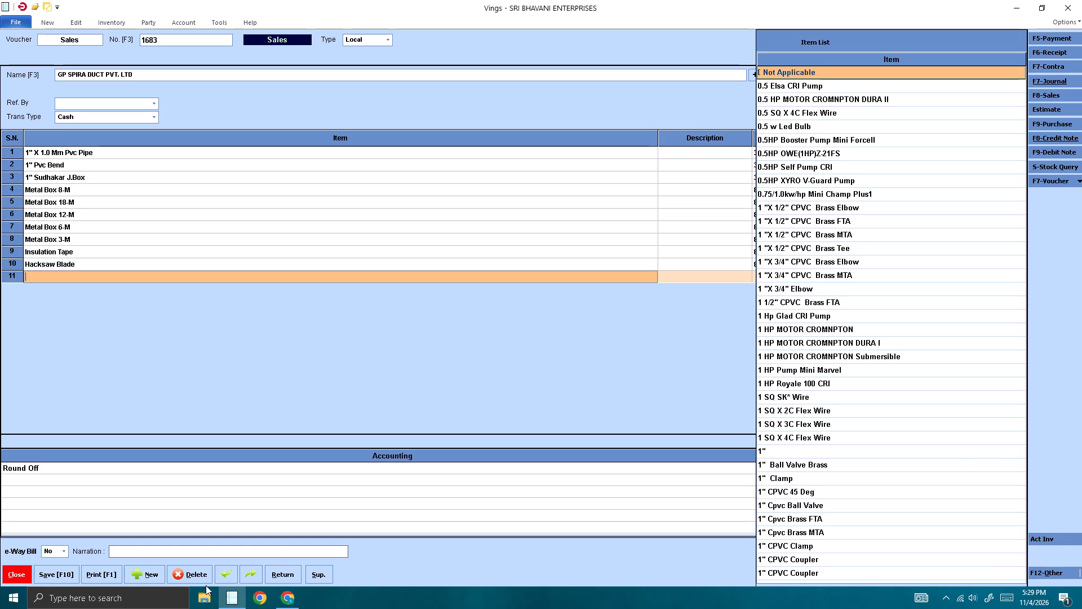
Switch to Google Chrome, play the Music of India mix on YouTube, and minimize the browser.
click(287, 598)
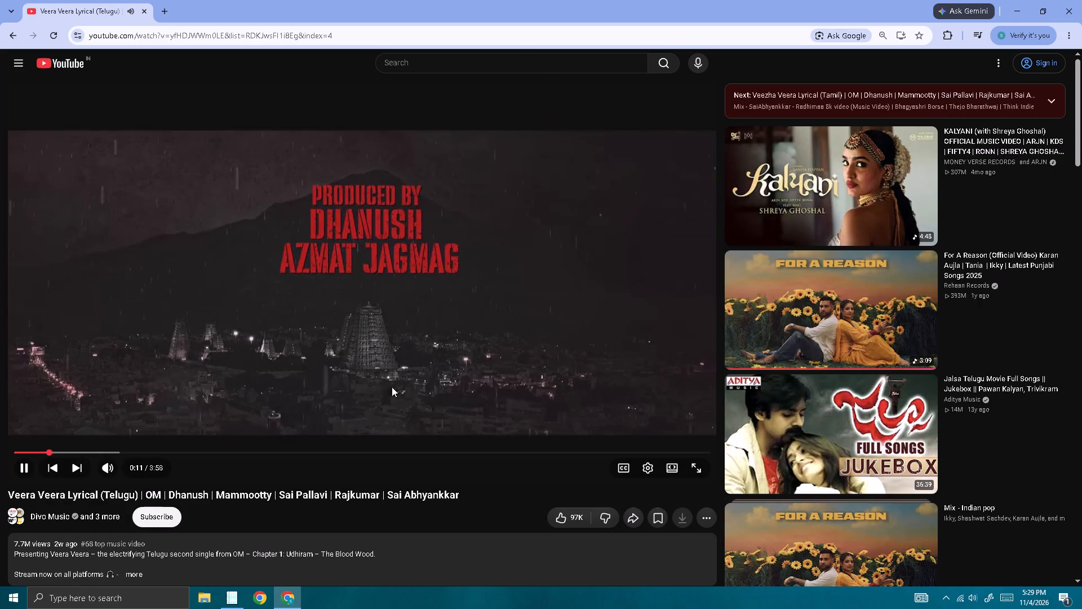
click(77, 469)
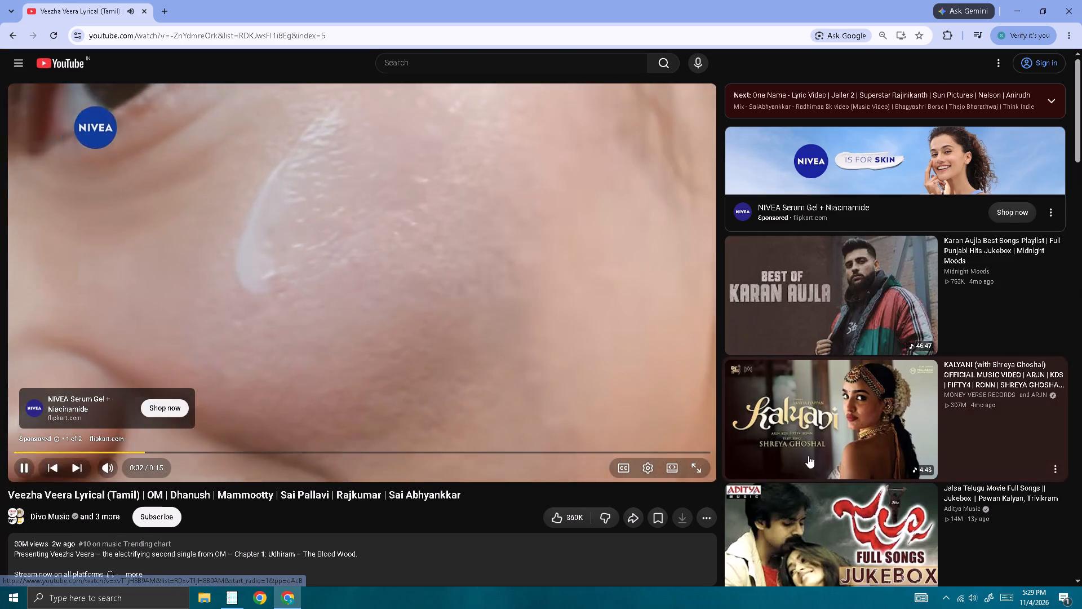
scroll(813, 451, down, 4)
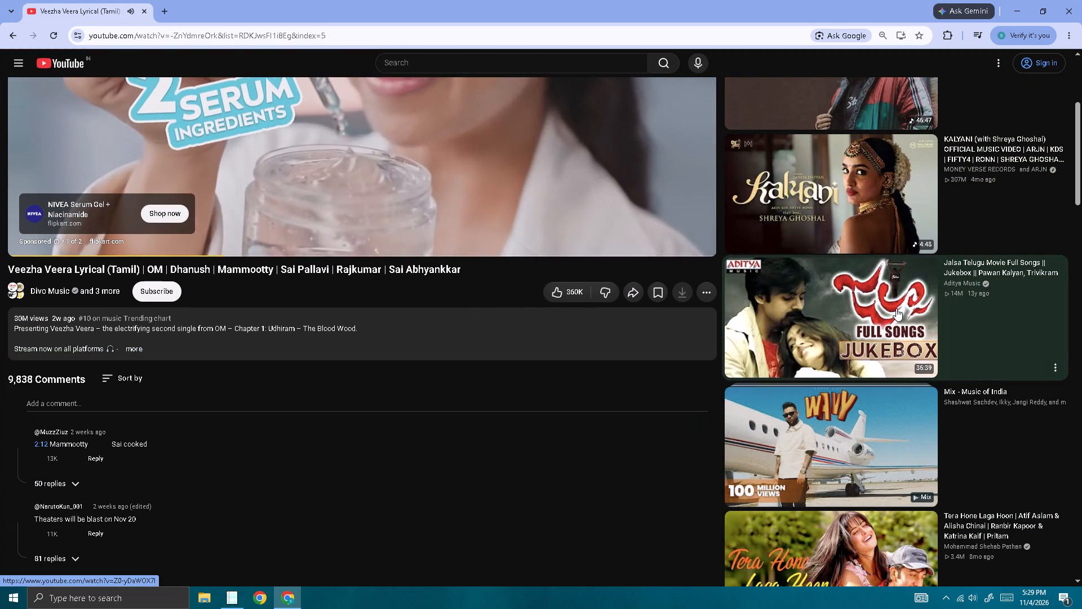
click(842, 448)
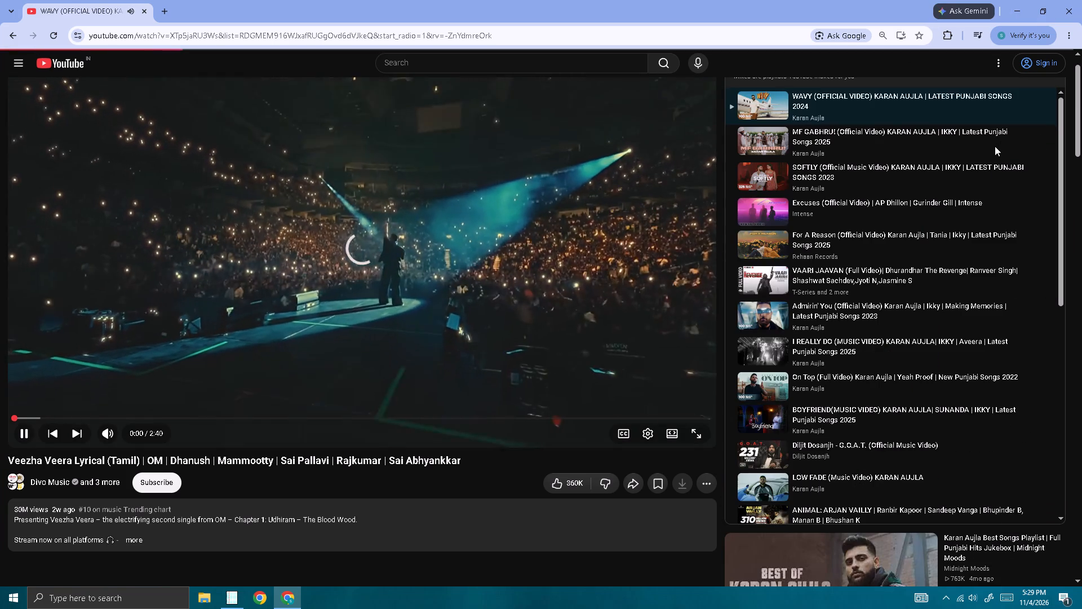
scroll(864, 298, down, 9)
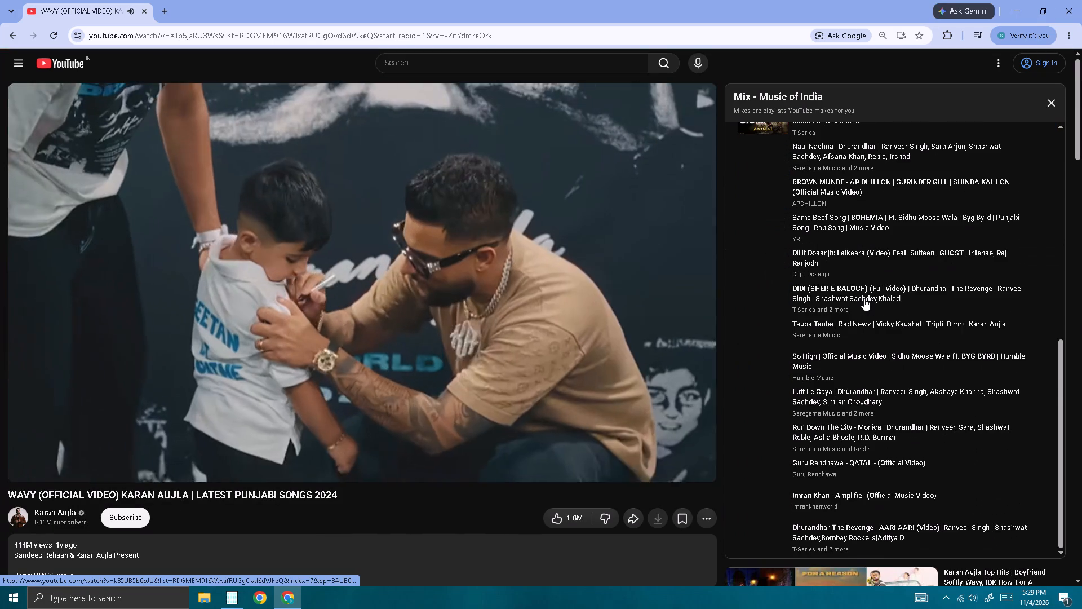
scroll(774, 531, down, 5)
scroll(733, 577, down, 4)
scroll(751, 527, down, 2)
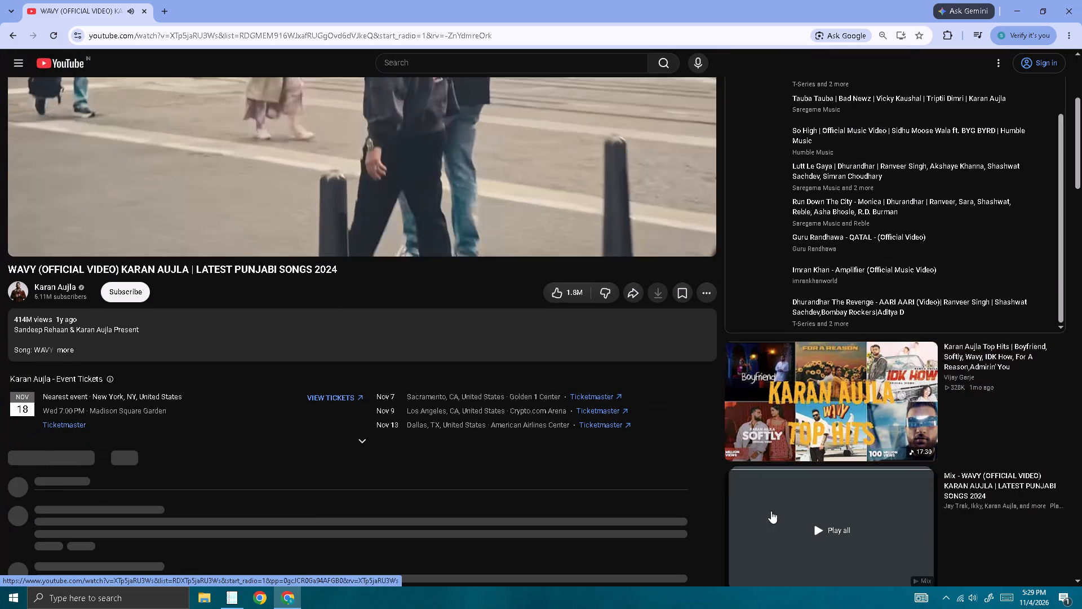
scroll(771, 511, down, 2)
scroll(789, 442, down, 5)
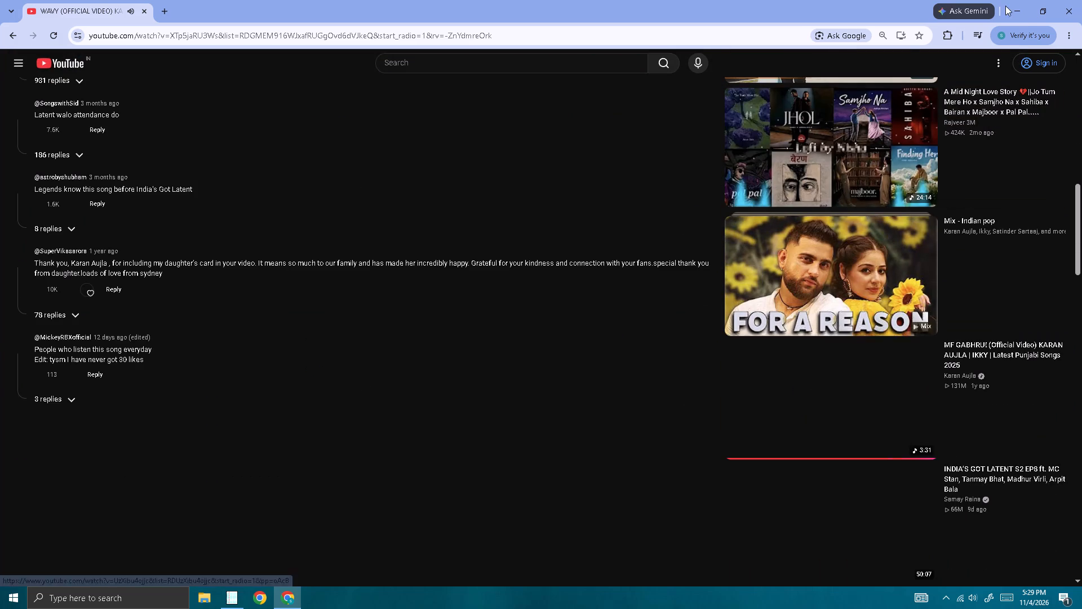
click(1023, 15)
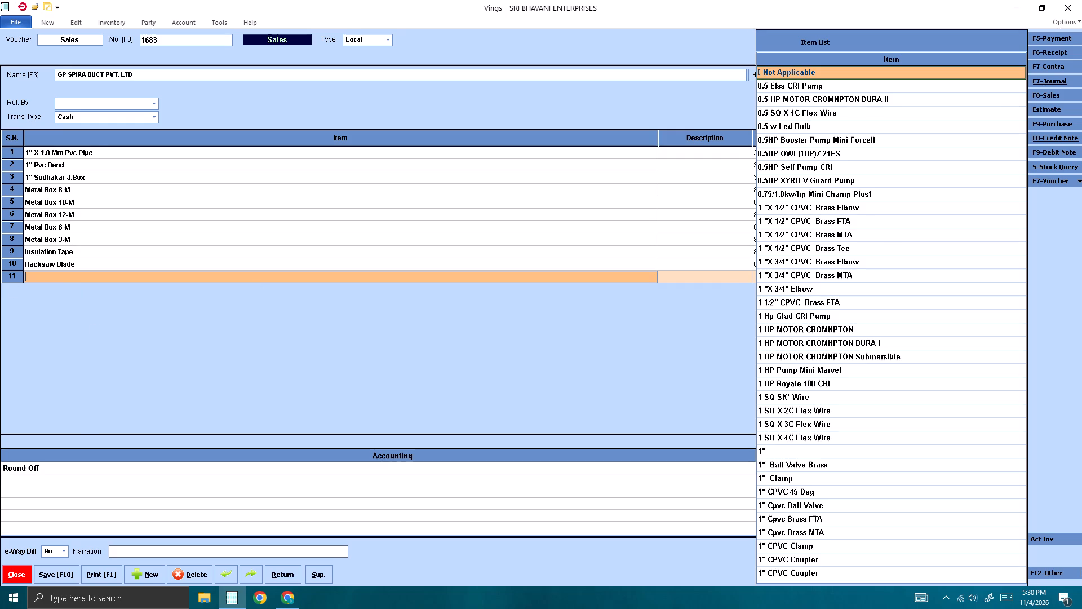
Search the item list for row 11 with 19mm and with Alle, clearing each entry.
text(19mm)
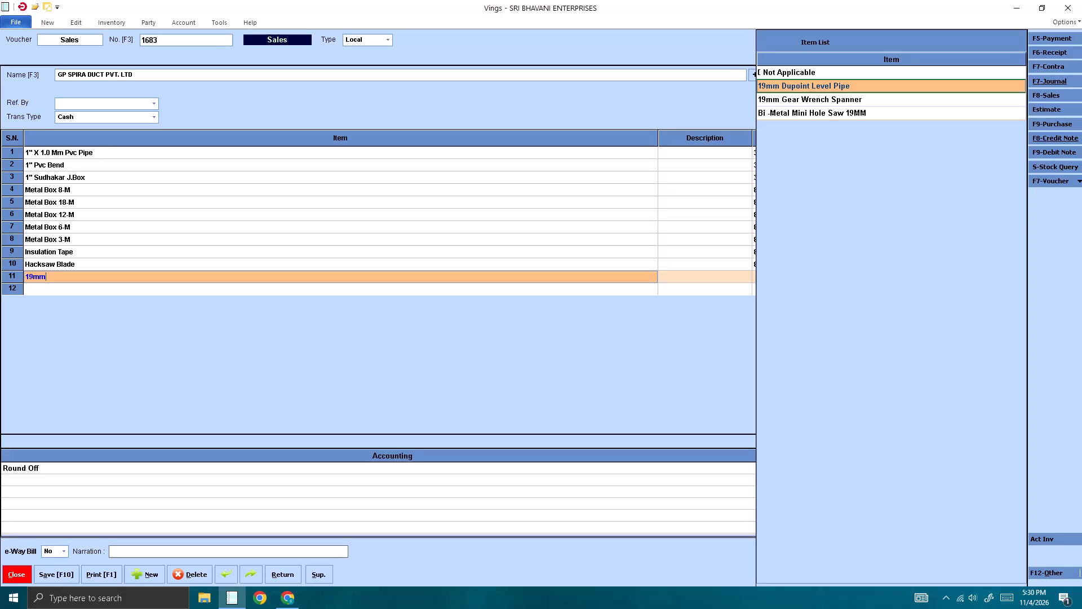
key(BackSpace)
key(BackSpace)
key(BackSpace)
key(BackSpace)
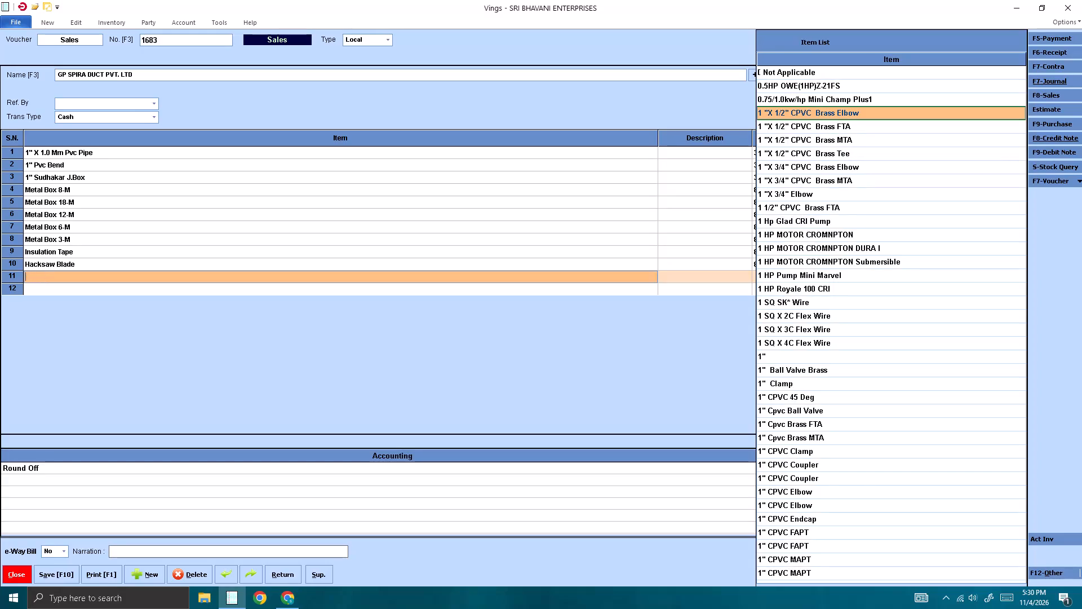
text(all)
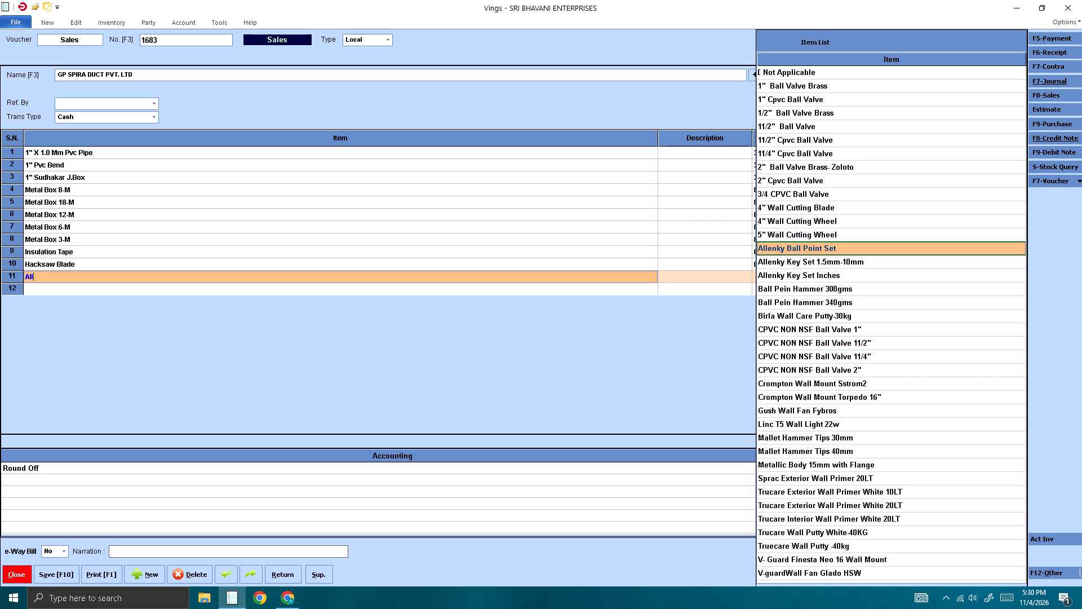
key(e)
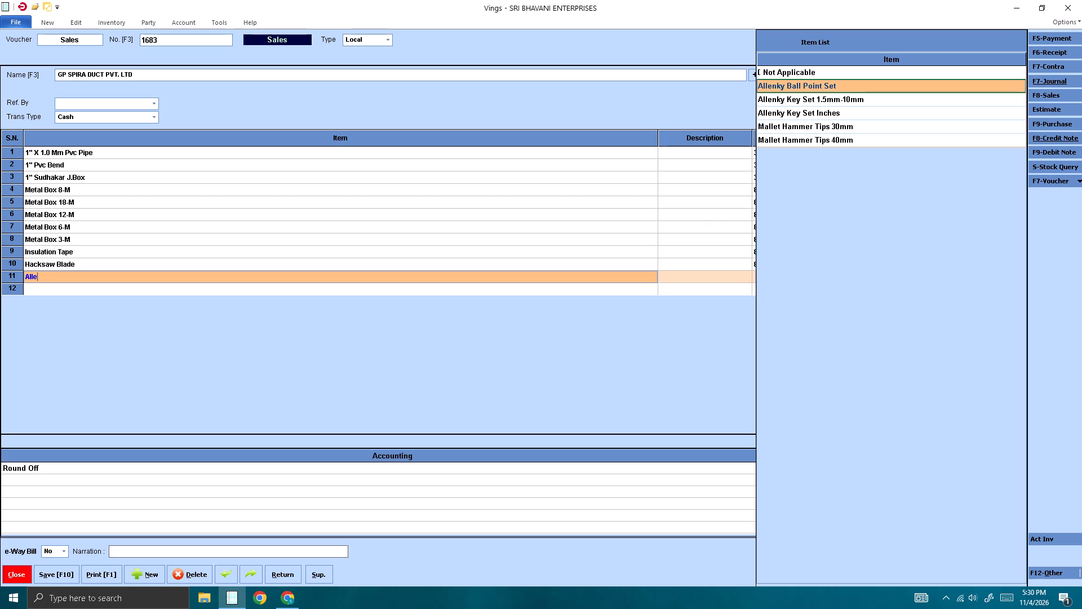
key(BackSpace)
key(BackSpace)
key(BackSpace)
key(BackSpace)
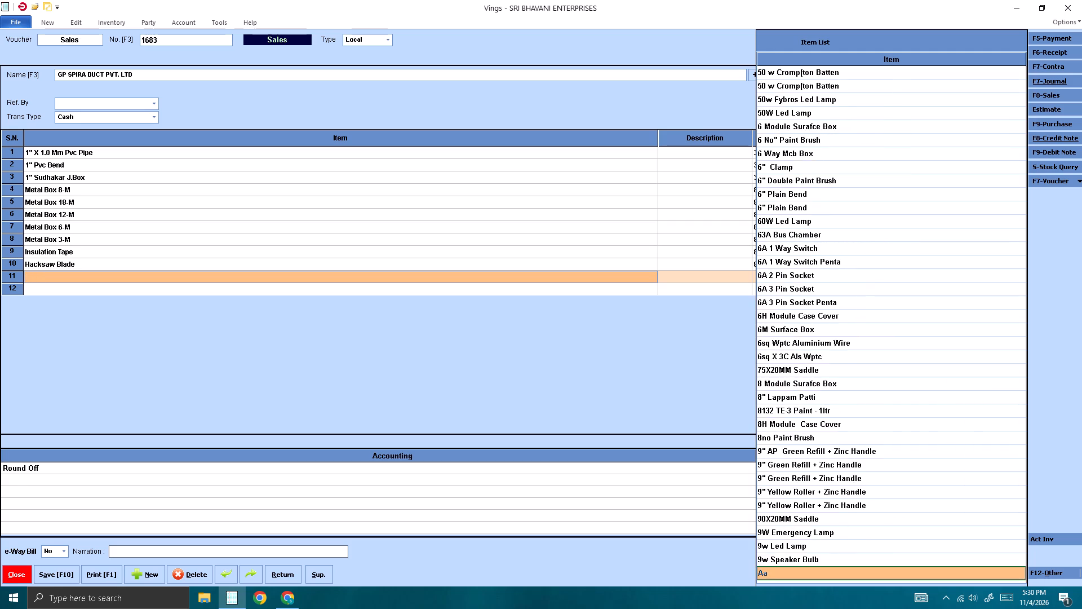
Find the Ellenky items in the item list and enter Ellenky 12MM Taparia in row 11.
text(elle)
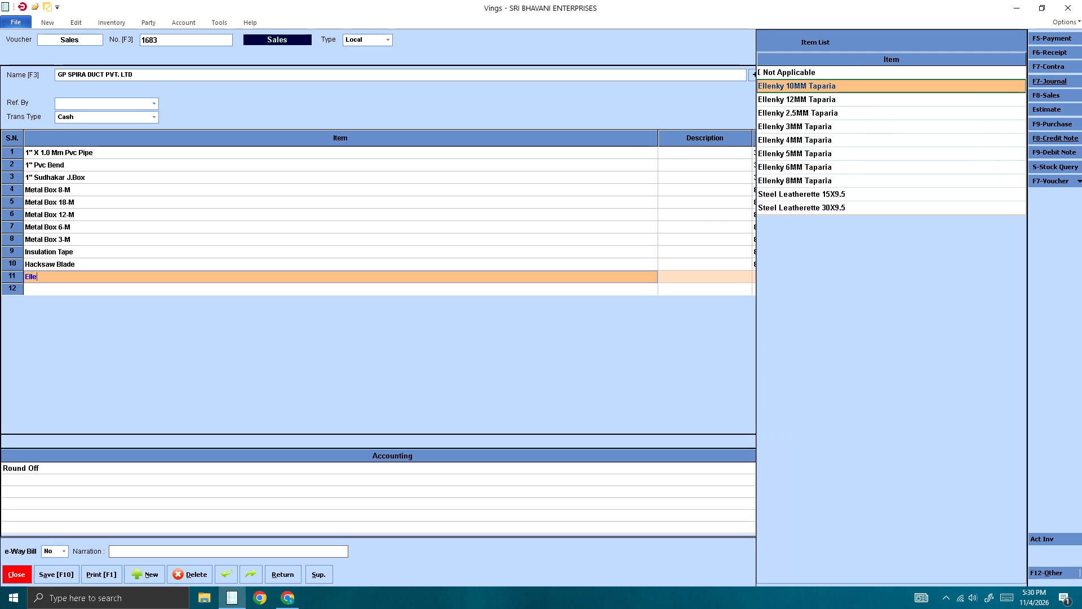
key(Down)
key(Down)
key(Down)
key(Down)
key(Up)
key(Up)
key(Up)
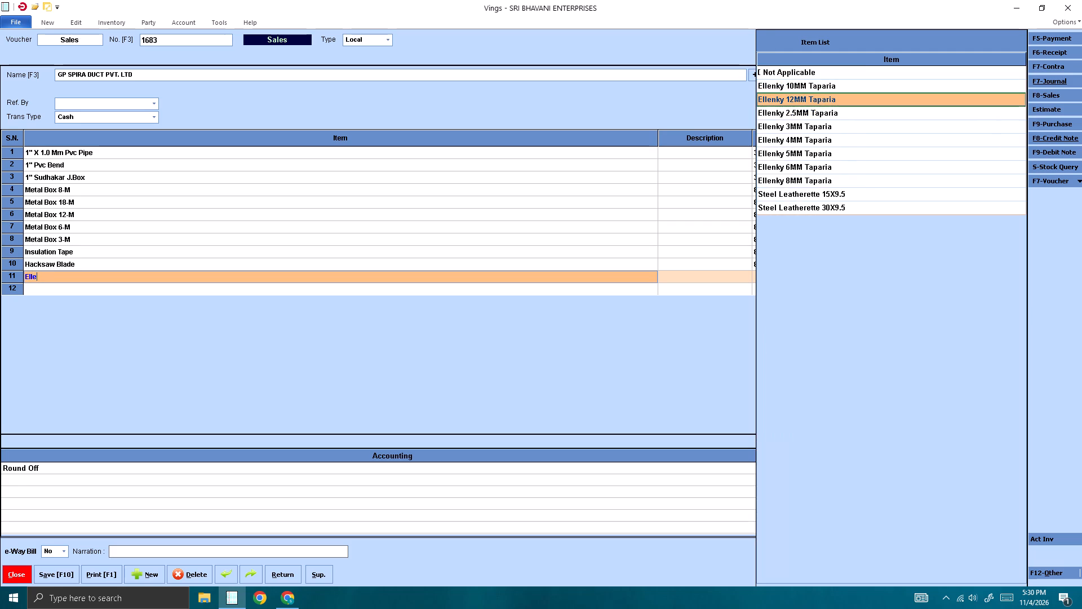
key(Up)
key(Down)
key(Return)
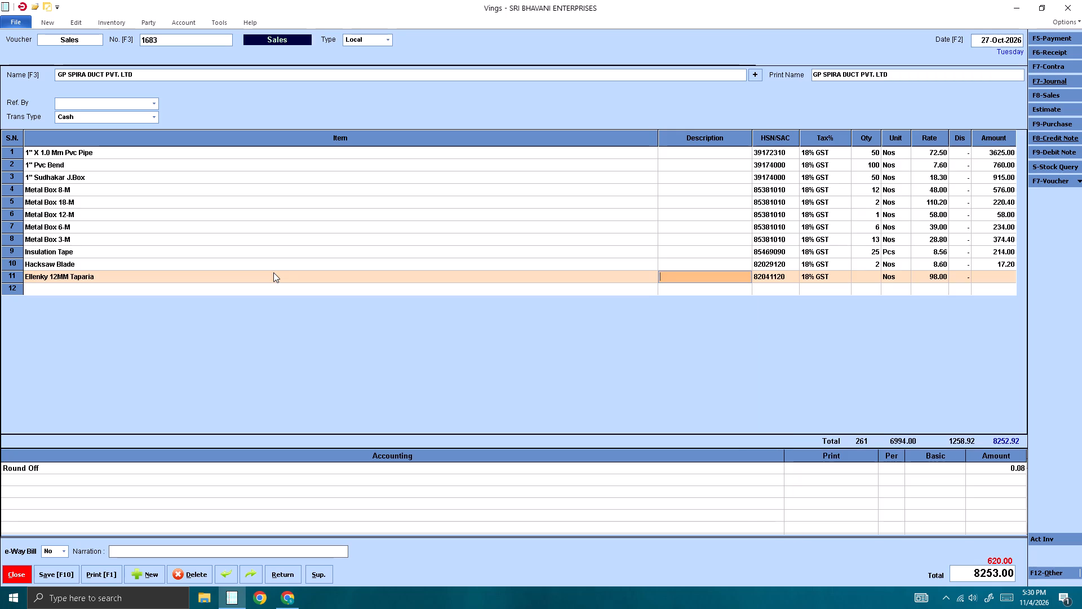
Change the item name in row 11 to Ellenky 19MM Taparia.
double_click(56, 272)
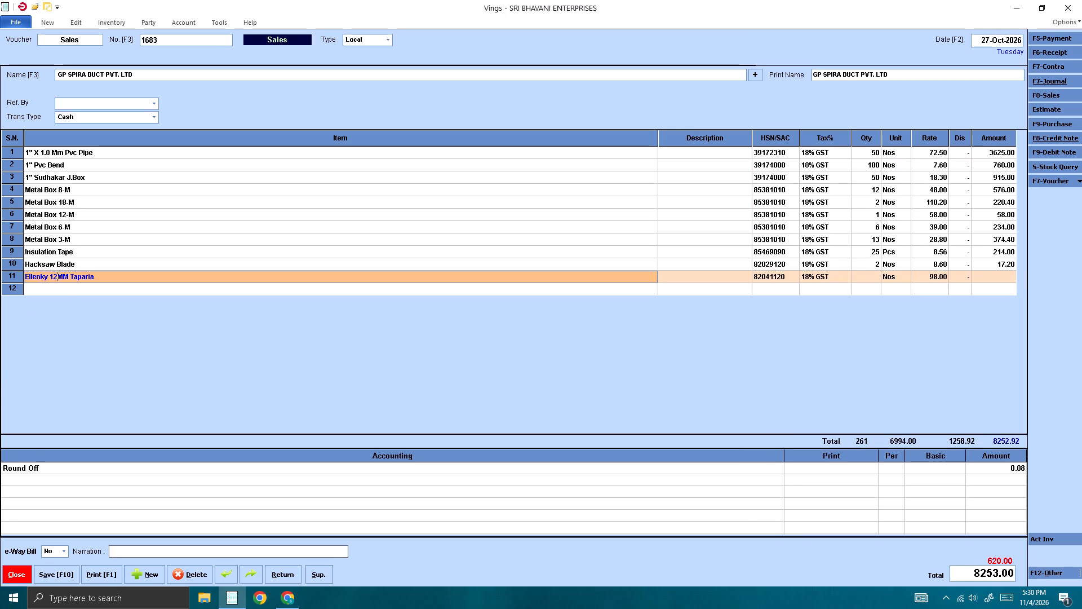
key(BackSpace)
key(9)
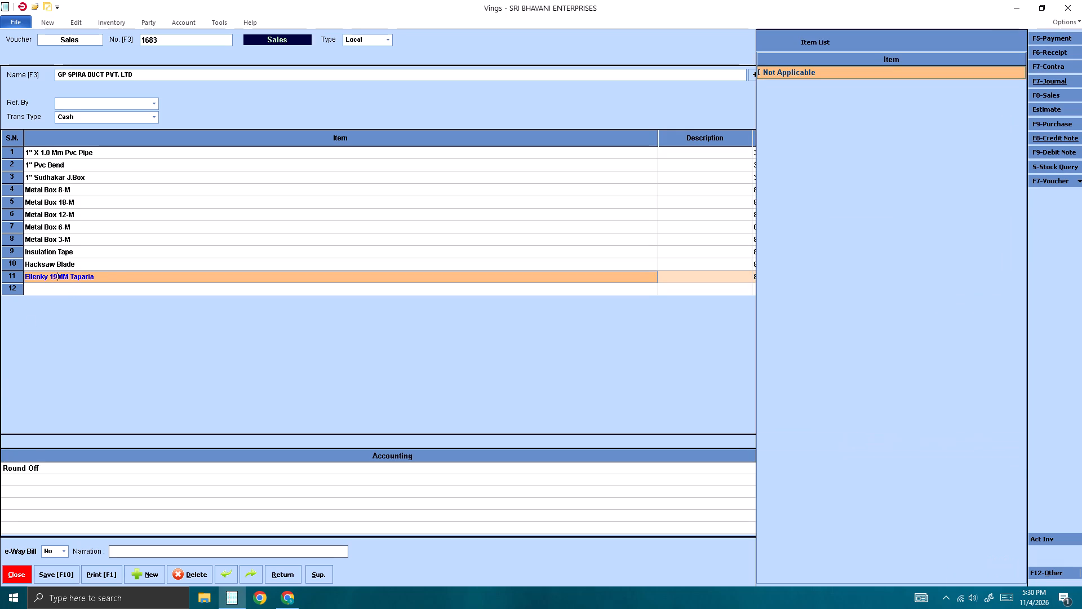
key(Return)
key(Return)
key(Return)
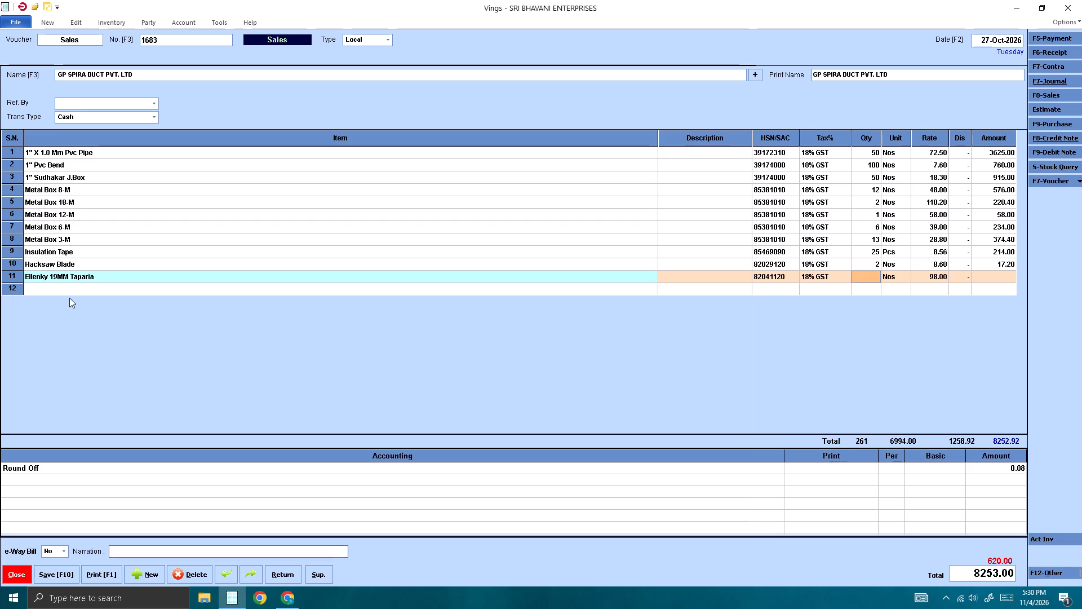
Enter quantity 01 and rate 355.1 for Ellenky 19MM Taparia in row 11.
key(0)
key(1)
key(Return)
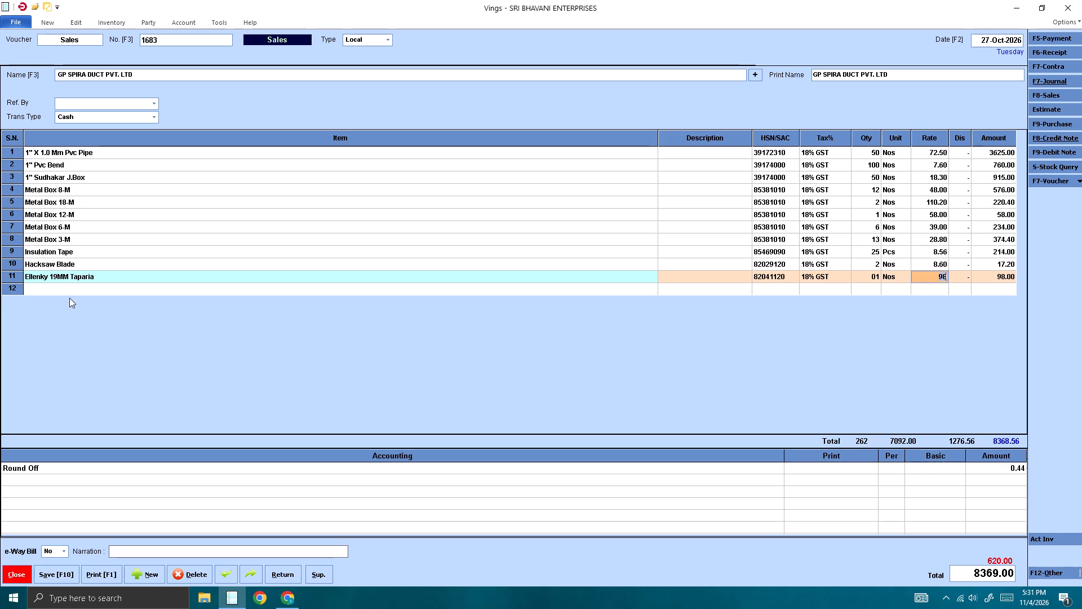
text(355)
text(.1)
key(Return)
key(Return)
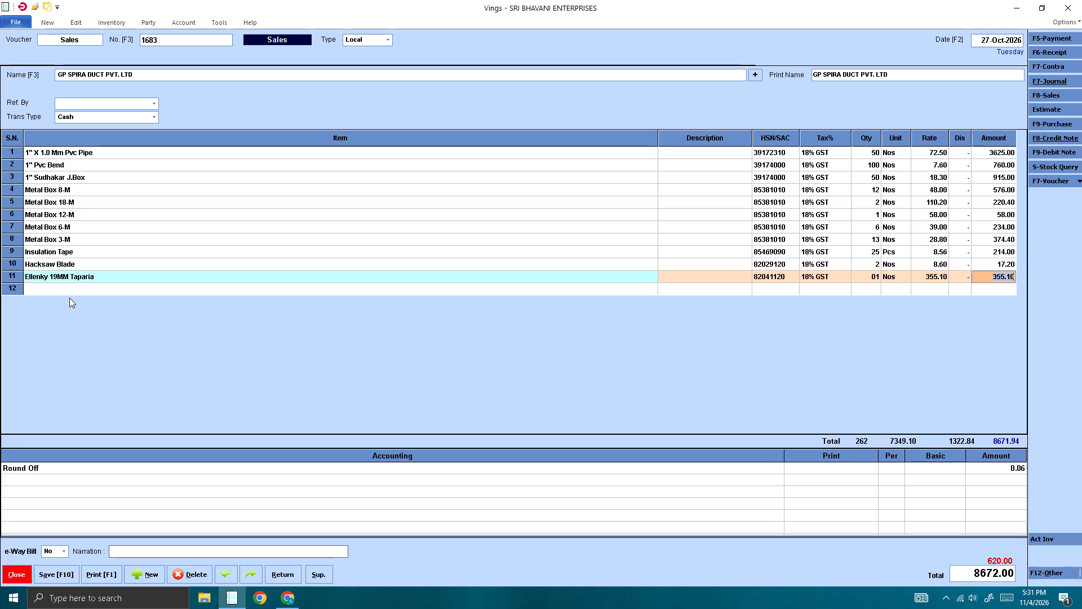
Correct the quantity in row 11 to 1 and open the item entry of row 12.
click(872, 280)
click(874, 276)
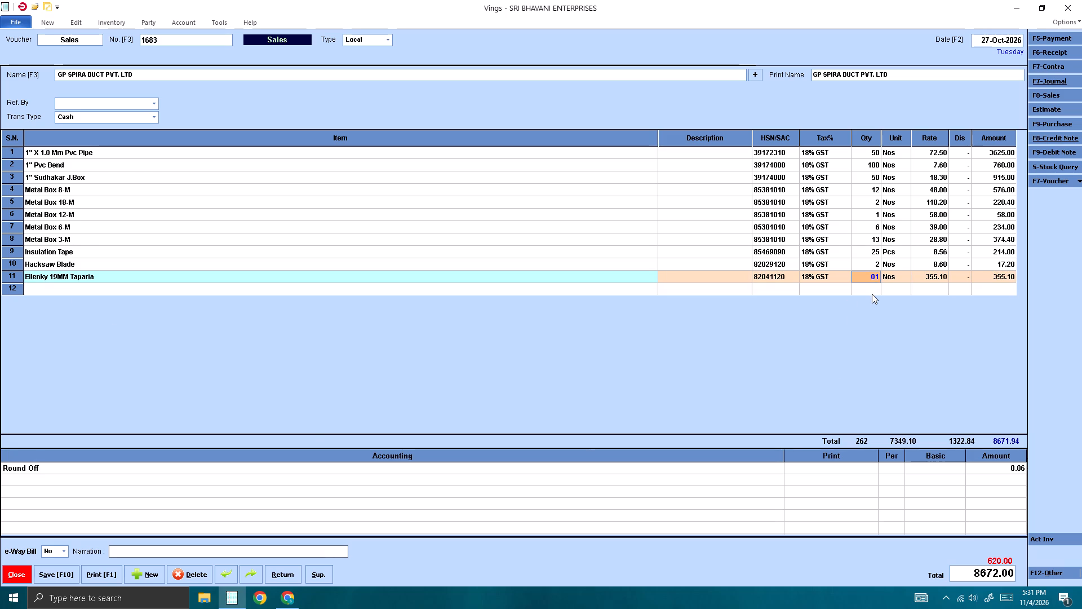
key(BackSpace)
click(55, 286)
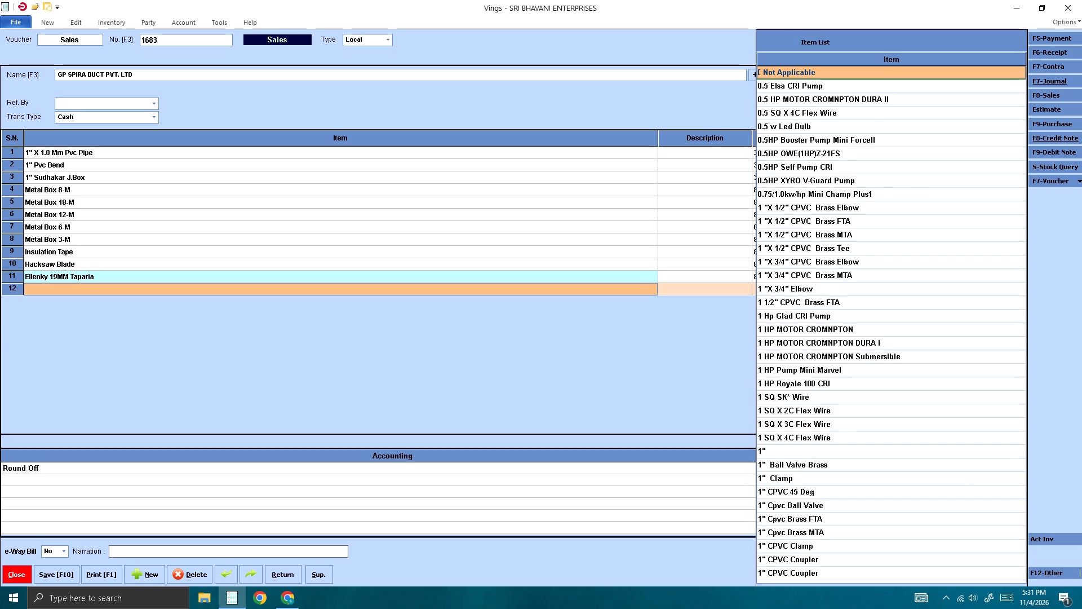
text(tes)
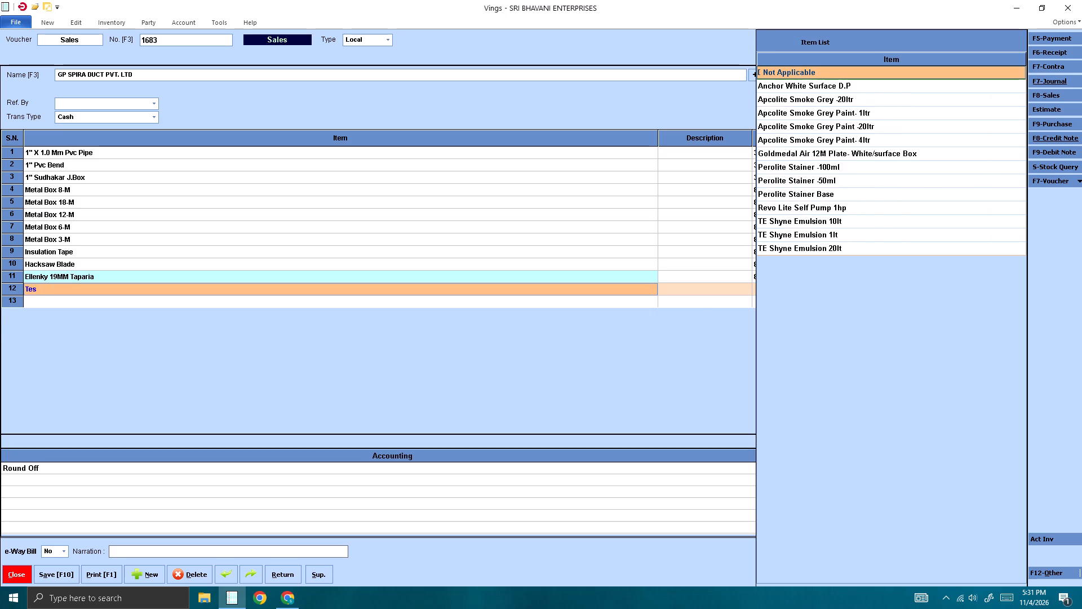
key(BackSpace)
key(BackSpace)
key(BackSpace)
Enter 813 Screw Driver T in row 12 with quantity 1, accepting the default rate.
text(813)
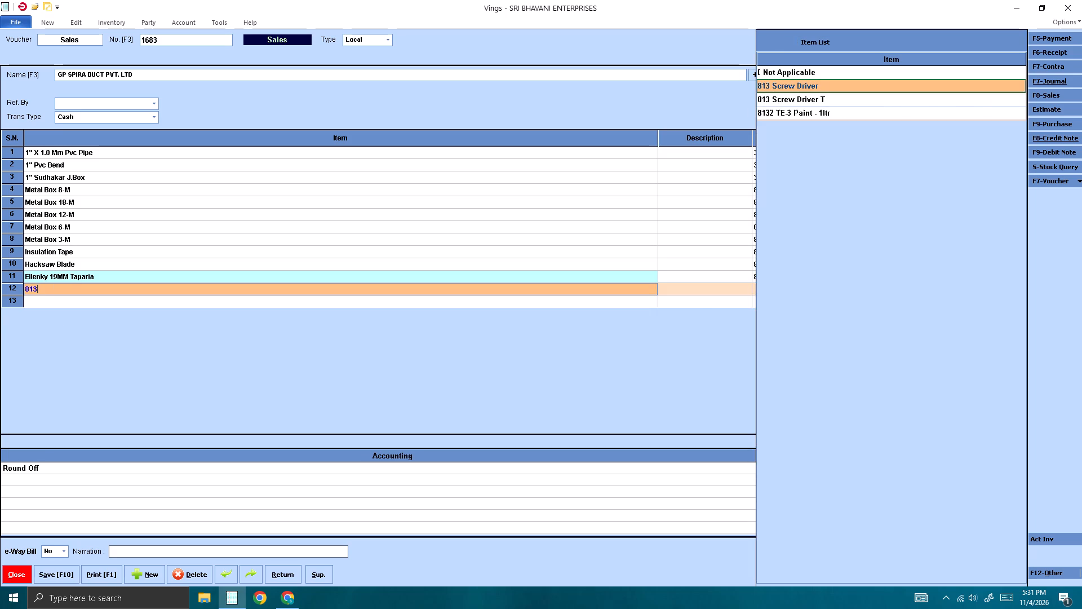
key(Down)
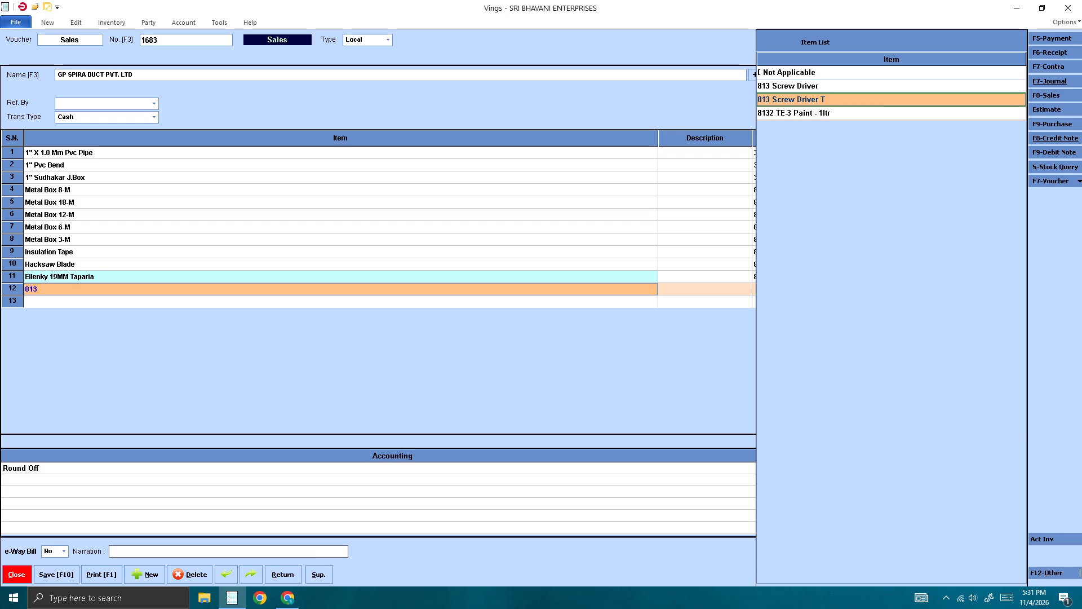
key(Return)
key(Return)
key(1)
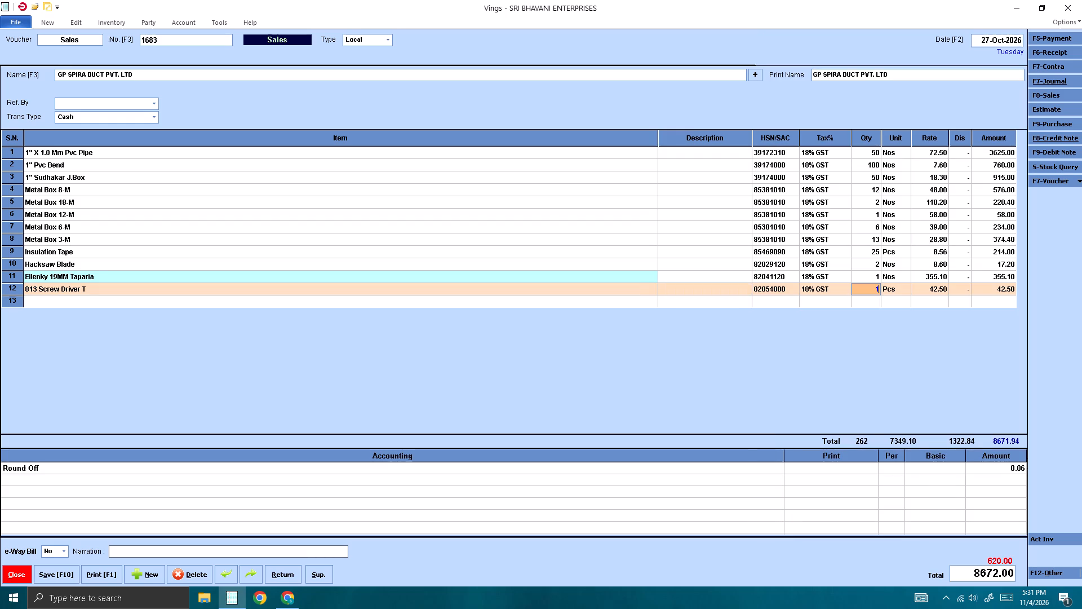
key(Return)
key(Return)
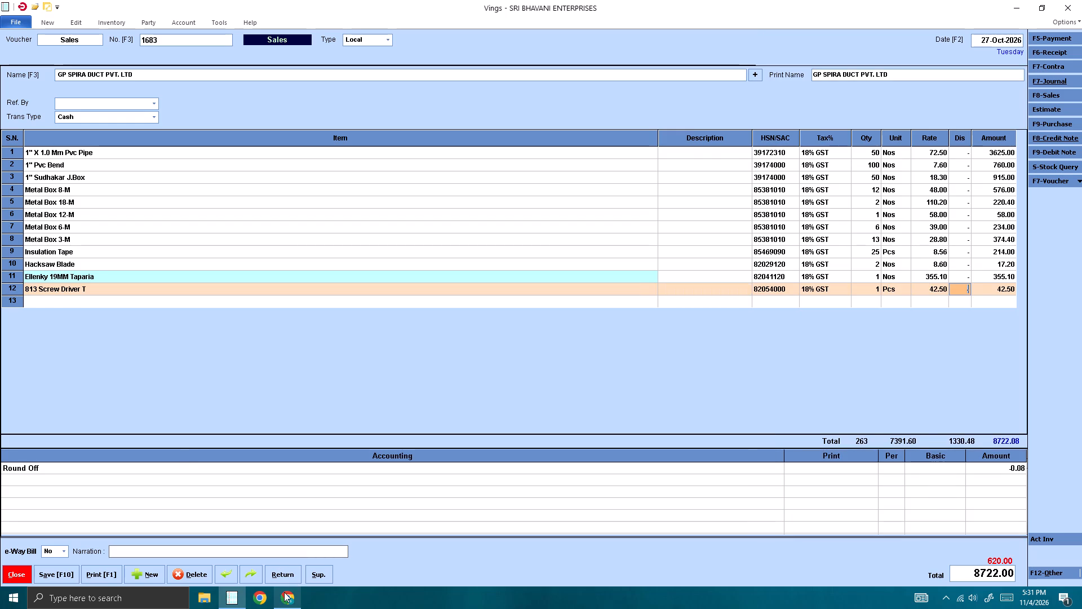
Switch to Google Chrome and play the For A Reason official video from the YouTube recommendations.
click(284, 592)
scroll(845, 472, down, 3)
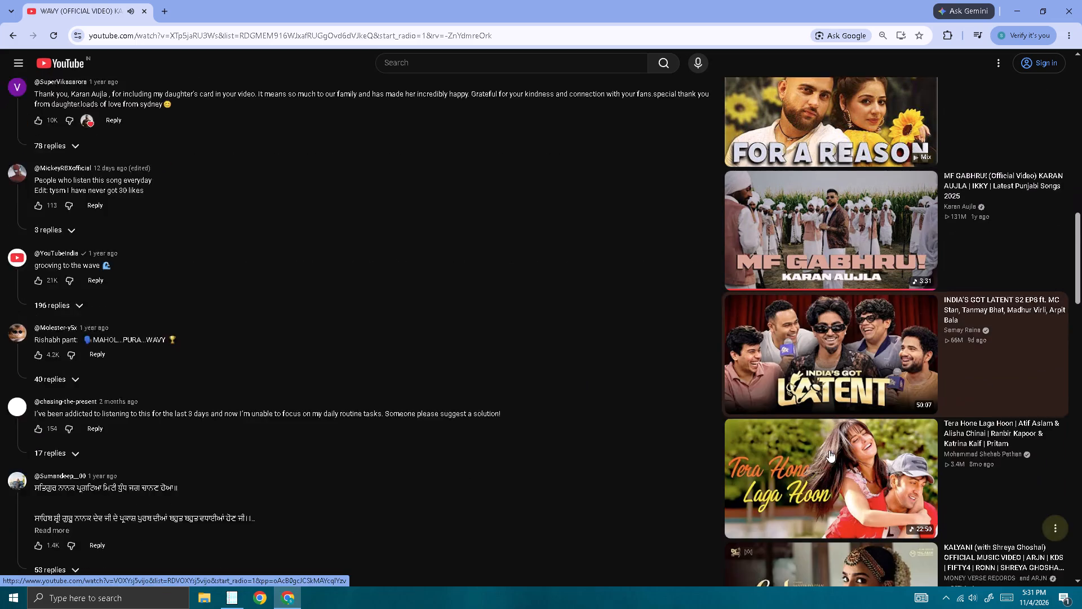
scroll(829, 450, down, 2)
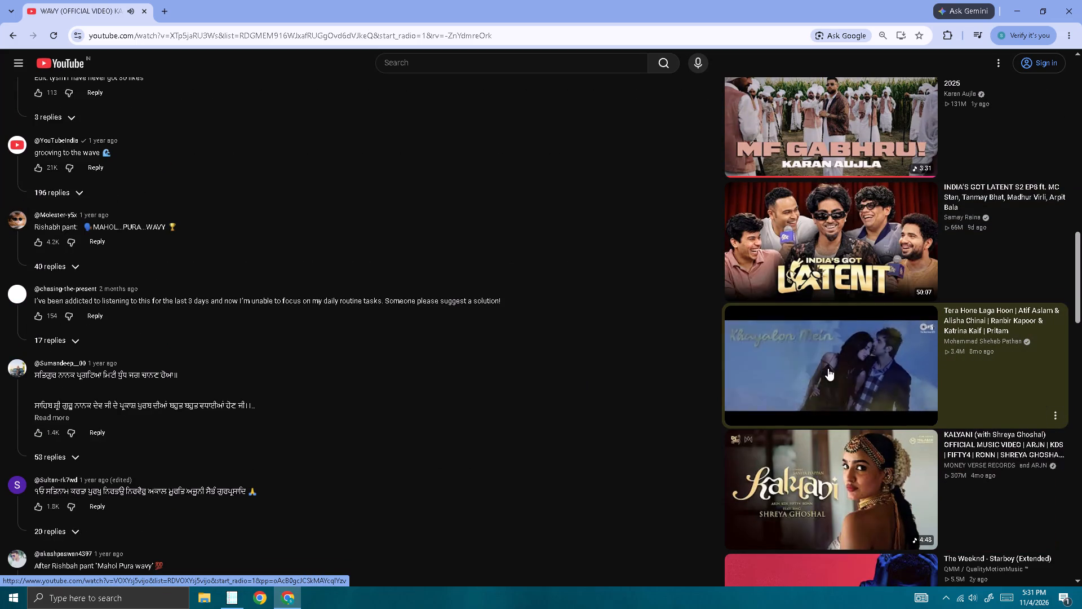
scroll(839, 356, down, 14)
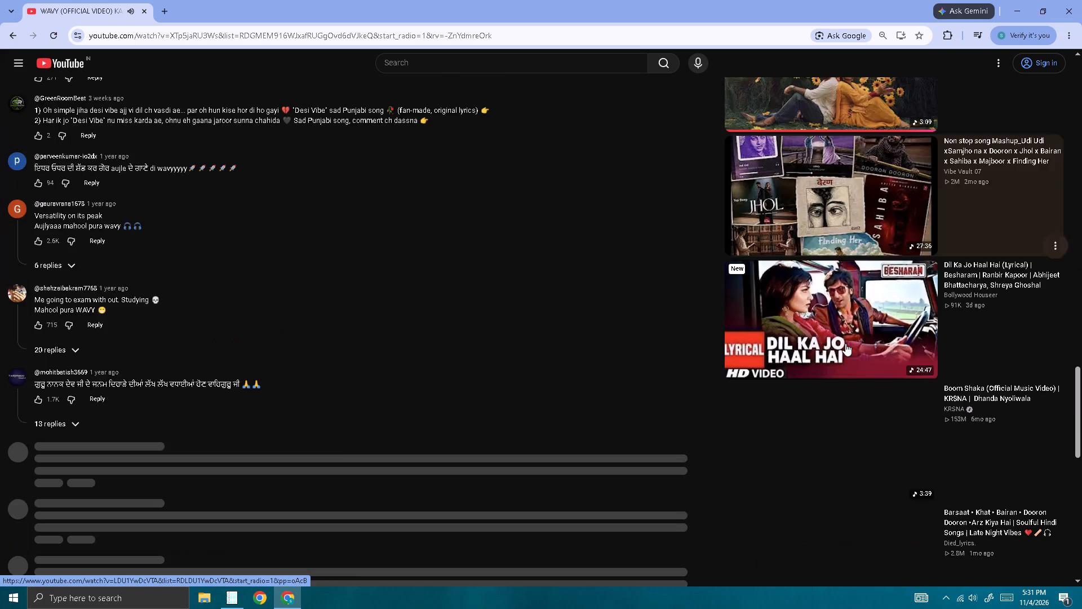
scroll(845, 343, down, 6)
scroll(850, 346, up, 7)
scroll(854, 345, up, 20)
scroll(854, 345, up, 1)
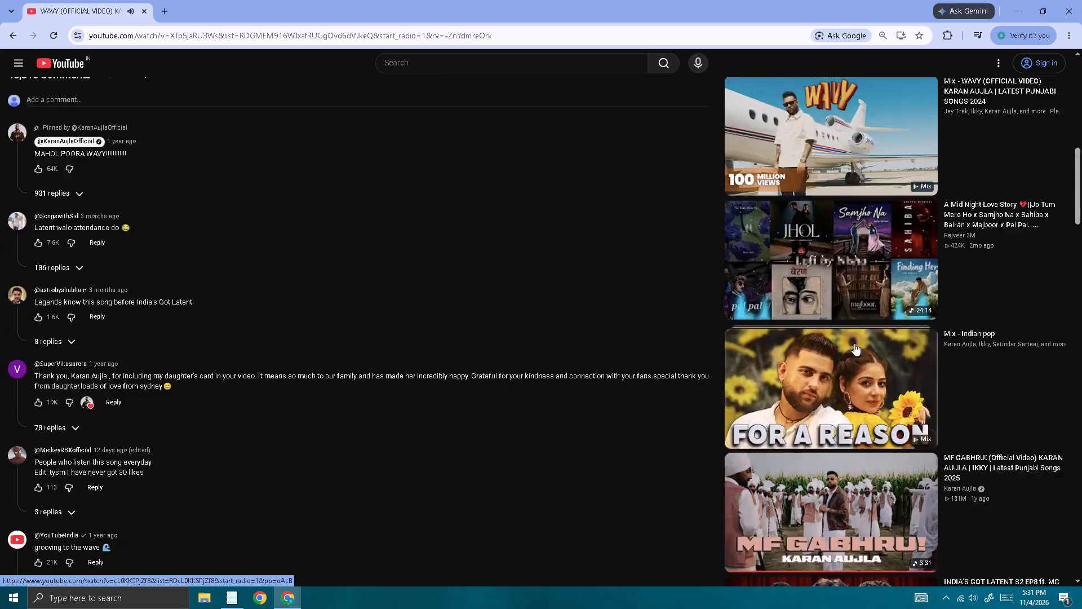
scroll(854, 343, up, 9)
scroll(852, 363, down, 20)
scroll(852, 363, down, 9)
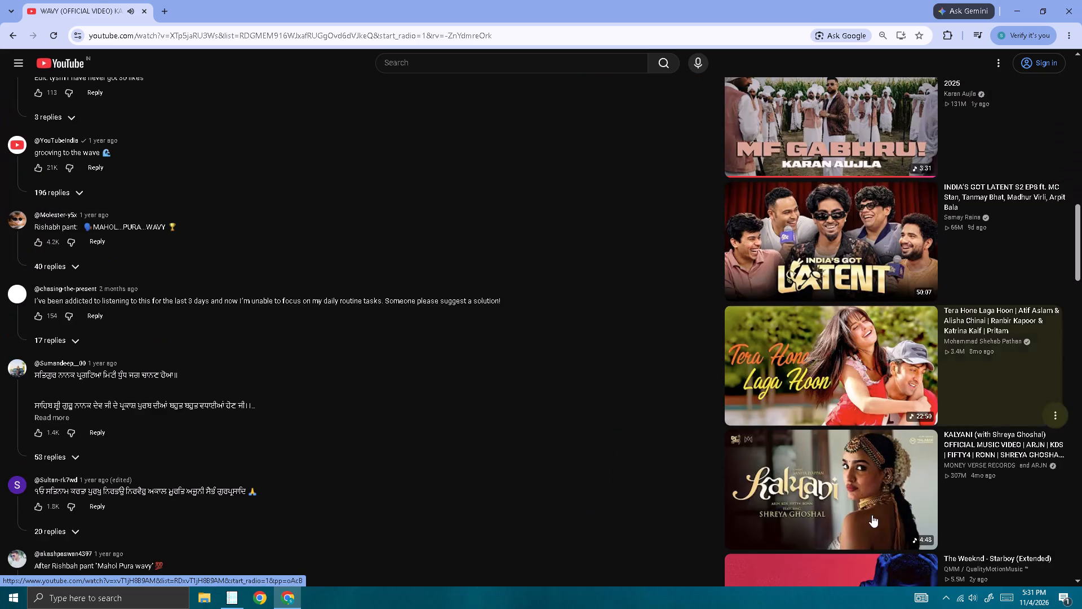
scroll(896, 239, up, 5)
scroll(861, 286, down, 11)
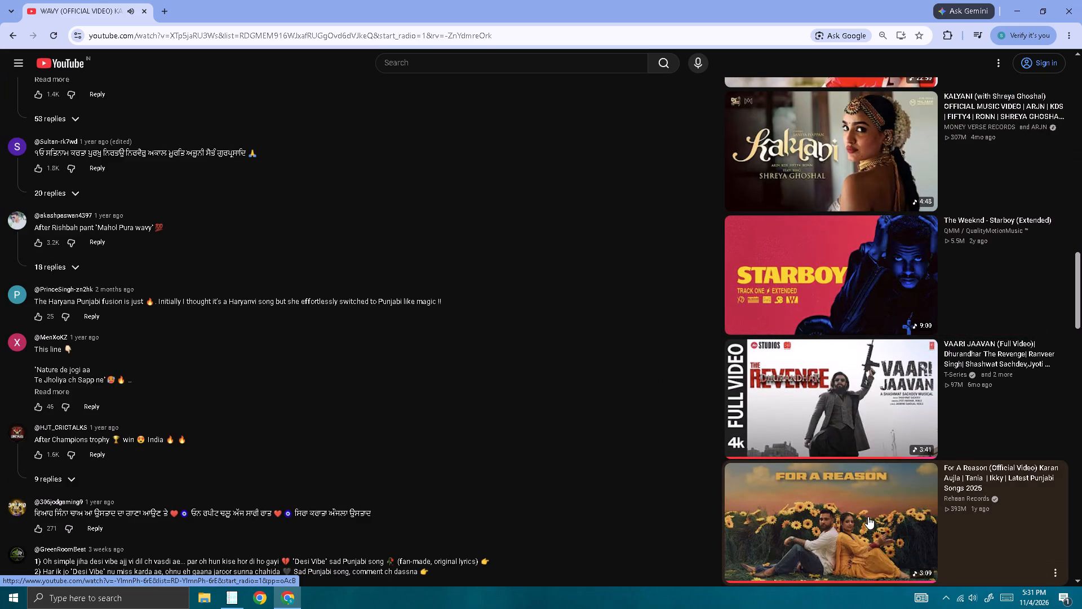
scroll(866, 508, down, 6)
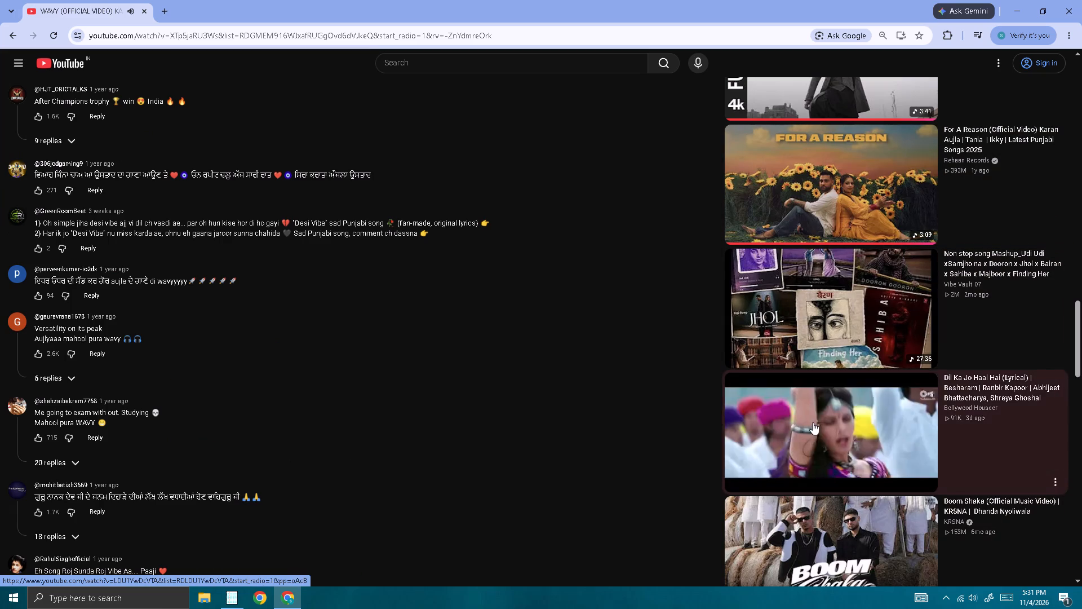
click(810, 207)
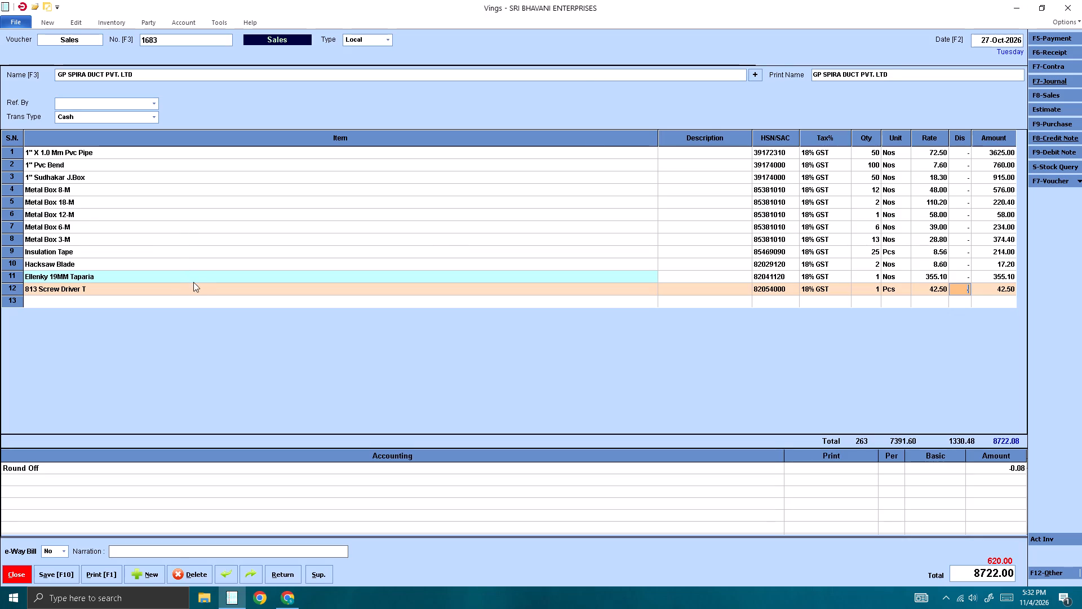
Add Measuring Tape 3MTR Easilok in row 13 with quantity 1.
click(198, 293)
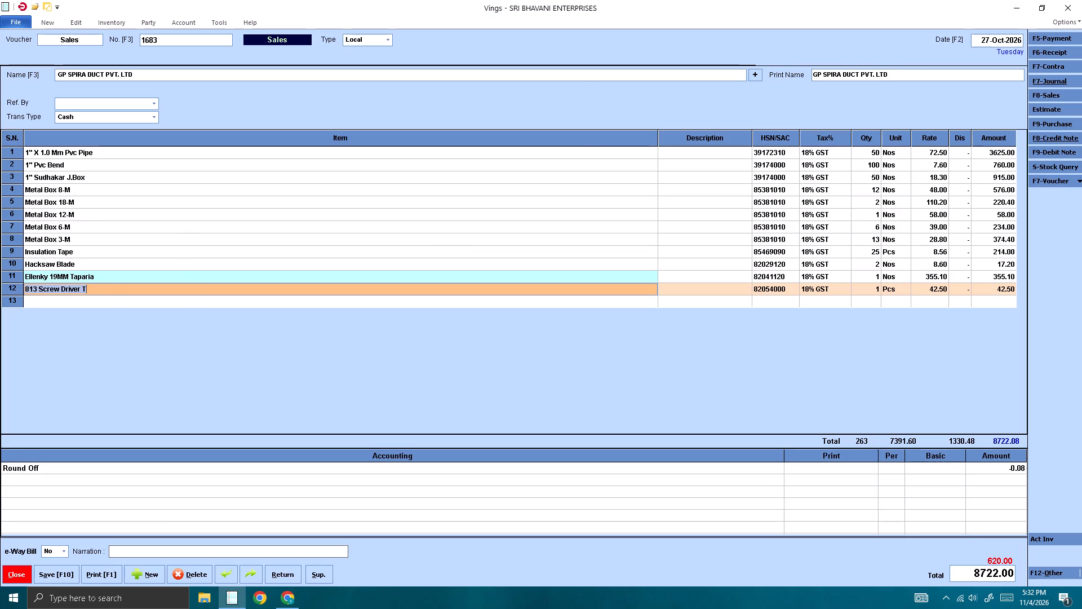
key(Return)
key(Return)
key(Return)
key(Return)
key(Return)
key(Return)
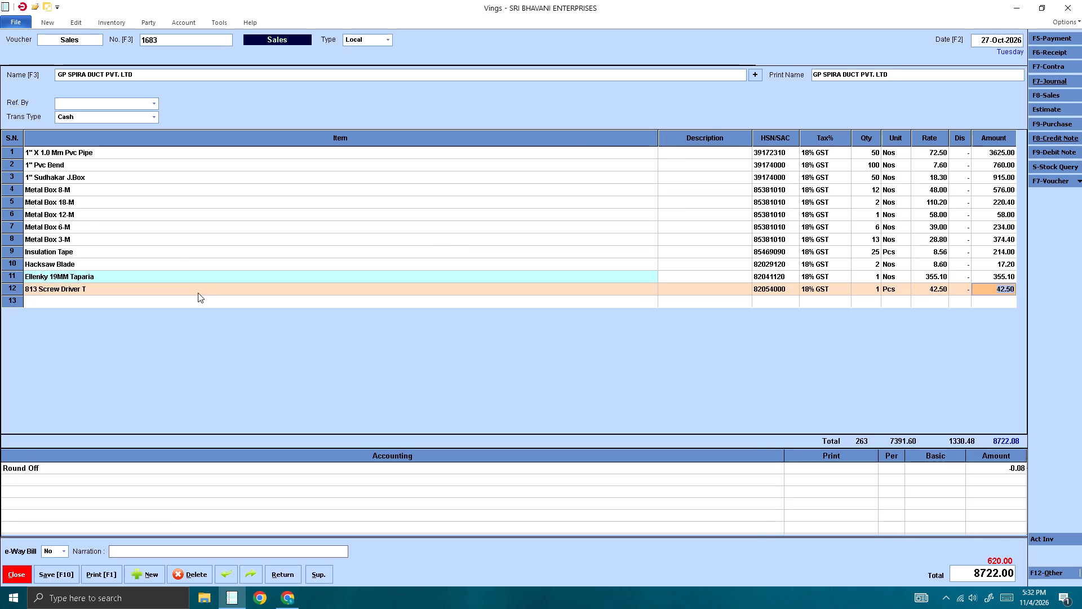
text(meas)
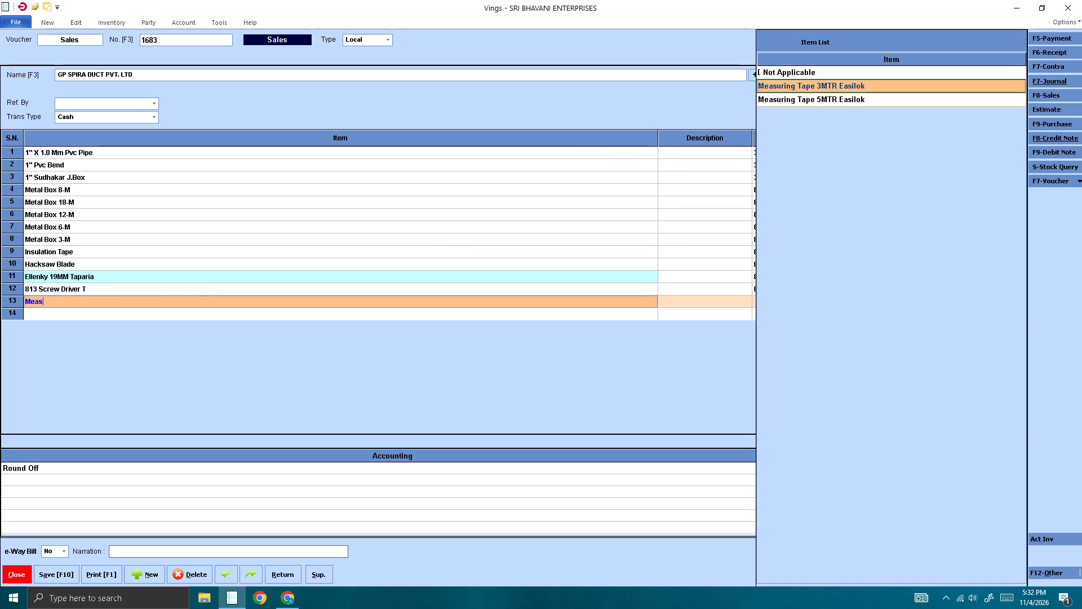
key(Return)
key(Return)
key(1)
key(Return)
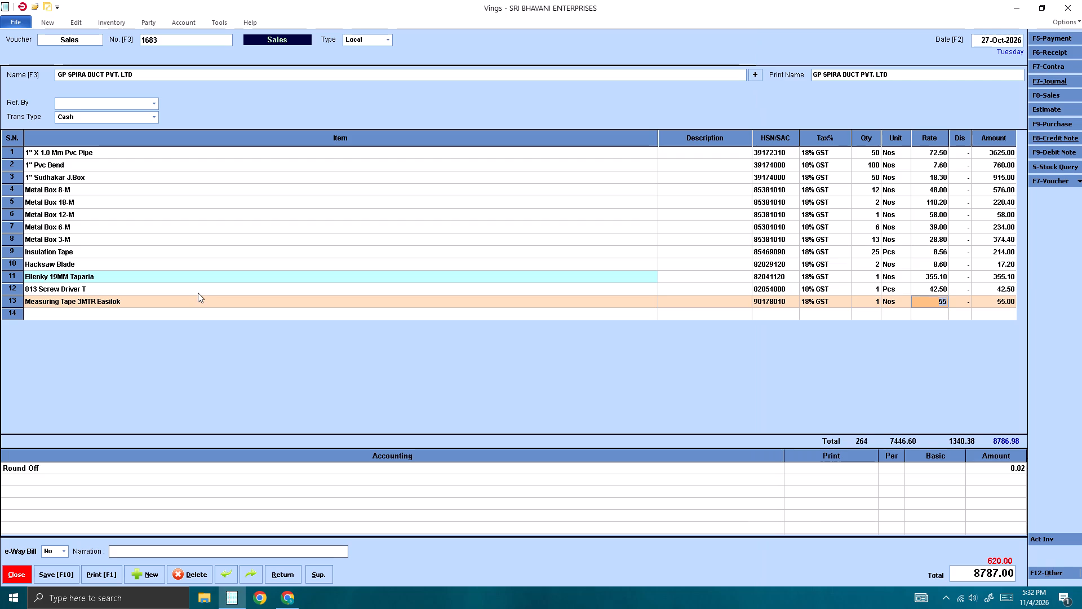
Set the rate of Measuring Tape 3MTR Easilok in row 13 to 51 and open row 14.
text(51)
key(Return)
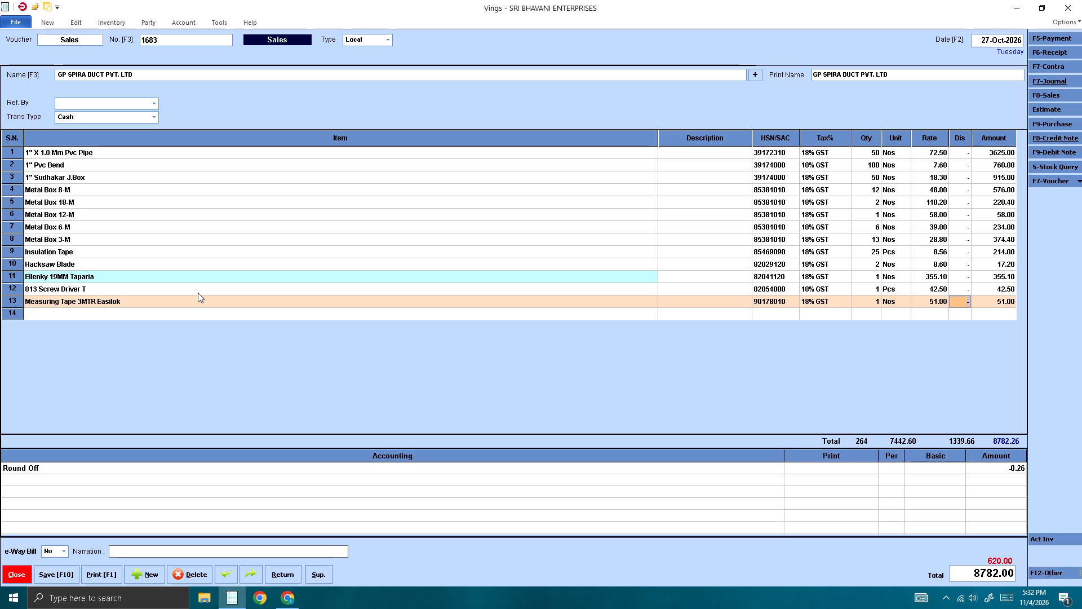
key(Return)
key(Return)
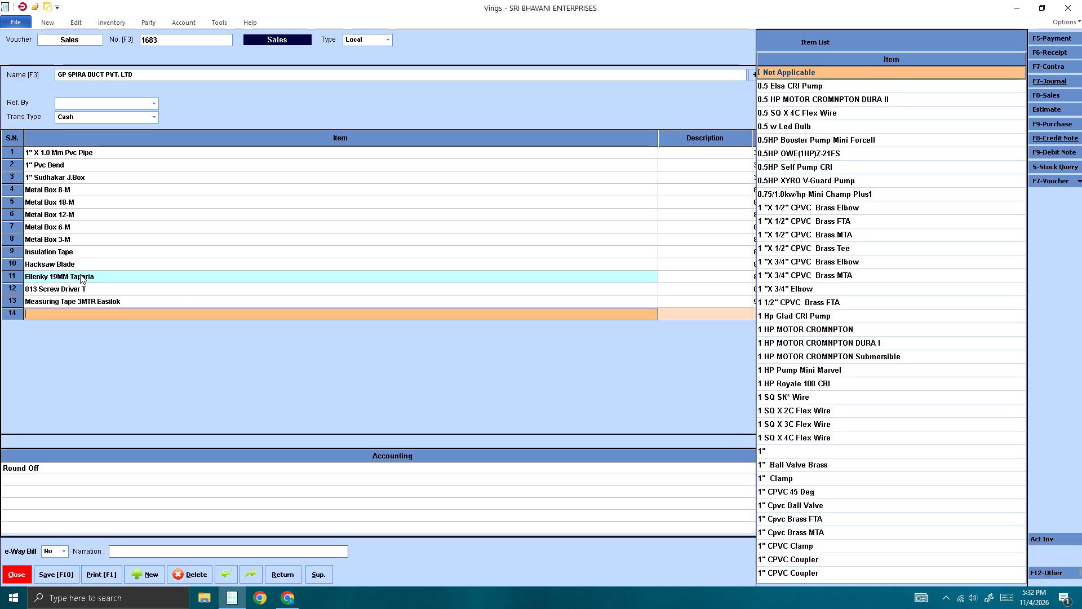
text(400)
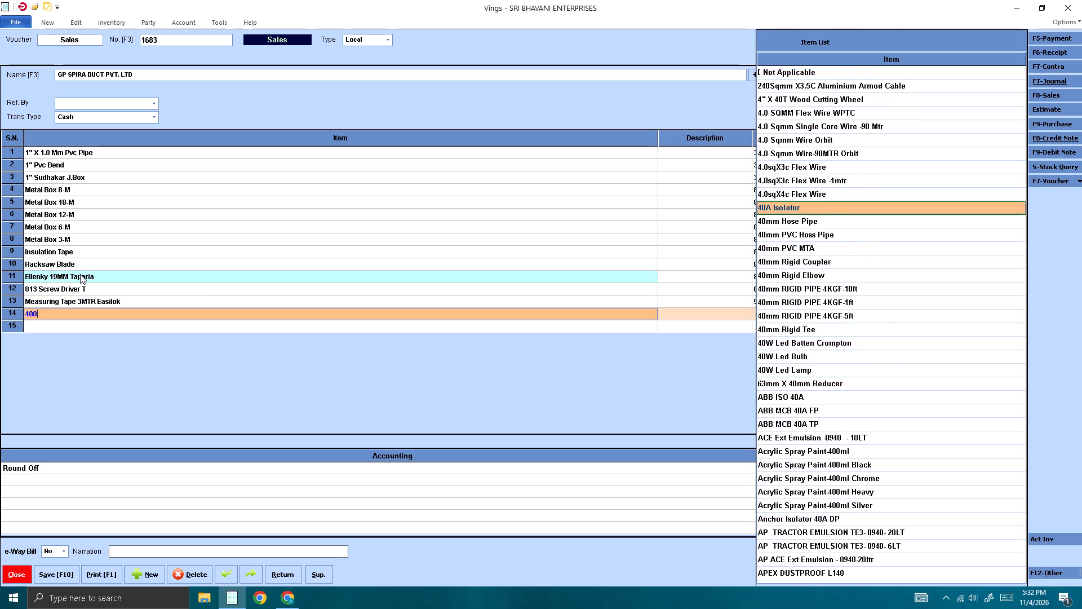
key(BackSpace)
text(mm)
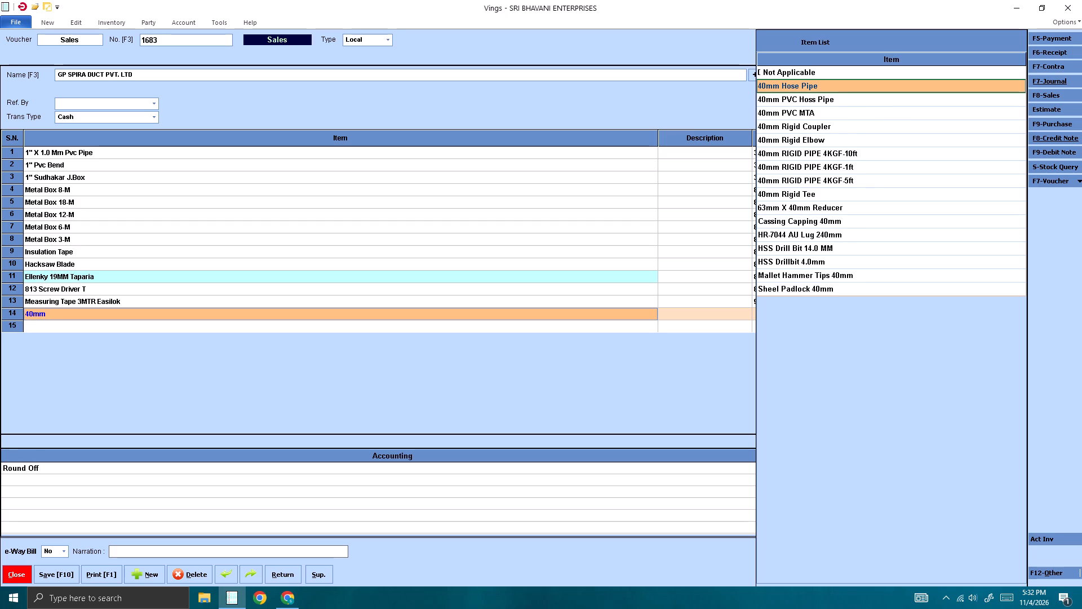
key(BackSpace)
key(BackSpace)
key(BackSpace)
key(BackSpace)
Add Sheel Padlock 40mm in row 14 with quantity 1 and rate 42.5, and open row 15.
text(lock)
key(Down)
key(Down)
key(Down)
key(Down)
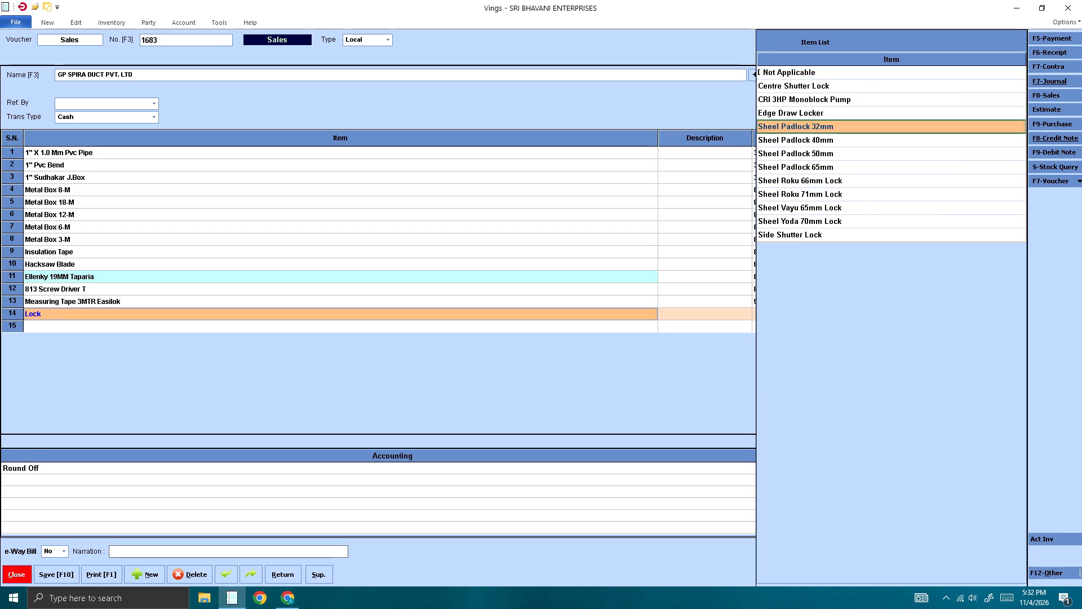
key(Down)
key(Return)
key(Return)
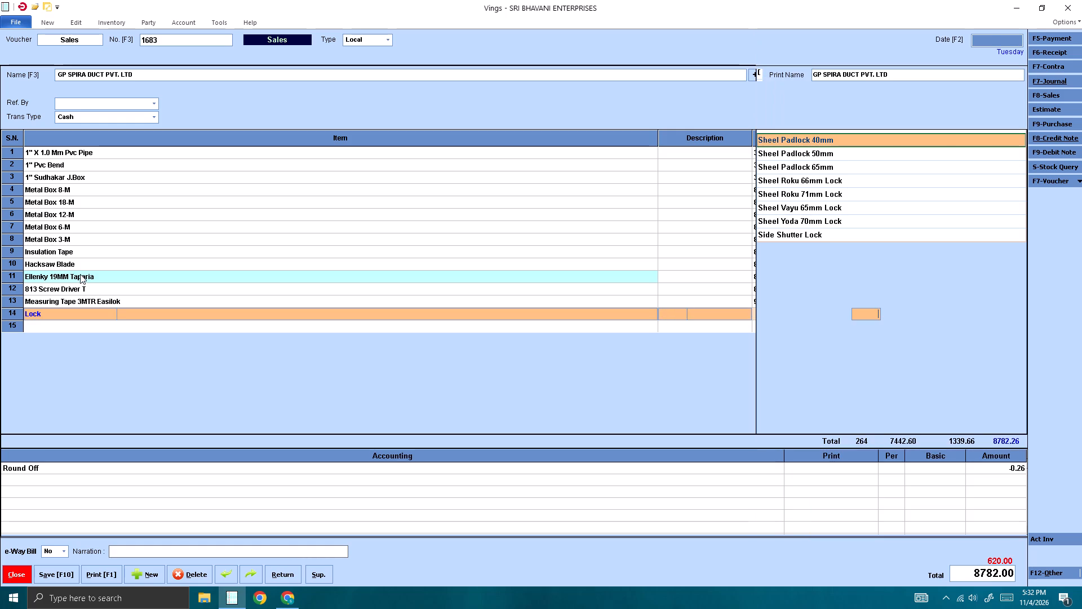
key(1)
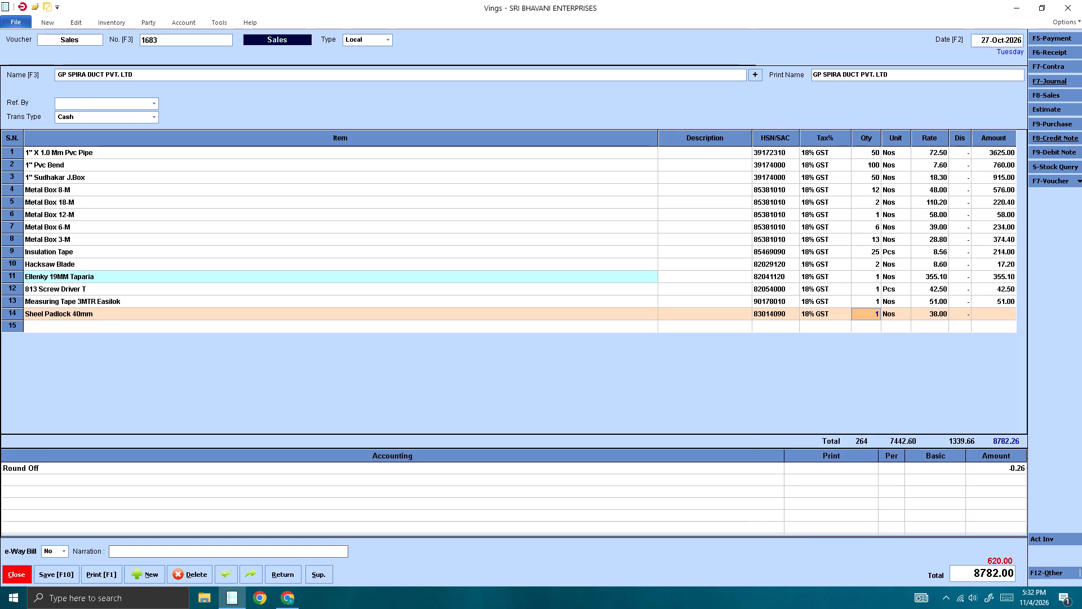
key(Return)
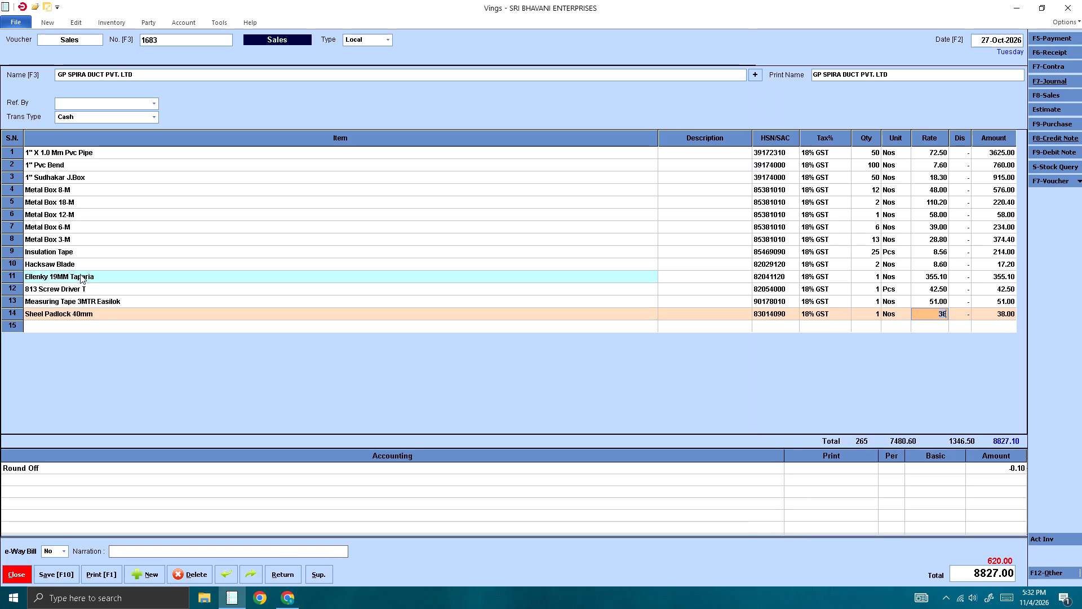
text(42.5)
key(Return)
key(Return)
key(Return)
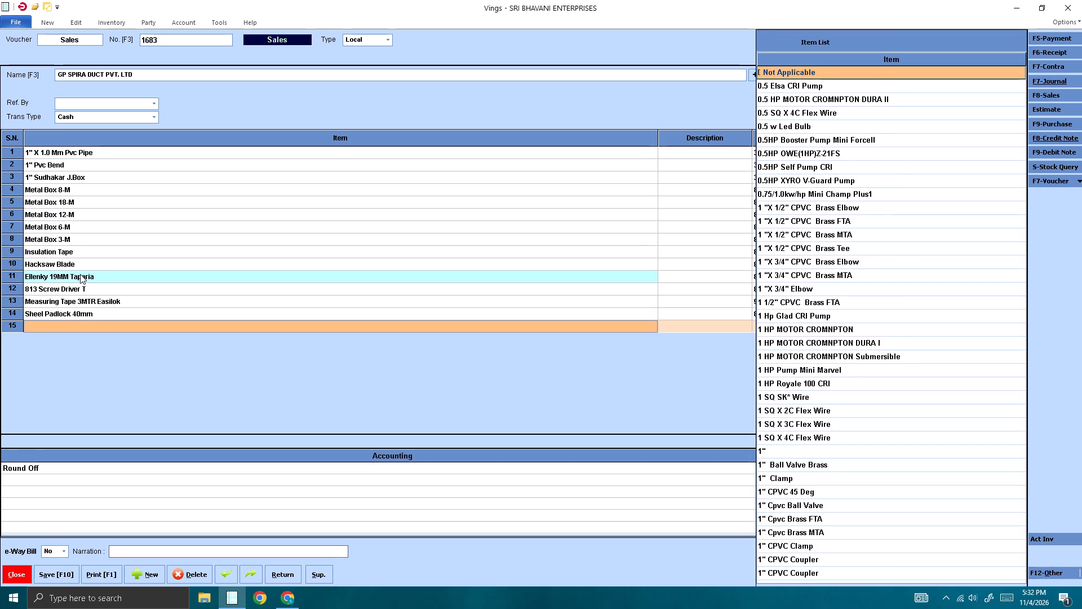
Find the wall cutting items and choose 5" Wall Cutting Wheel for row 15.
text(waall)
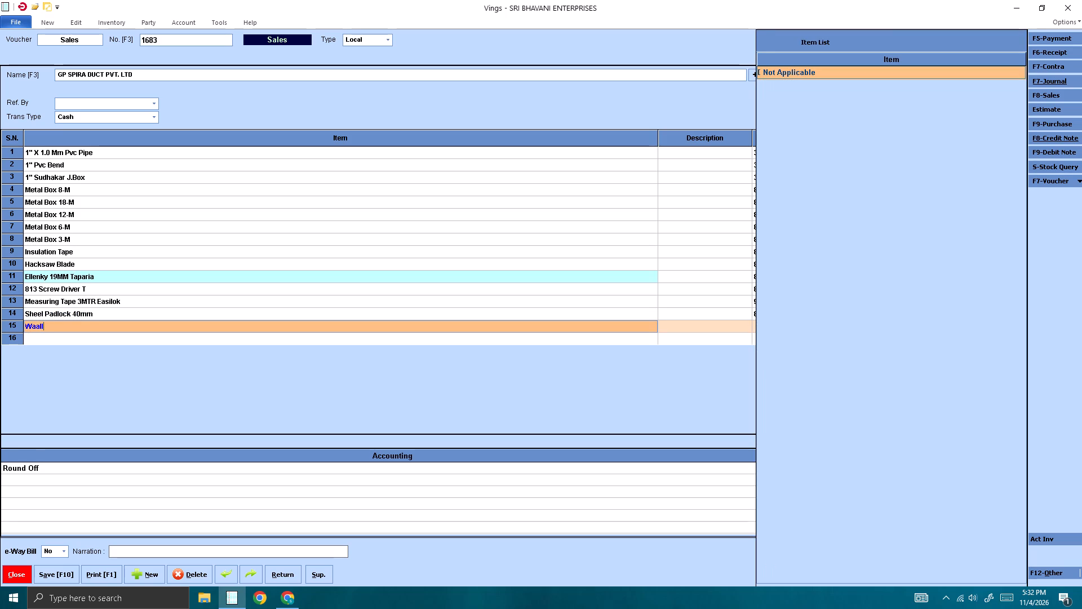
key(BackSpace)
key(BackSpace)
key(BackSpace)
text(ll)
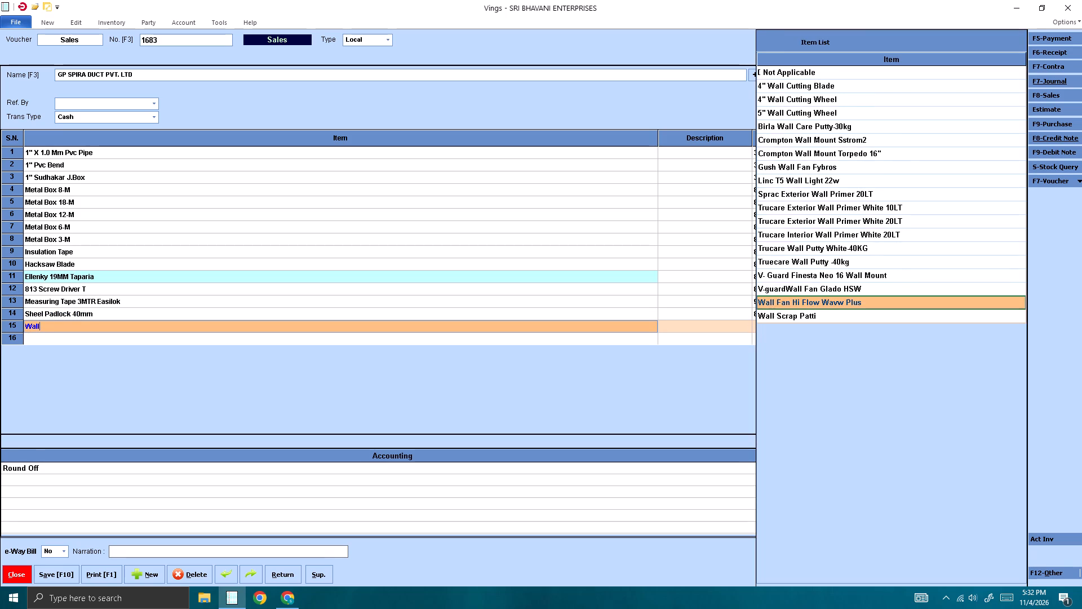
key(Up)
key(Up)
key(Up)
key(Up)
key(Up)
key(Up)
key(Up)
key(Up)
key(Up)
key(Up)
key(Up)
key(Up)
key(Up)
key(Up)
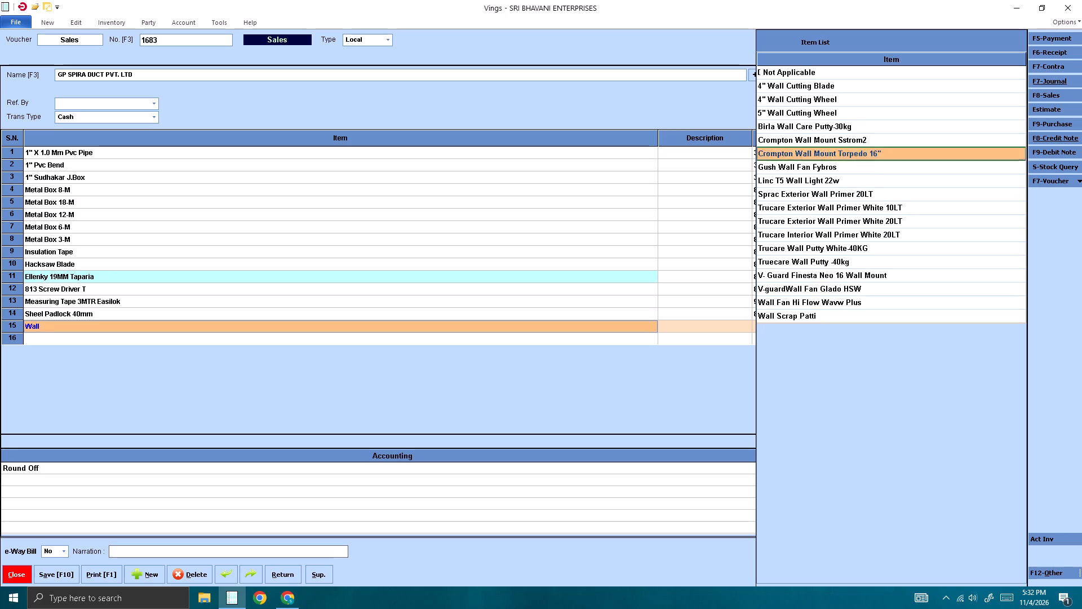
key(Return)
key(Return)
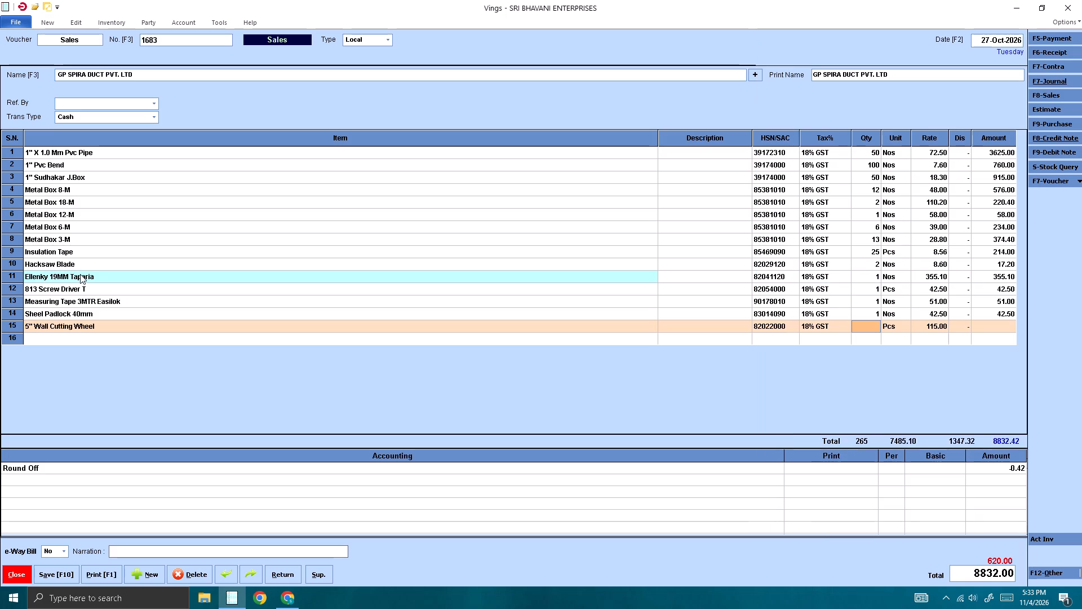
Give 5" Wall Cutting Wheel in row 15 quantity 4 and rate 102.
key(4)
key(Return)
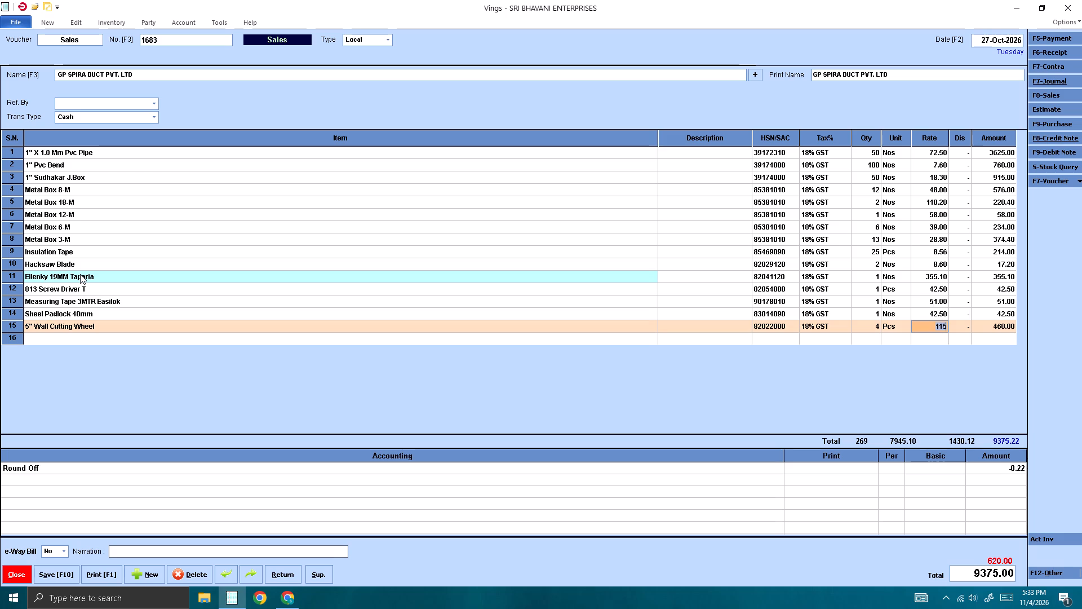
text(102)
Change the quantity of Hacksaw Blade in row 10 to 4, keeping its rate.
click(99, 255)
click(112, 263)
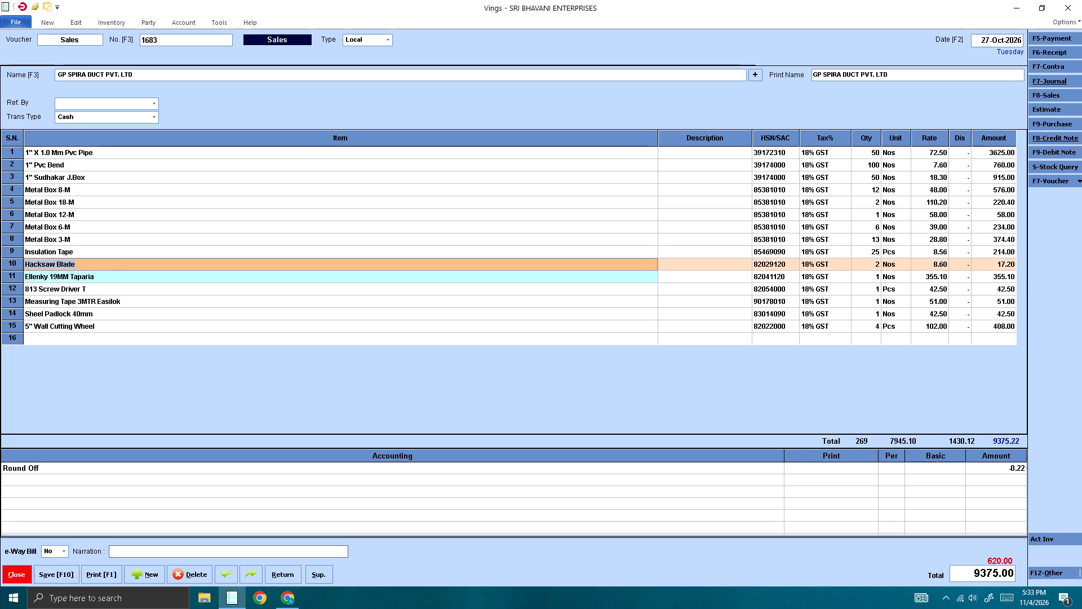
key(Return)
key(Return)
key(Return)
key(BackSpace)
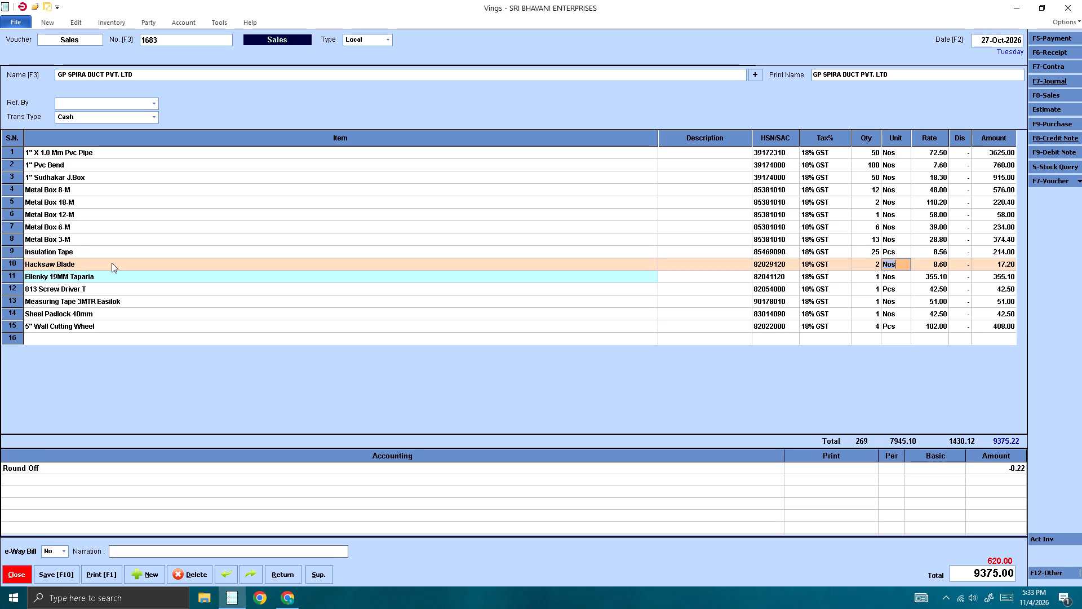
key(BackSpace)
key(4)
key(Return)
key(Return)
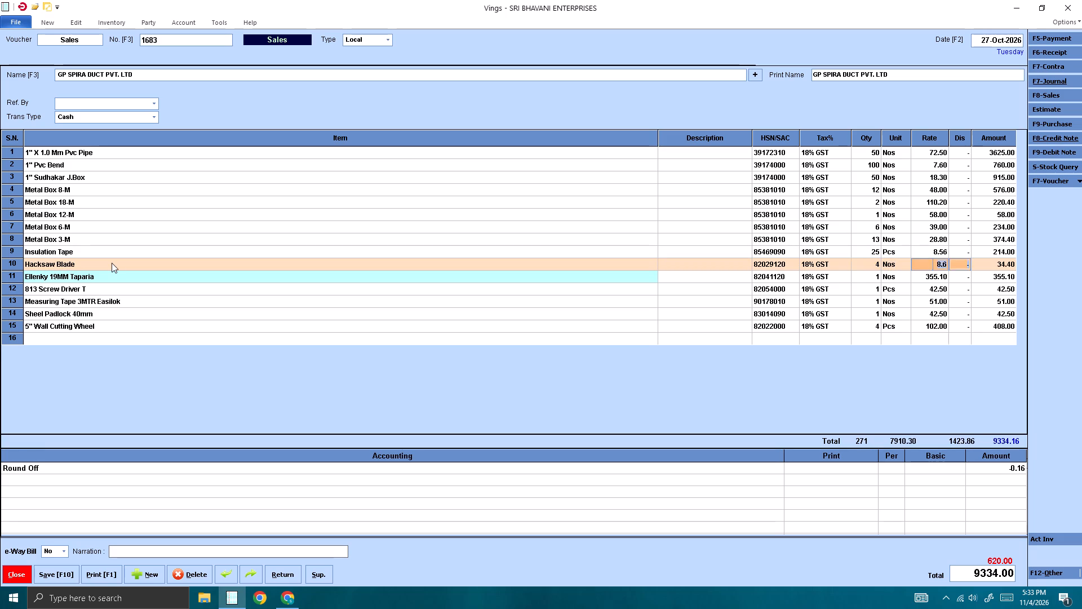
key(Return)
Find the 4" cutting items and choose 4" Cutting Wheel for row 16.
click(53, 341)
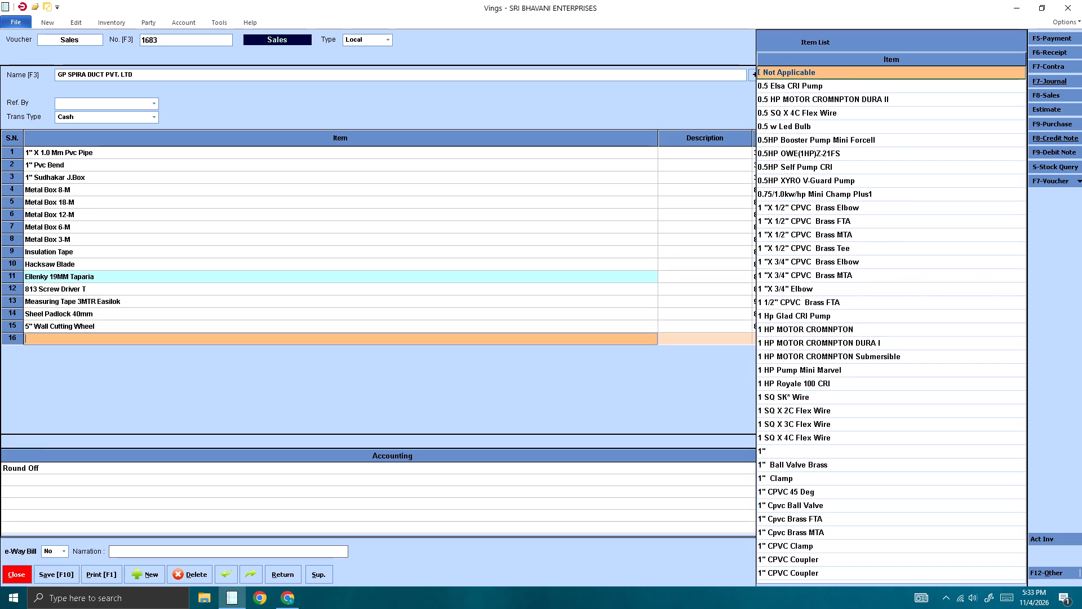
key(4)
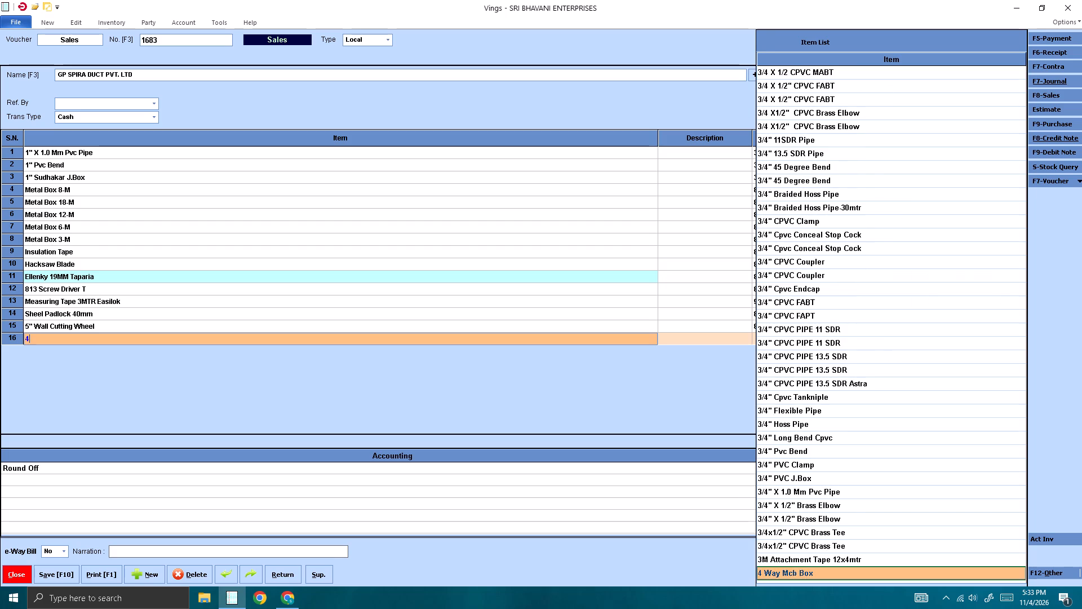
text(")
key(space)
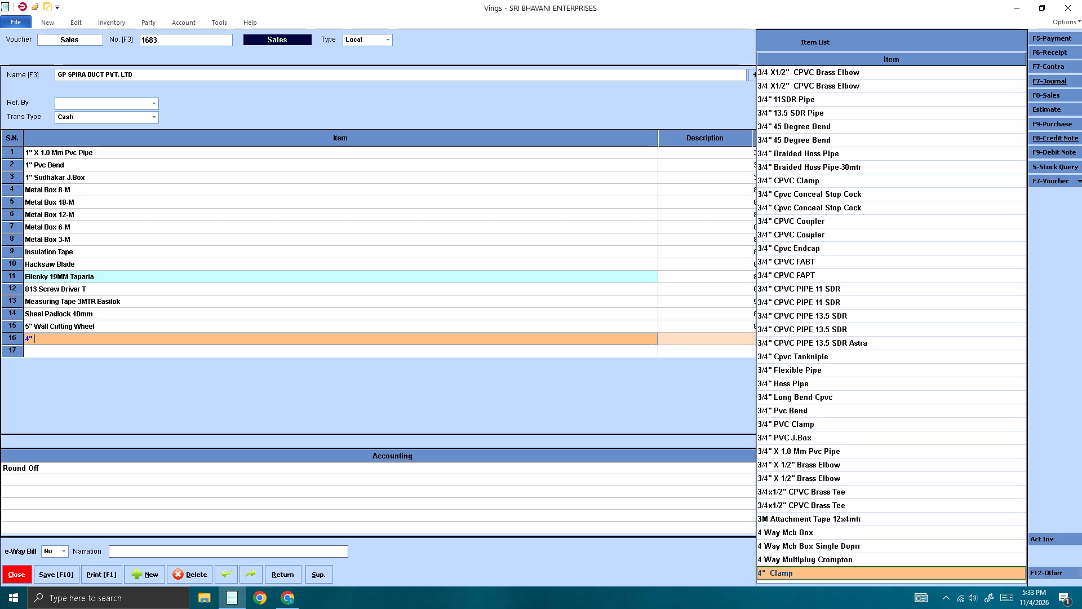
text(rof)
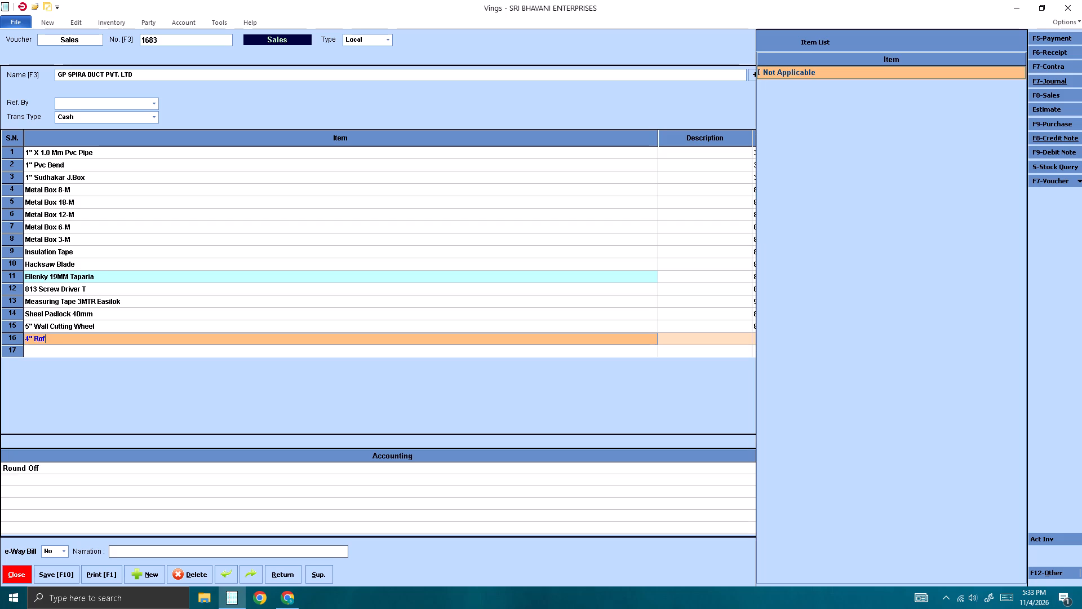
key(BackSpace)
key(d)
key(BackSpace)
key(BackSpace)
key(BackSpace)
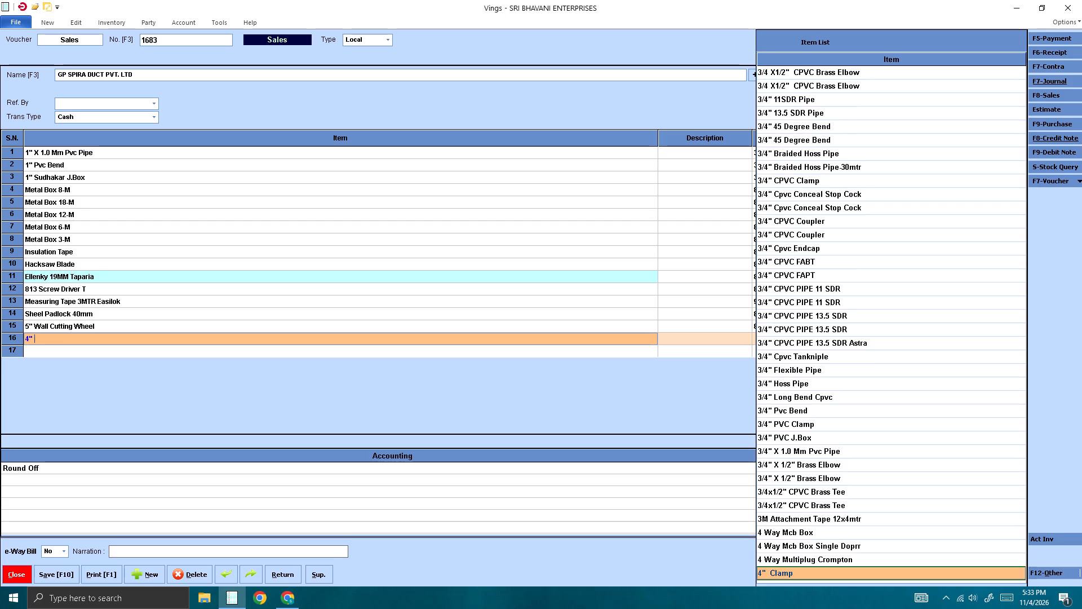
key(space)
text(curr)
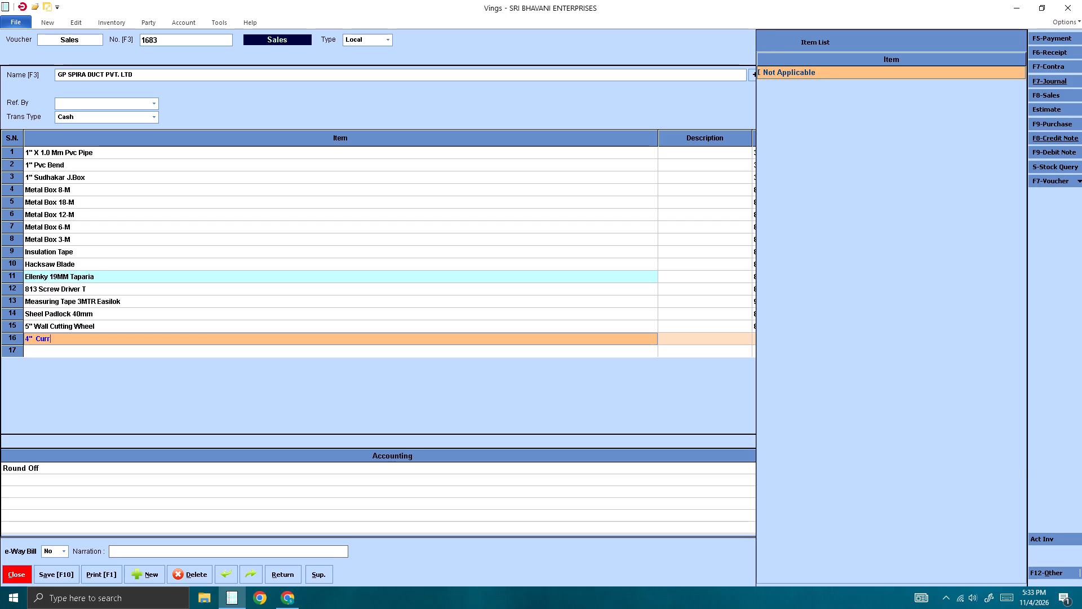
key(BackSpace)
key(BackSpace)
key(Down)
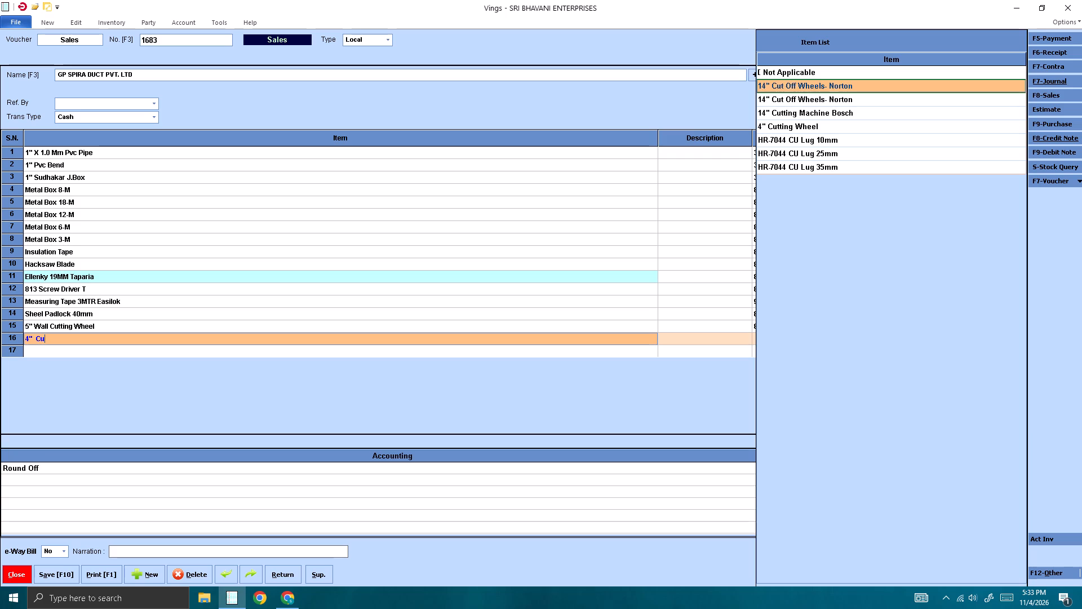
key(Down)
key(Down)
key(Down)
key(Return)
key(Return)
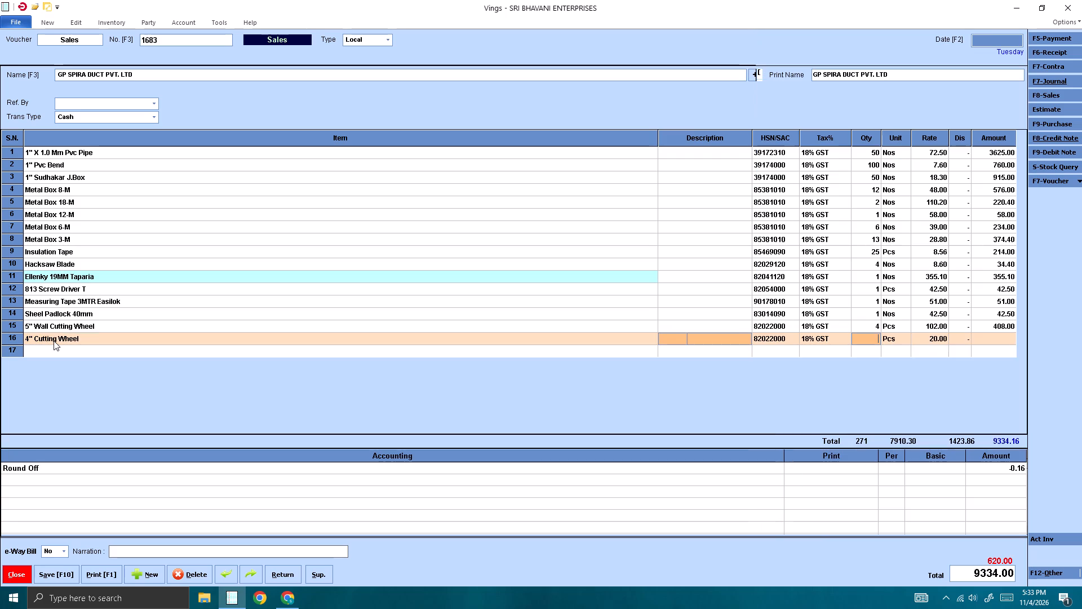
Give 4" Cutting Wheel in row 16 quantity 25 and rate 12, and open row 17.
text(25)
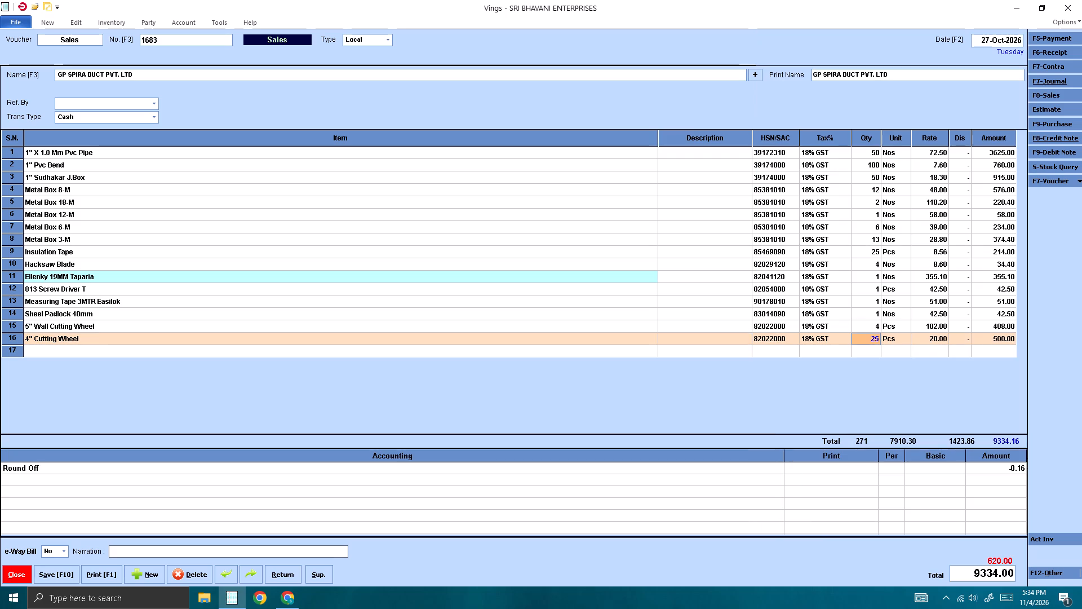
key(Return)
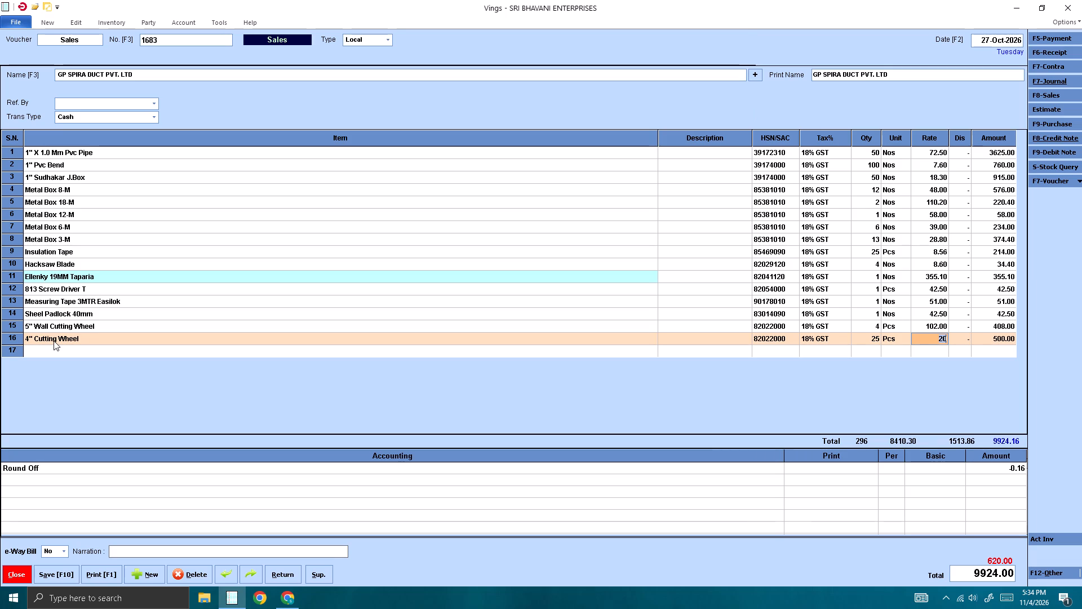
text(12)
key(Return)
key(Return)
key(Return)
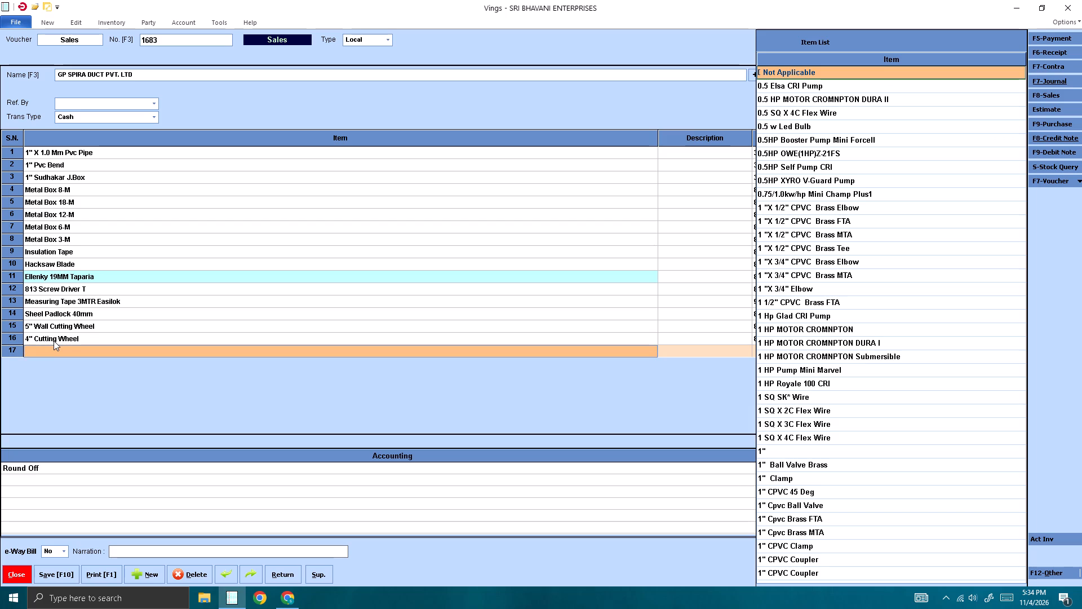
Add 1" Paint Brush in row 17 with quantity 36, accepting the default rate, and open row 18.
scroll(178, 325, up, 1)
key(1)
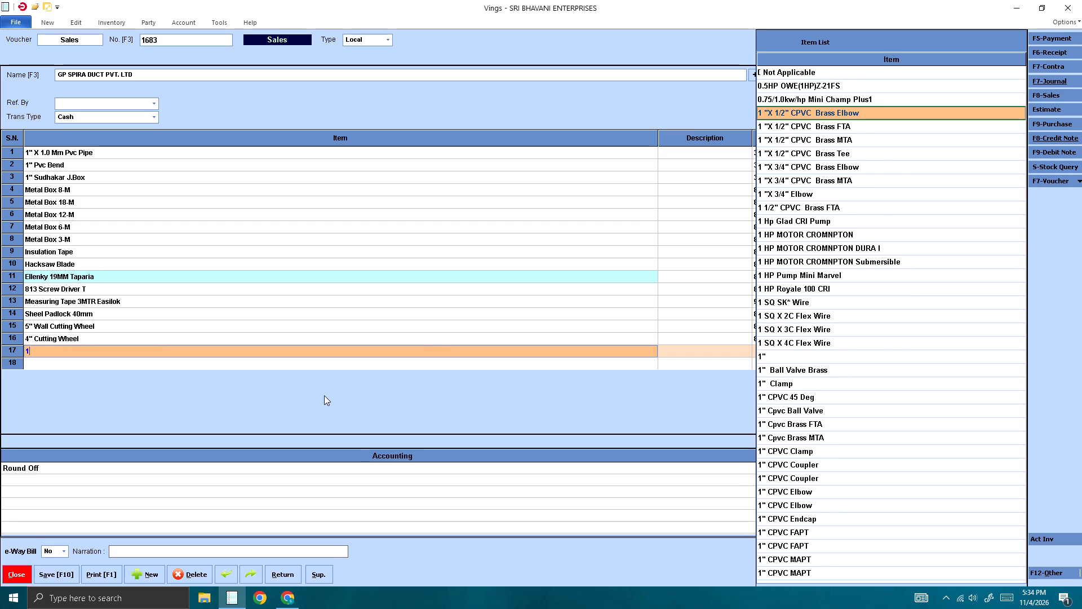
text(")
key(space)
text(pai)
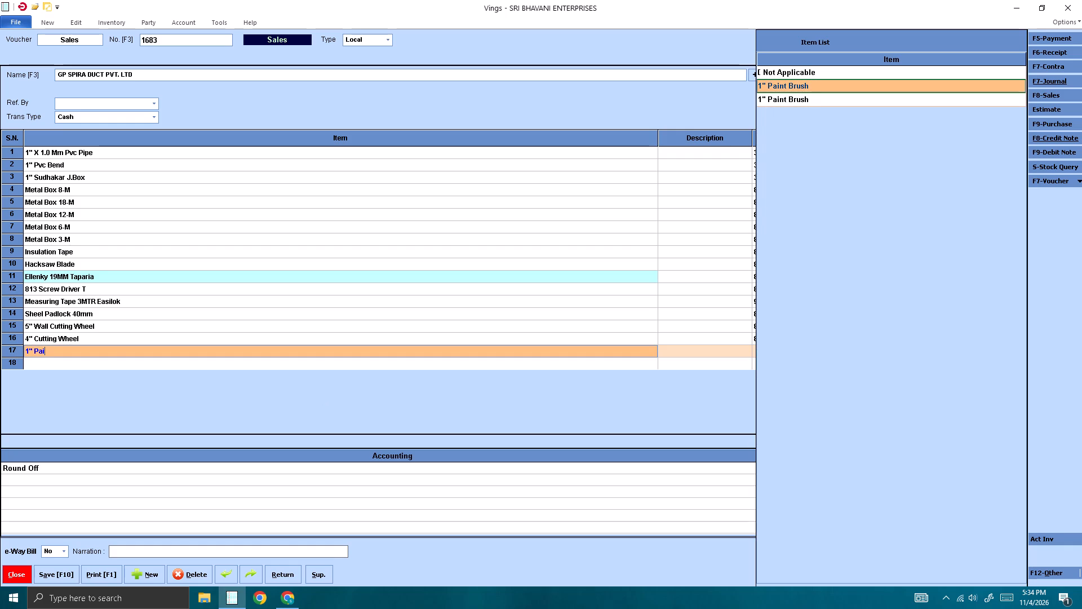
key(Return)
key(Return)
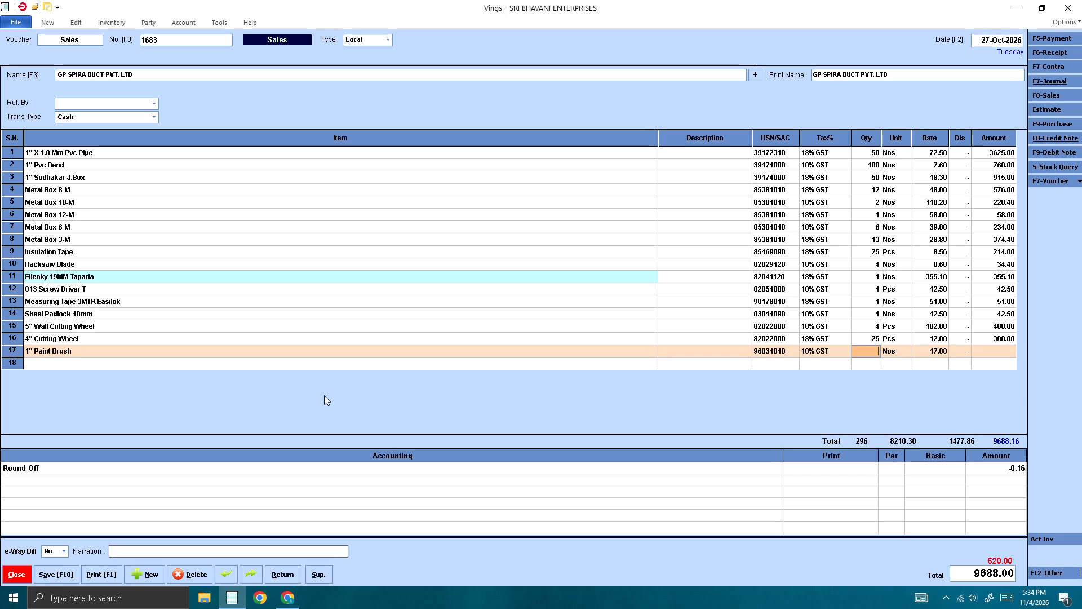
text(36)
key(Return)
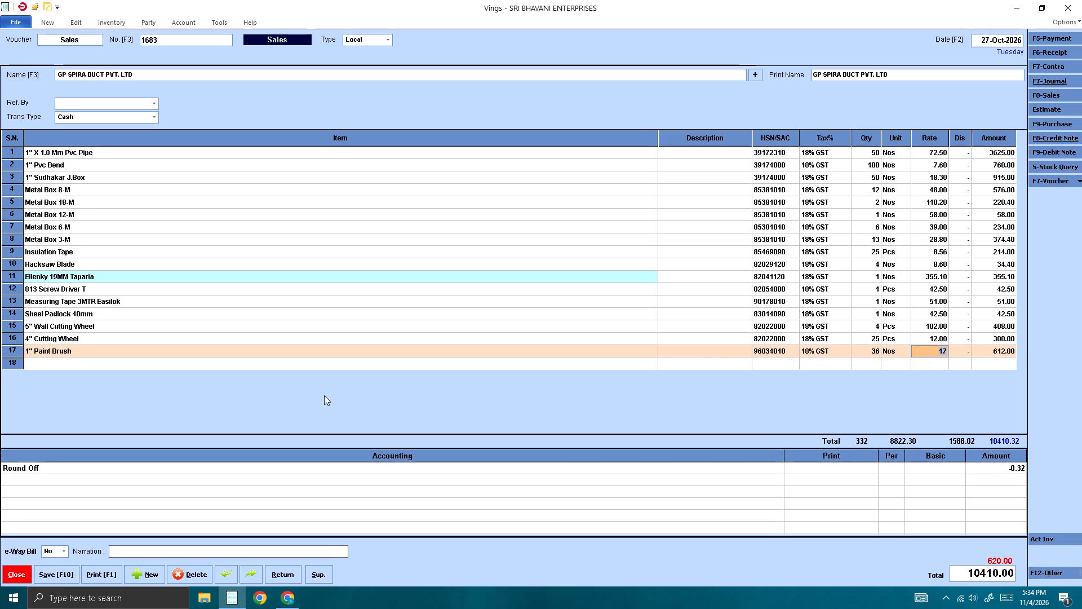
key(Return)
key(Return)
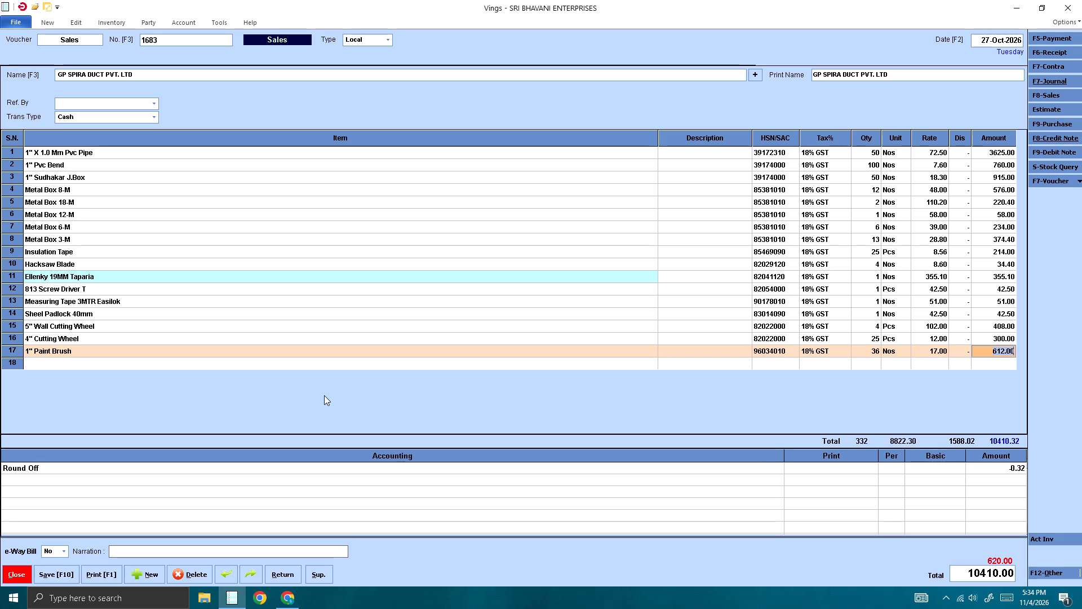
key(Return)
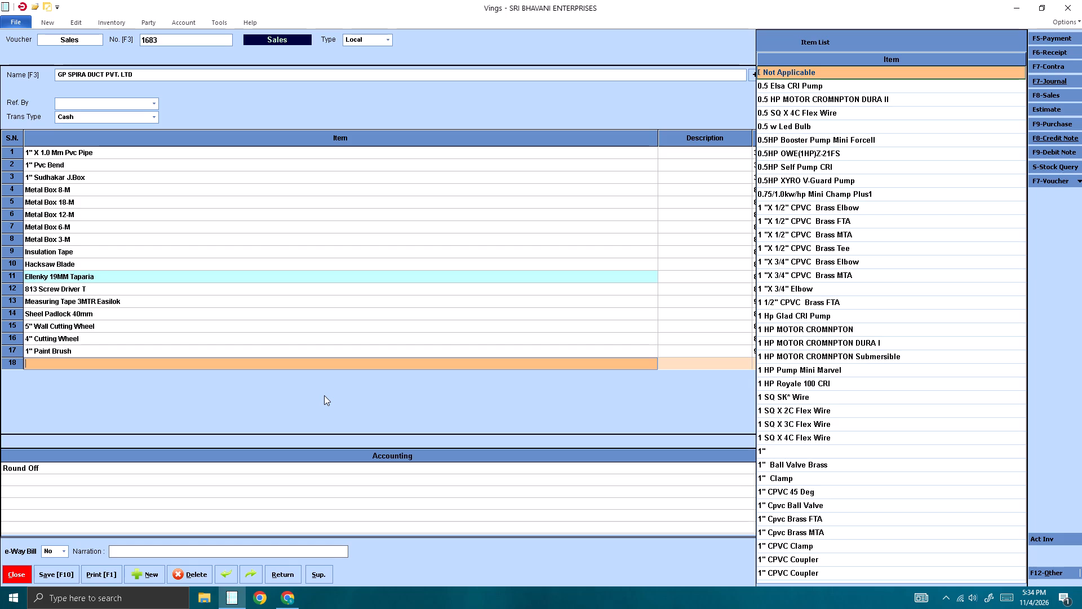
Find the spray items for row 18 and choose Acrylic Spray Paint-400ml Silver.
text(spra)
key(Up)
key(Up)
key(Up)
key(Up)
key(Up)
key(Up)
key(Up)
key(Up)
key(Up)
key(Up)
key(Up)
key(Up)
key(Up)
key(Up)
key(Up)
key(Up)
key(Up)
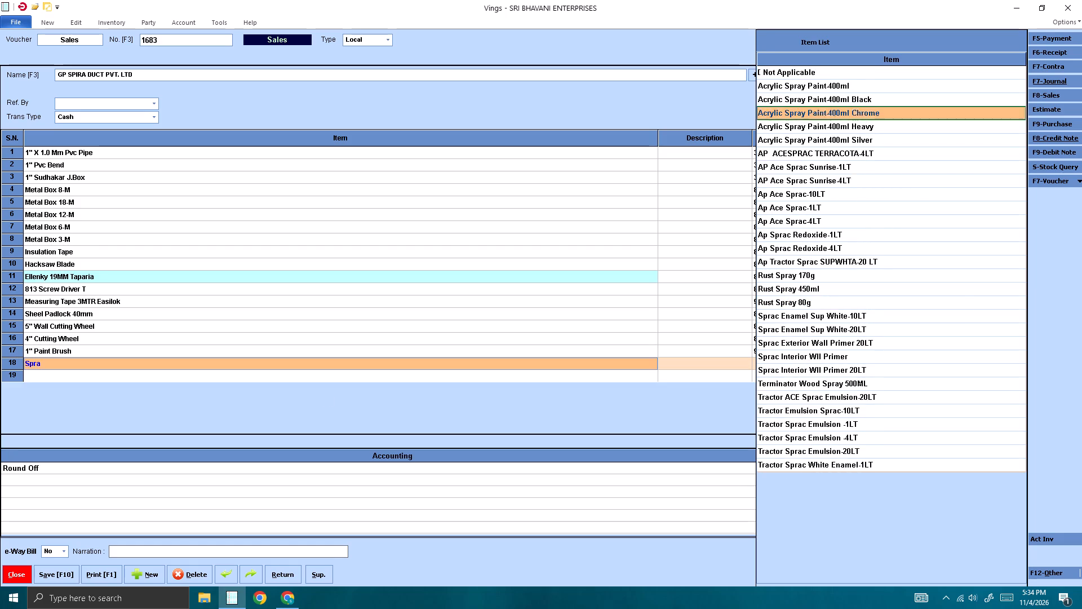
key(Down)
key(Down)
key(Down)
key(Down)
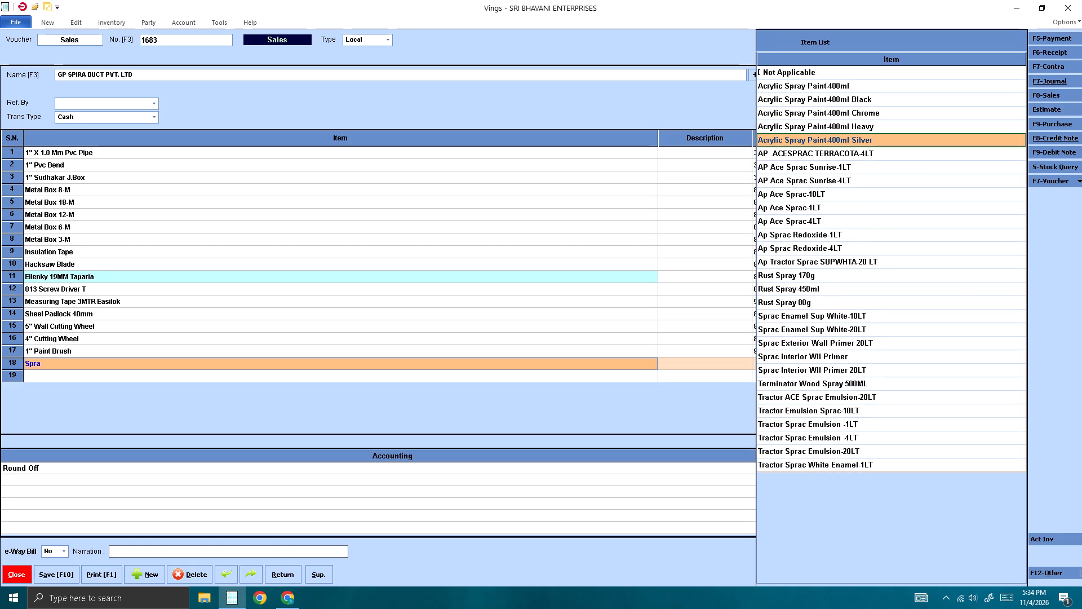
key(Return)
Give Acrylic Spray Paint-400ml Silver in row 18 quantity 1 and rate 128, and open row 19.
key(Return)
key(1)
key(Return)
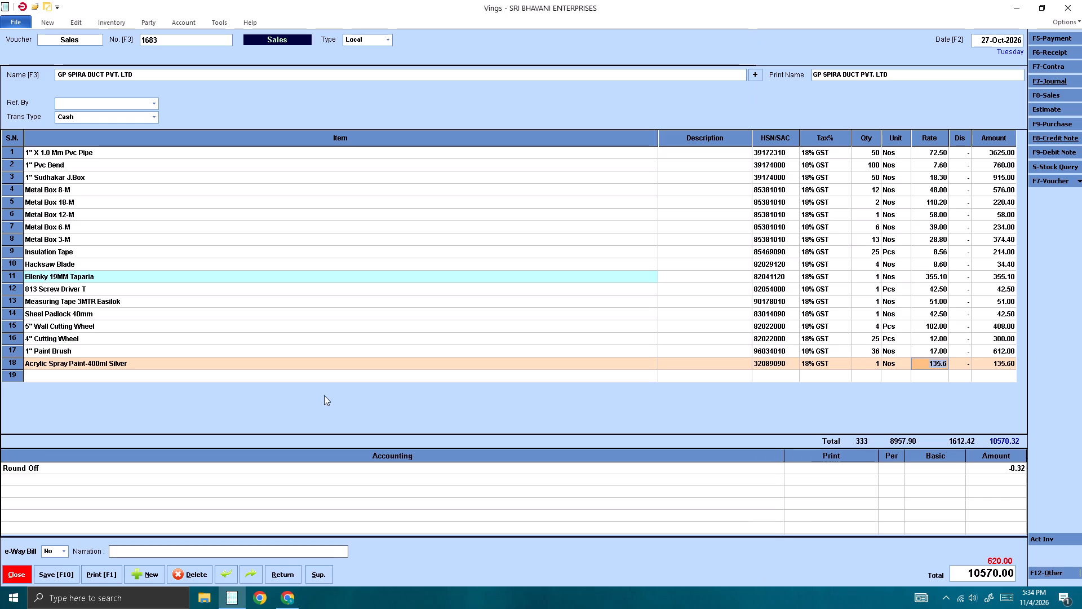
text(128)
key(Return)
key(Return)
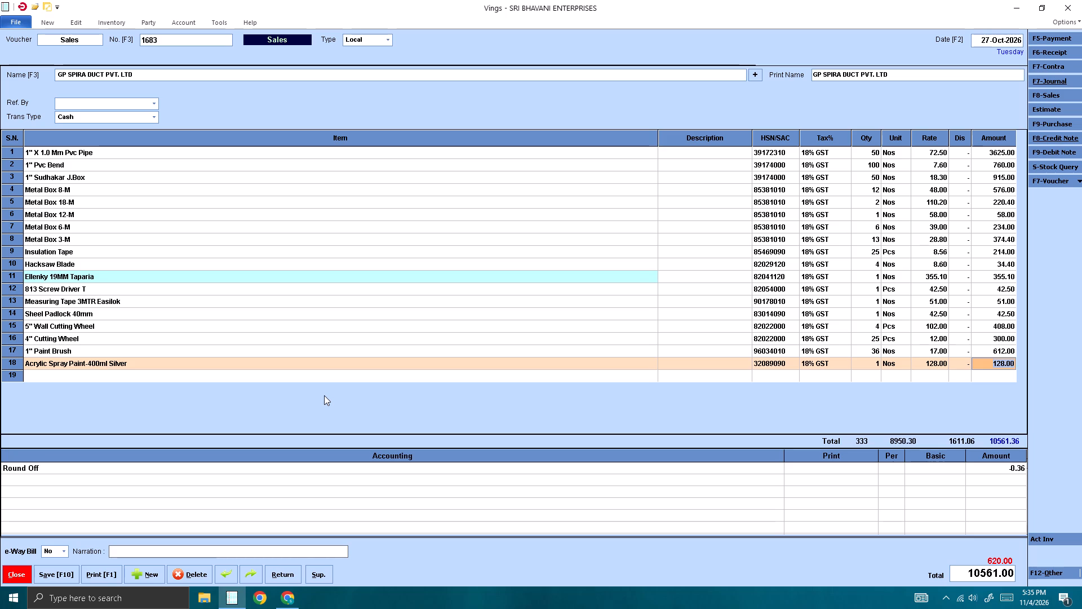
text(co)
key(Return)
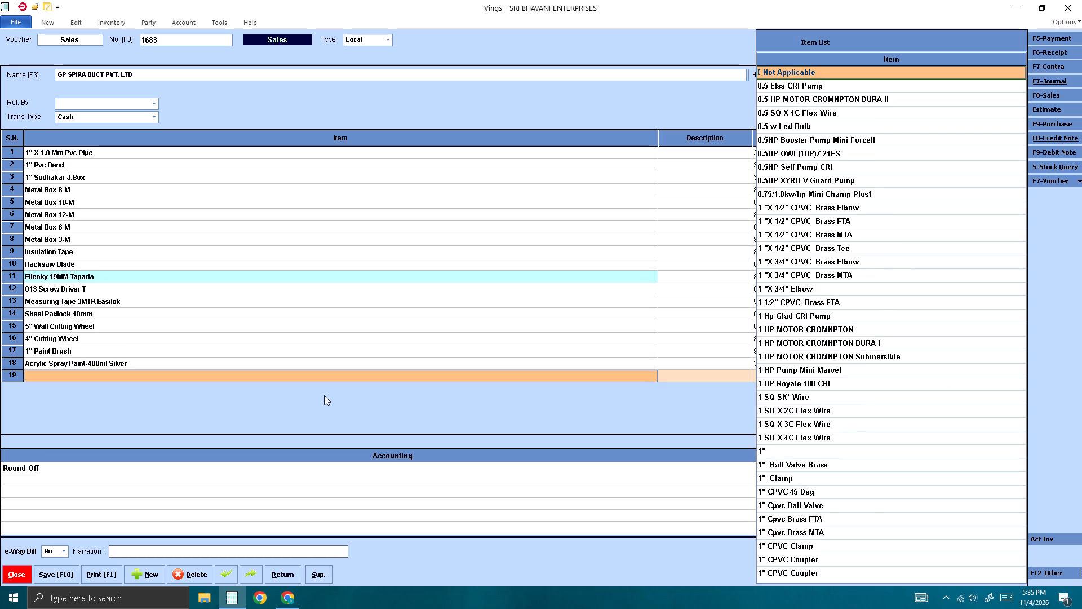
Add Coir Ropes in row 19 with quantity 2, accepting the default rate, and open row 20.
text(couir)
key(BackSpace)
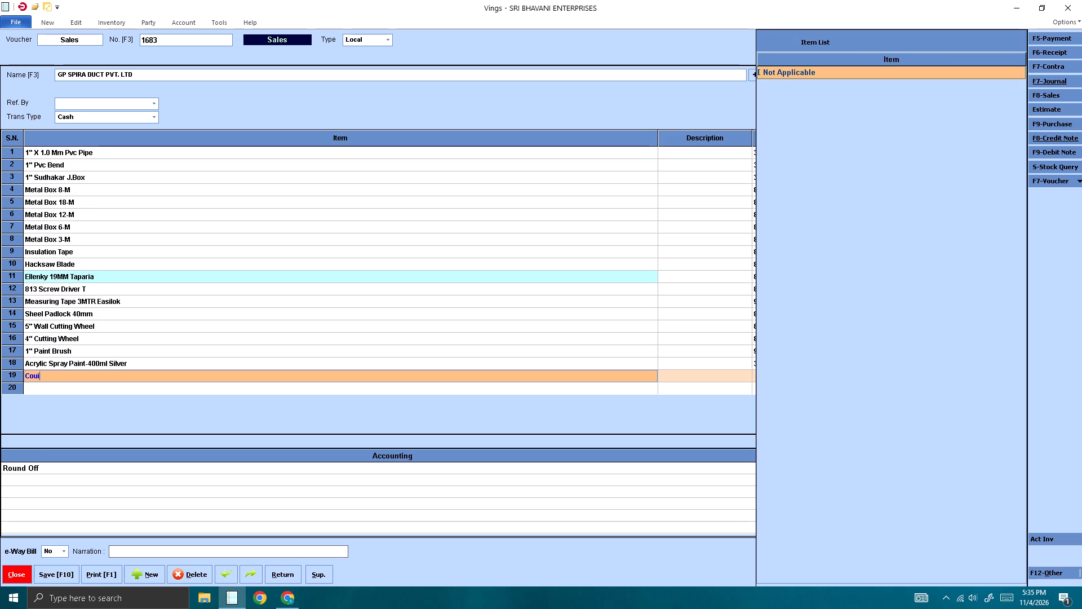
key(BackSpace)
key(BackSpace)
text(ir)
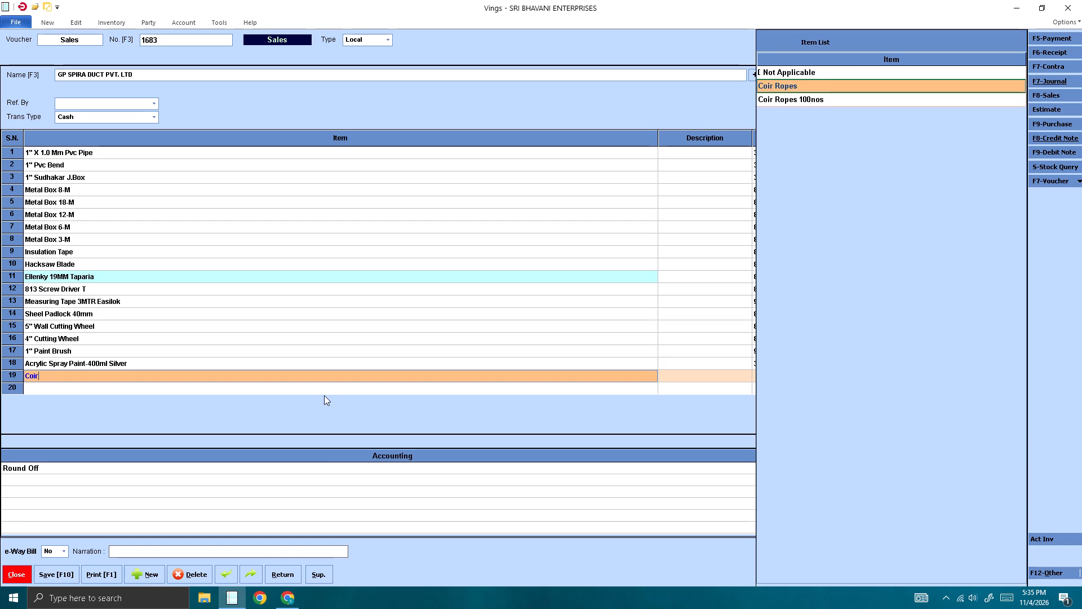
key(Return)
key(Return)
key(2)
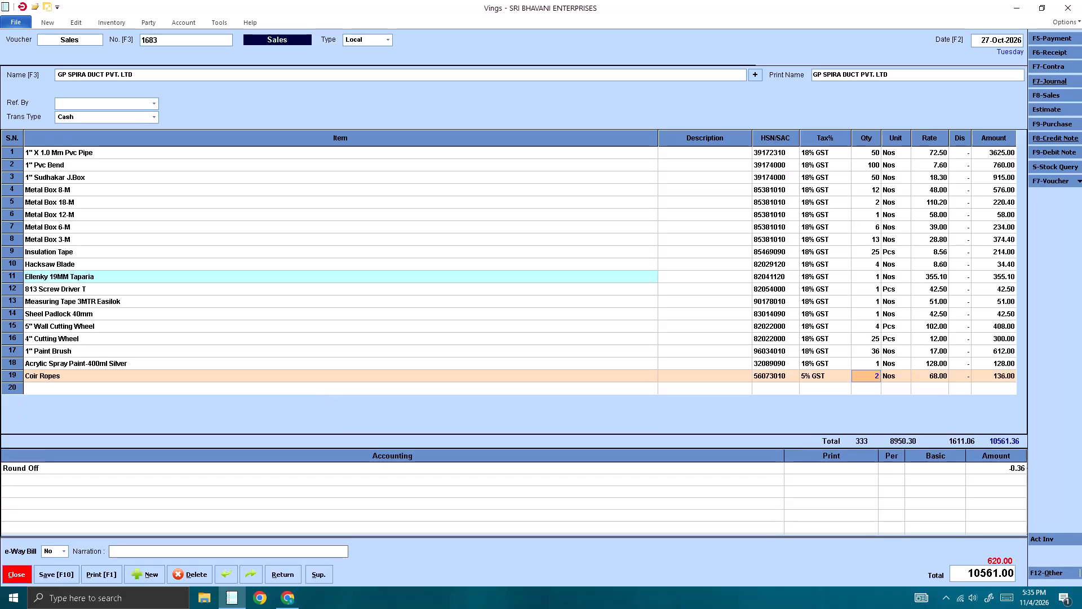
key(Return)
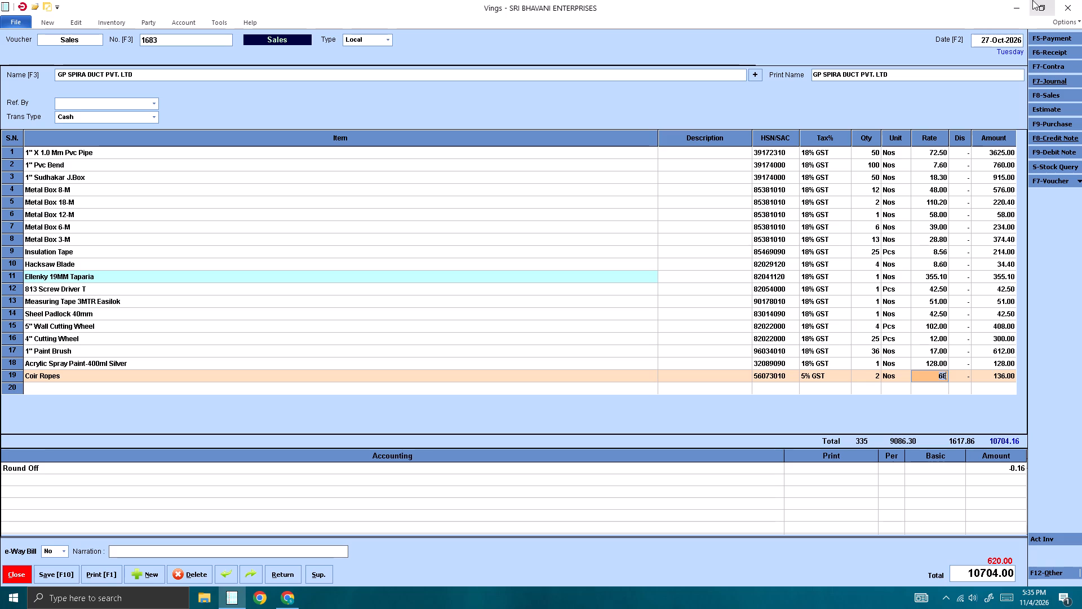
key(Return)
key(Return)
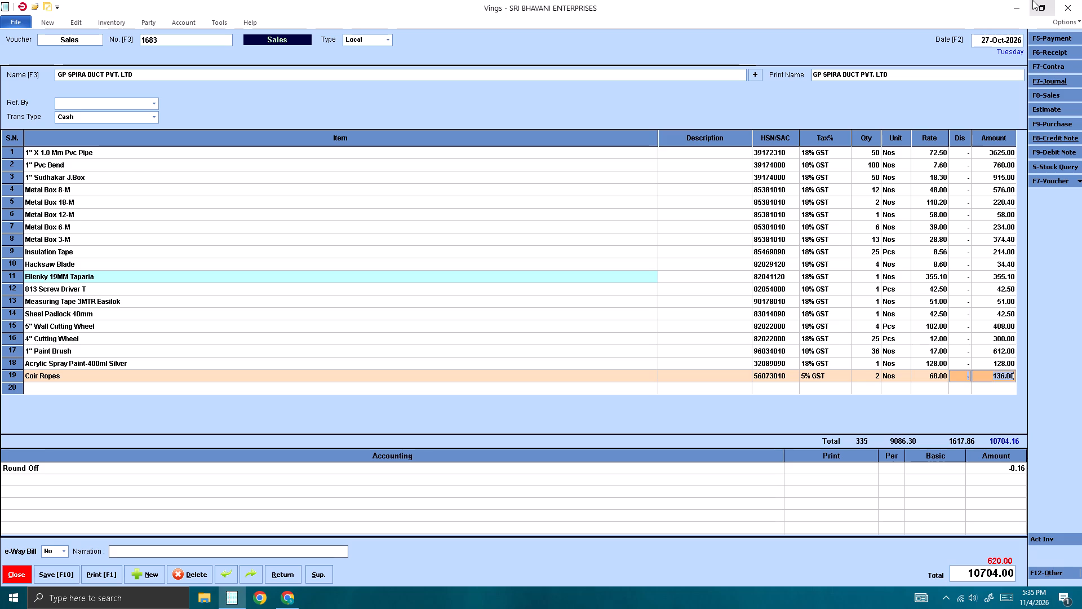
key(Return)
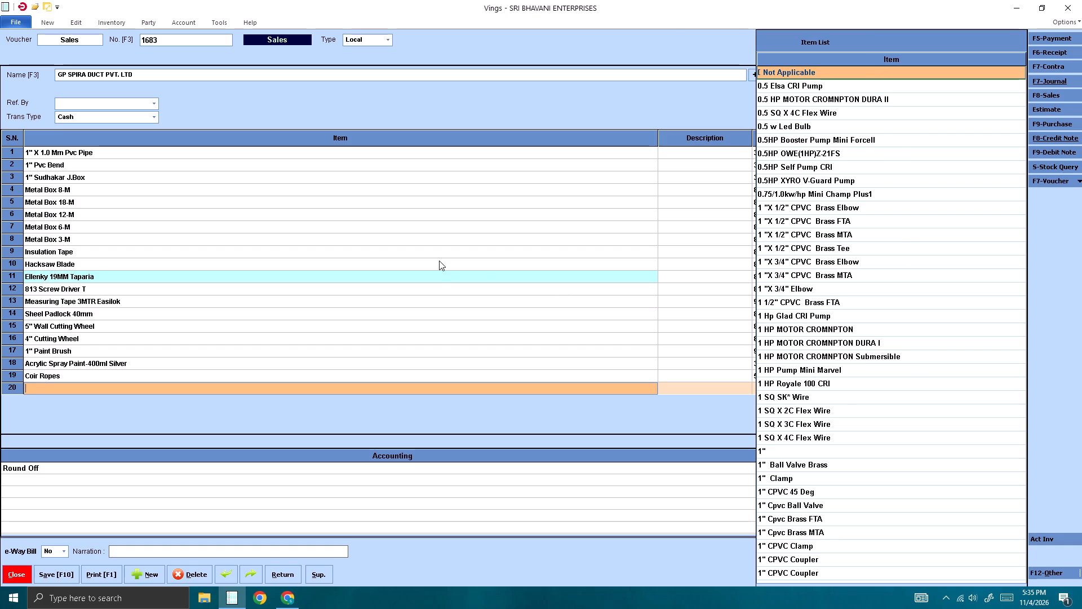
Add Measuring Tape 5MTR Easilok in row 20 with quantity 1 and rate 72.1, and open row 21.
text(meas)
key(Down)
key(Return)
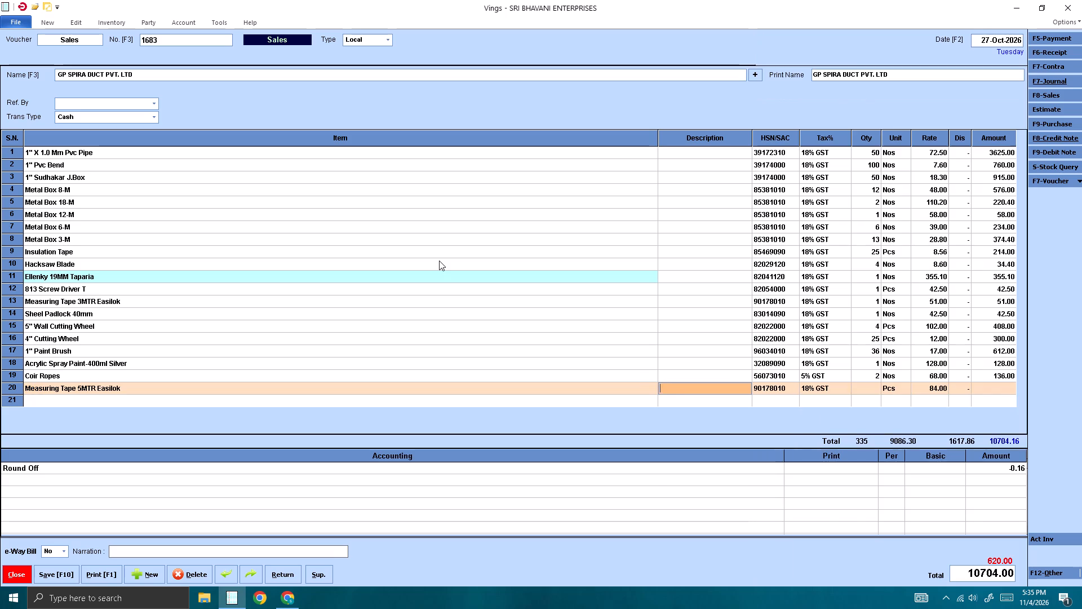
key(Return)
key(1)
key(Return)
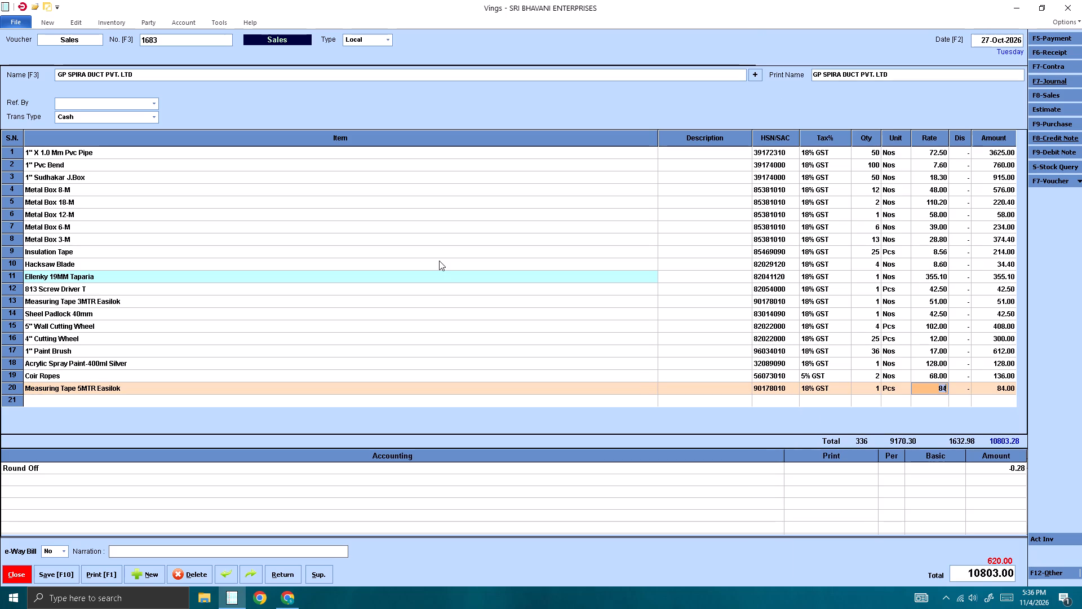
text(72.1)
key(Return)
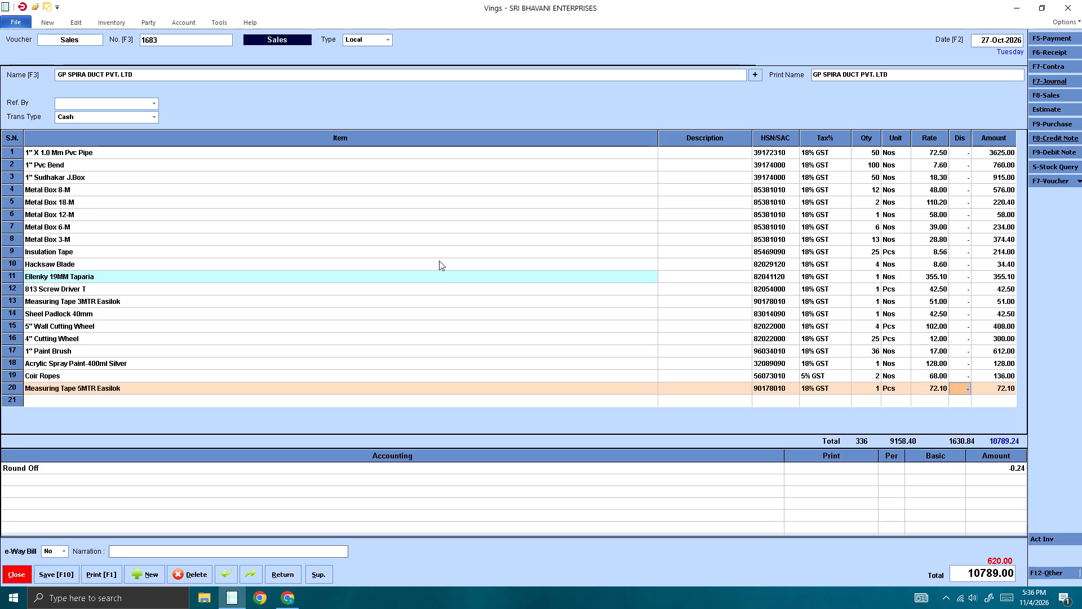
key(Return)
key(Return)
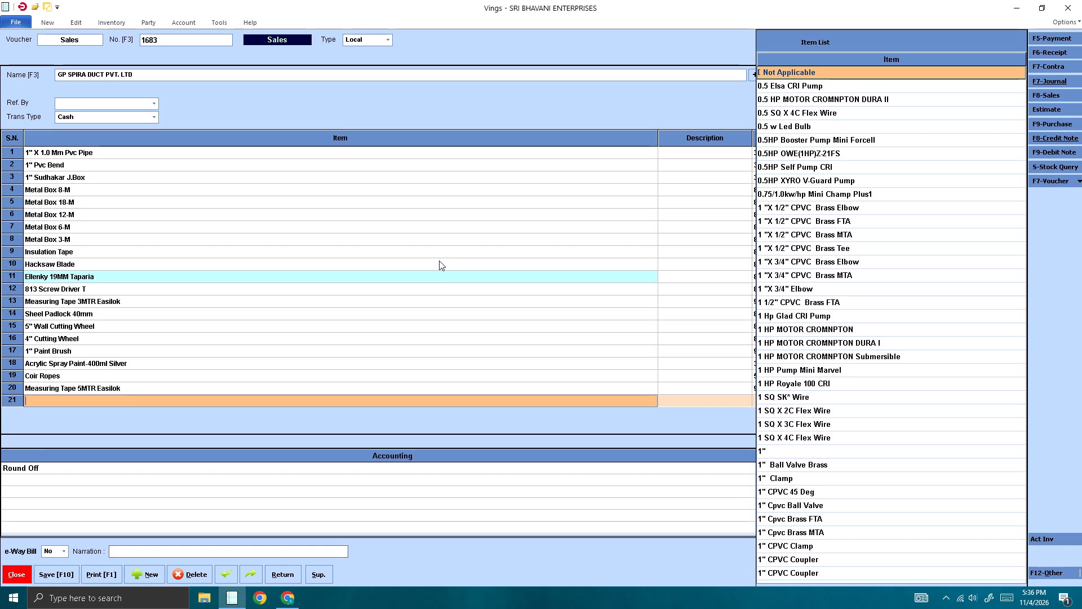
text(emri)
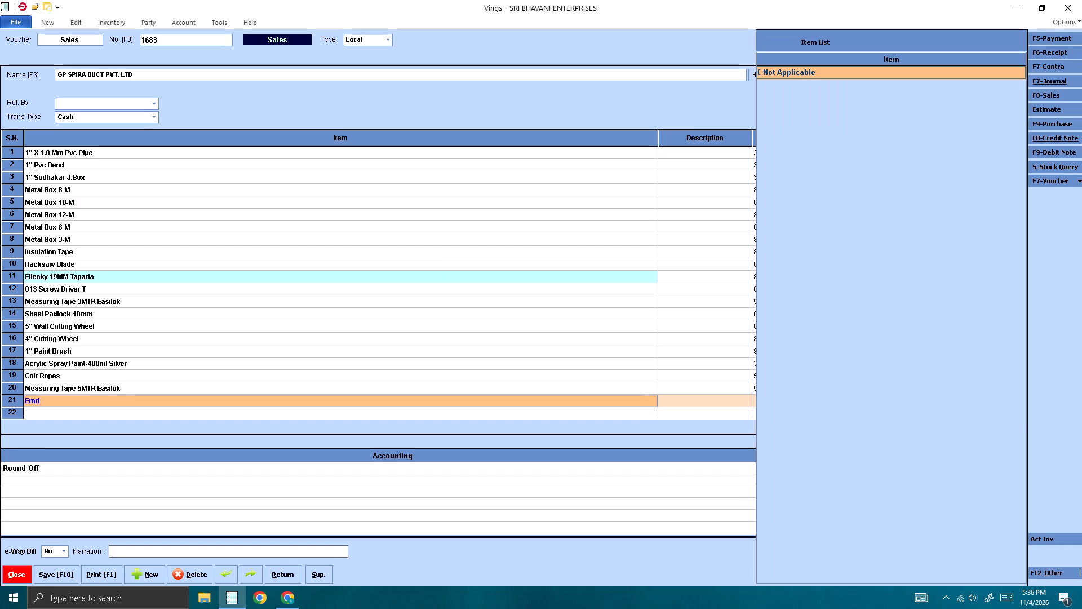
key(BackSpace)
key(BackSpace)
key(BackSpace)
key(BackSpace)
Add Sandpaper Sheet- 120no in row 21 with quantity 6 and rate 8.6, and open row 22.
text(sane)
key(BackSpace)
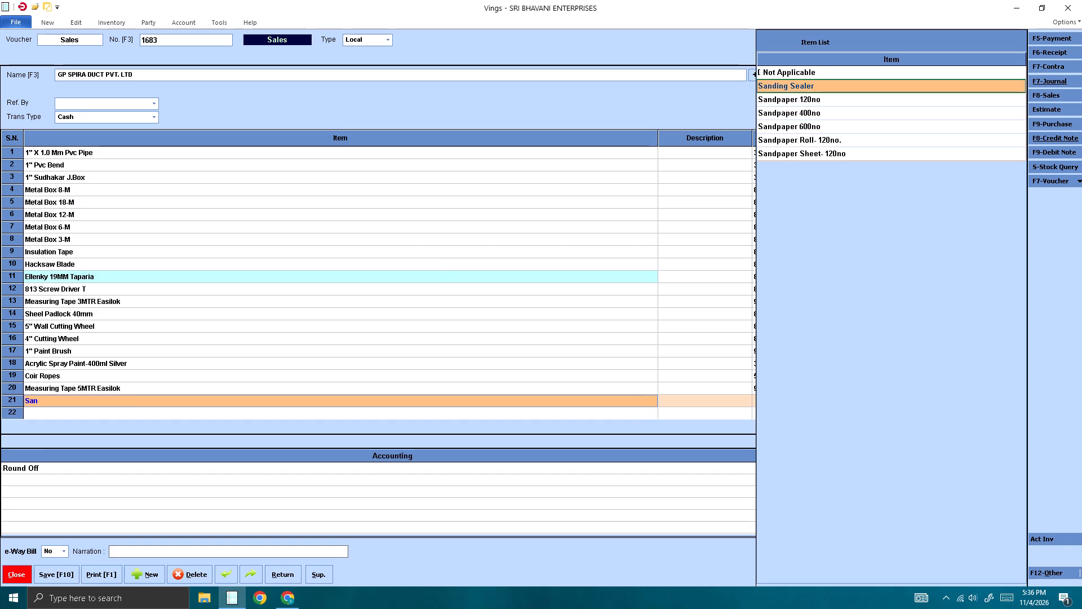
key(Down)
key(Down)
key(Down)
key(Down)
key(Down)
key(Return)
key(Return)
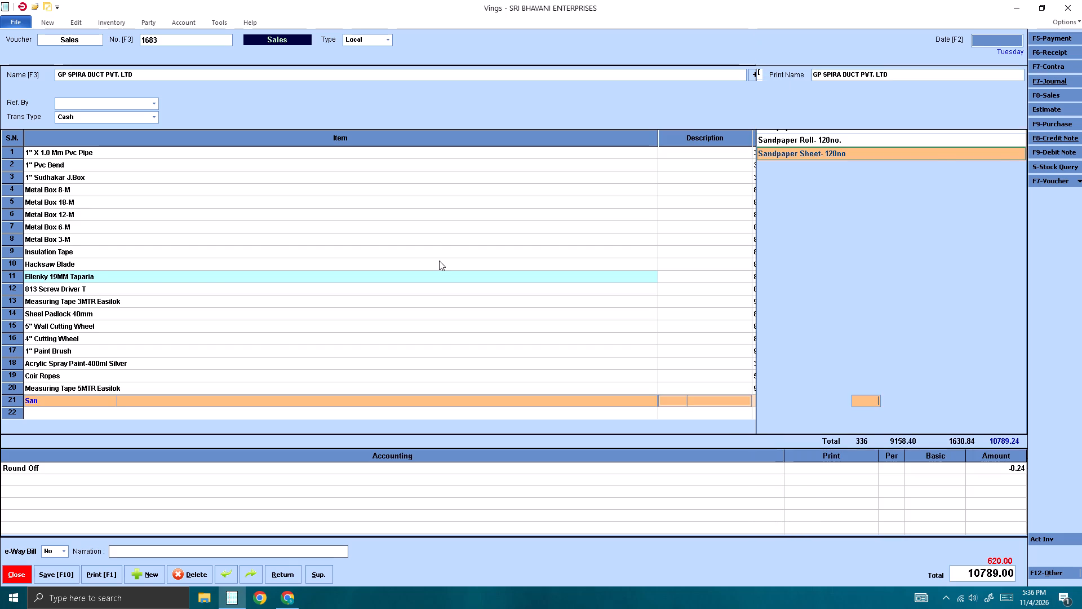
key(6)
key(Return)
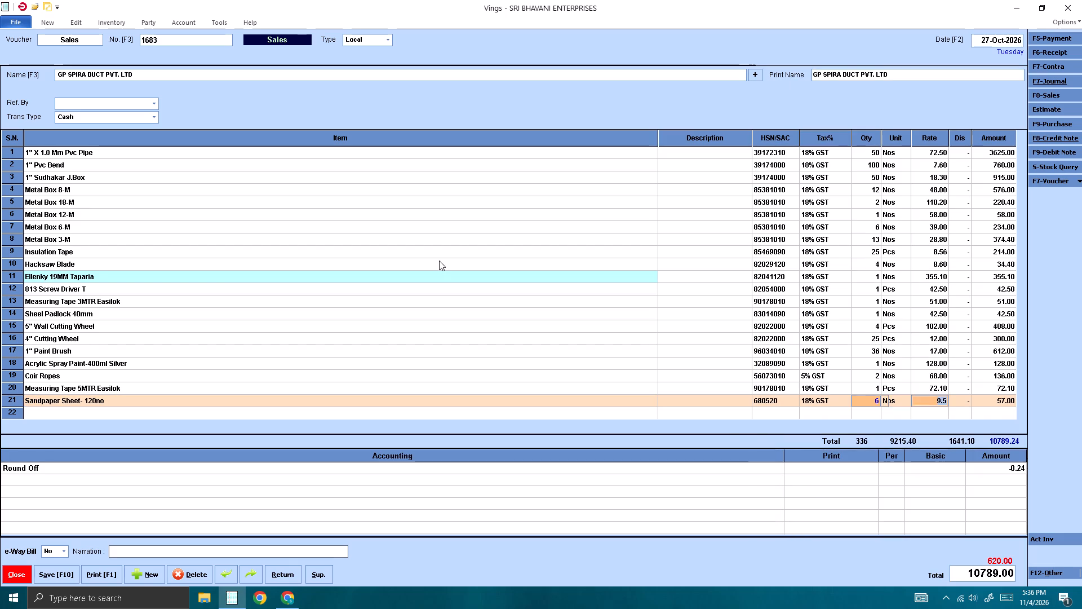
text(8.6)
key(Return)
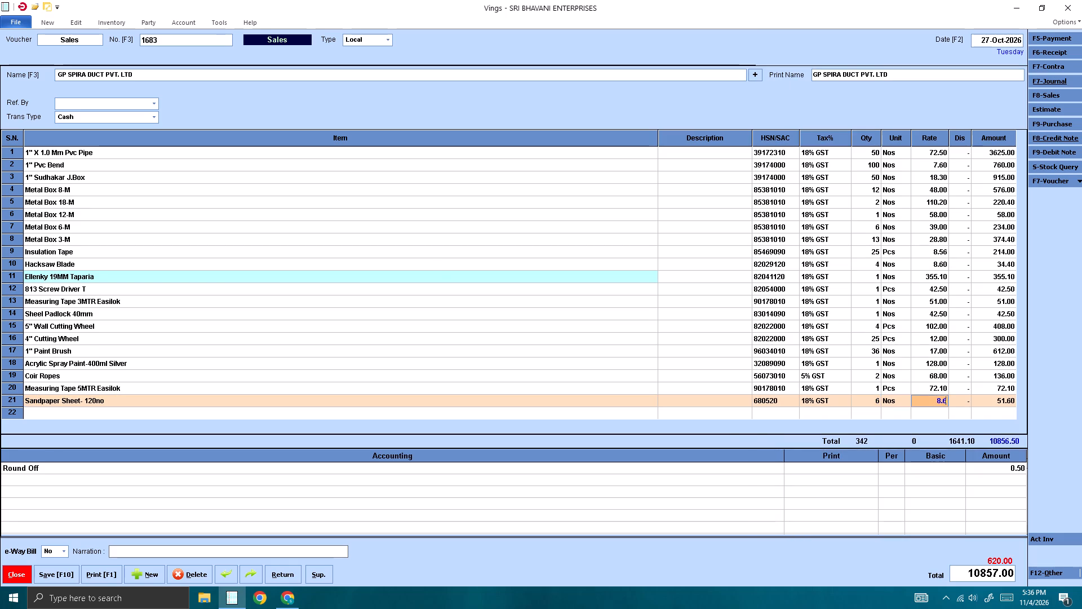
key(Return)
key(Return)
Add 4" Lappam Patti in row 22 with quantity 4 and rate 8.6, and open row 23.
text(4")
key(space)
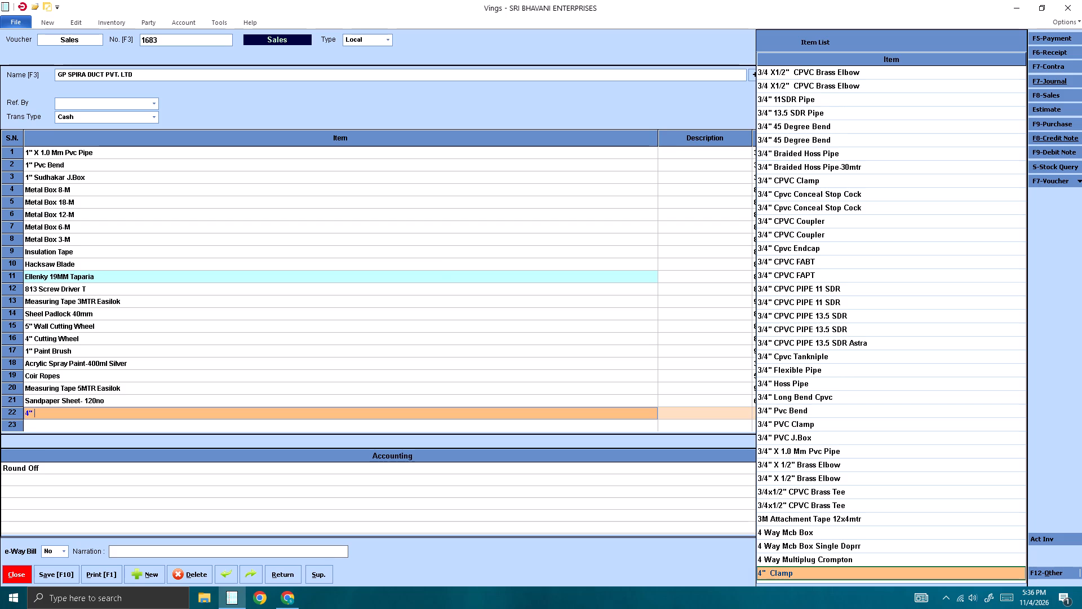
text(la)
key(Return)
key(Return)
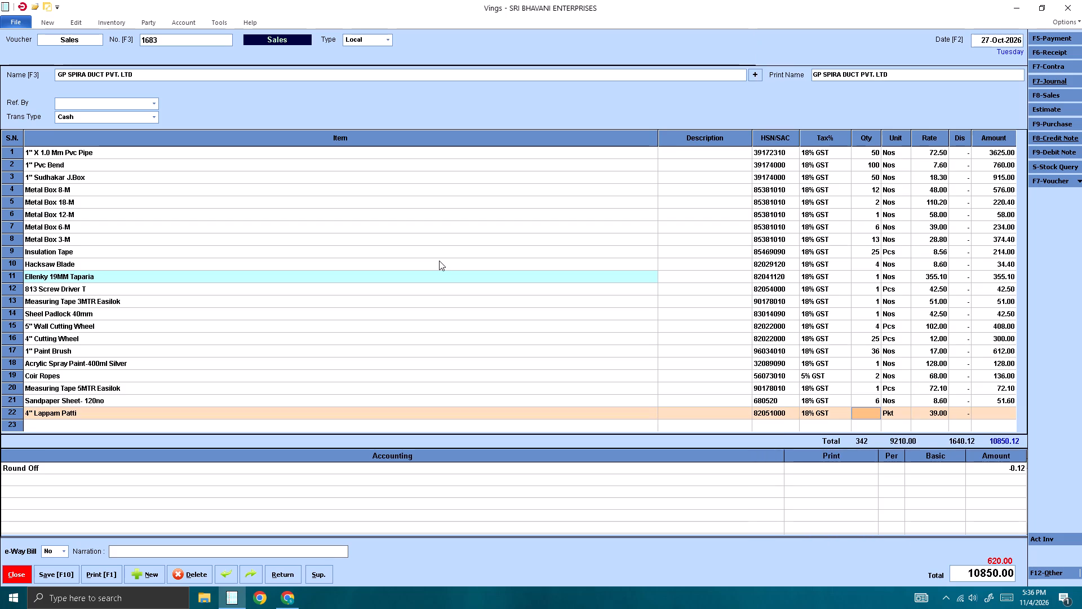
key(4)
key(Return)
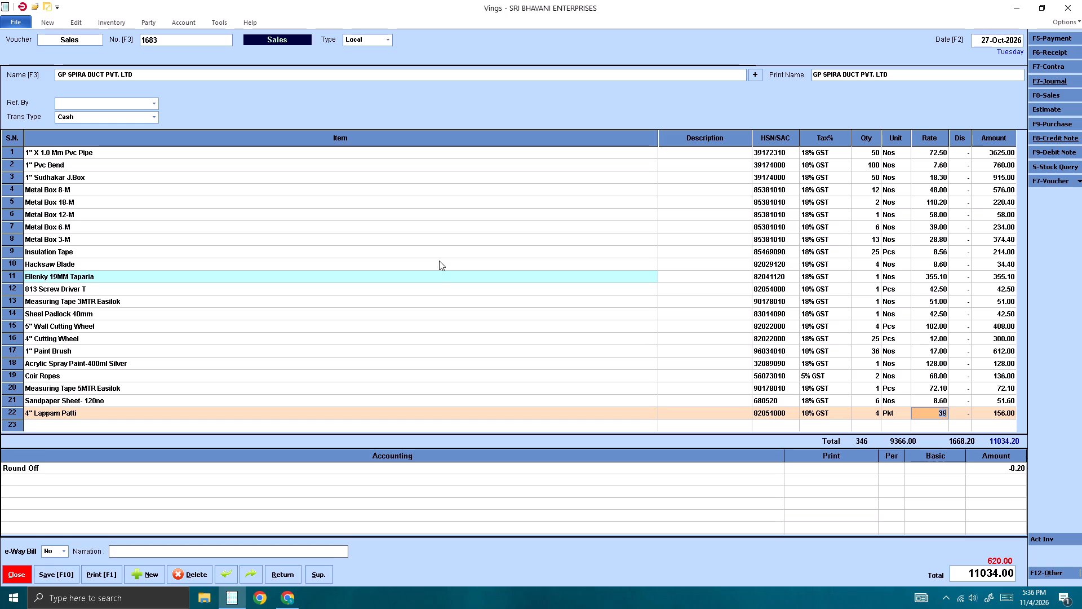
text(8.6)
key(Return)
key(Return)
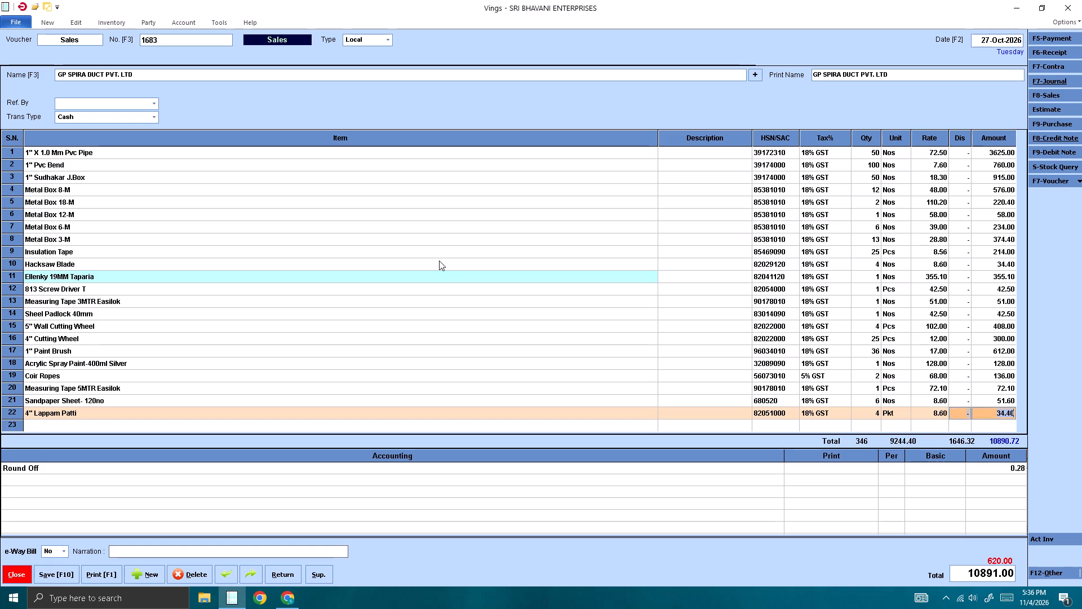
key(Return)
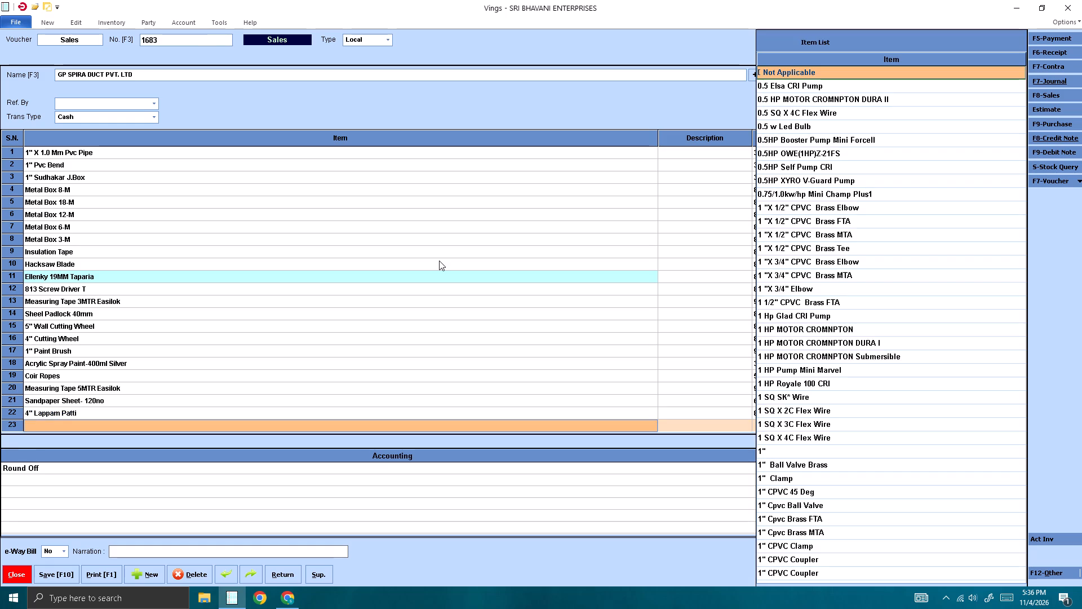
Add Ap Kp Flr Grey-1KG in row 23 with quantity 1 and rate 161, and open row 24.
key(k)
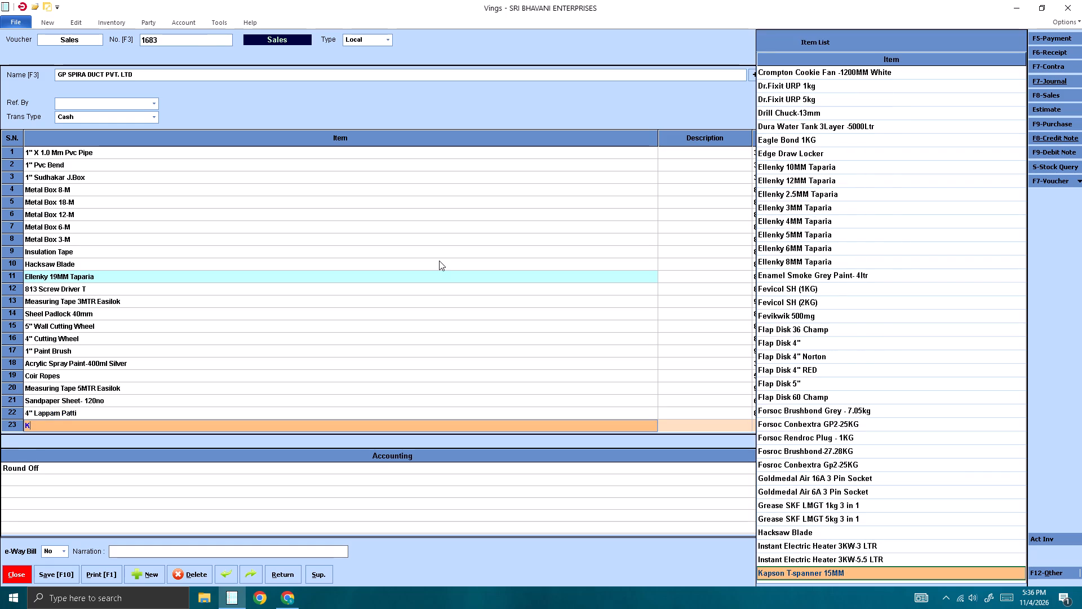
text(pf)
key(Down)
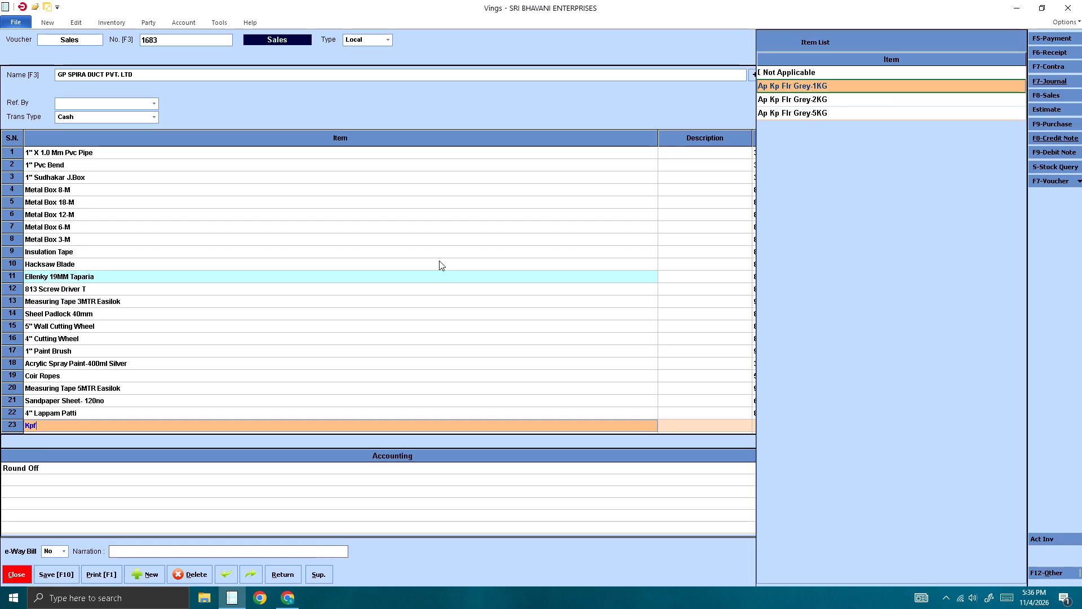
key(Return)
key(Return)
key(1)
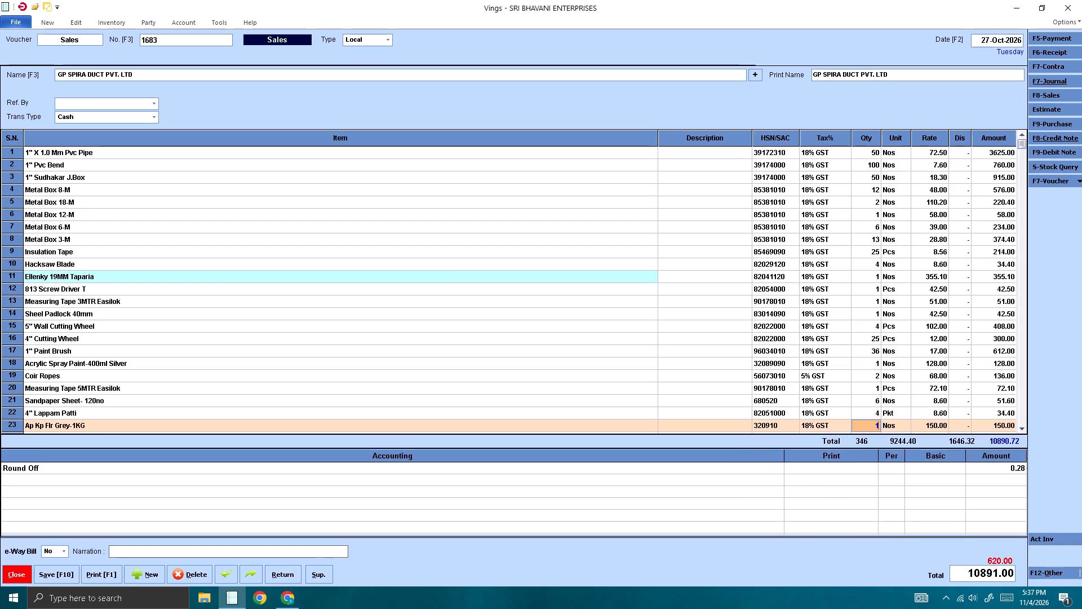
text(161)
key(BackSpace)
key(BackSpace)
key(BackSpace)
key(Return)
text(161)
key(Return)
key(Return)
key(Return)
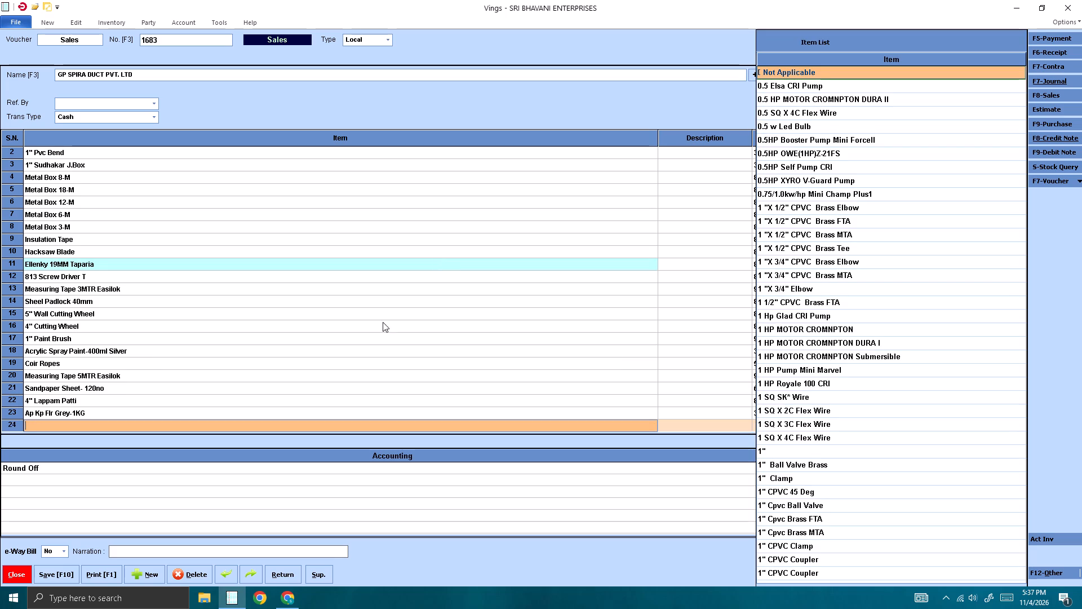
Switch to YouTube in Google Chrome and search for the suggested "radhimaa song".
click(290, 601)
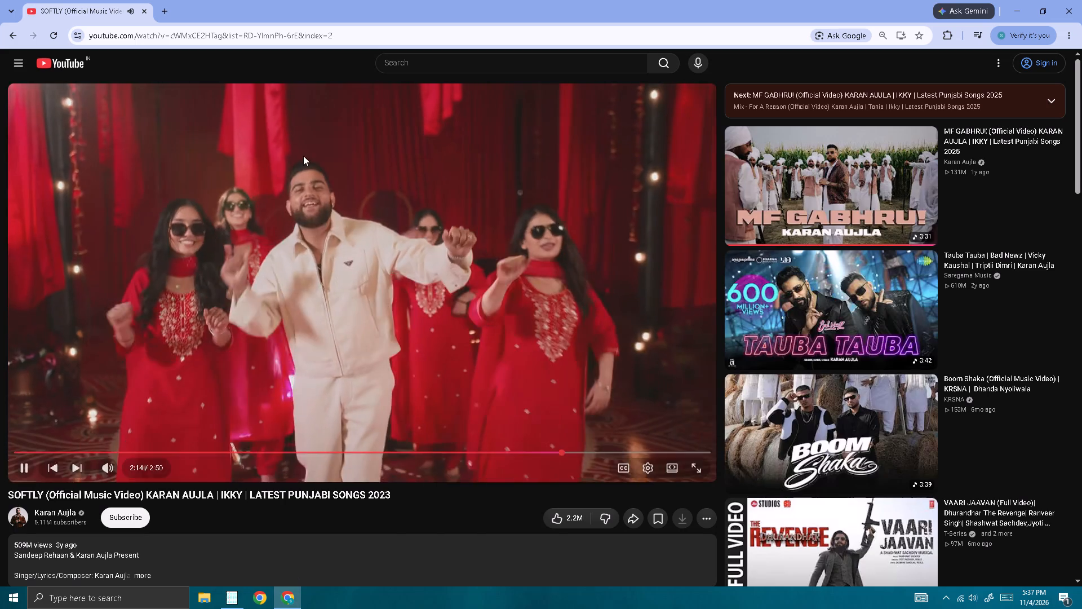
click(399, 67)
text(rad)
text(hi)
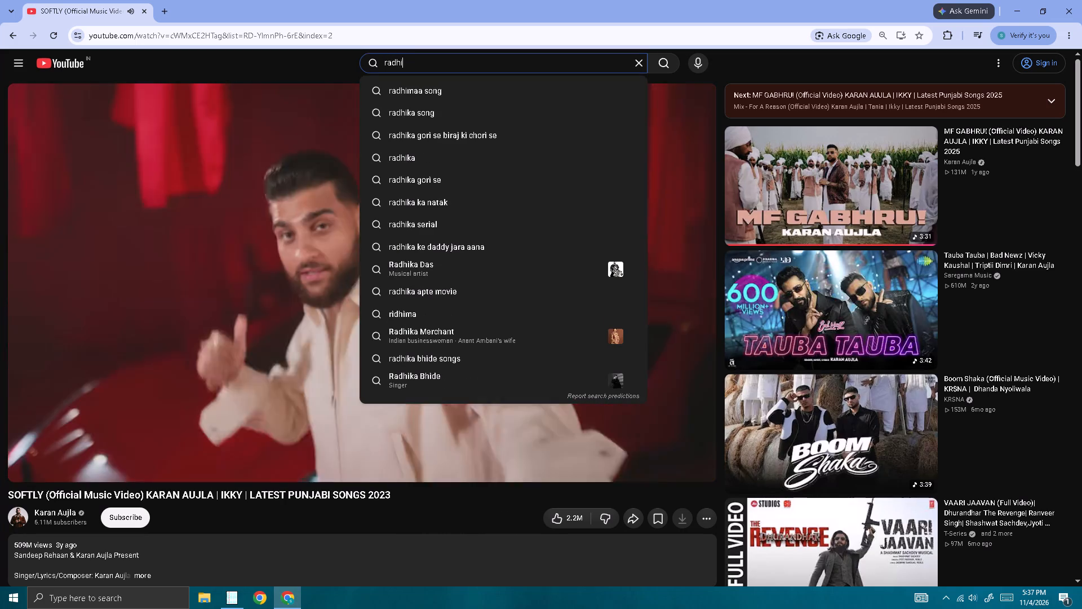
key(Down)
key(Return)
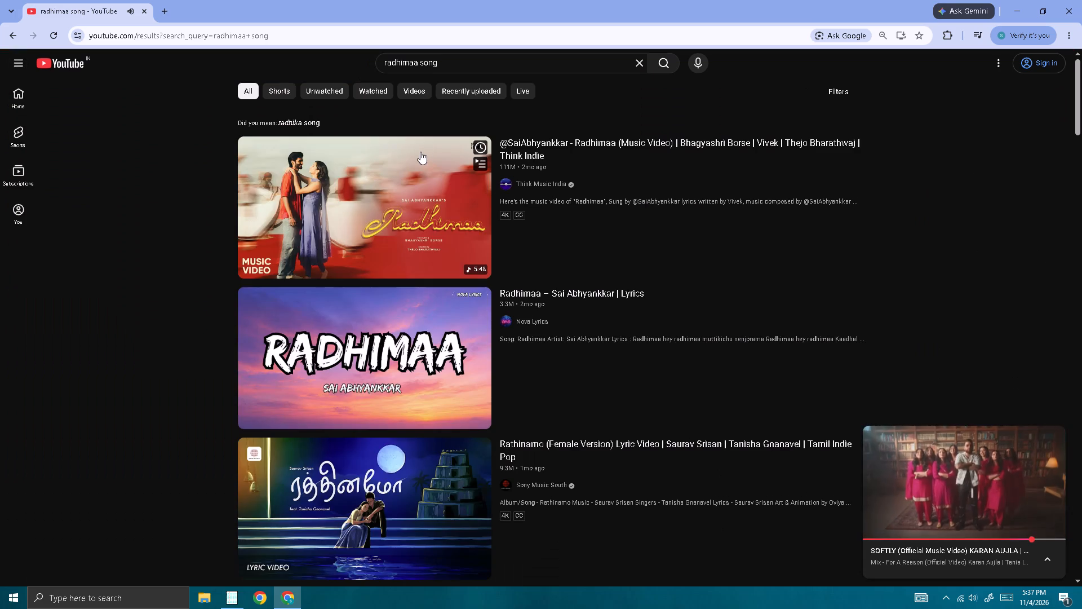
Play the Radhimaa music video from Think Music India and switch back to the sales voucher in Vings.
click(408, 219)
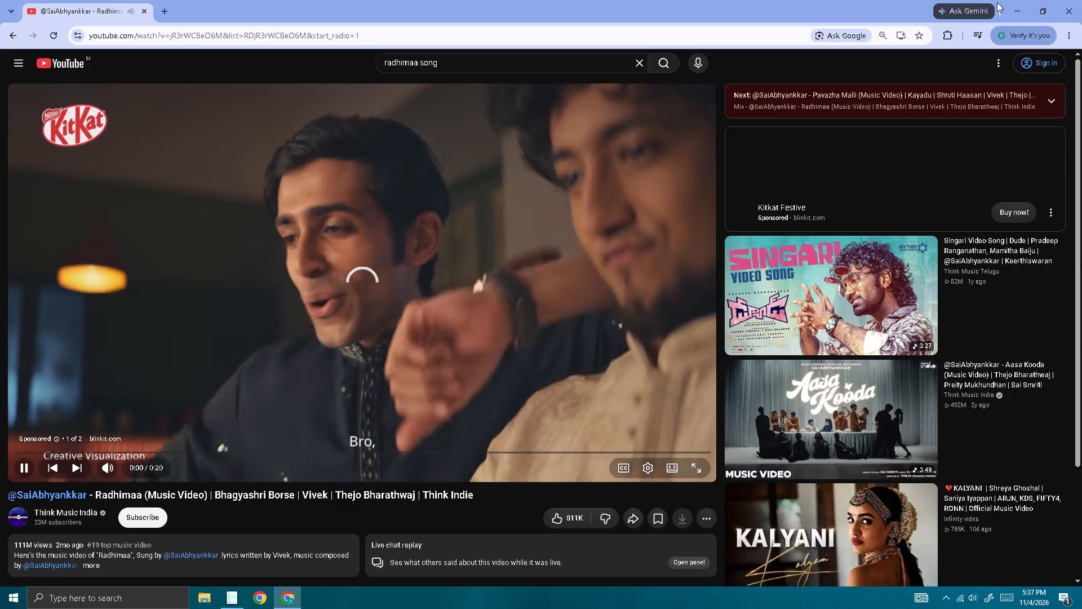
click(1012, 9)
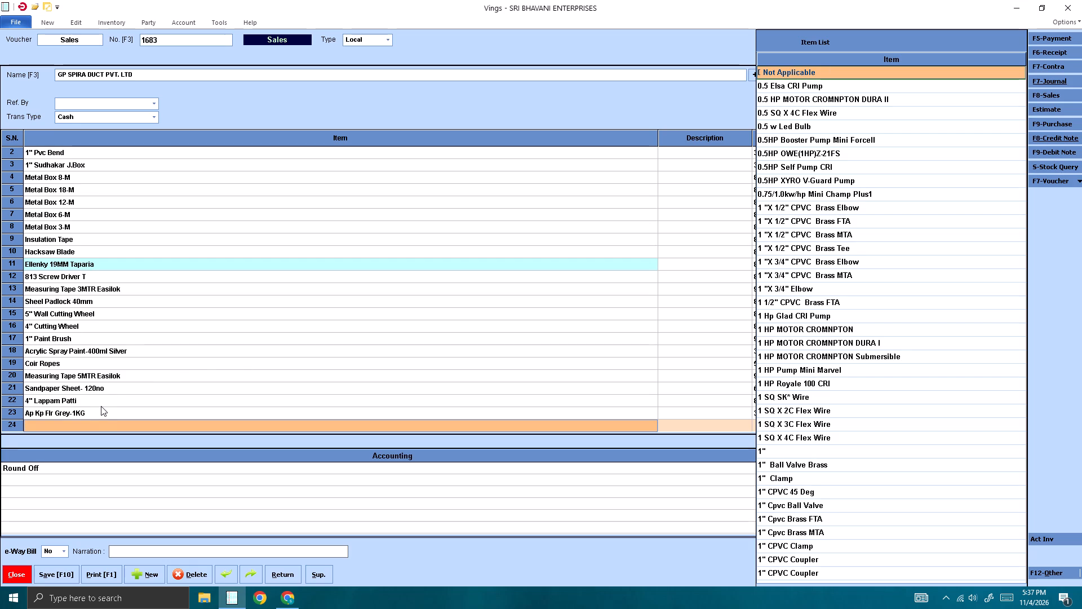
Search the item list for "janta" from row 24 and clear the search text.
text(janrta)
key(BackSpace)
key(BackSpace)
key(BackSpace)
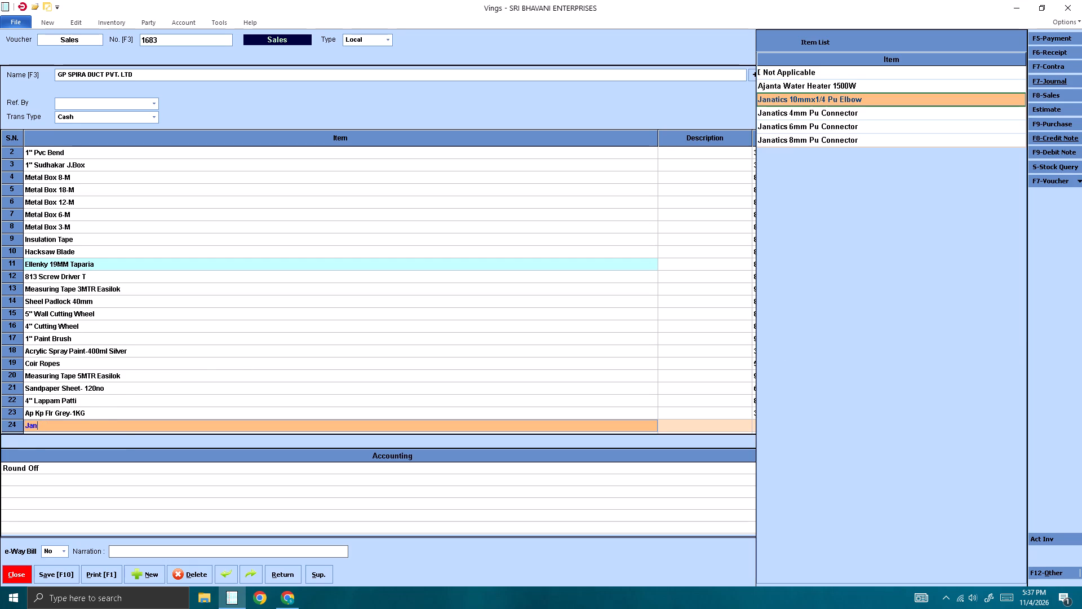
text(ta)
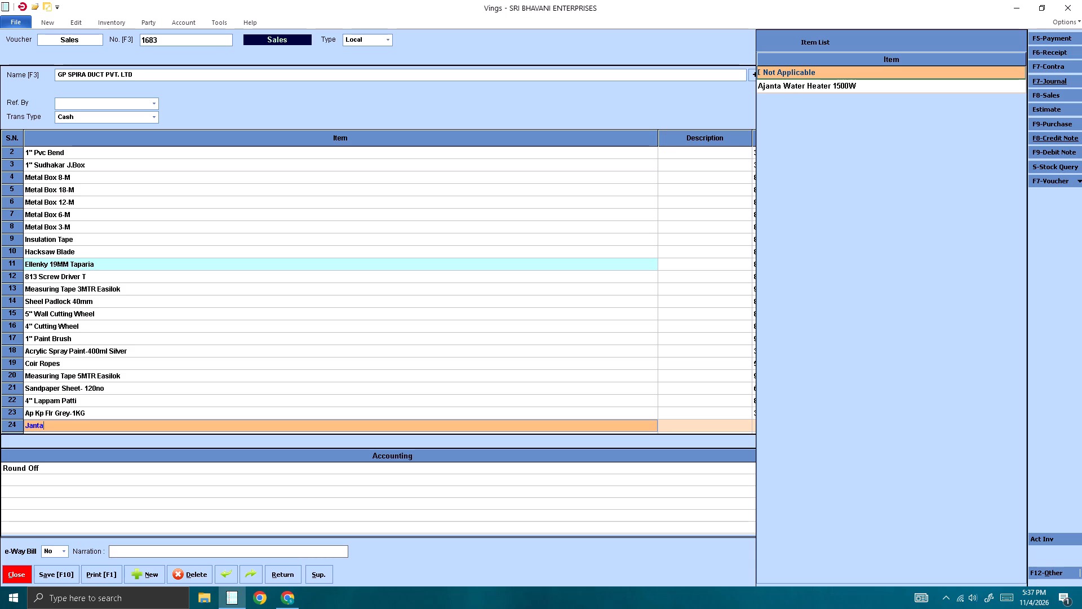
key(BackSpace)
key(BackSpace)
key(BackSpace)
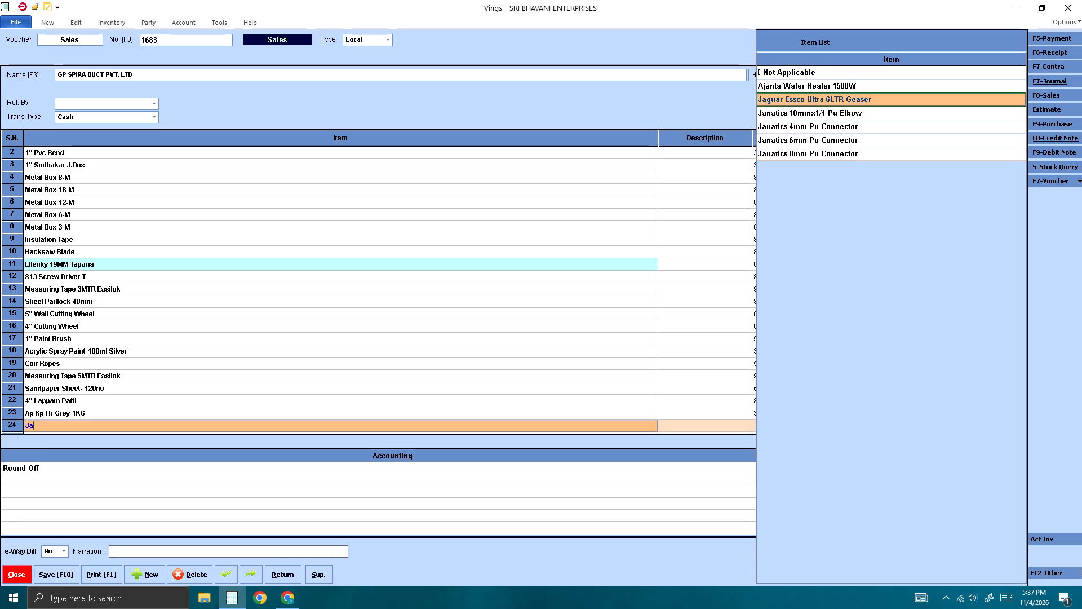
text(na)
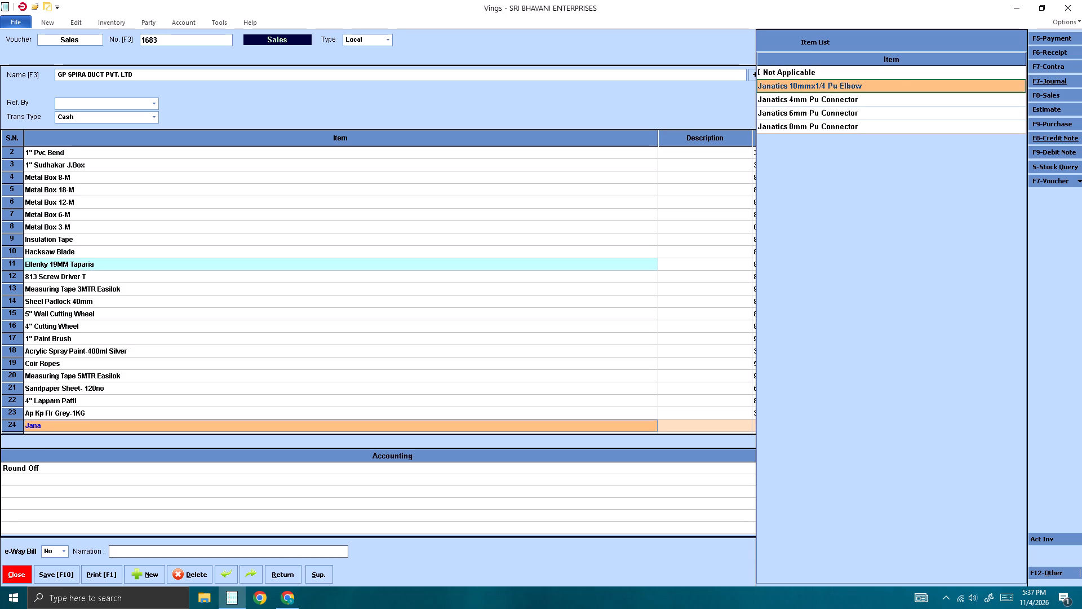
key(BackSpace)
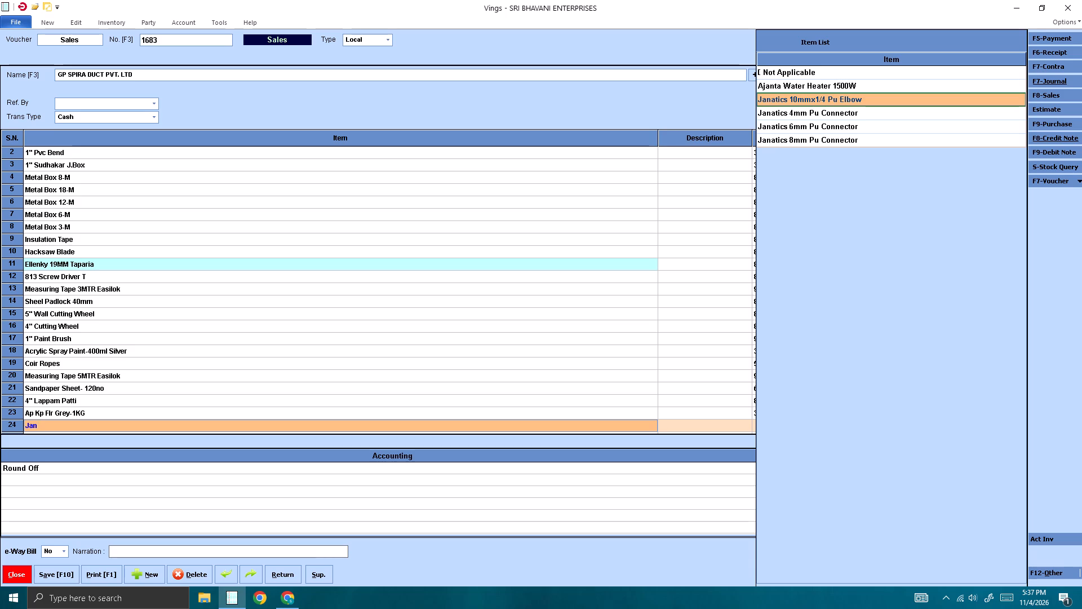
text(ta)
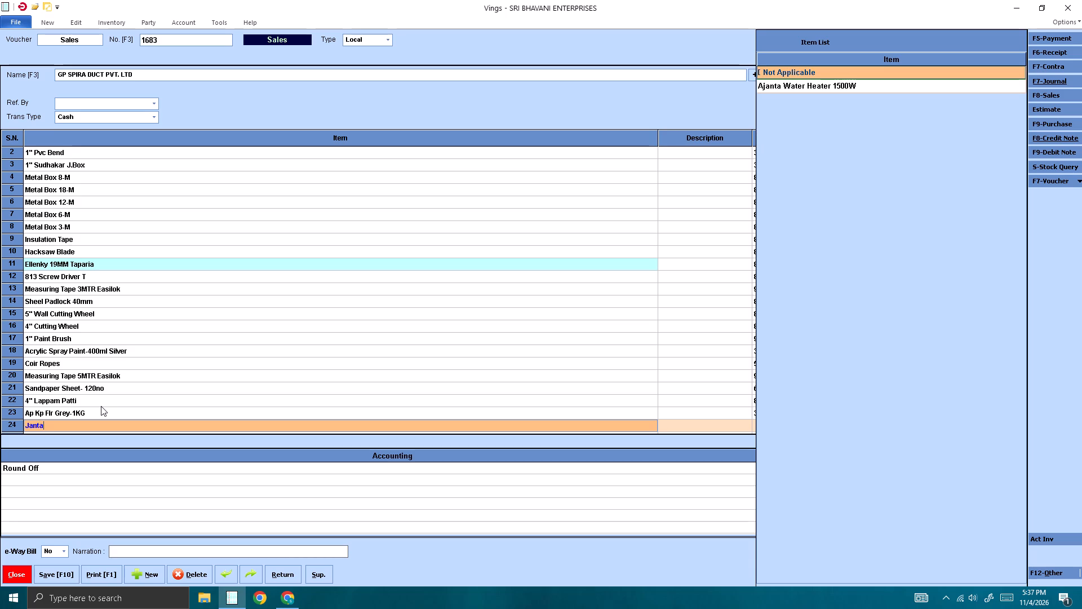
key(BackSpace)
key(BackSpace)
key(BackSpace)
key(BackSpace)
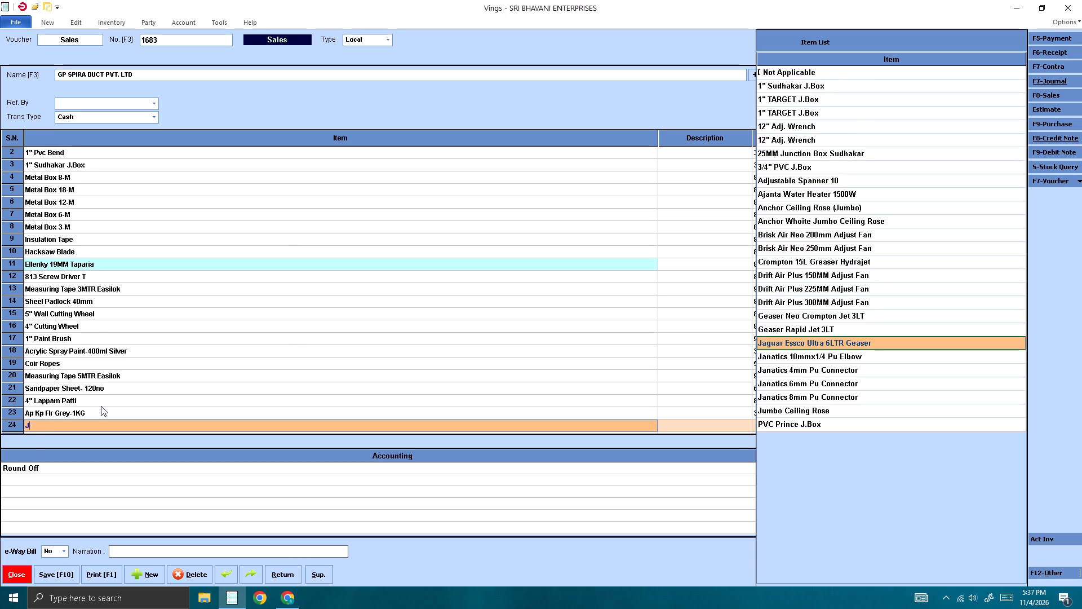
key(BackSpace)
Set the quantity of Ap Kp Flr Grey-1KG in row 23 to 3, and open row 24.
click(133, 409)
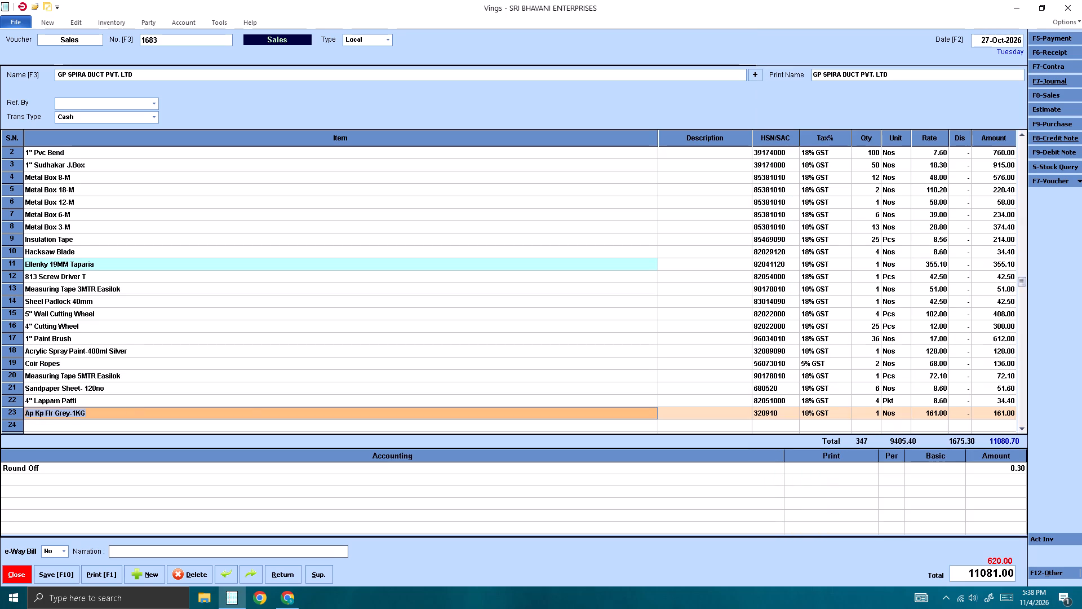
click(879, 418)
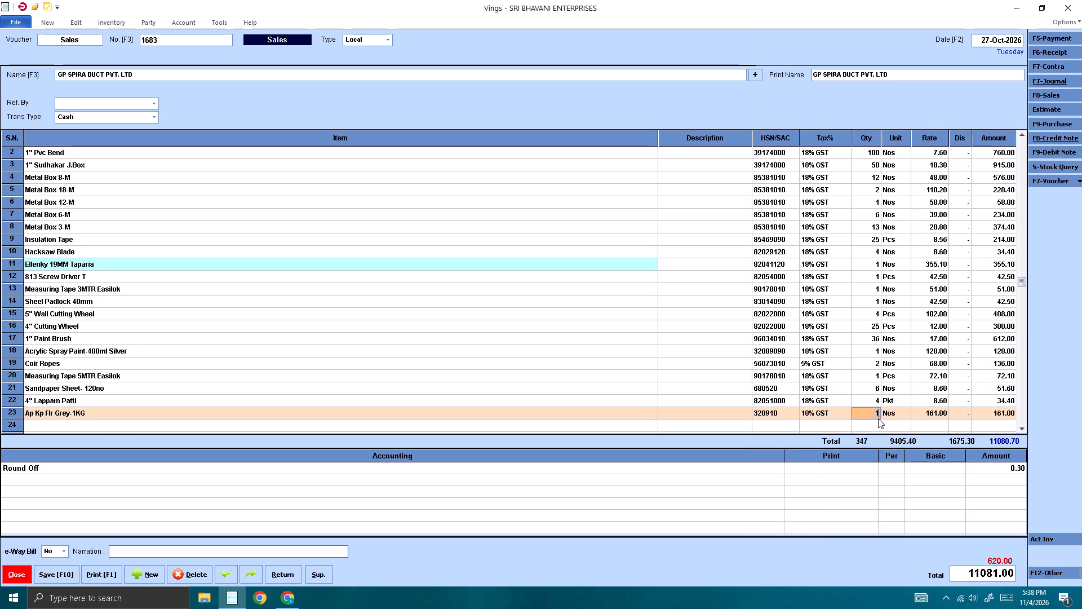
key(3)
key(Return)
key(Return)
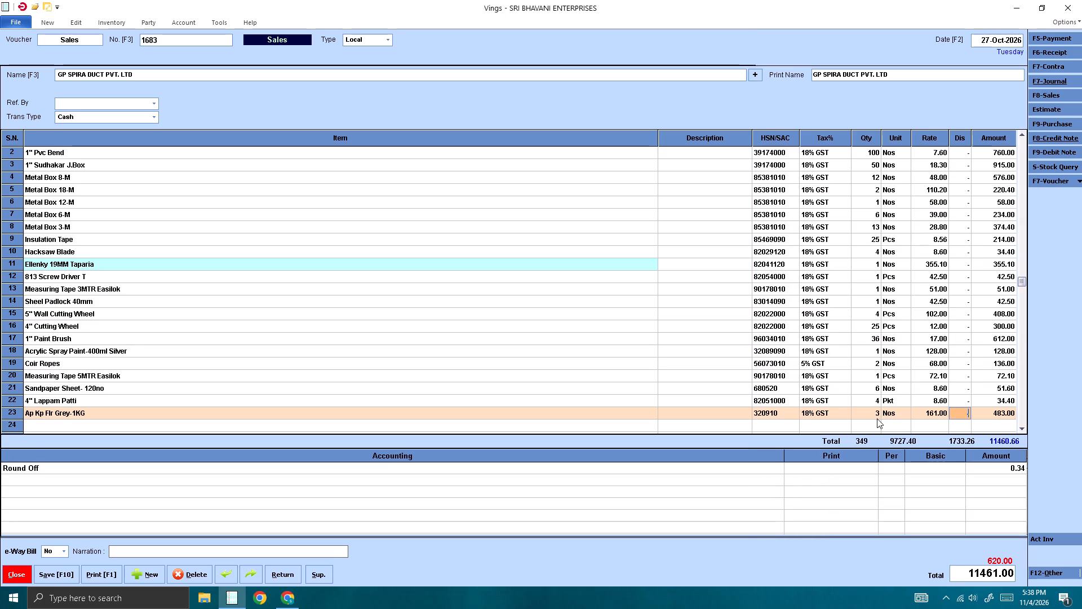
key(Return)
key(Return)
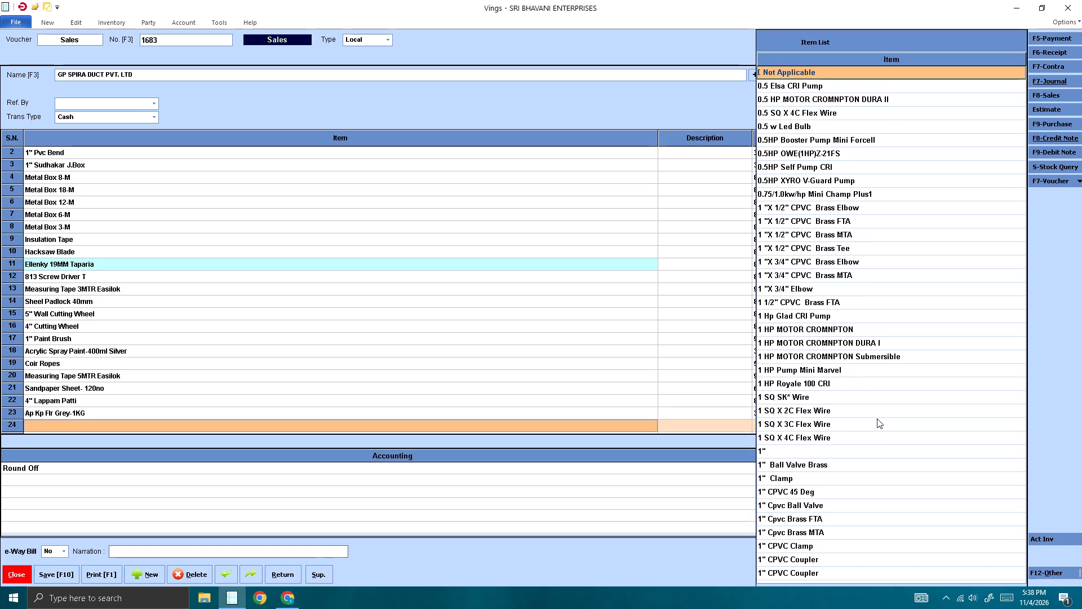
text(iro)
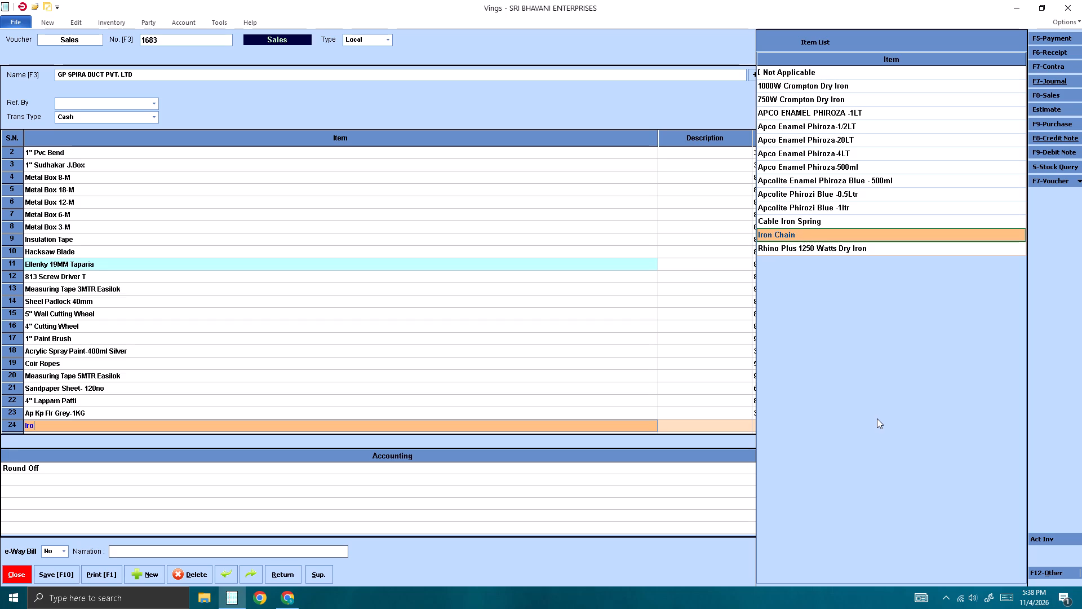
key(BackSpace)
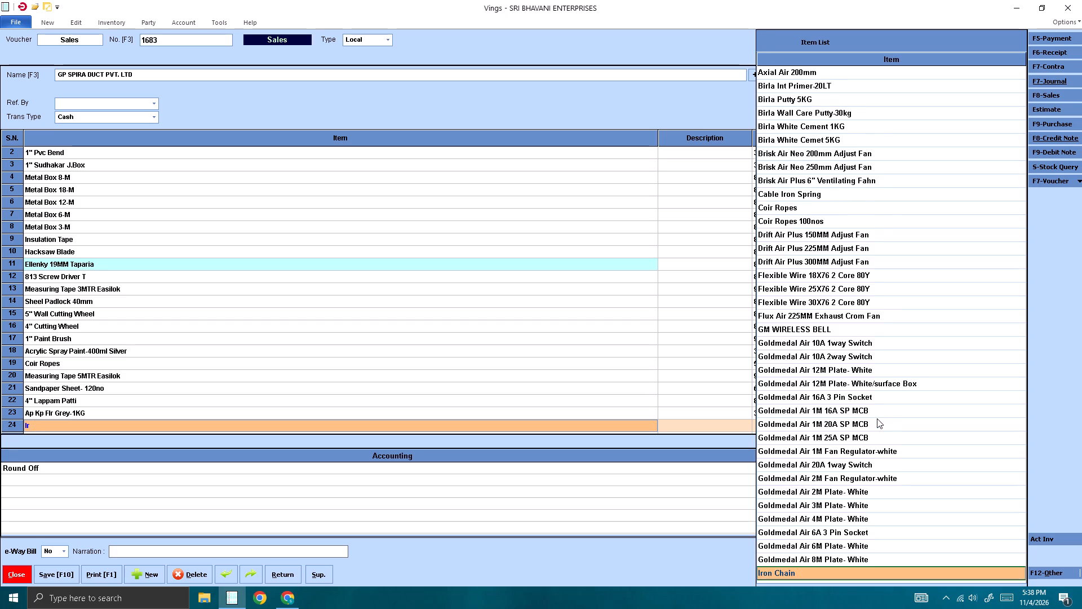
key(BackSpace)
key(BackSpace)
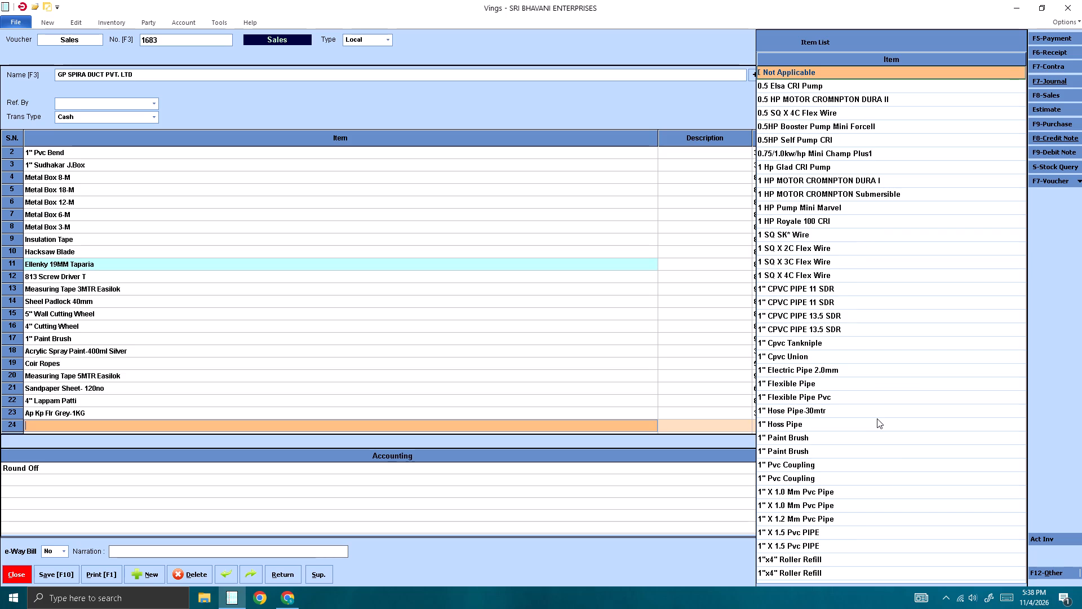
Add Wire Brush in row 24 with quantity 2 and rate 34, and open row 25.
text(brush)
key(Down)
key(Down)
key(Down)
key(Down)
key(Down)
key(Down)
key(Down)
key(Down)
key(Down)
key(Down)
key(Down)
key(Down)
key(Down)
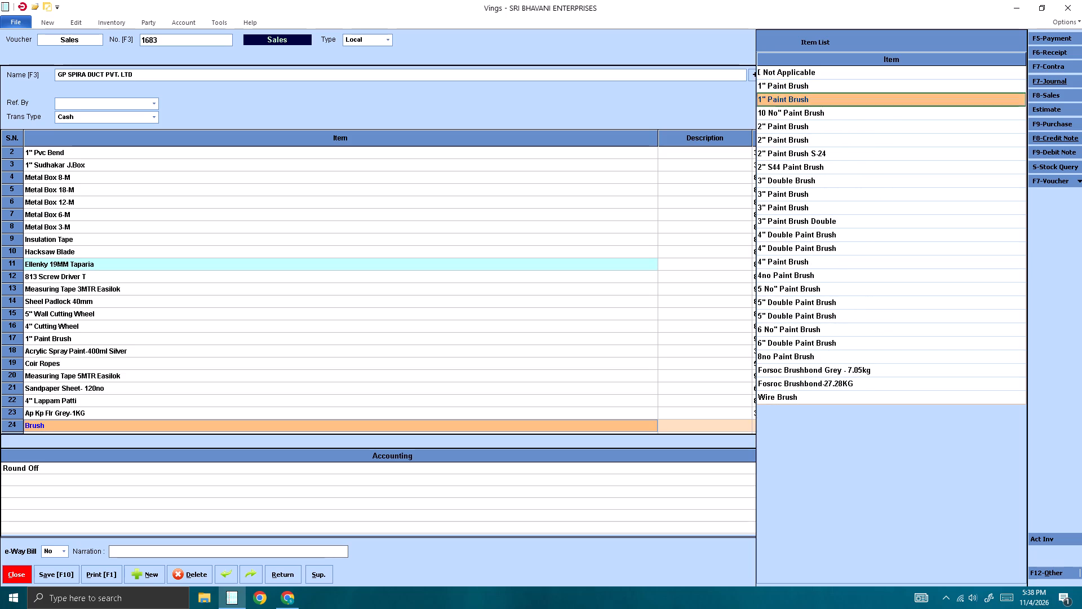
key(Down)
key(Down)
key(Down)
key(Down)
key(Down)
key(Down)
key(Down)
key(Down)
key(Down)
key(Down)
key(Down)
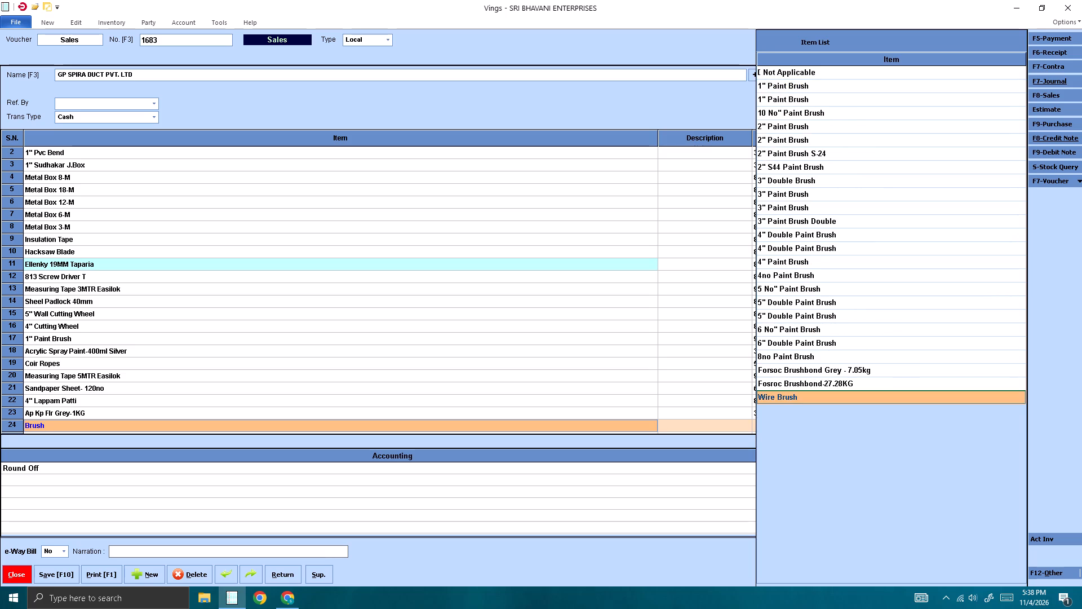
key(Return)
key(Return)
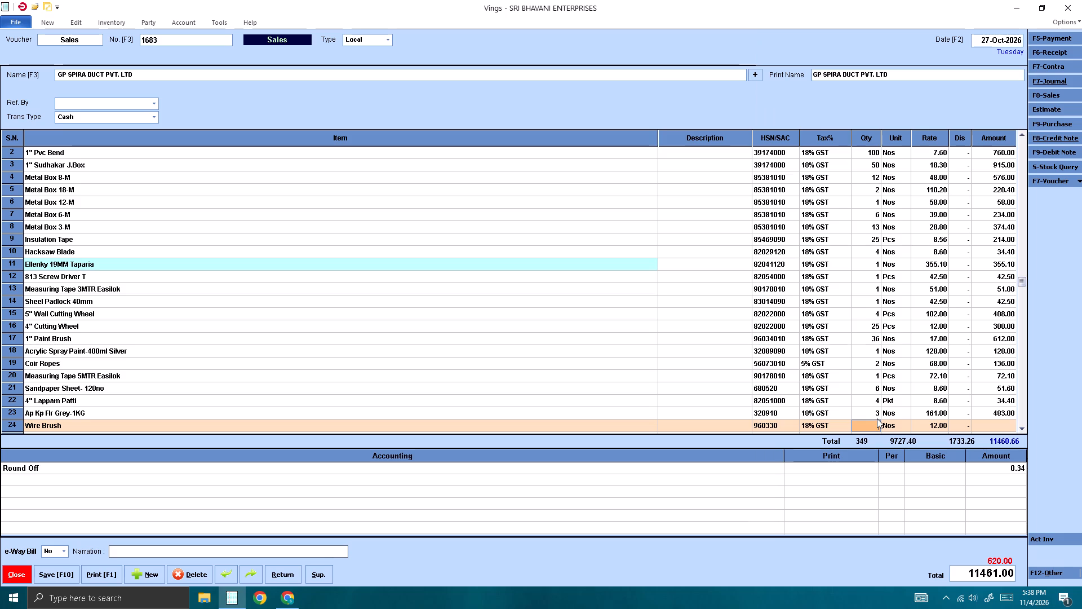
key(2)
key(Return)
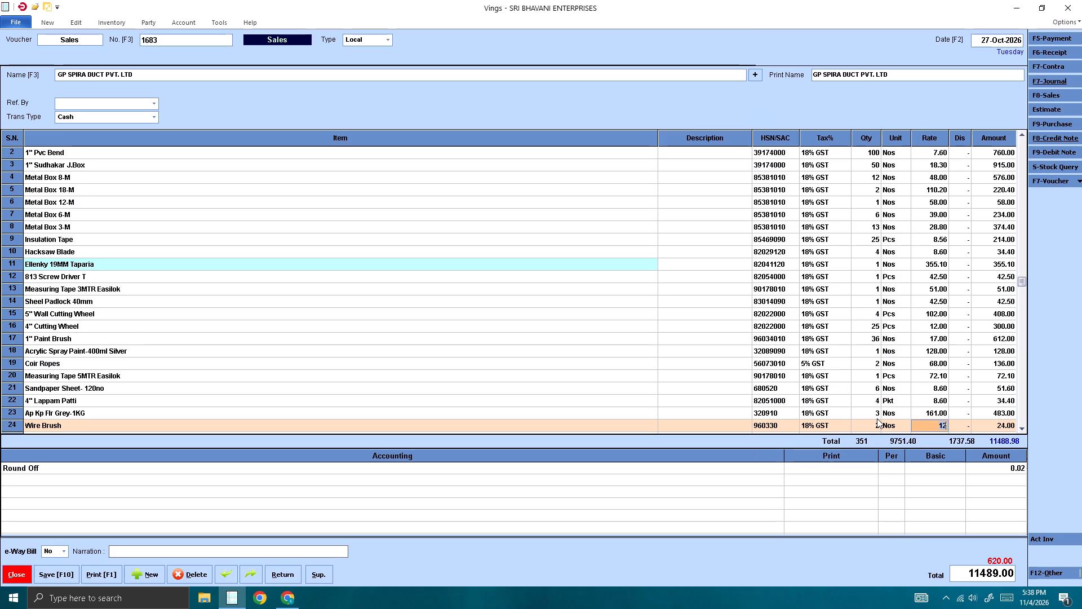
text(34)
key(Return)
key(Return)
key(Return)
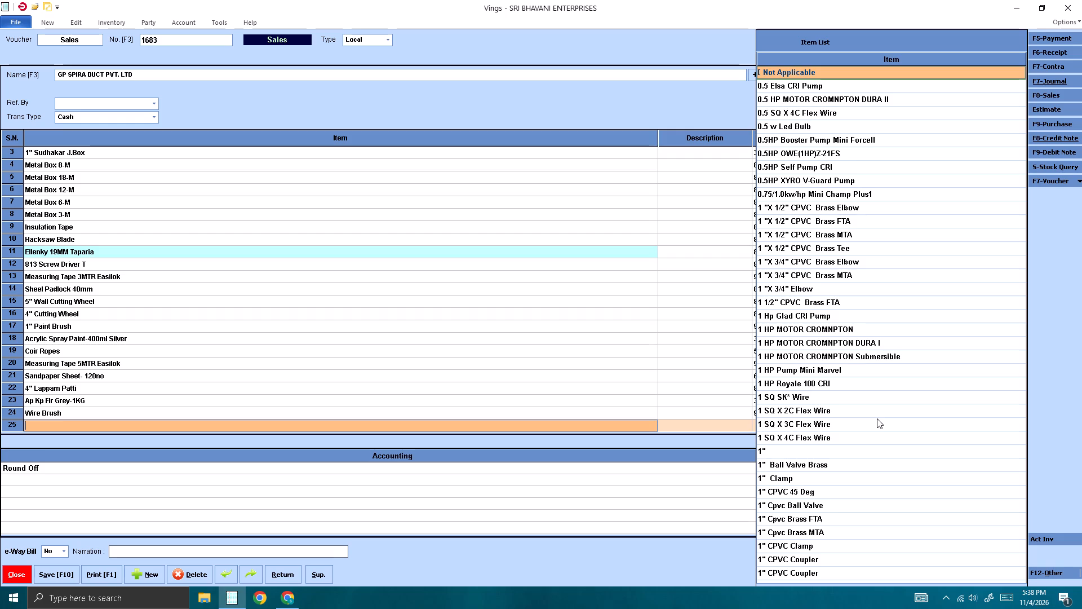
Add Silicon Gp-100 White in row 25 with quantity 6 and rate 127.2, and open row 26.
text(sili)
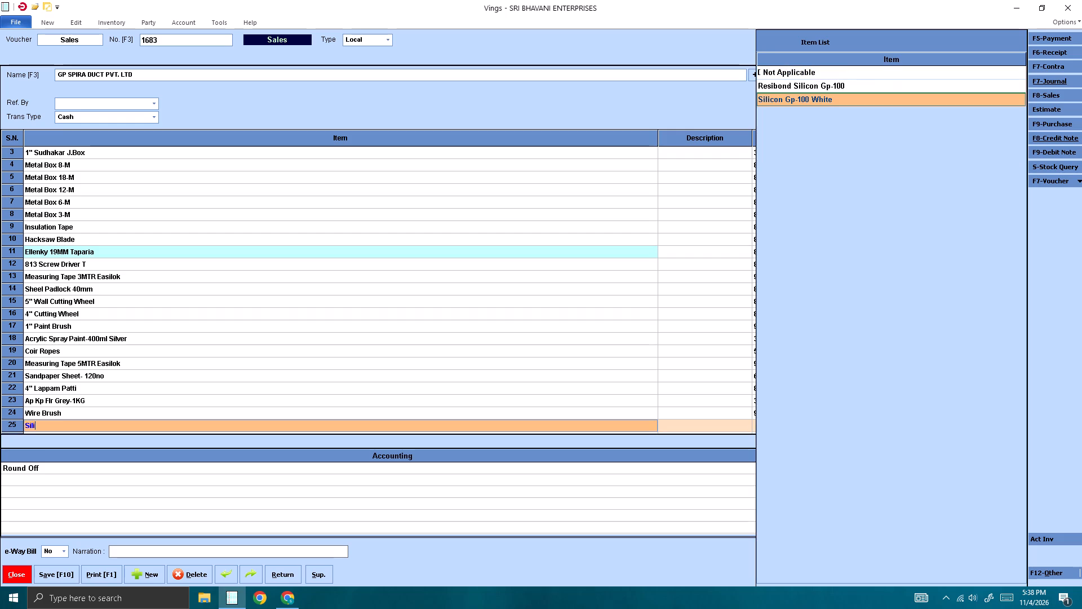
key(Return)
key(Return)
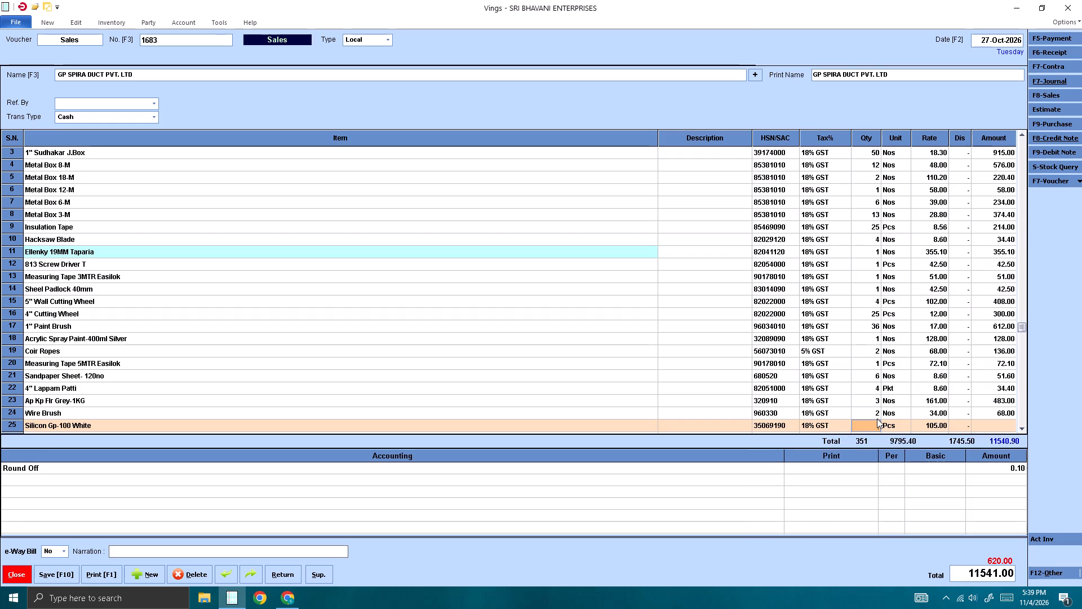
key(6)
key(Return)
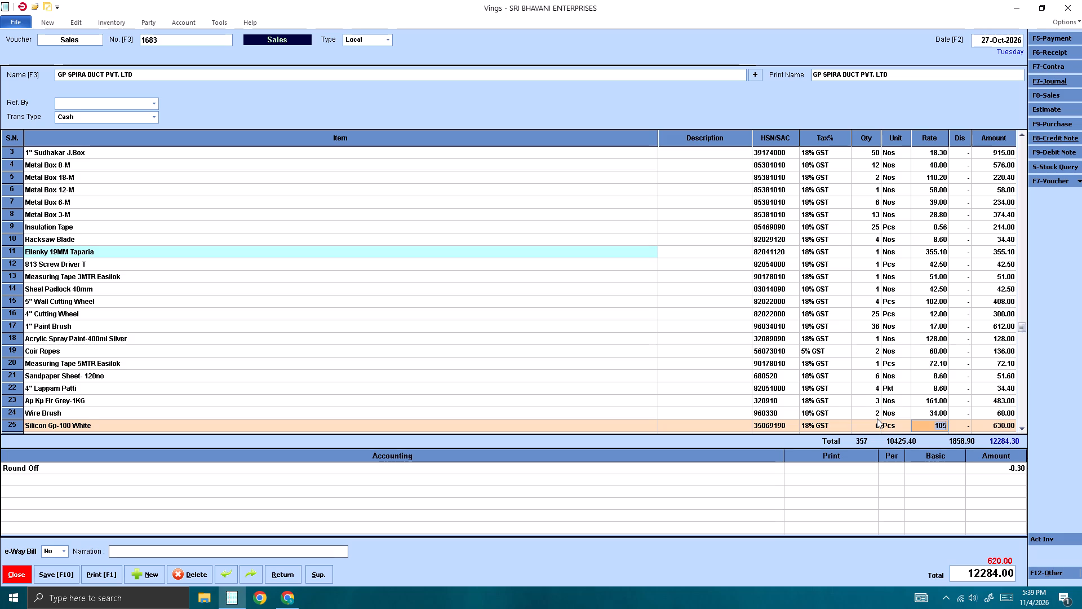
text(12)
text(7.2)
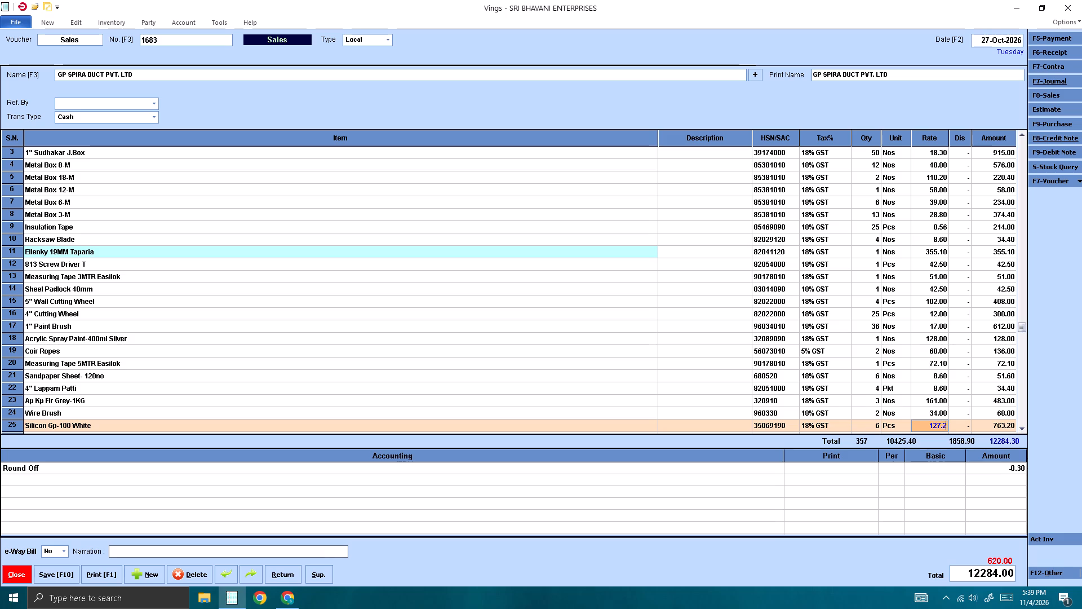
key(Return)
key(Return)
key(Return)
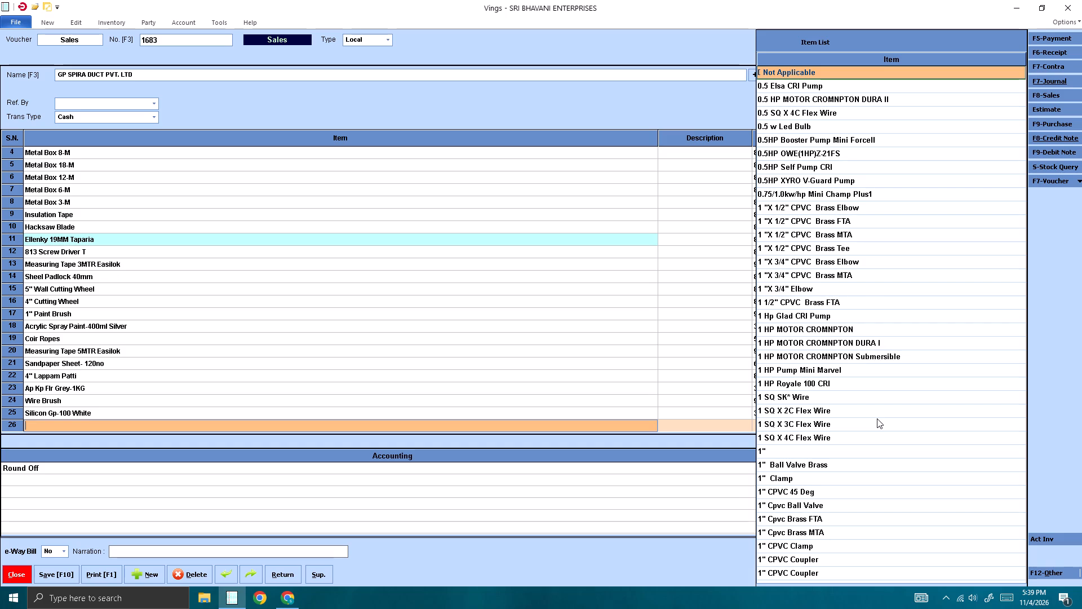
Add Apco Enamel Bus Green 500ML in row 26 with quantity 1 and rate 152.5, and open row 27.
text(bus)
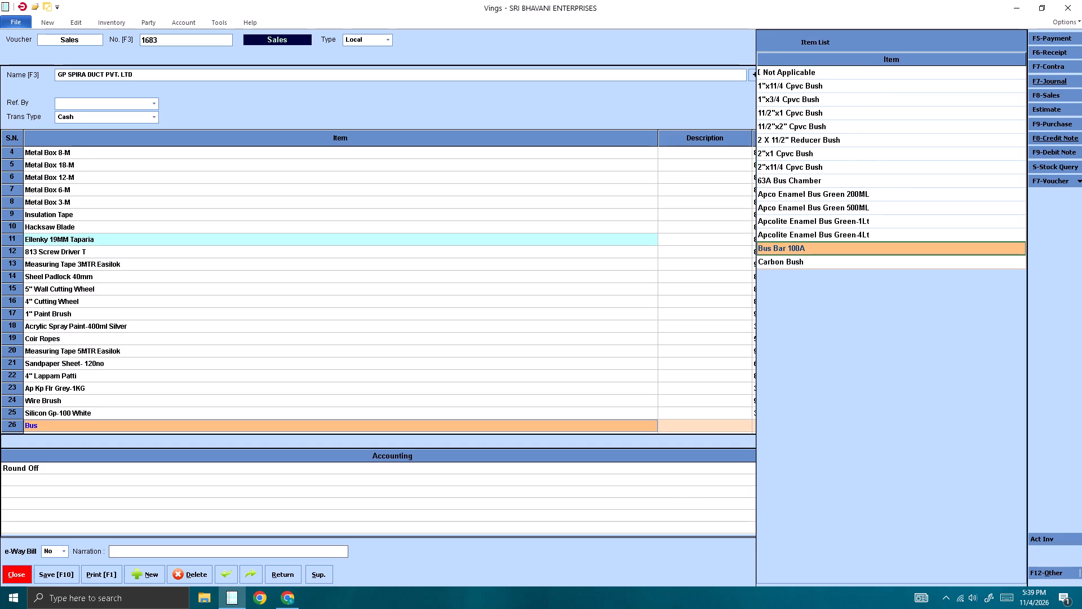
key(Up)
key(Up)
key(Up)
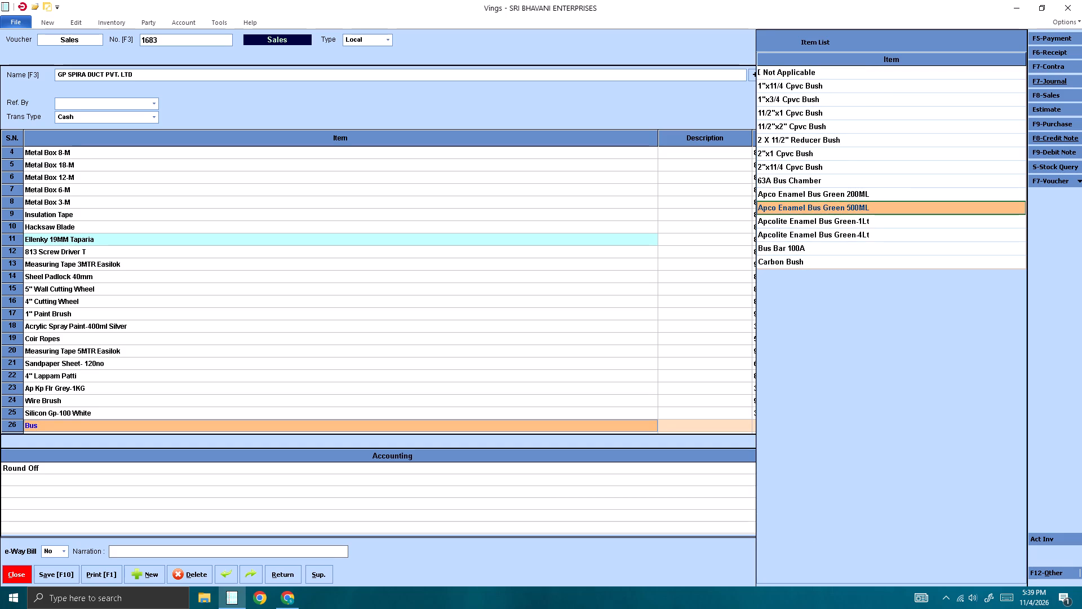
key(Return)
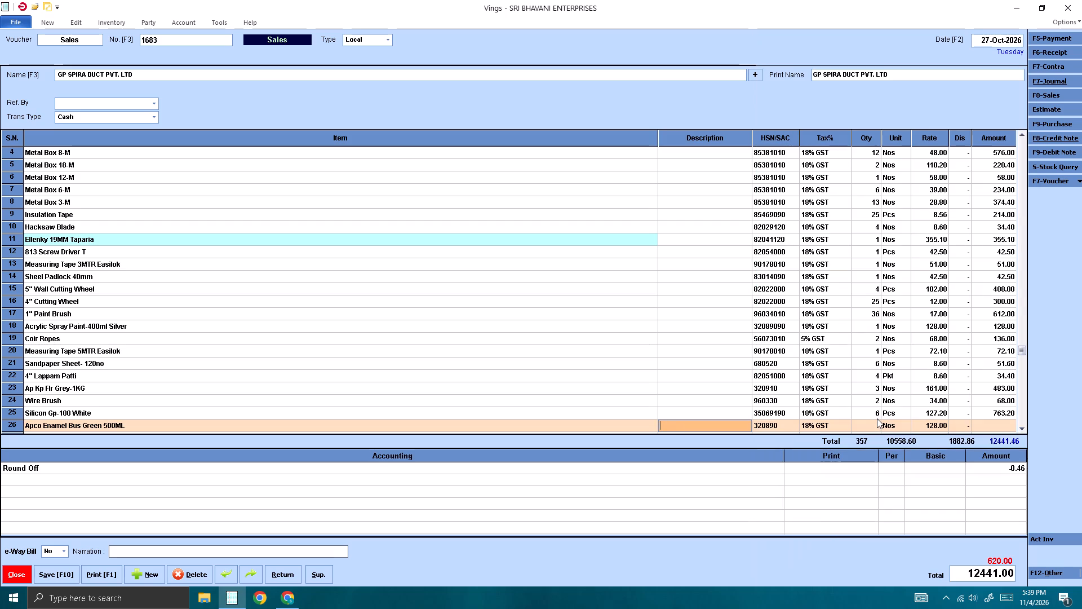
key(Return)
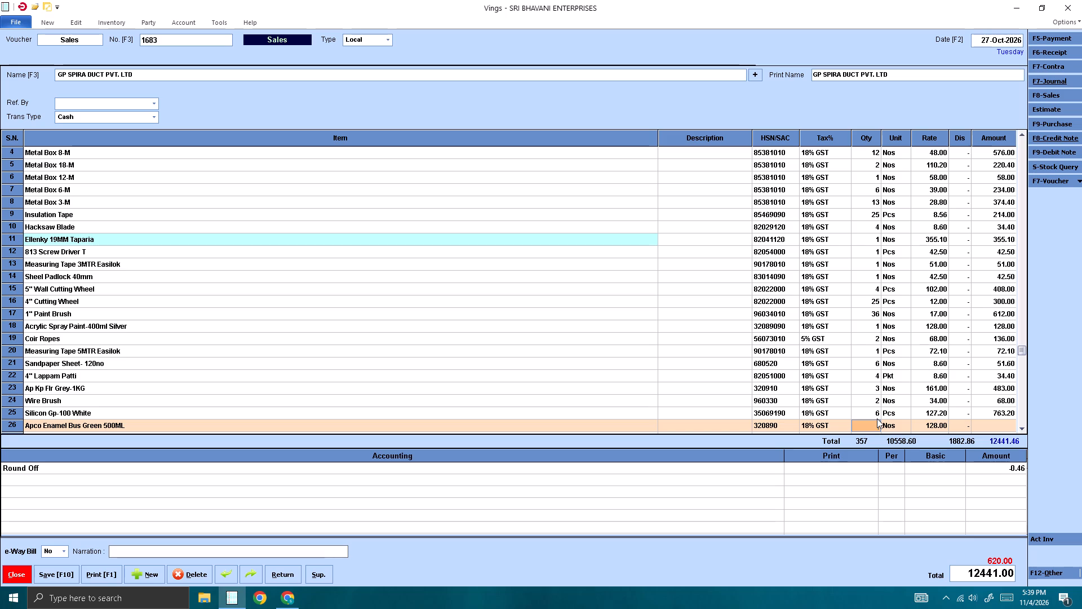
text(152.5)
key(Return)
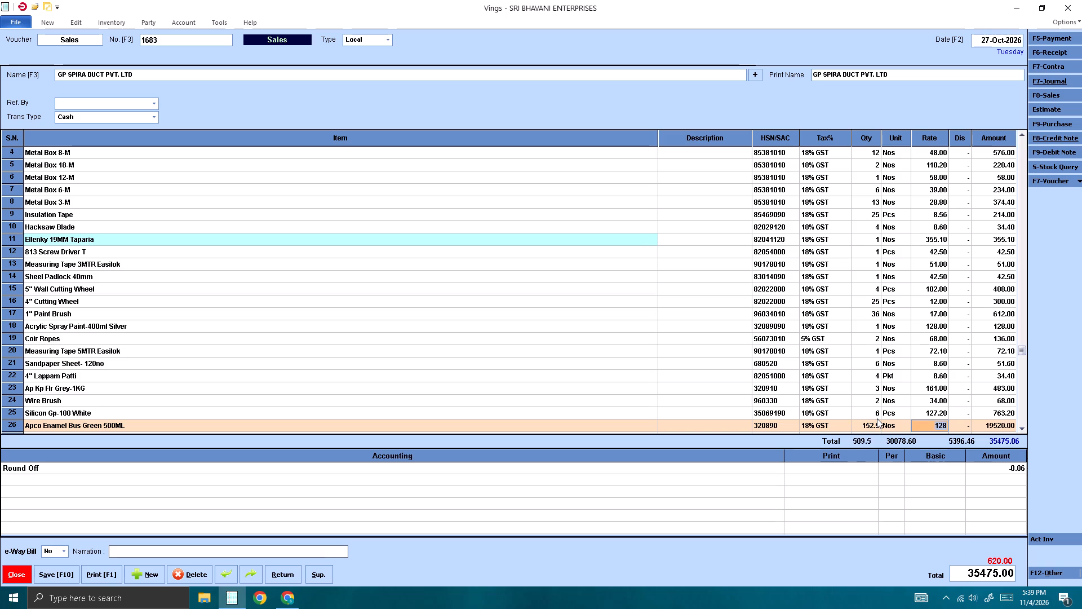
key(BackSpace)
key(BackSpace)
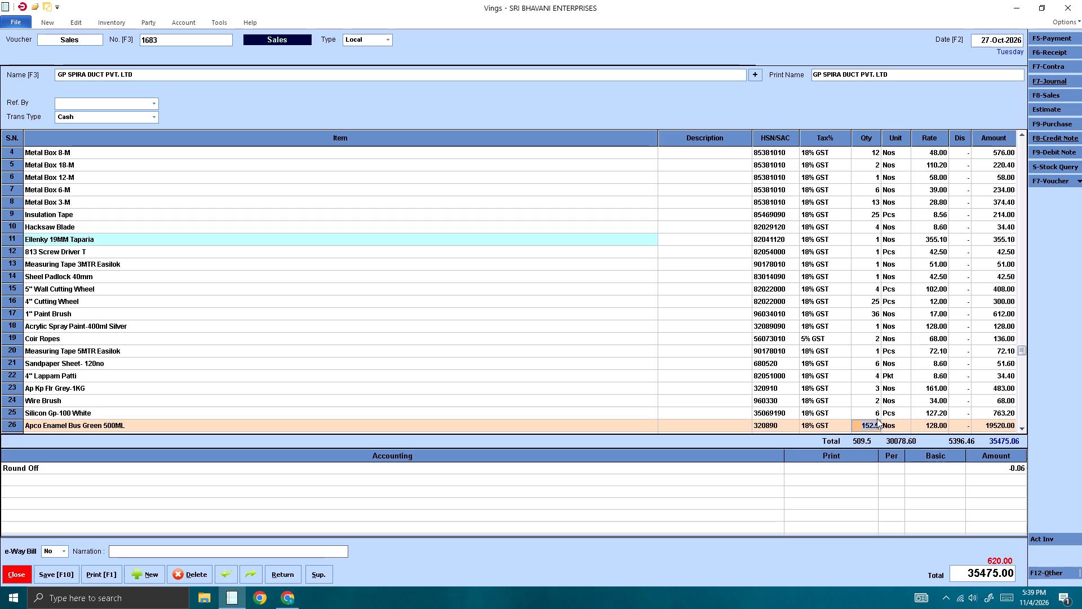
key(1)
key(Return)
text(152.5)
key(Return)
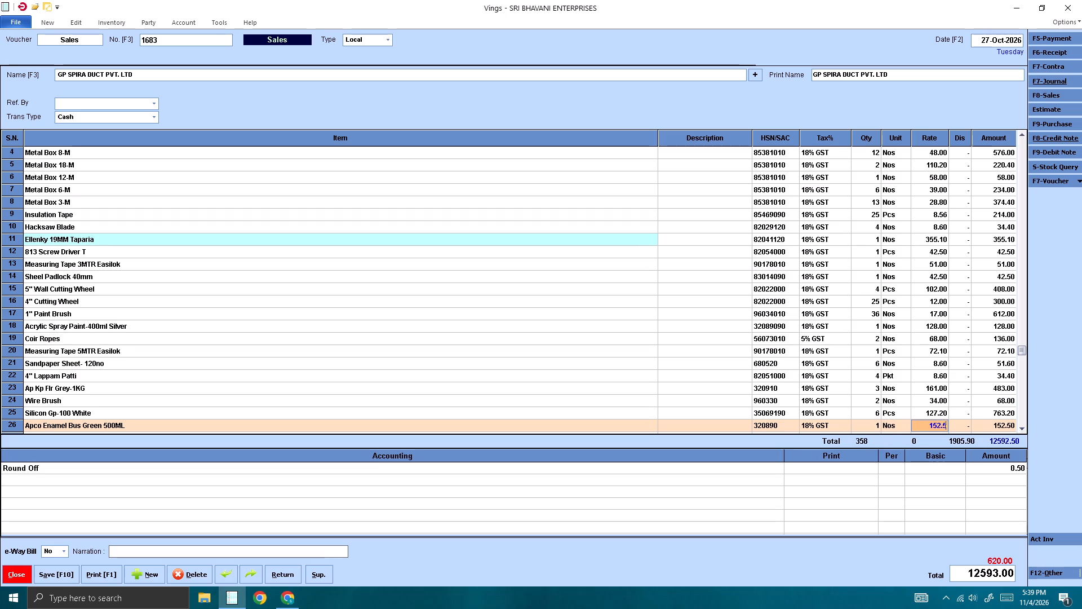
key(Return)
key(Return)
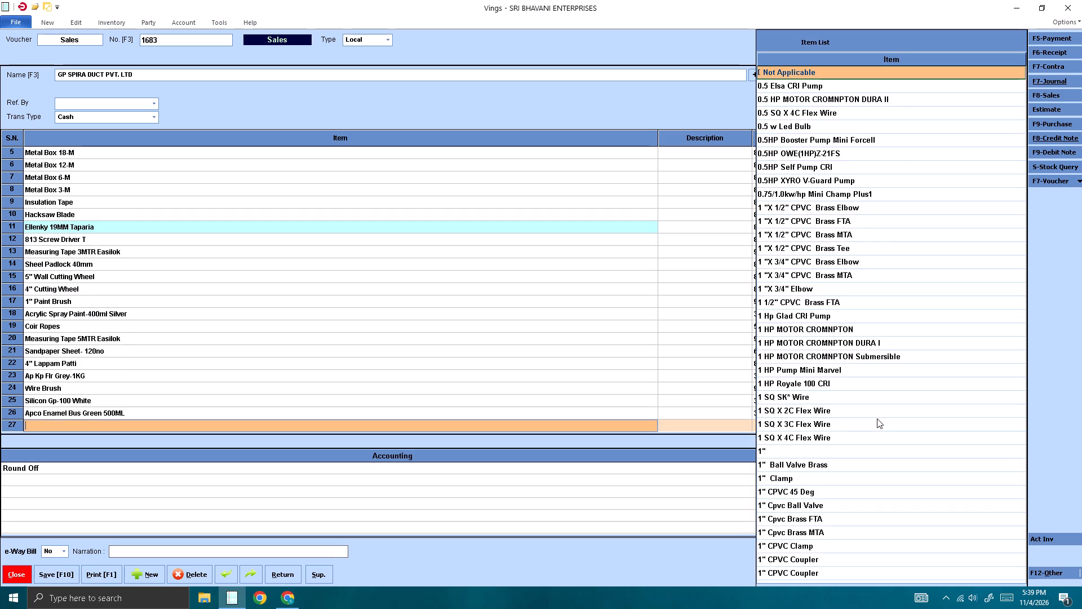
Search the item list for "golden" from row 27 and cut the search text back to "G".
text(golden)
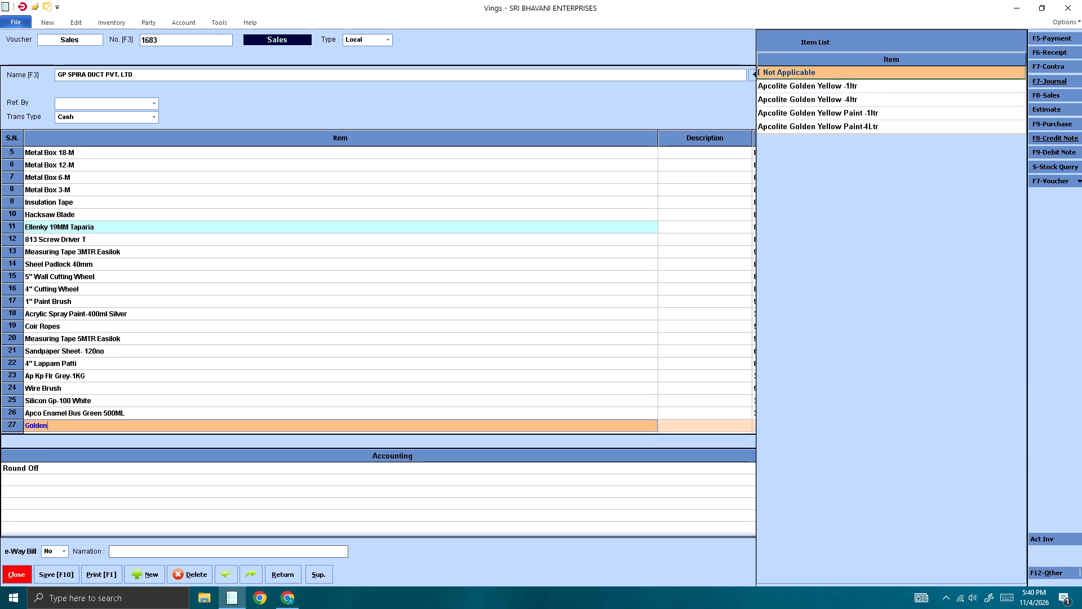
key(Down)
key(Down)
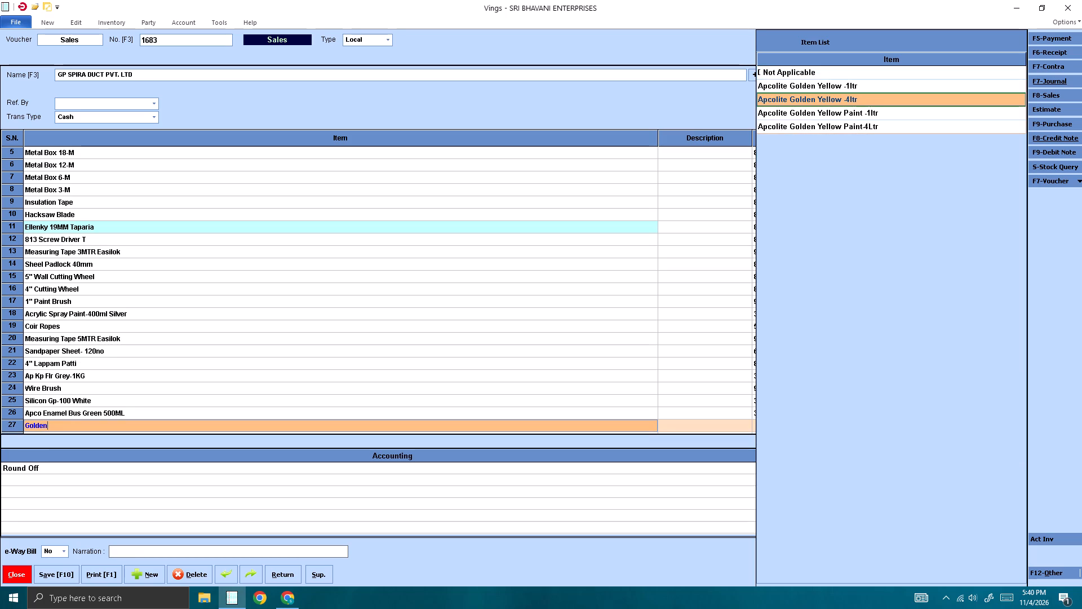
key(BackSpace)
key(BackSpace)
key(BackSpace)
key(BackSpace)
key(BackSpace)
Add Apco Enamel G.Yellow-1/2LT in row 27 with quantity 1 and rate 152.5, and open row 28.
key(space)
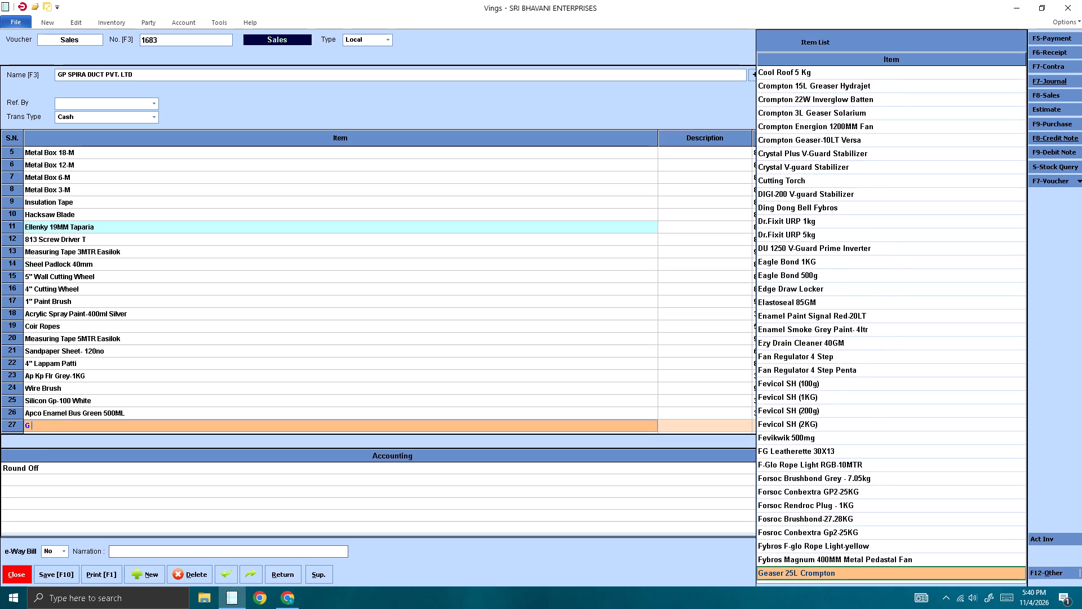
text(ye)
key(Down)
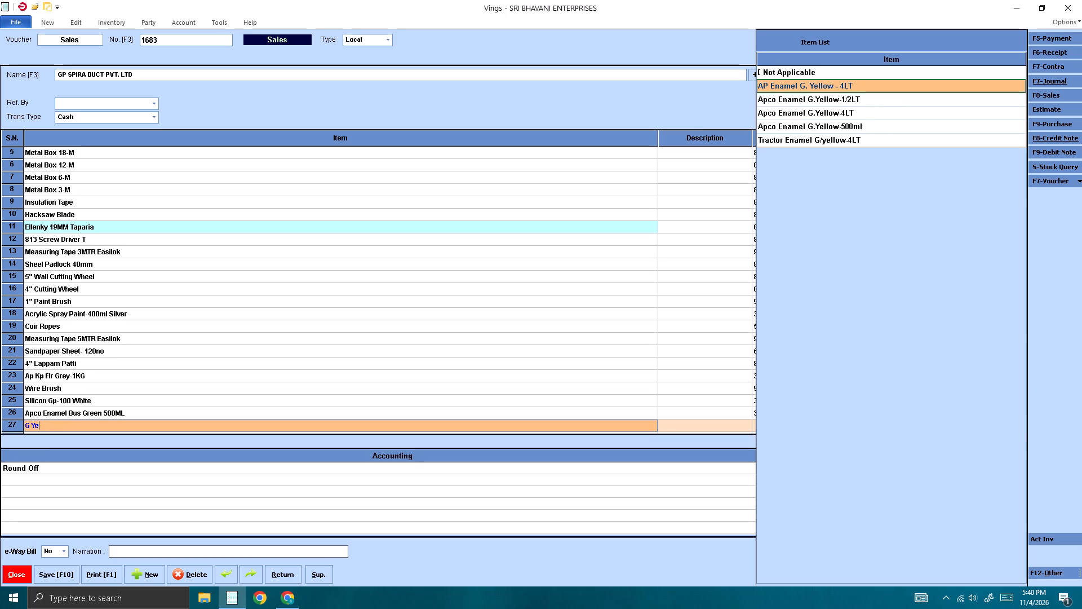
key(Down)
key(Return)
key(Return)
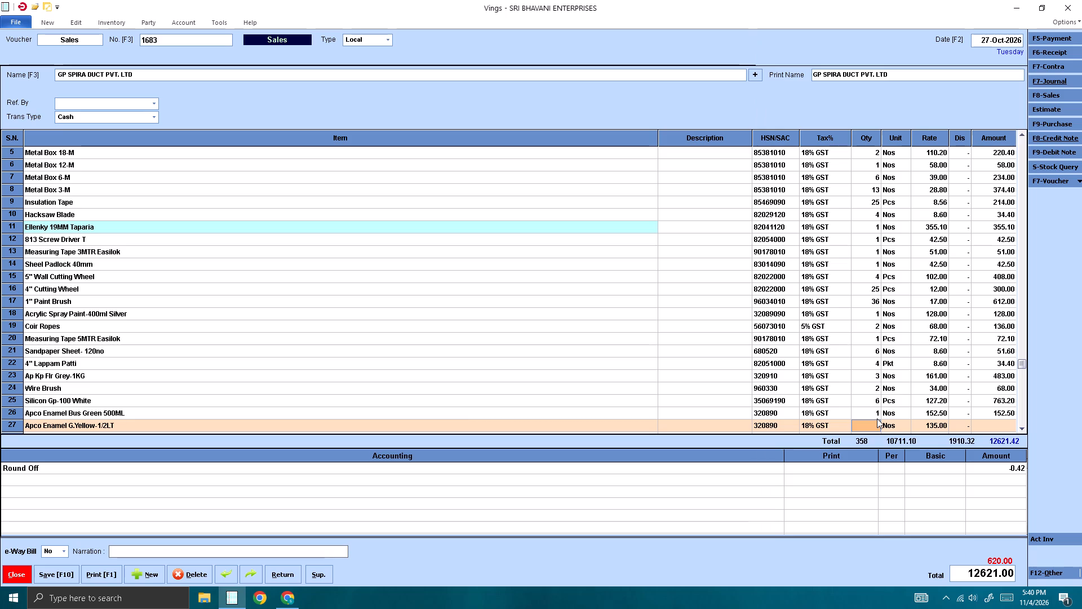
key(1)
key(Return)
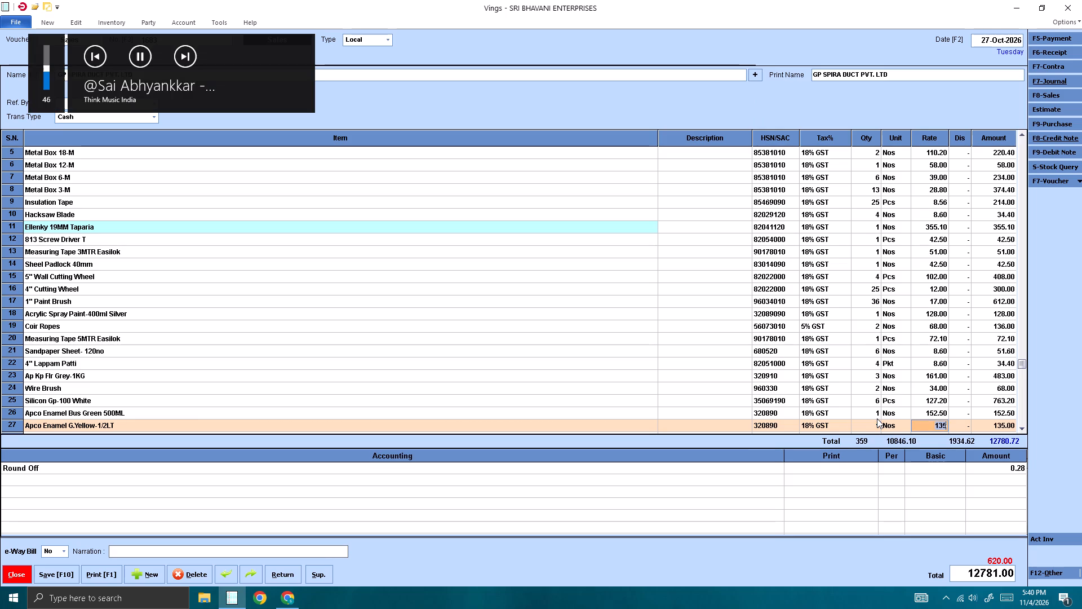
text(152.5)
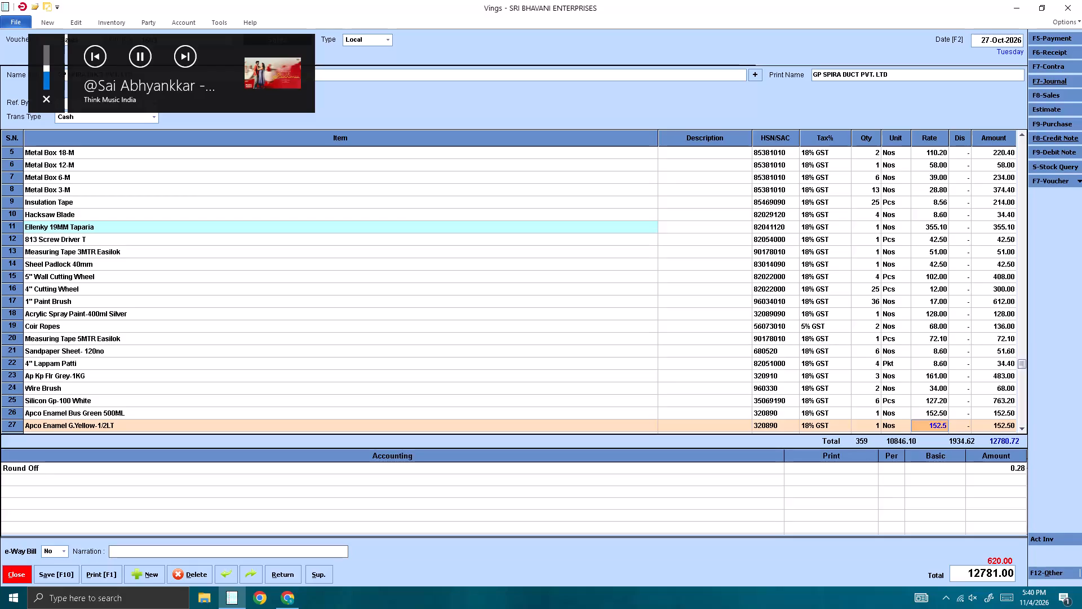
key(Return)
key(Return)
key(Return)
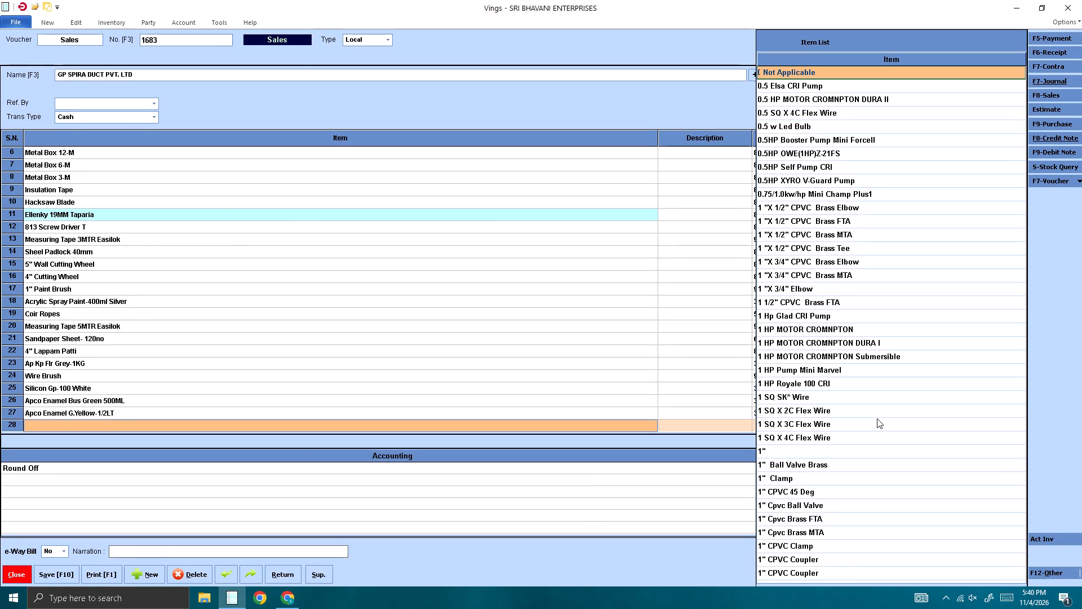
Add MCB C 63A FP in row 28 with quantity 1 and rate 1508.5, and open row 29.
key(c)
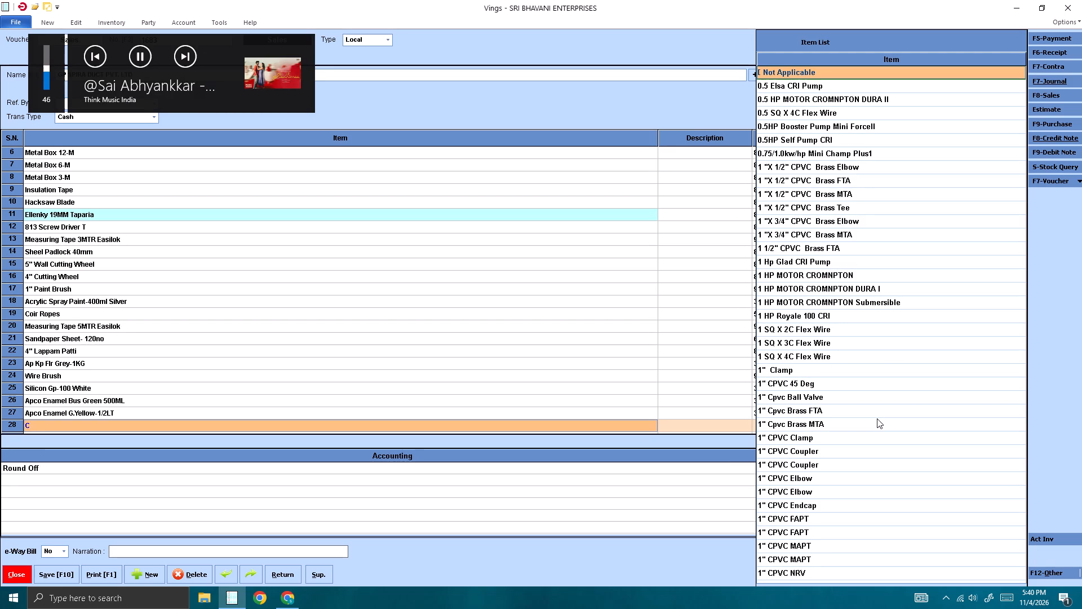
text(63)
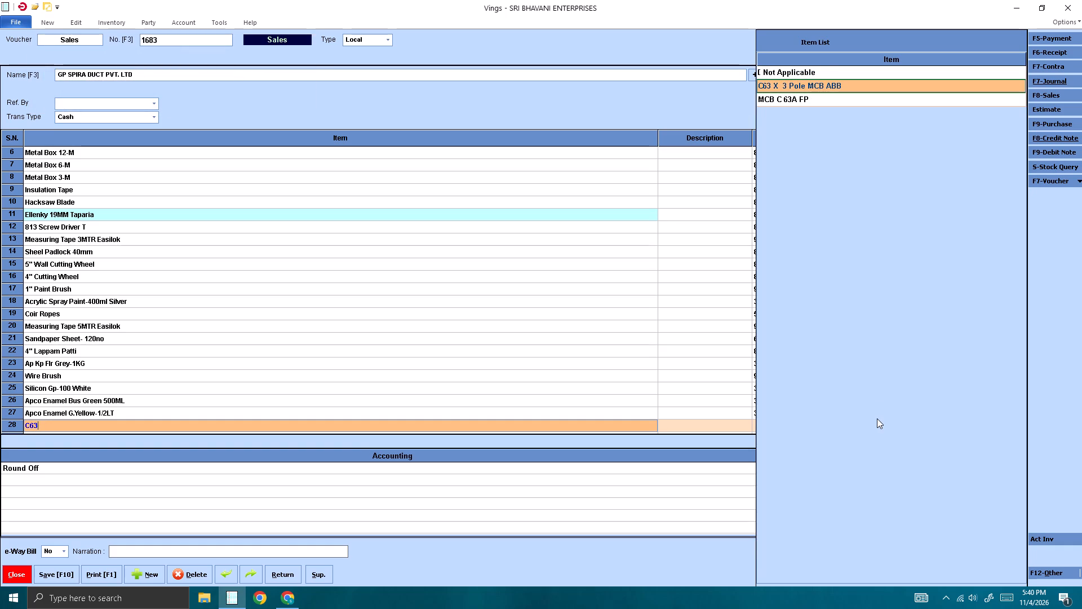
key(Down)
key(Down)
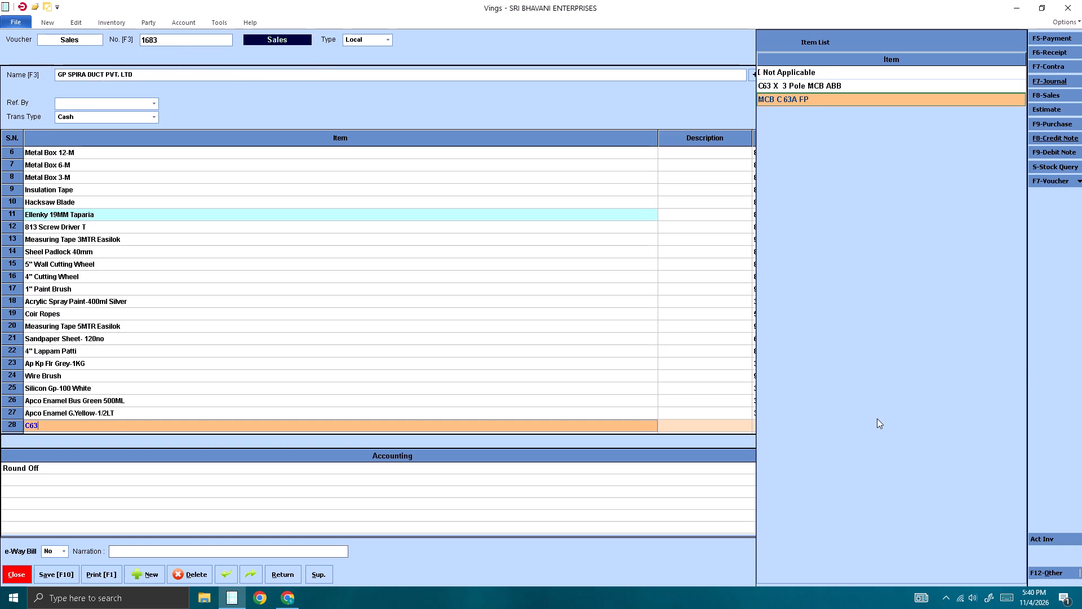
key(Return)
key(Return)
key(1)
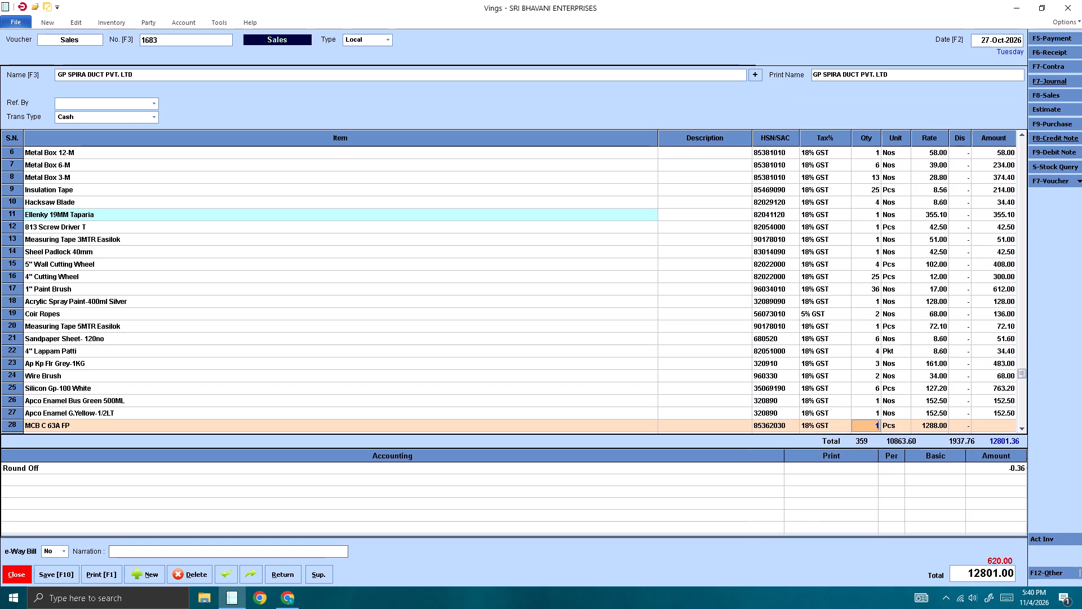
key(Return)
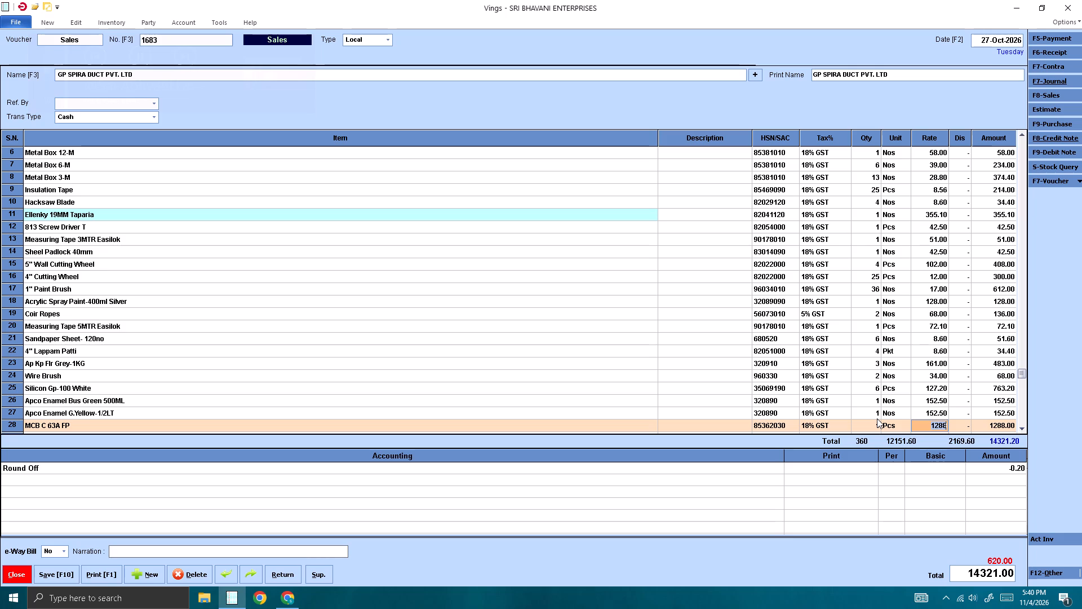
text(1508.5)
key(Return)
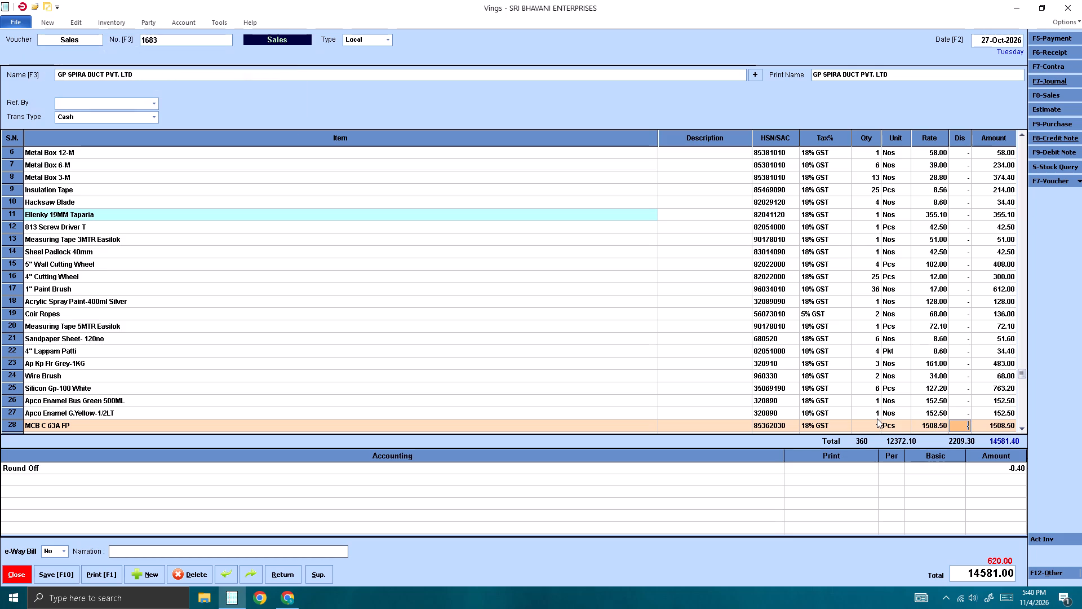
key(Return)
key(Return)
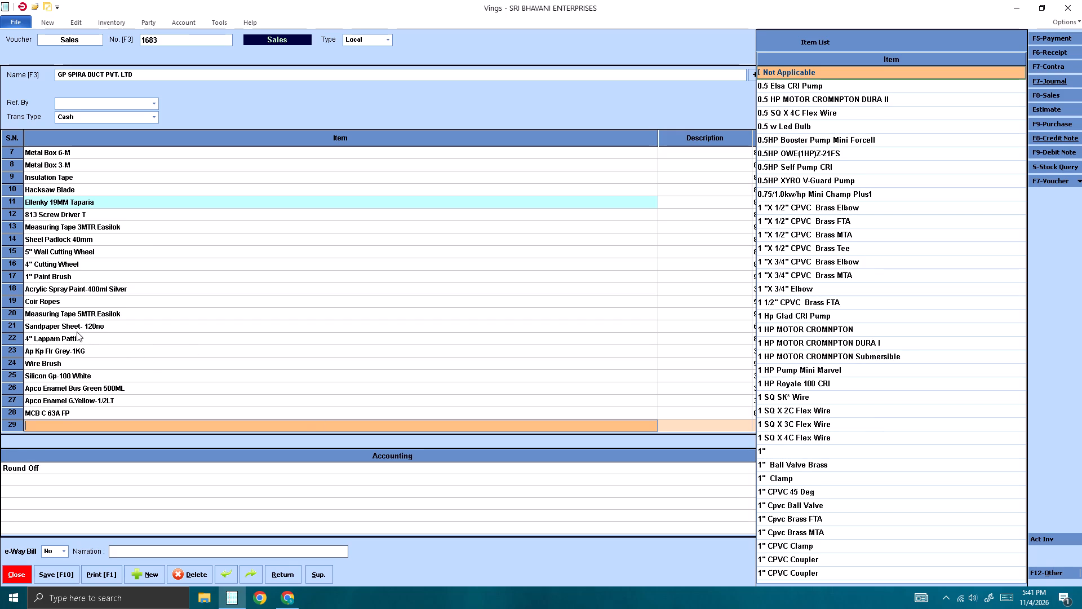
Set the quantity of Sandpaper Sheet- 120no in row 21 to 12.
drag(93, 326, 98, 325)
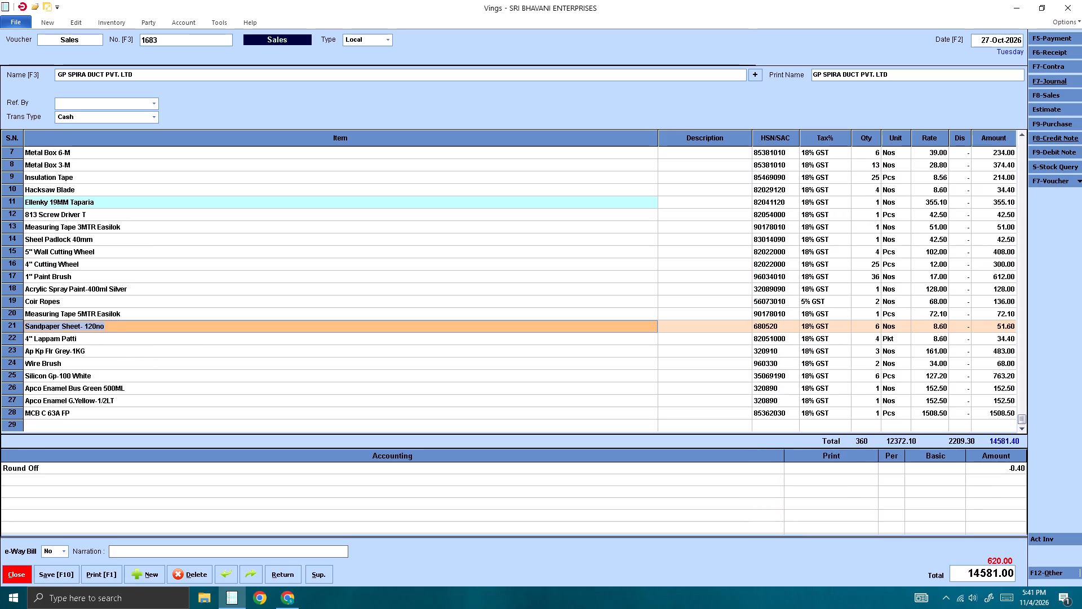
key(Return)
key(Return)
key(Return)
key(BackSpace)
key(BackSpace)
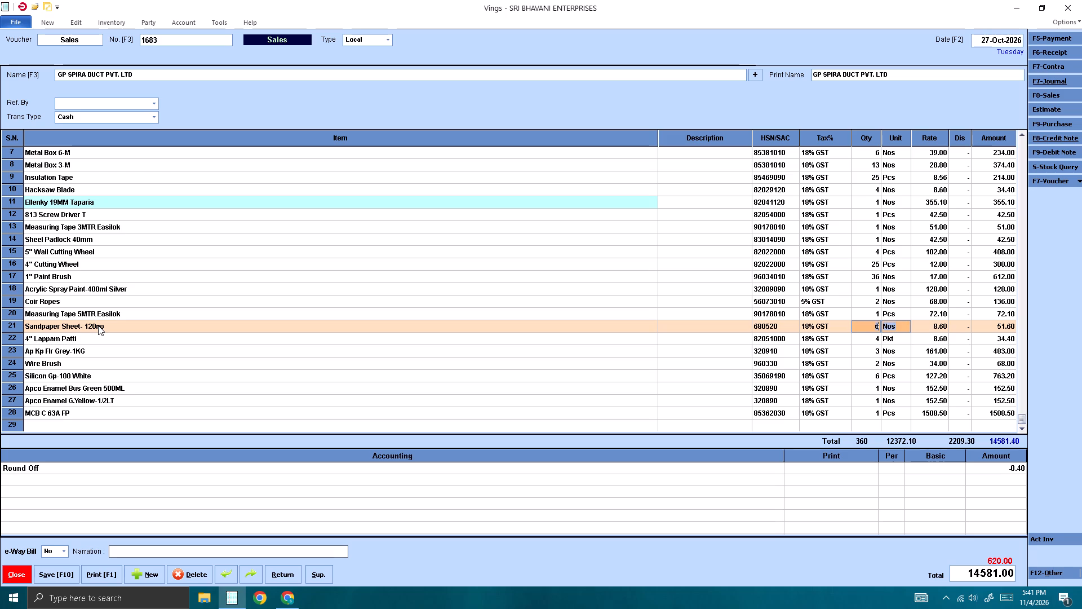
text(12)
key(Return)
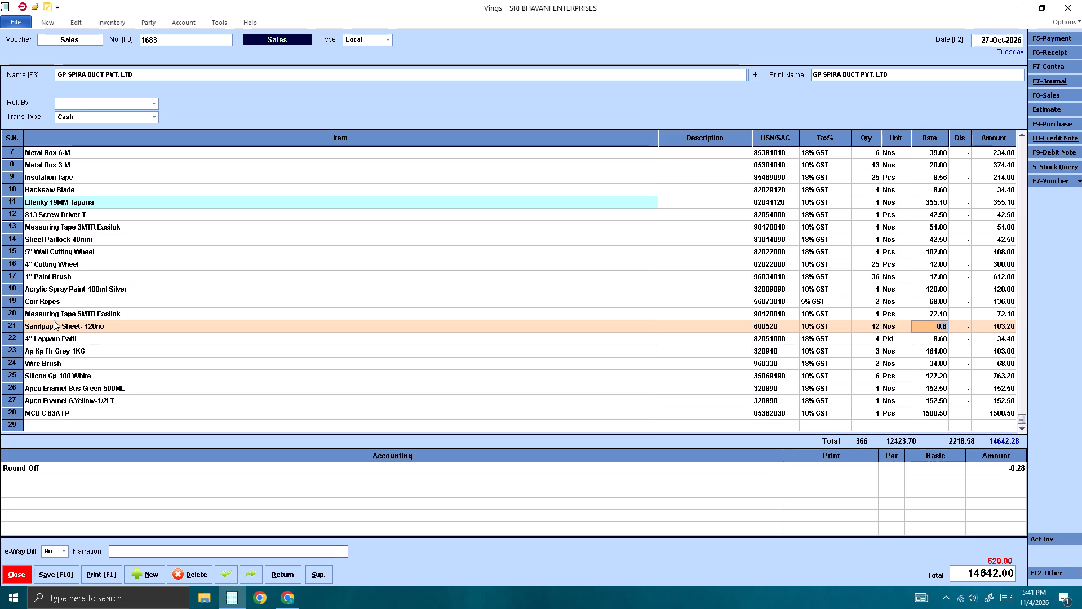
Add Apco Enamel Phiroza-4LT in row 29 with quantity 2 and rate 991.5.
click(59, 423)
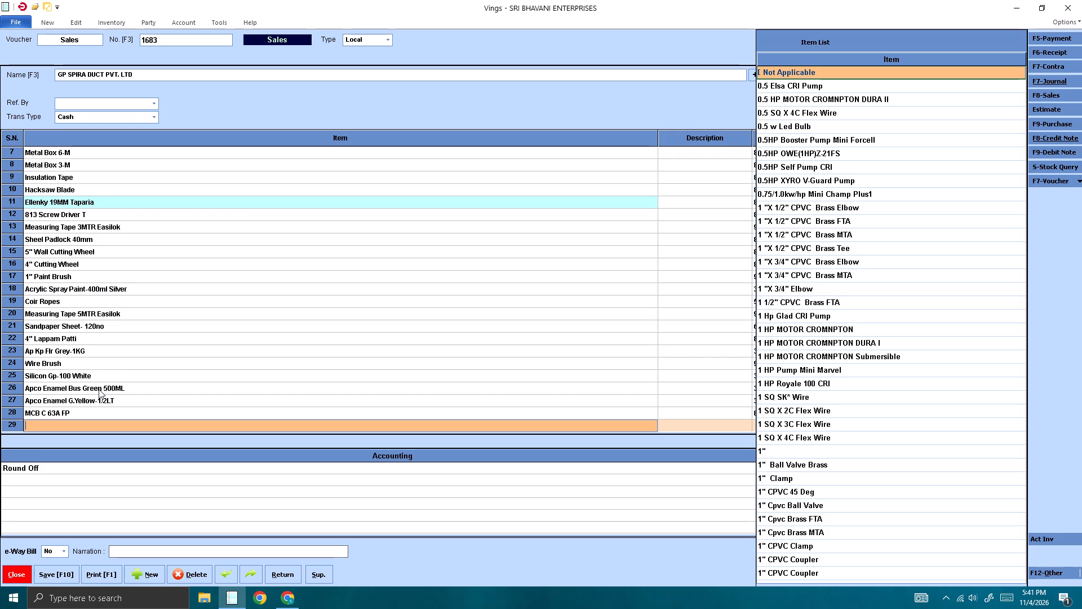
text(phir)
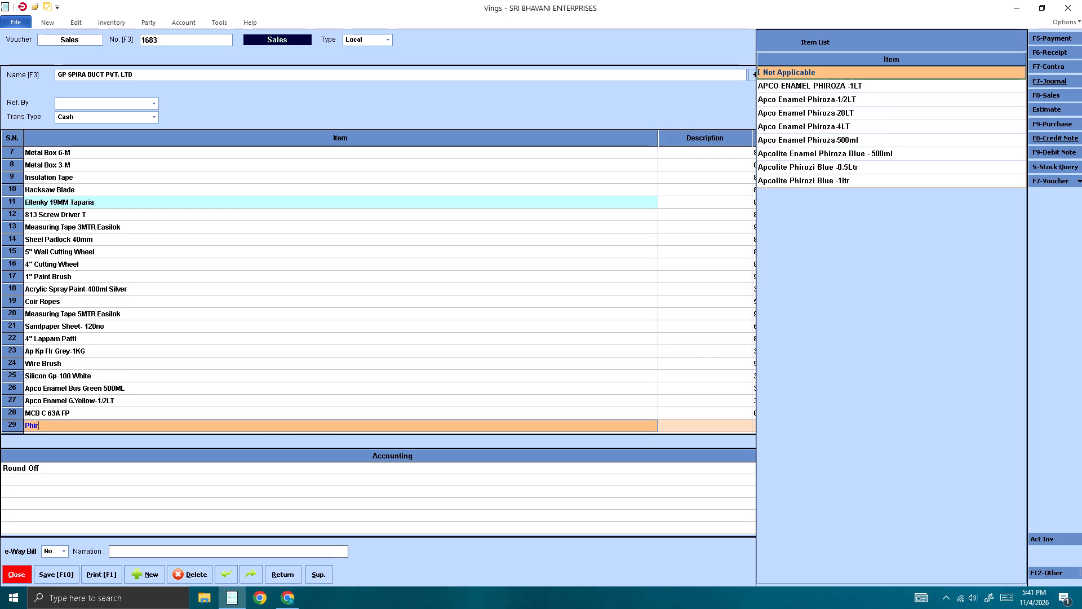
key(Down)
key(Down)
key(Down)
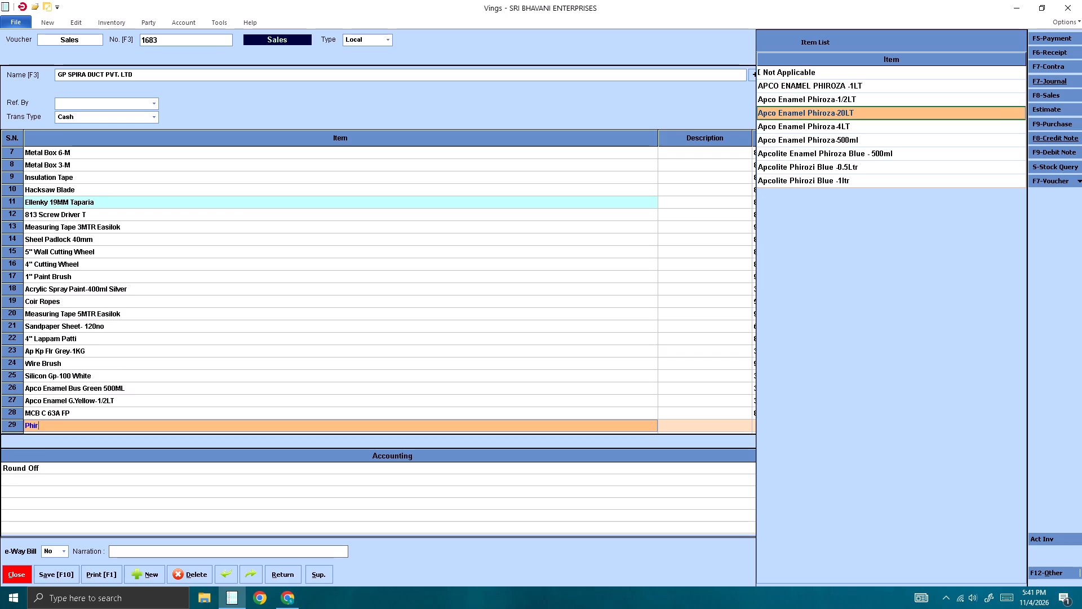
key(Down)
key(Return)
key(Return)
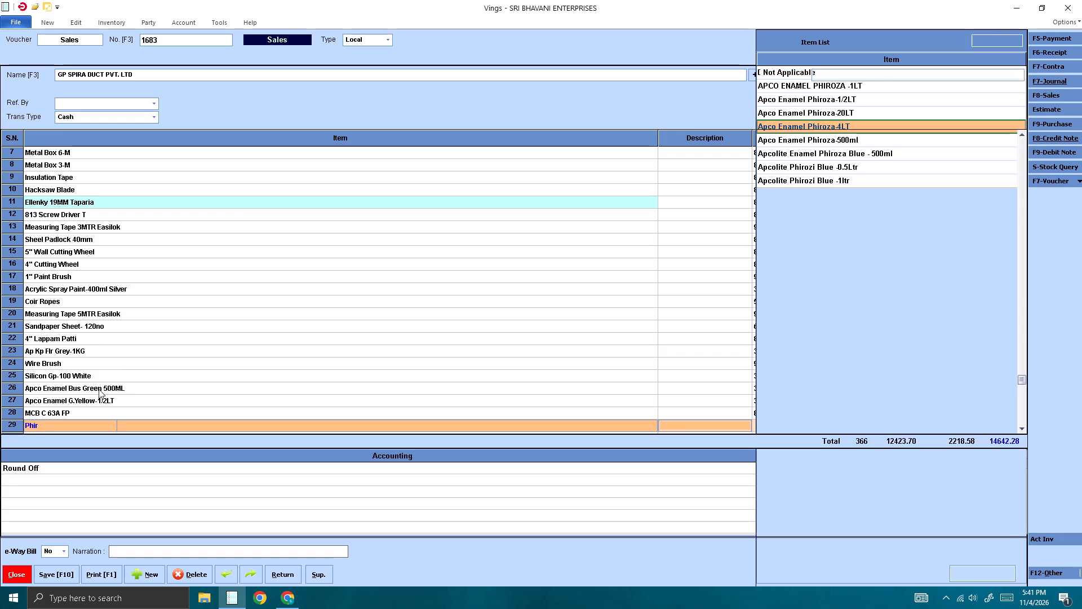
key(2)
key(Return)
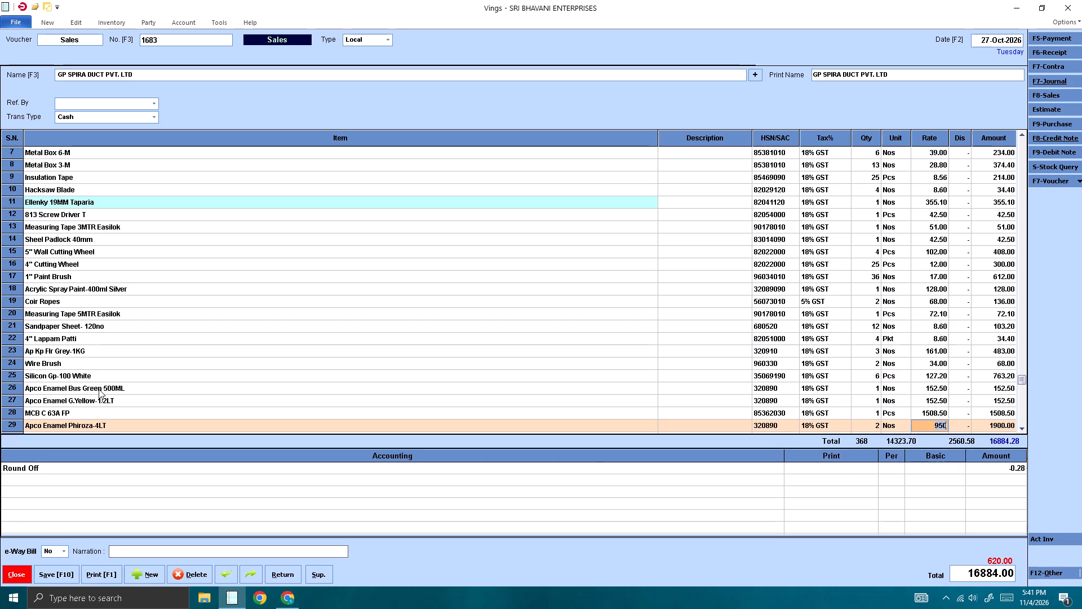
text(99)
text(1.5)
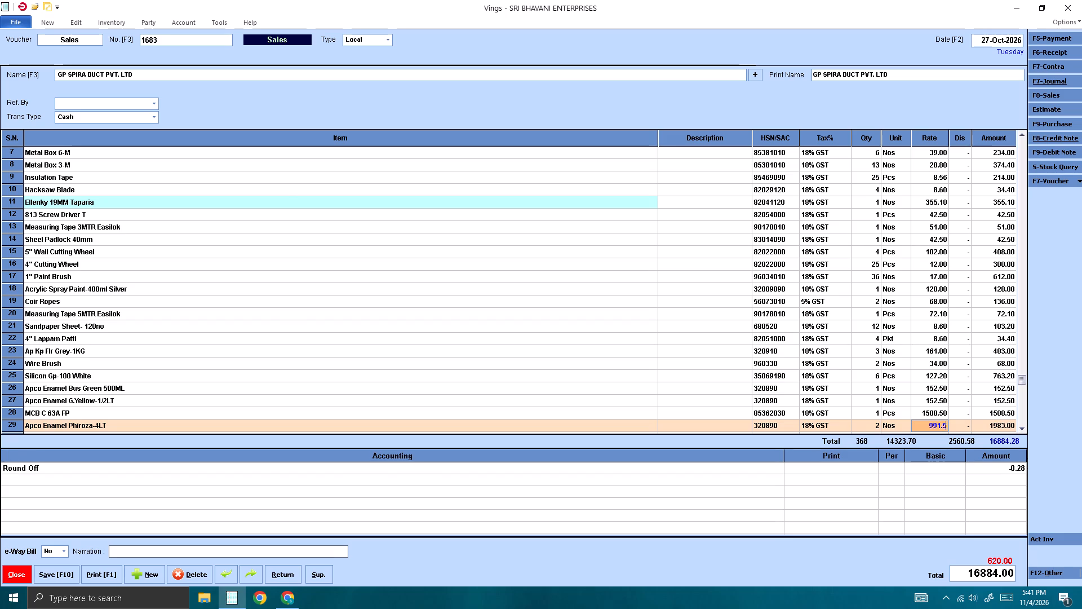
key(Return)
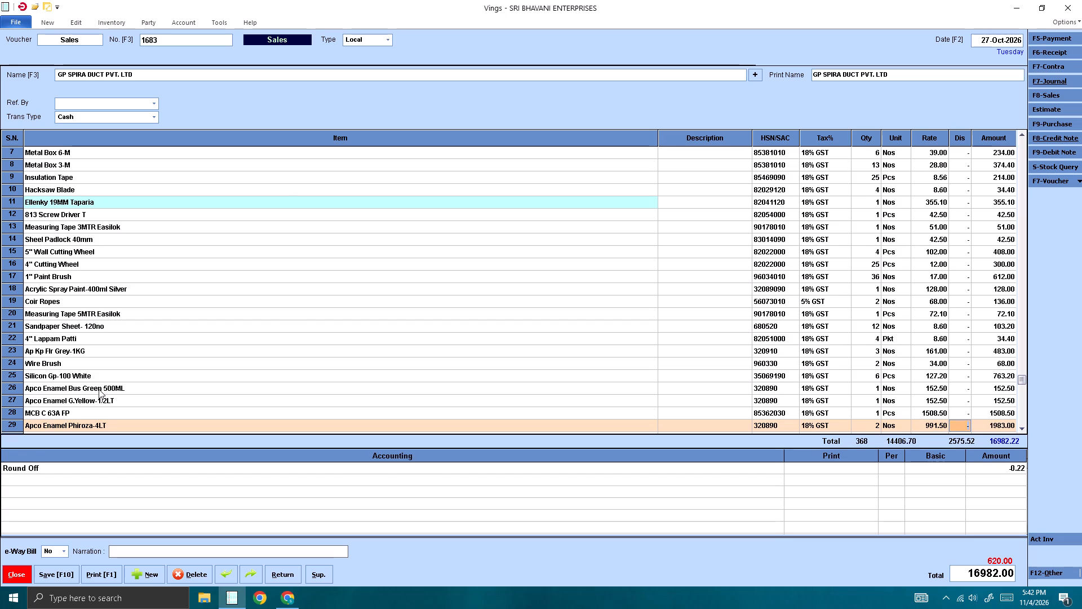
Add Tinner-1LT in row 30 with quantity 2 and rate 85, and open row 31.
key(Return)
key(Return)
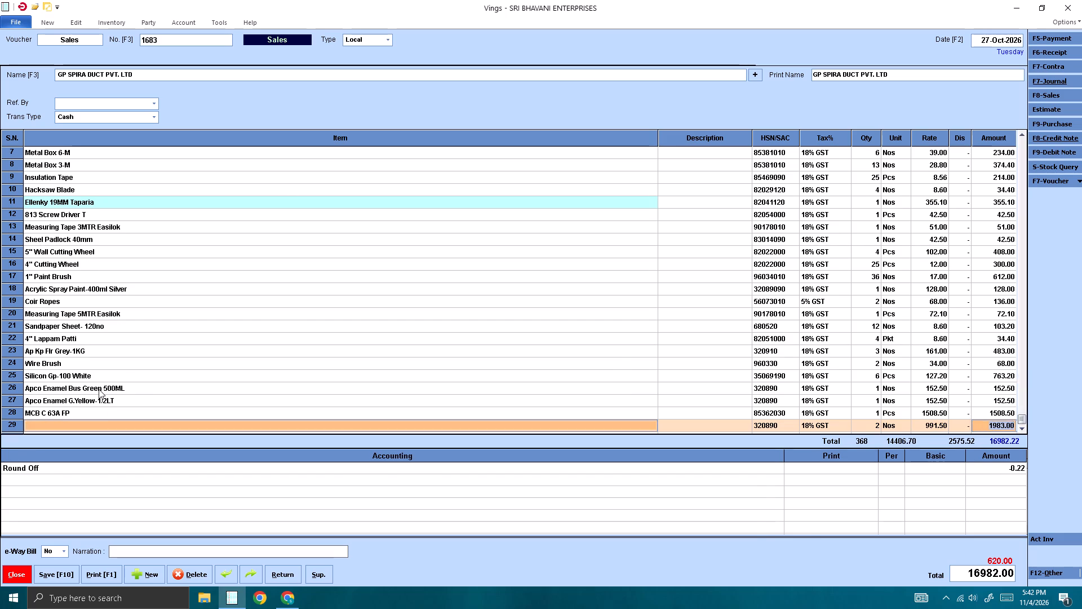
text(tinner)
key(Up)
key(Up)
key(Up)
key(Up)
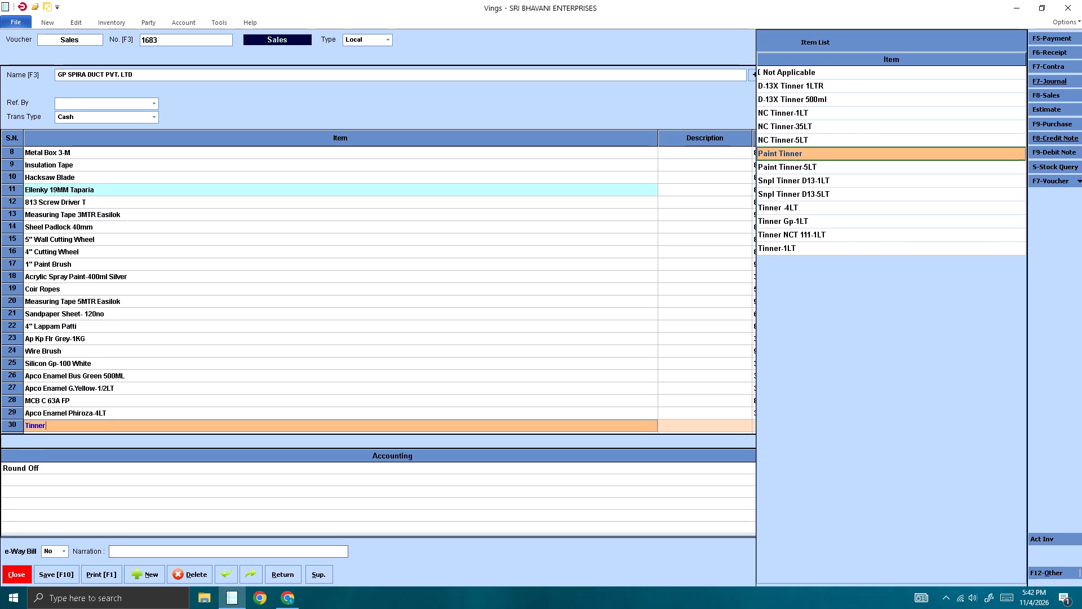
key(Up)
key(Up)
key(Up)
key(Down)
key(Down)
key(Down)
key(Down)
key(Down)
key(Down)
key(Down)
key(Down)
key(Down)
key(Down)
key(Down)
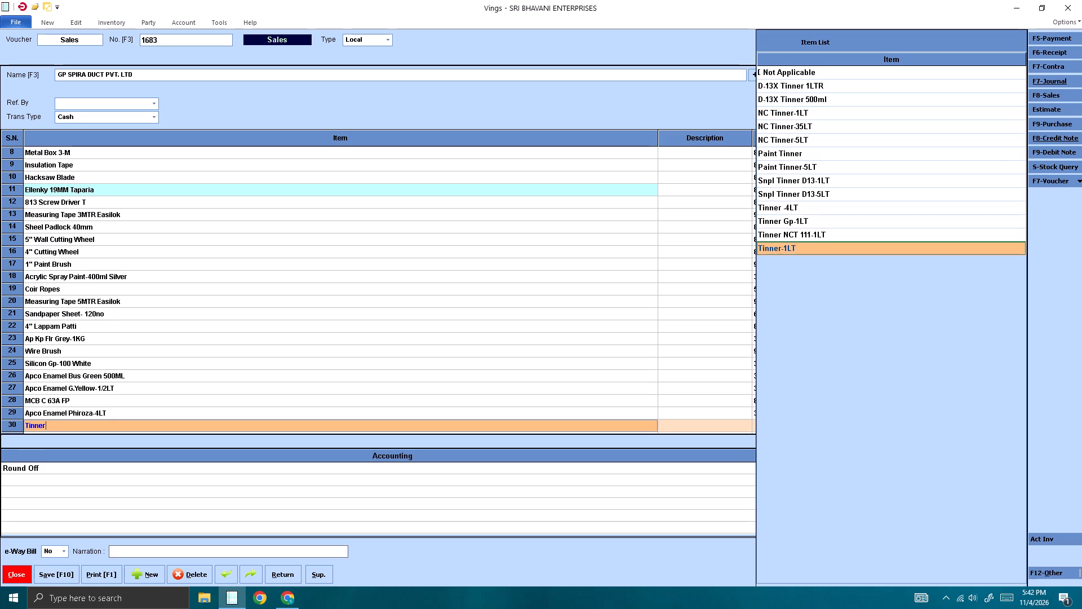
key(Return)
key(Return)
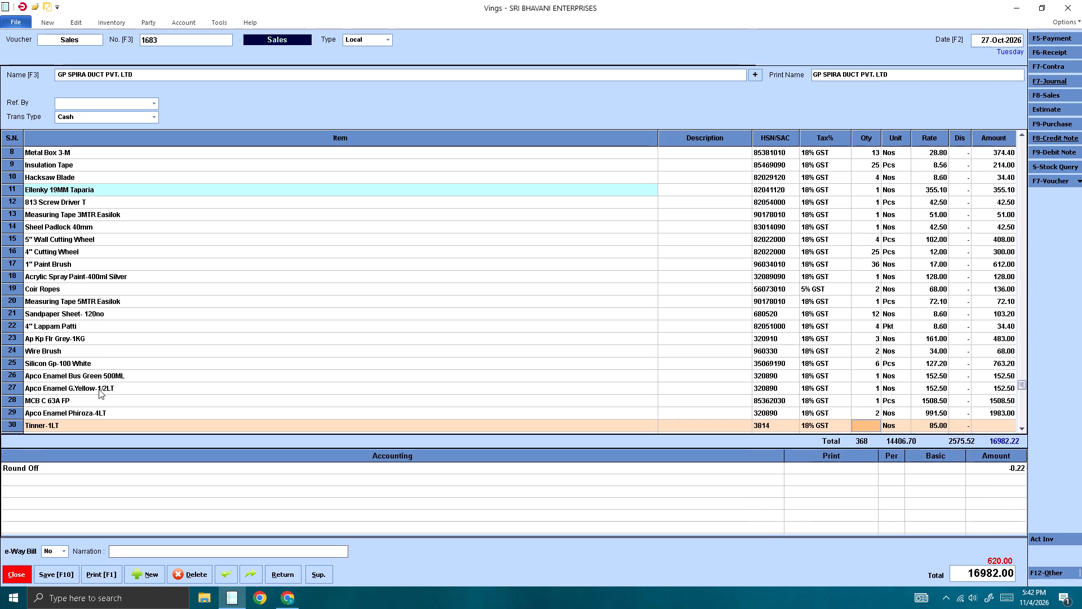
key(2)
key(Return)
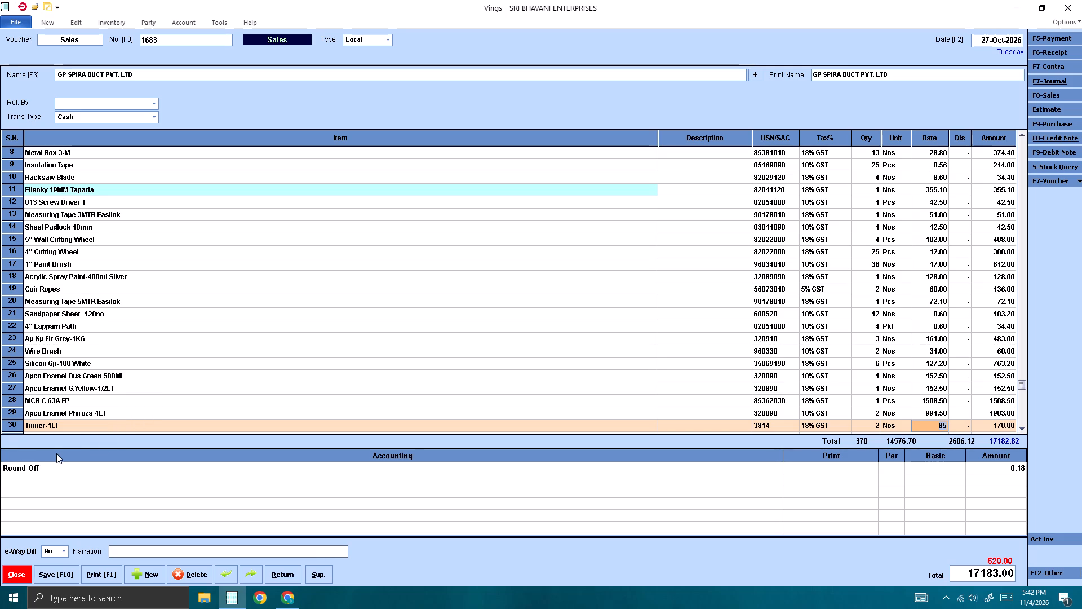
key(Return)
key(Return)
key(Return)
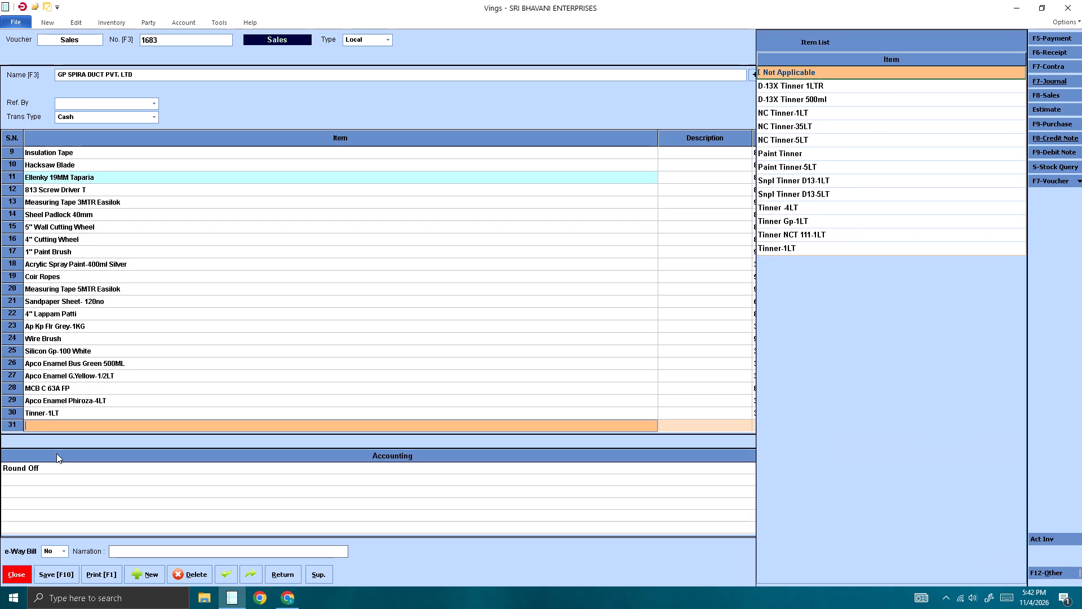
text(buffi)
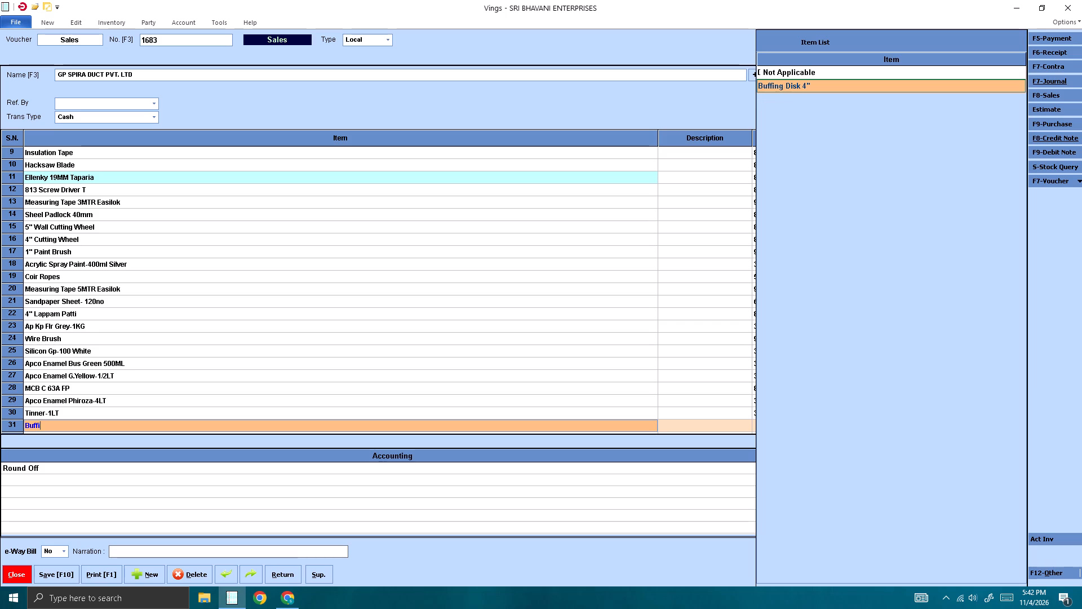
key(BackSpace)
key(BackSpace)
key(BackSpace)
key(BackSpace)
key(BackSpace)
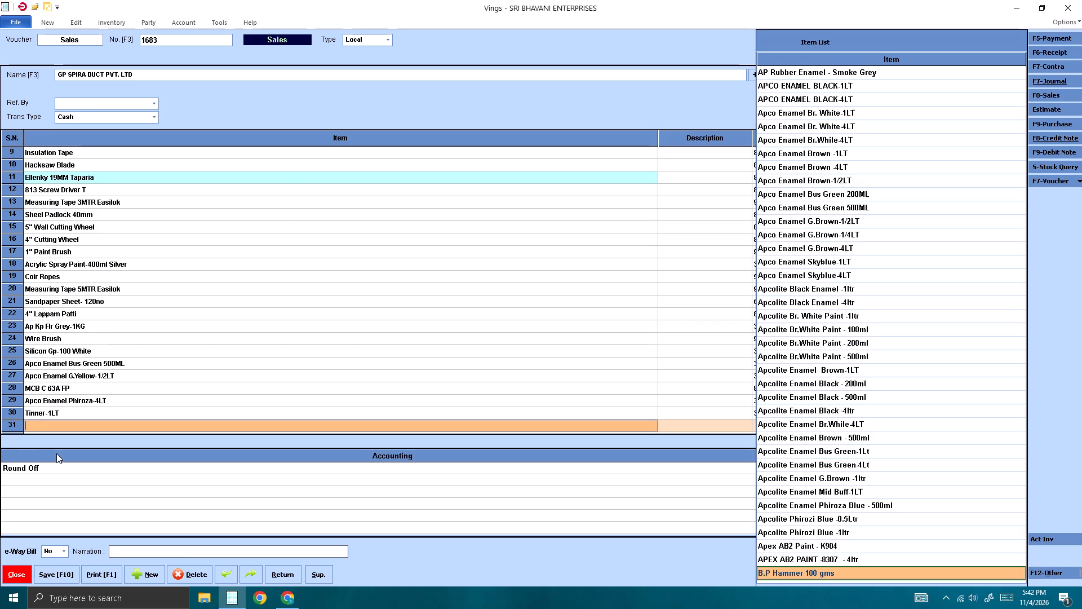
Search the item list for flap and choose Flap Disk 4" for row 31.
text(flap)
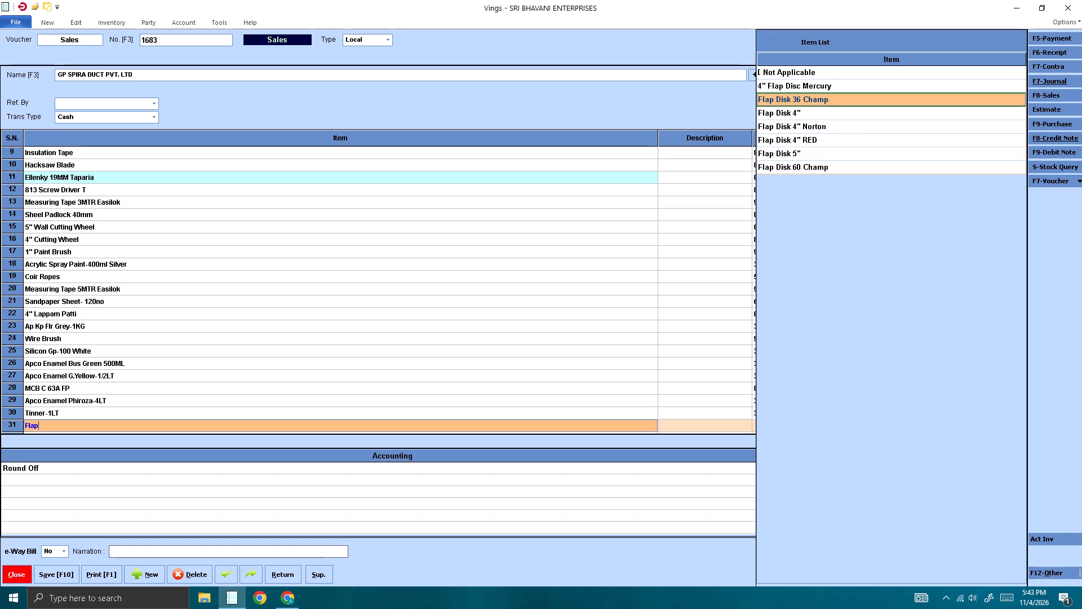
key(Down)
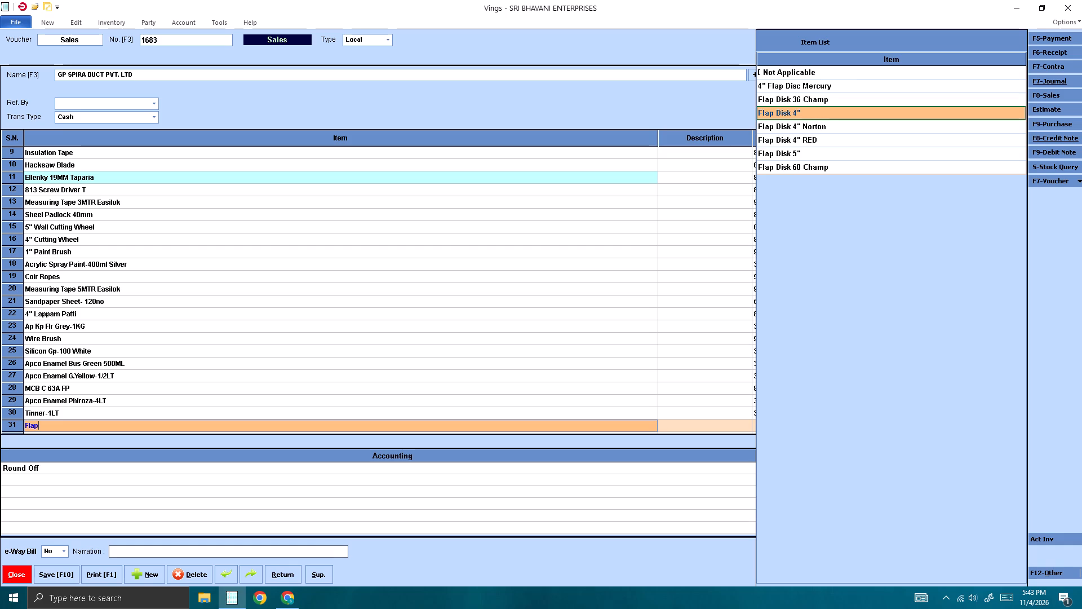
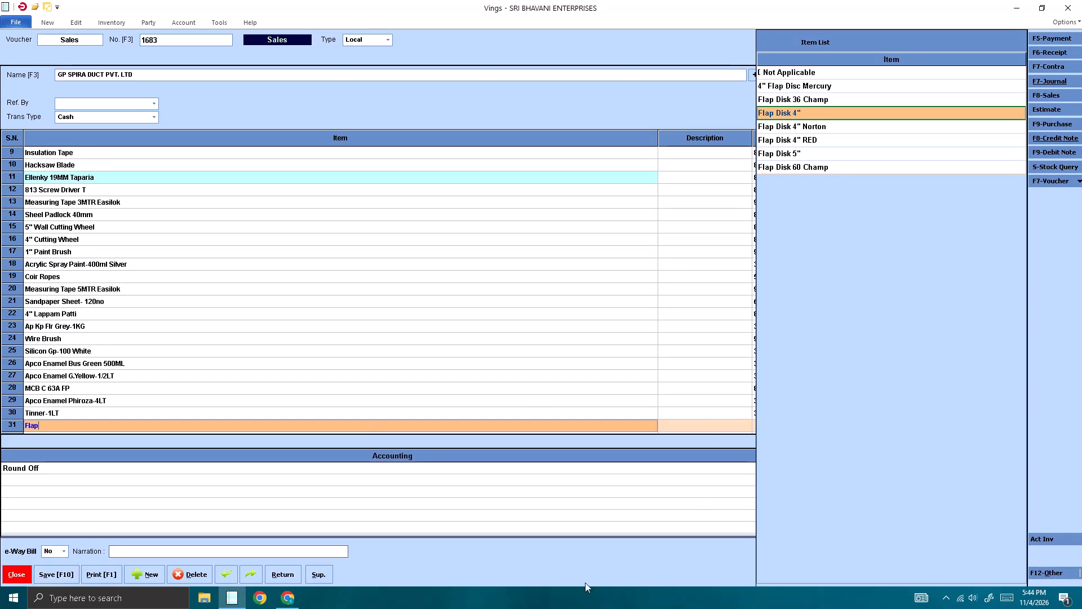
Switch to Google Chrome and pause the Pavazha Malli music video on YouTube.
click(290, 596)
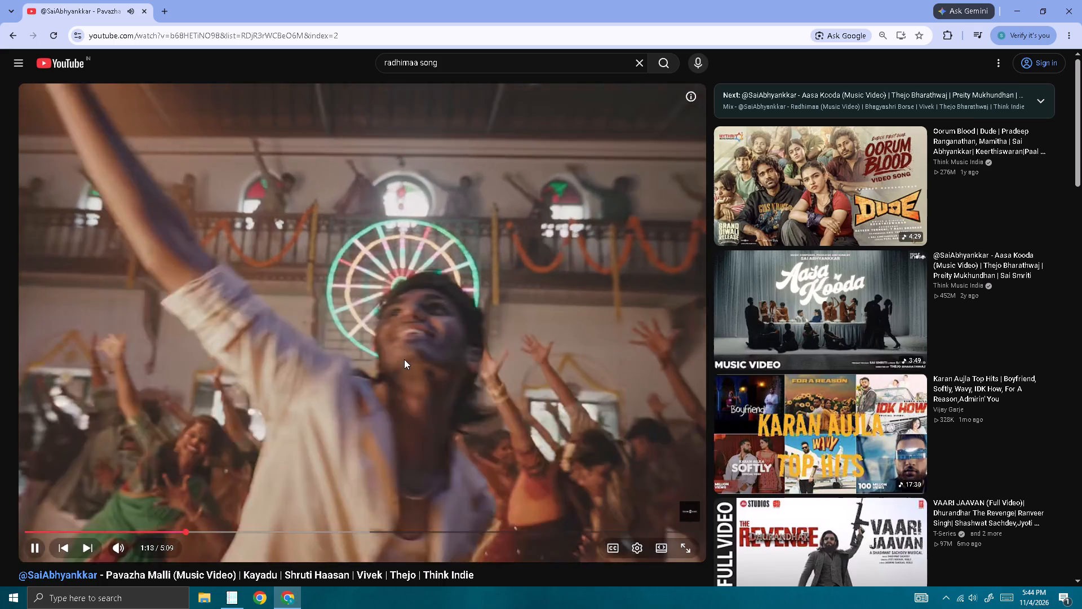
click(404, 359)
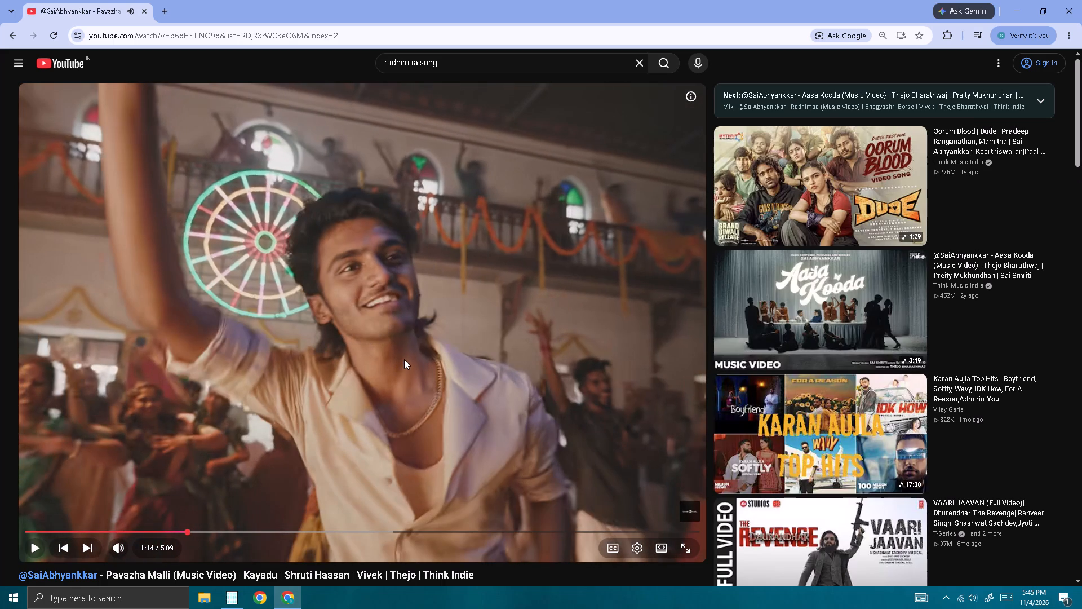
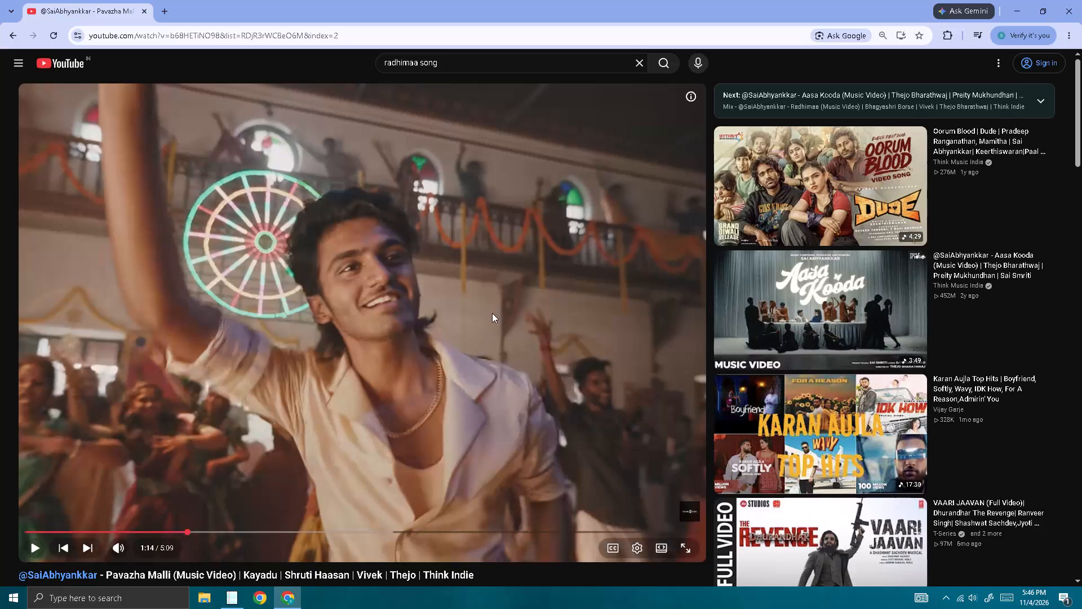
Resume the Pavazha Malli music video and return to the sales voucher in Vings.
click(492, 306)
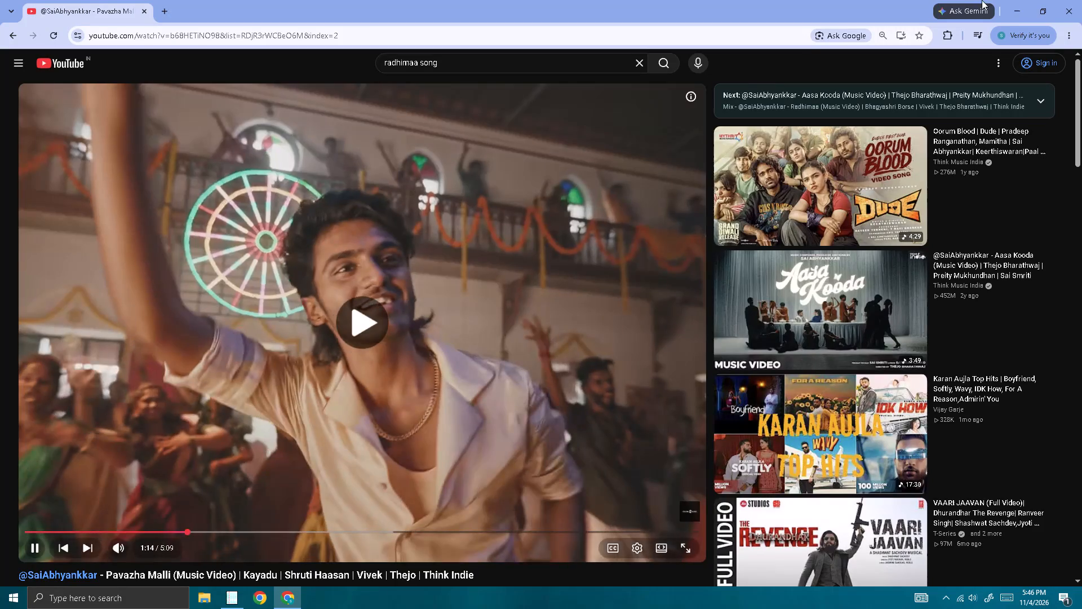
click(1025, 17)
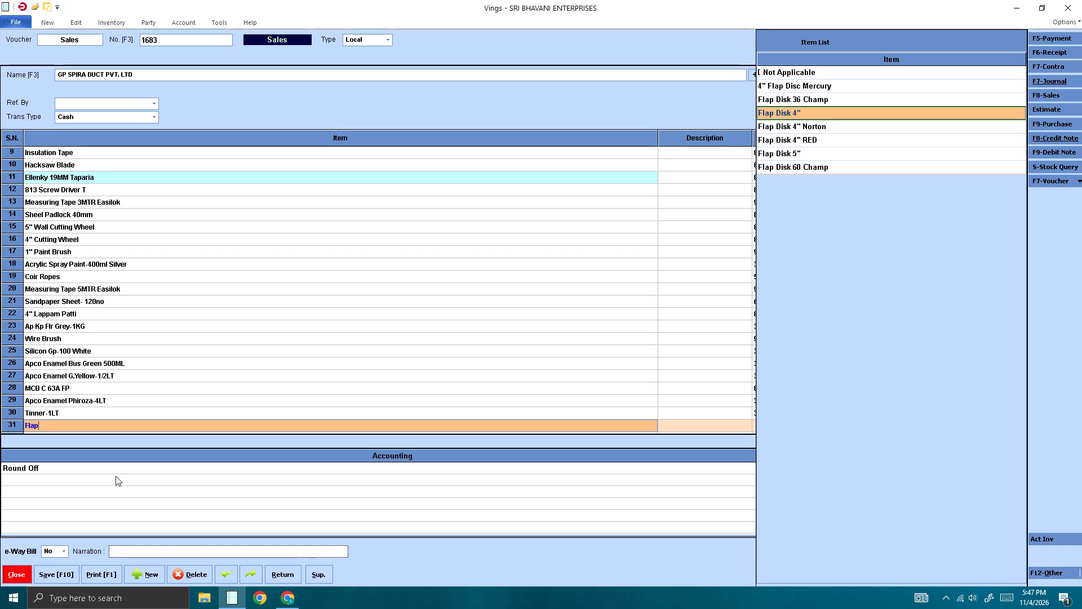
Add the item Flap Disk 4" on line 31 of the sales voucher with a quantity of 2.
key(Return)
key(Return)
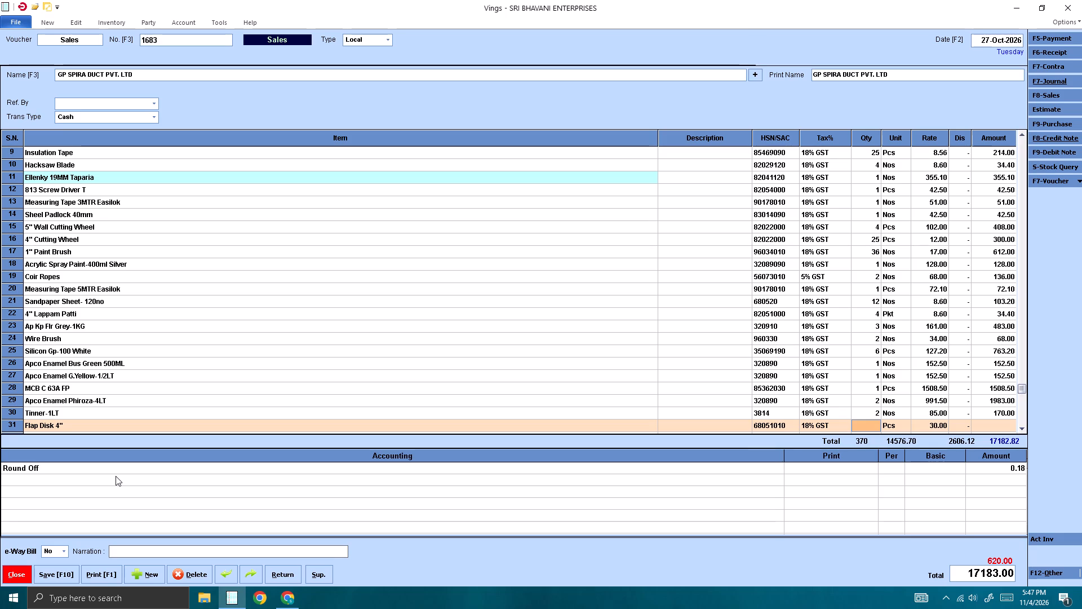
key(2)
key(Return)
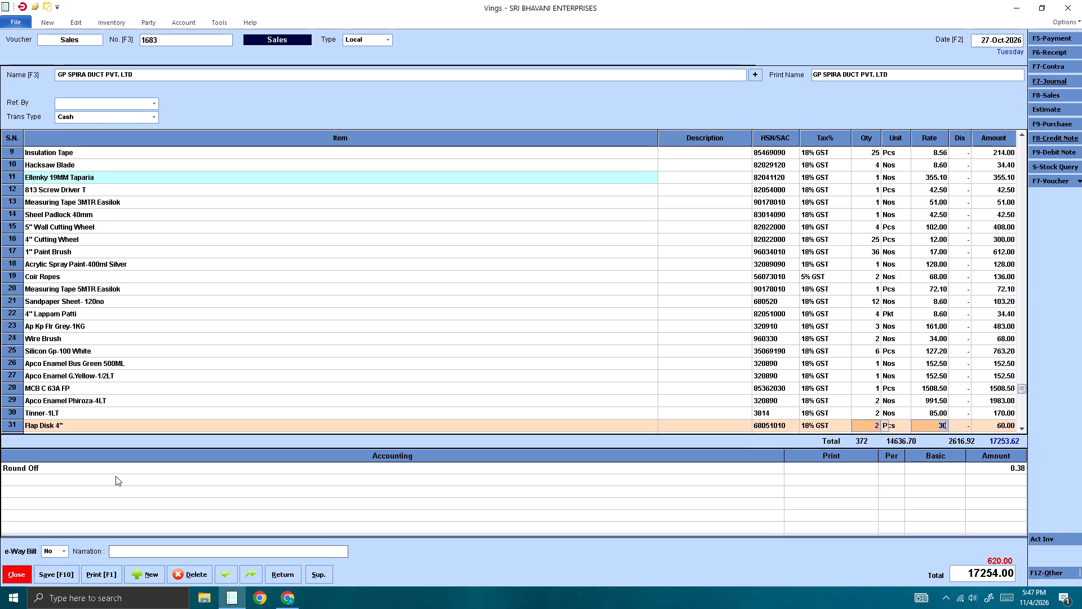
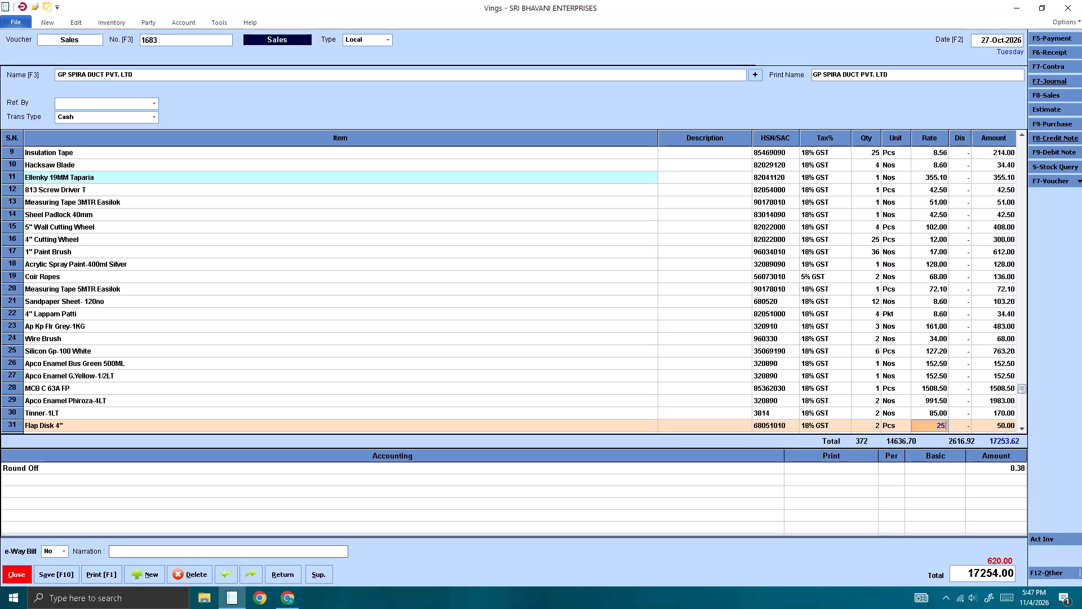
Set the rate of the Flap Disk 4" item on line 31 of the sales voucher to 25.5.
key(BackSpace)
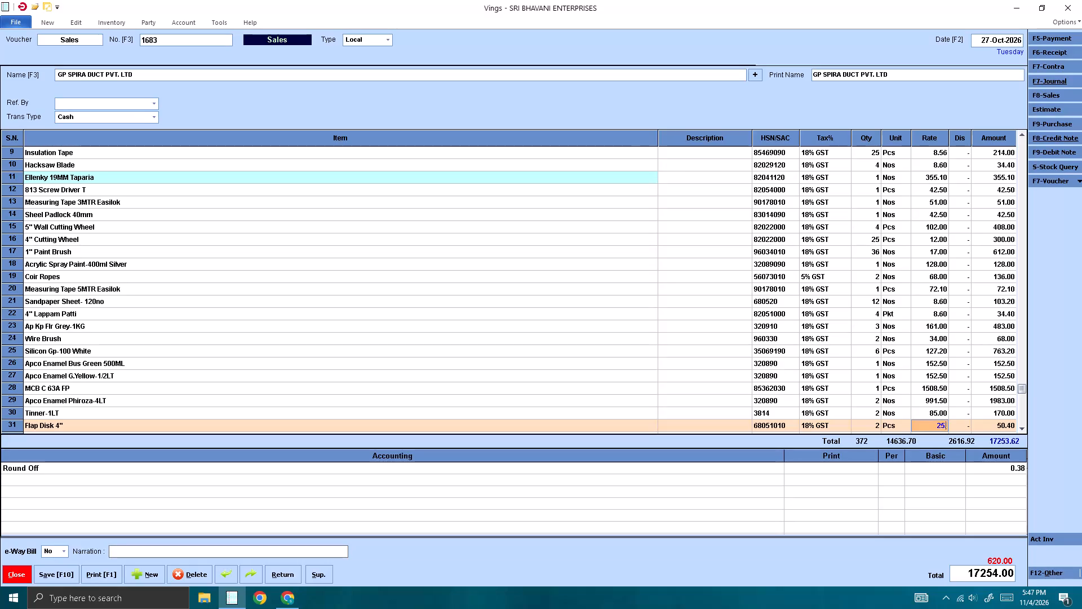
key(5)
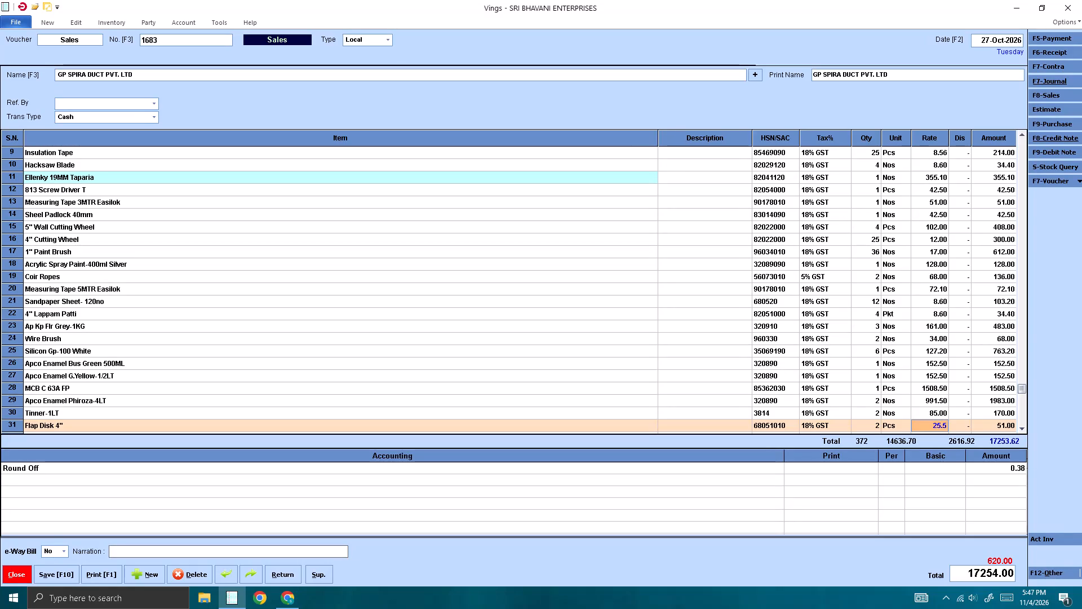
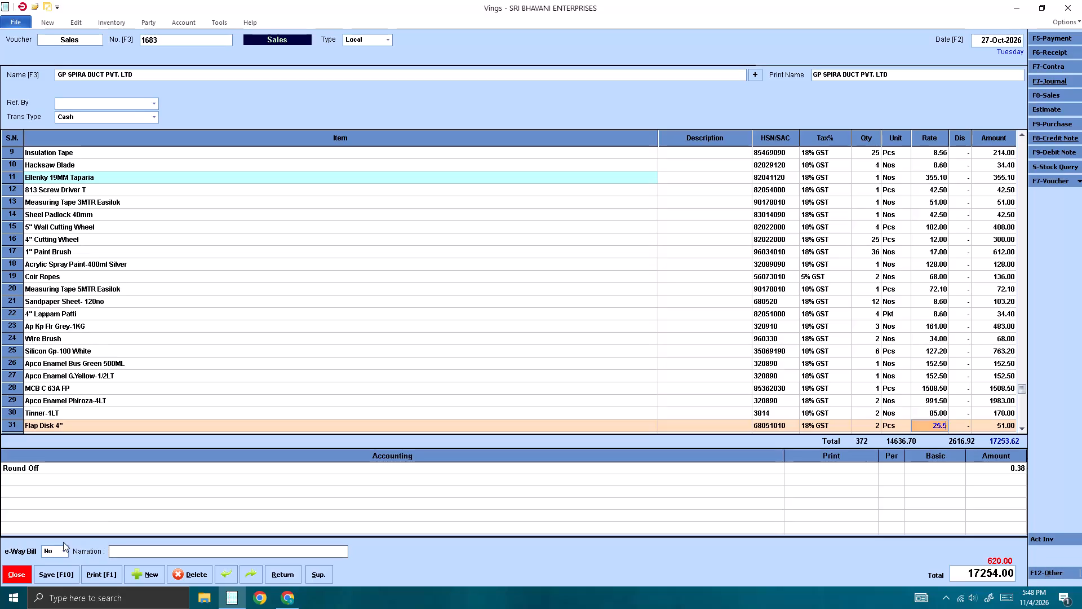
On new line 32 of the sales voucher, search the item list for paper.
scroll(444, 202, down, 5)
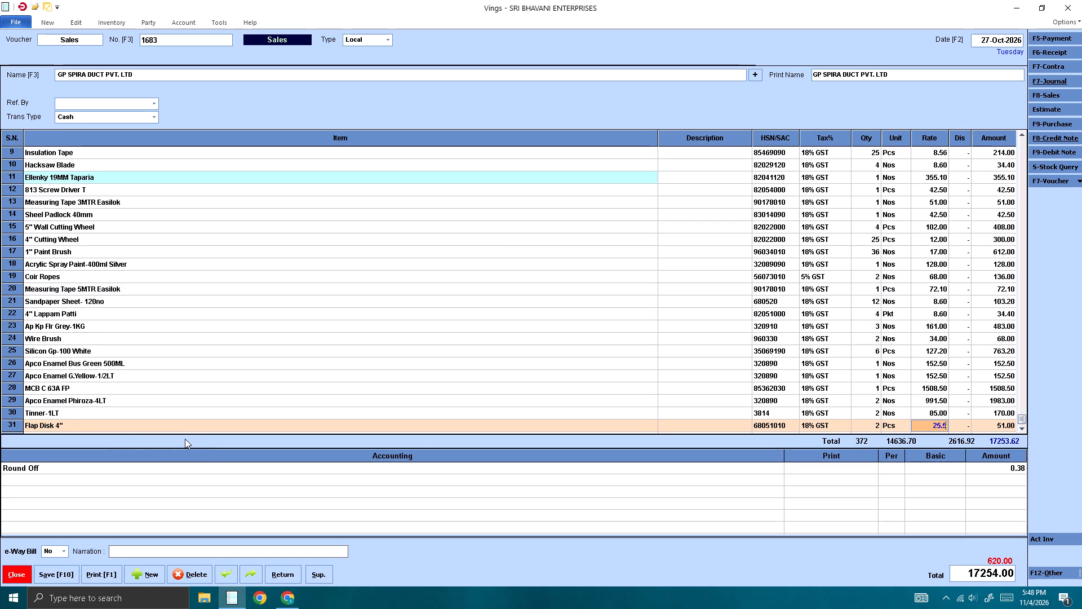
click(64, 427)
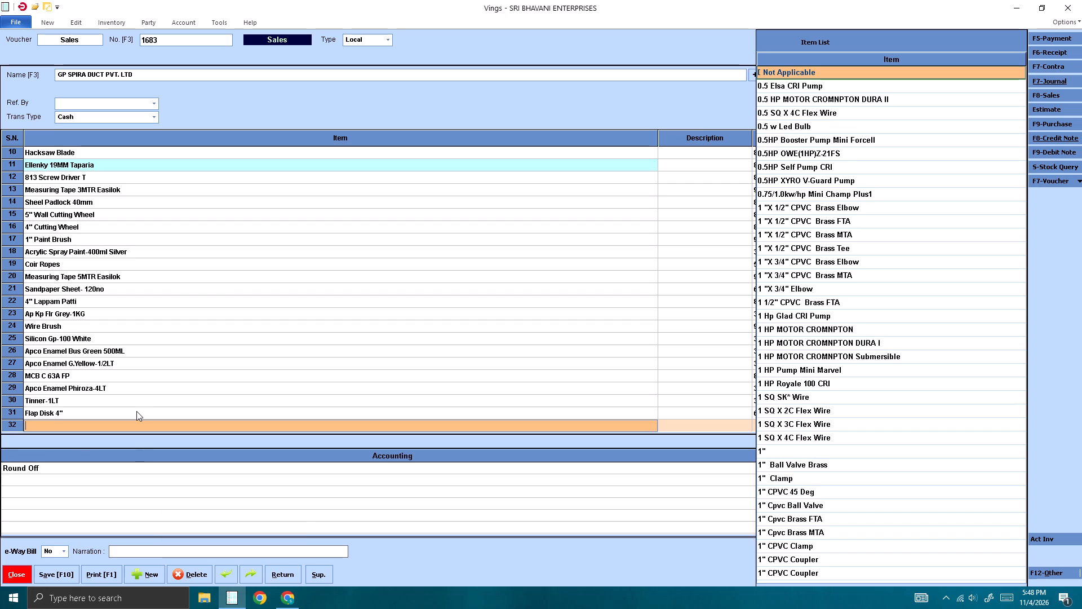
text(paper)
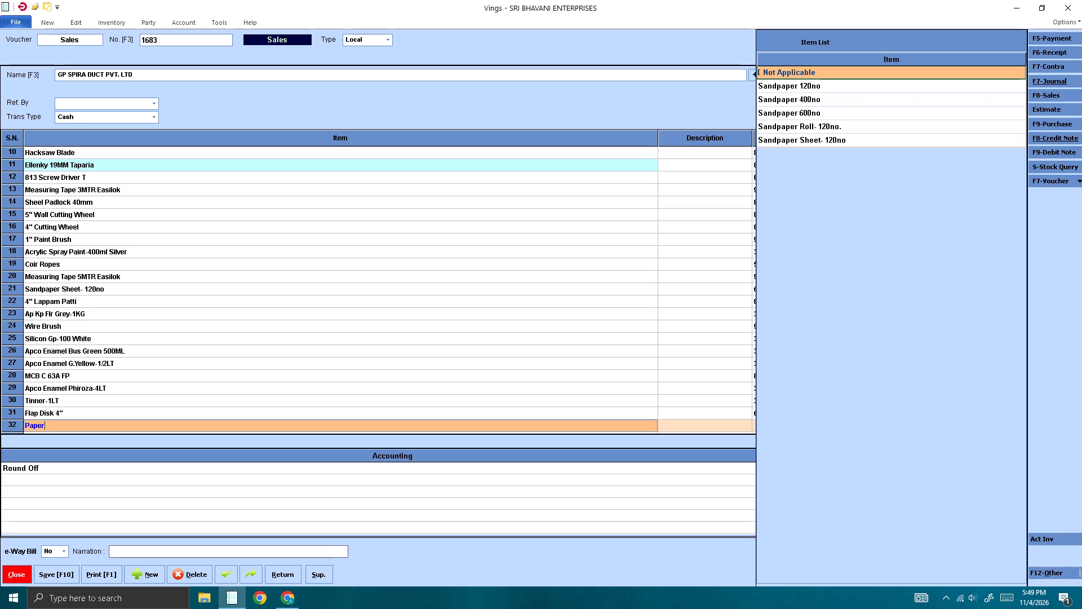
key(BackSpace)
key(BackSpace)
key(BackSpace)
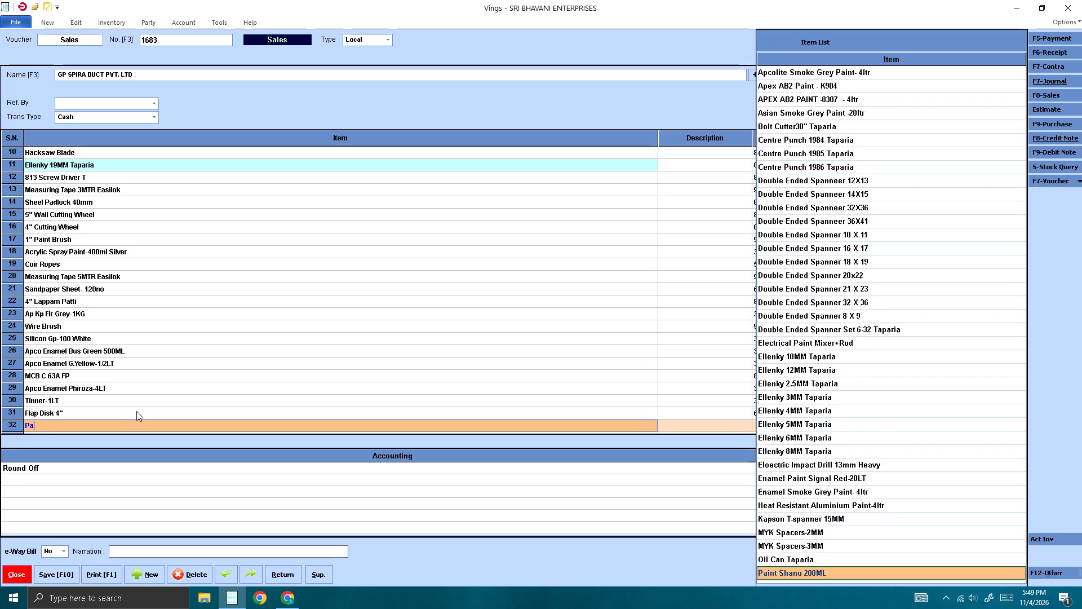
key(BackSpace)
key(BackSpace)
Add Red Polish Wheel 4" on line 32 with quantity 5 and rate 51.
text(red)
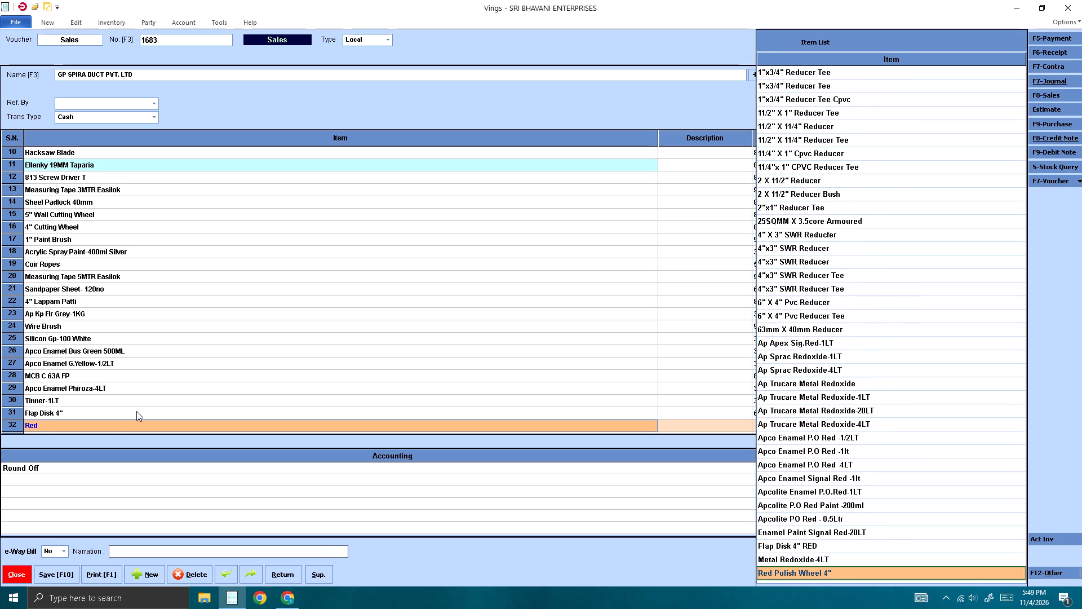
key(Return)
key(Return)
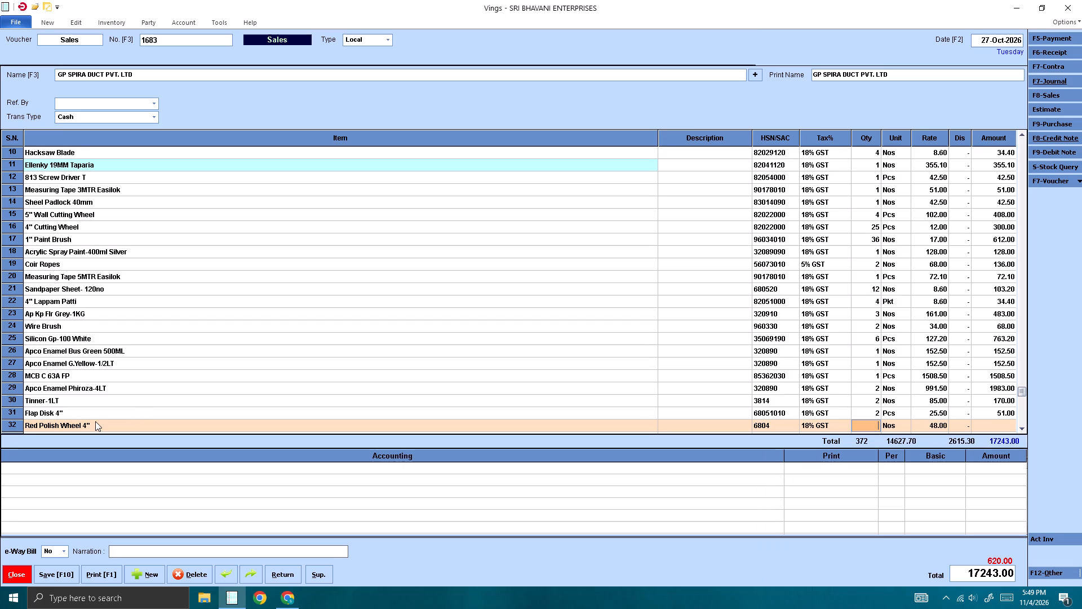
key(5)
key(Return)
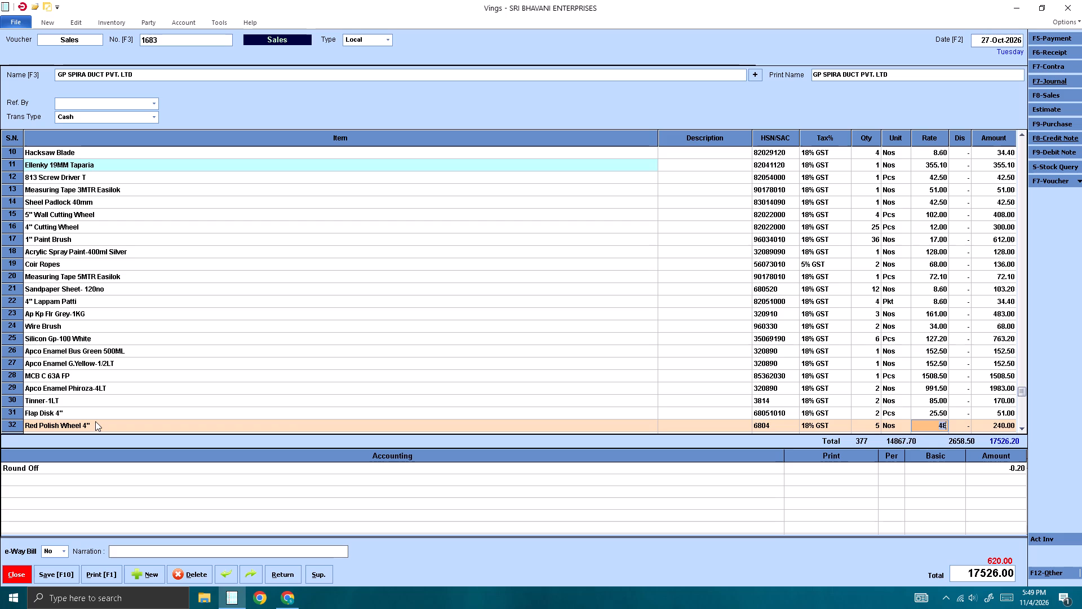
text(51)
key(Return)
key(Return)
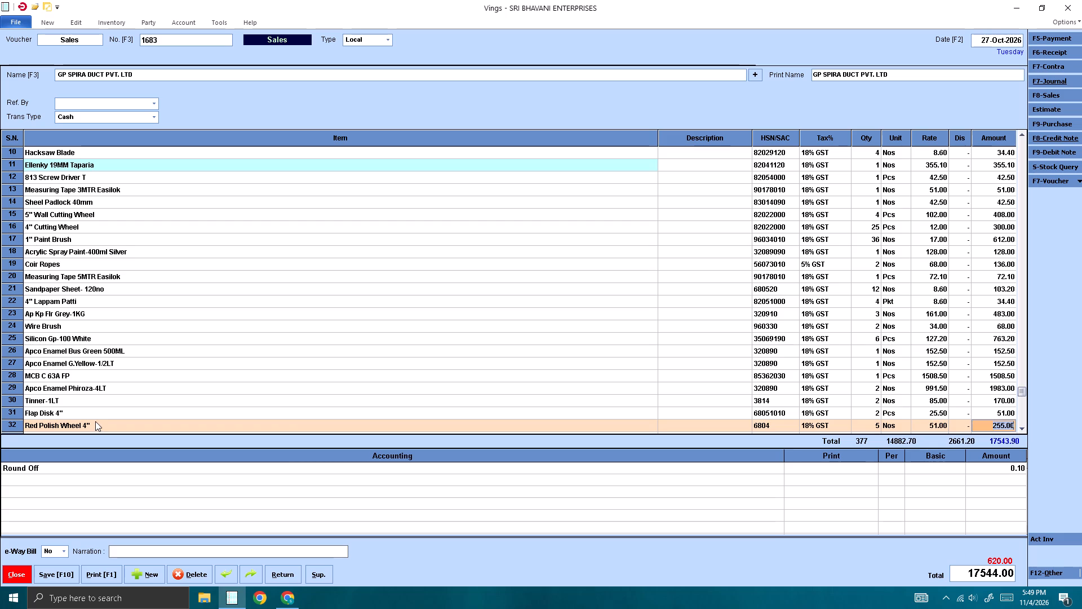
key(Return)
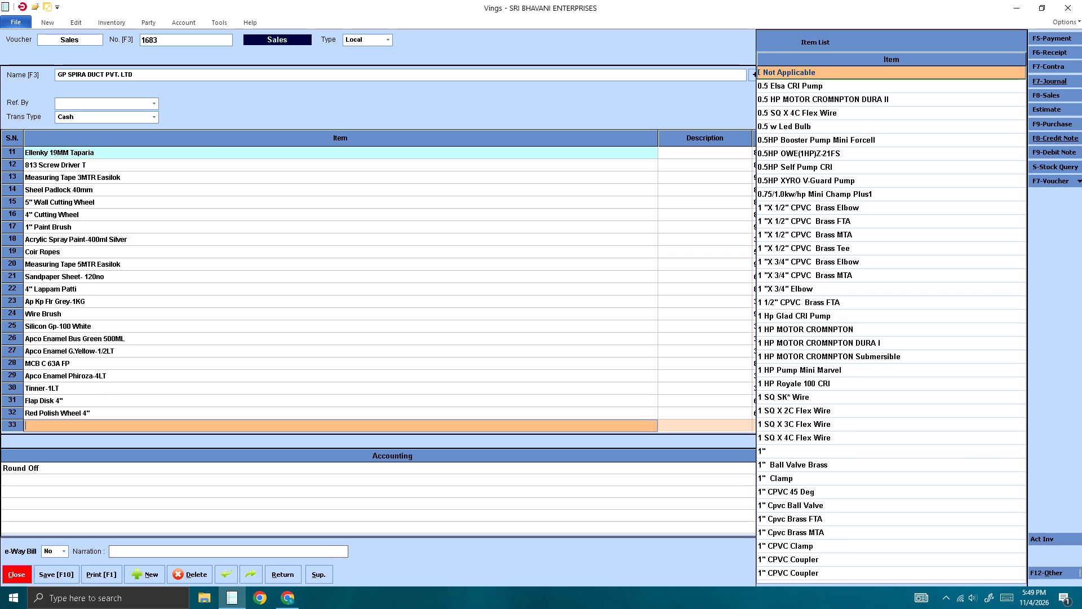
Add 1" Flexible Pipe on line 33 of the sales voucher with quantity 2 and rate 17.
text(fle)
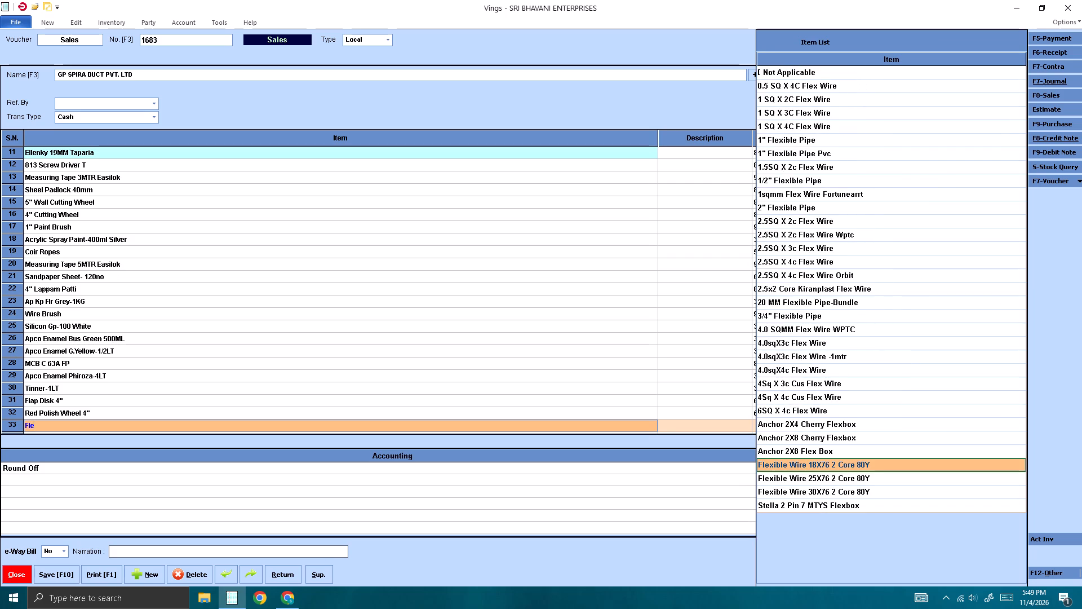
key(Up)
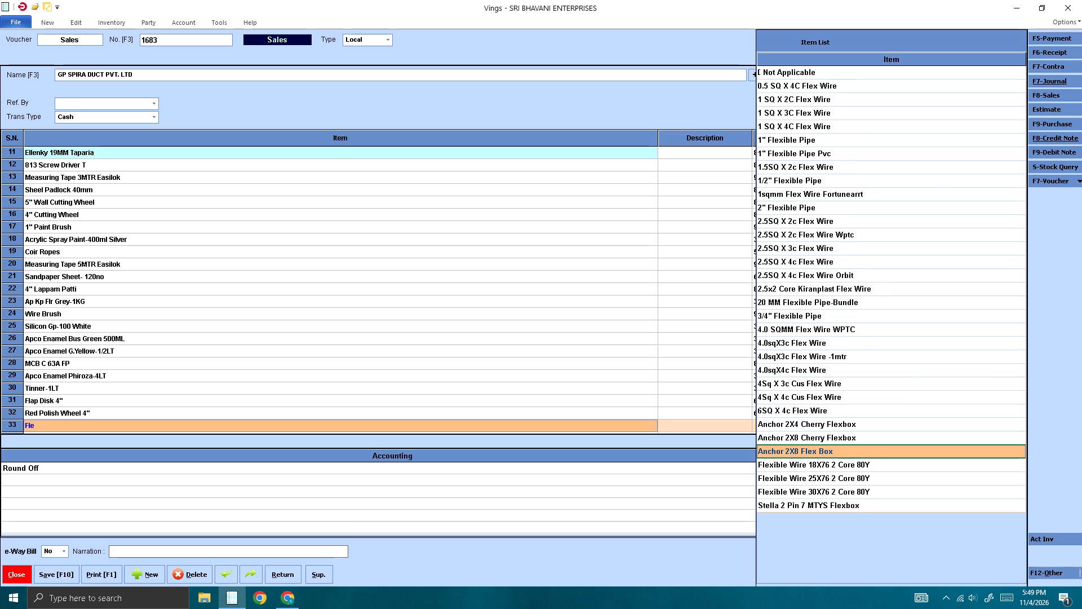
key(Up)
key(Up)
key(Up)
key(Up)
key(Up)
key(Up)
key(Up)
key(Up)
key(Up)
key(Up)
key(Up)
key(Up)
key(Up)
key(Up)
key(Up)
key(Up)
key(Up)
key(Up)
key(Up)
key(Up)
key(Up)
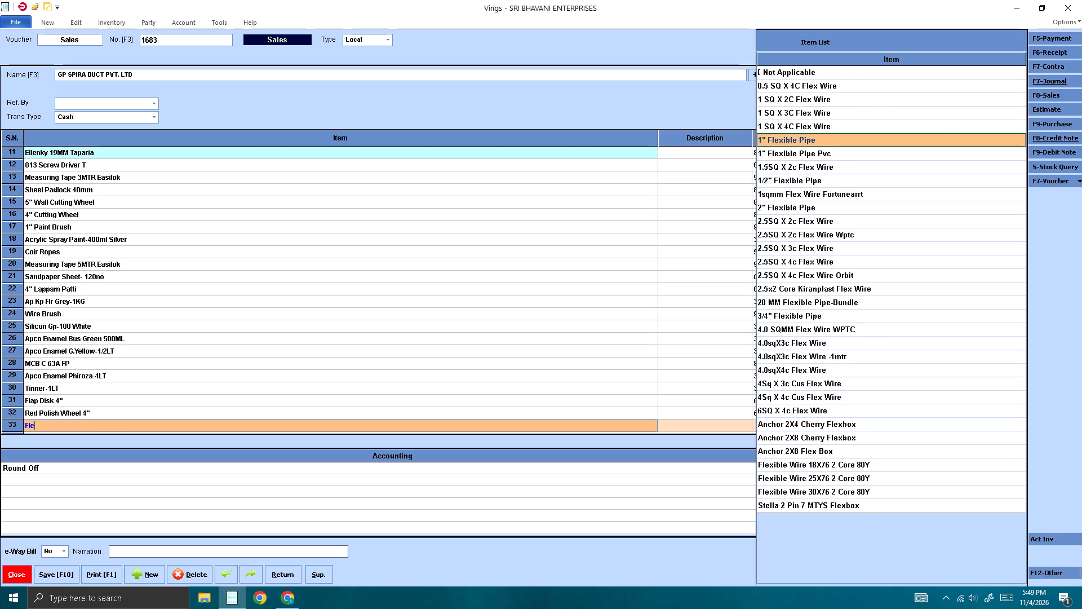
key(Return)
key(Return)
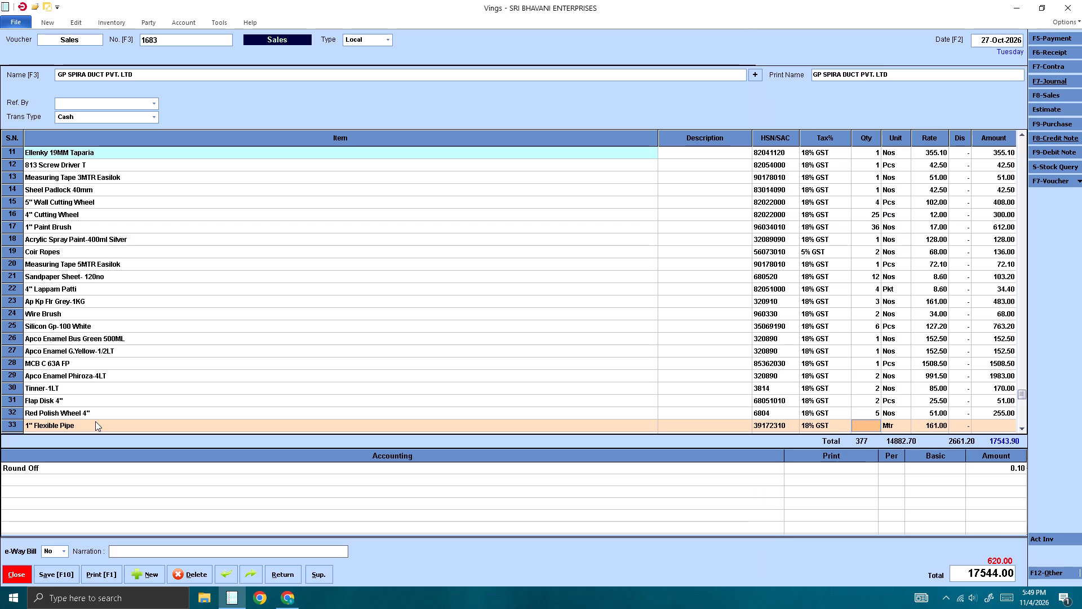
key(2)
key(Return)
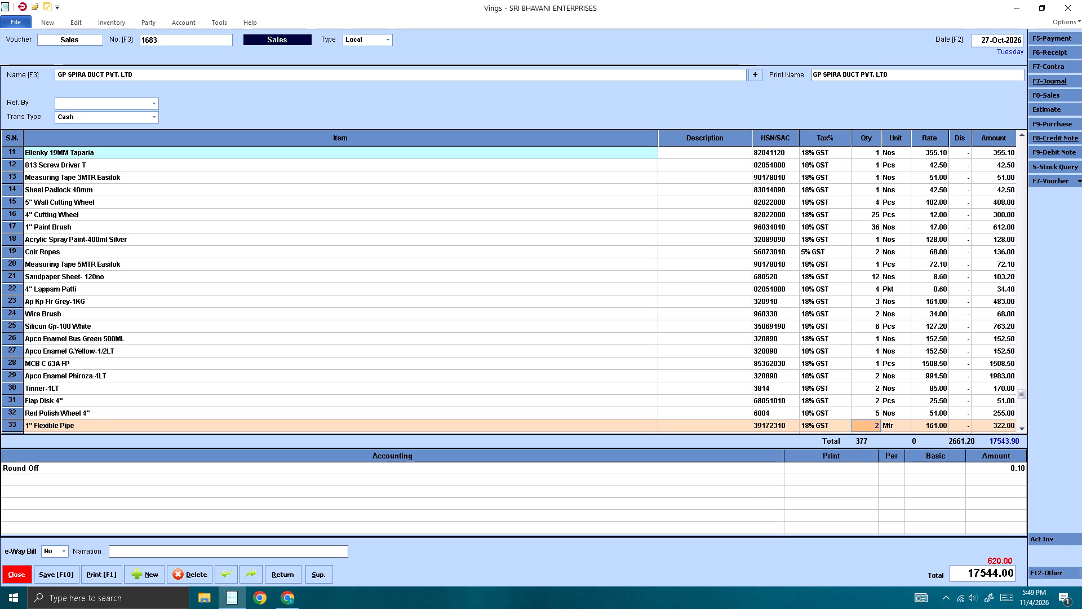
text(17)
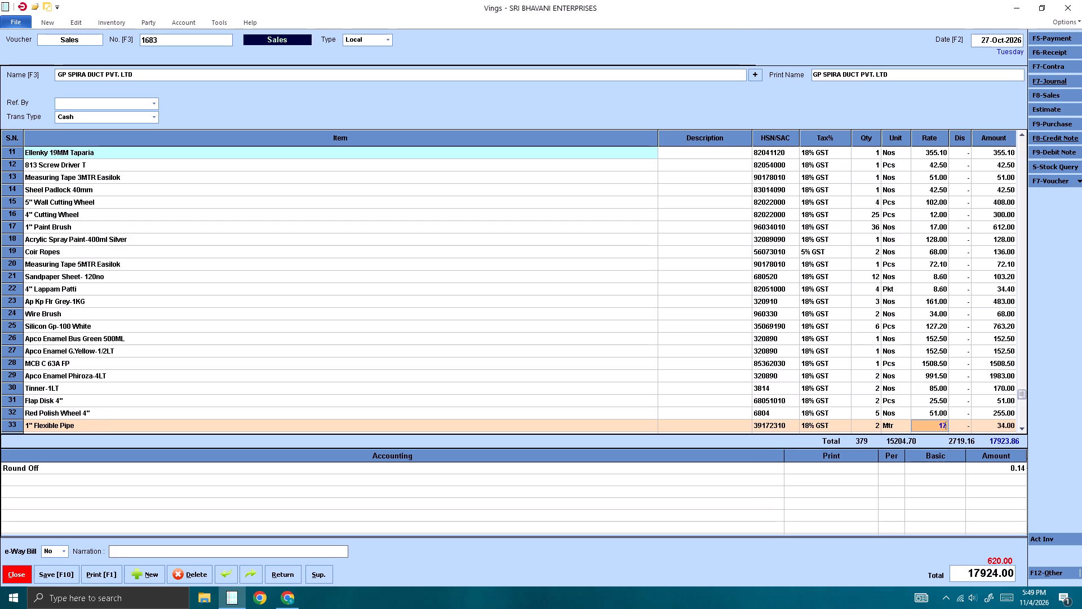
key(Return)
key(Return)
key(Return)
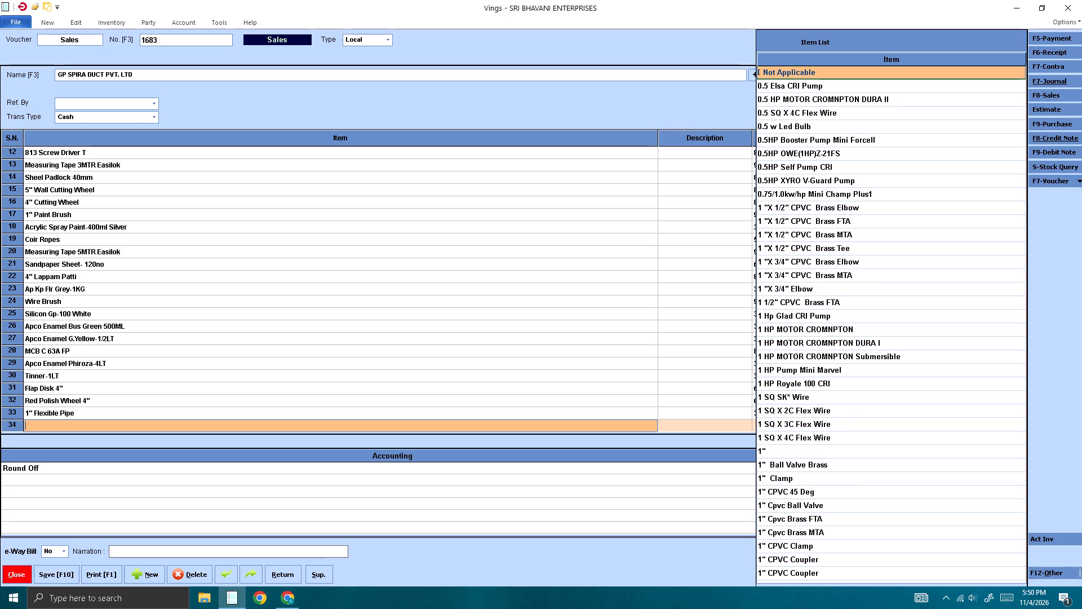
Add HSS Drill Bit 12.0 MM on line 34 of the sales voucher with quantity 1 and rate 314.
text(hss)
key(Down)
key(Down)
key(Down)
key(Down)
key(Down)
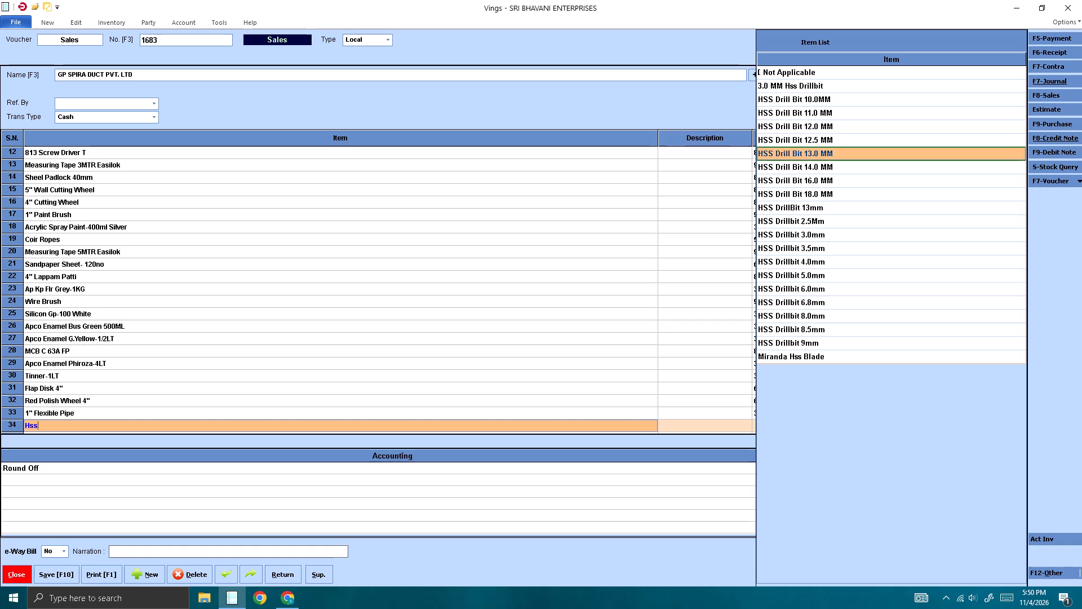
key(Up)
key(Up)
key(Up)
key(Return)
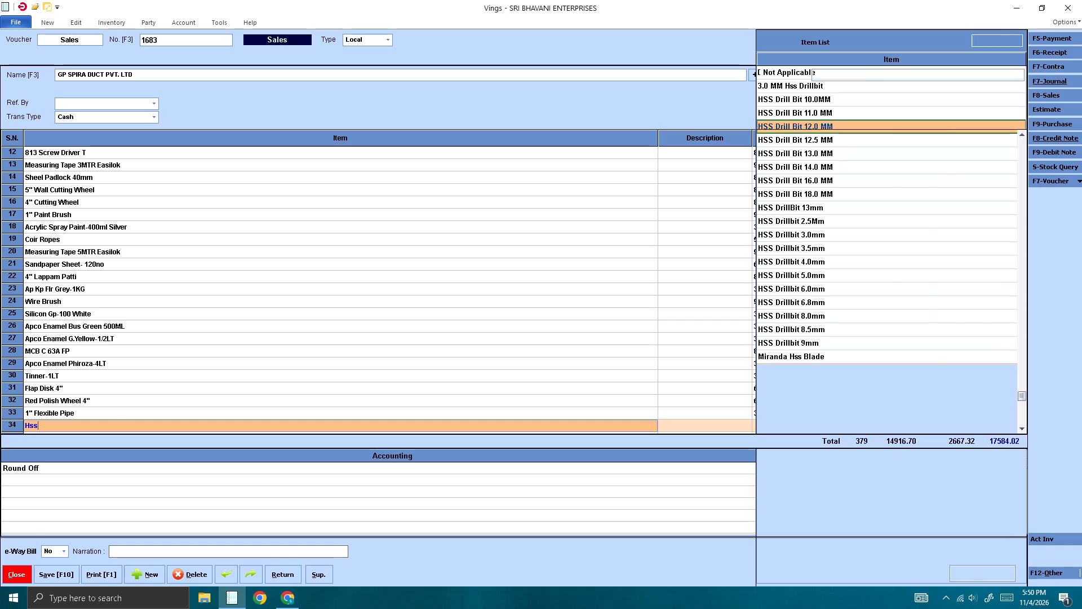
key(Return)
key(1)
key(Return)
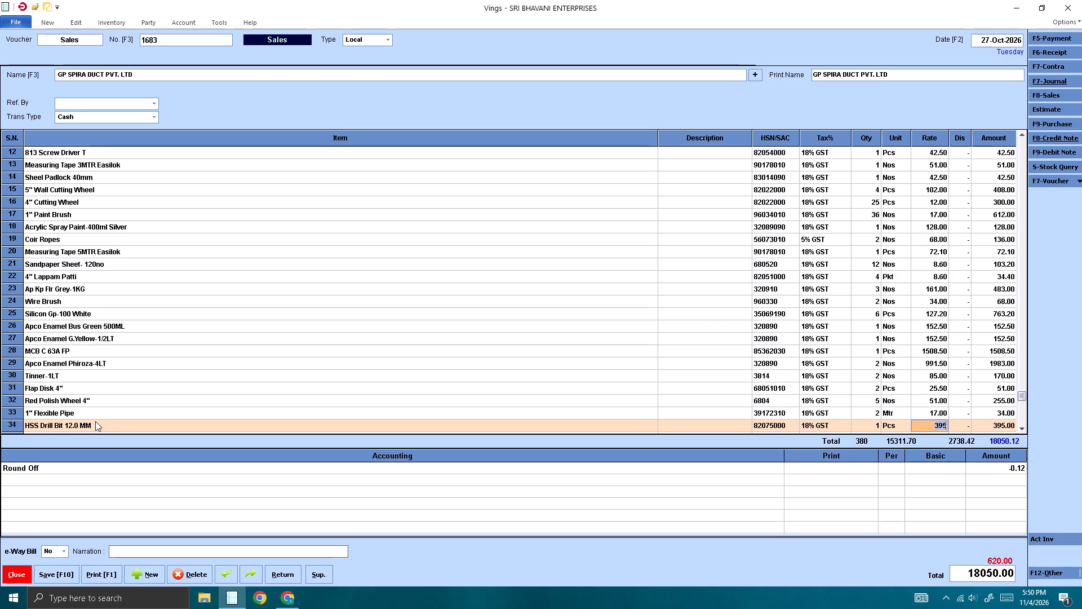
text(31)
key(4)
key(Return)
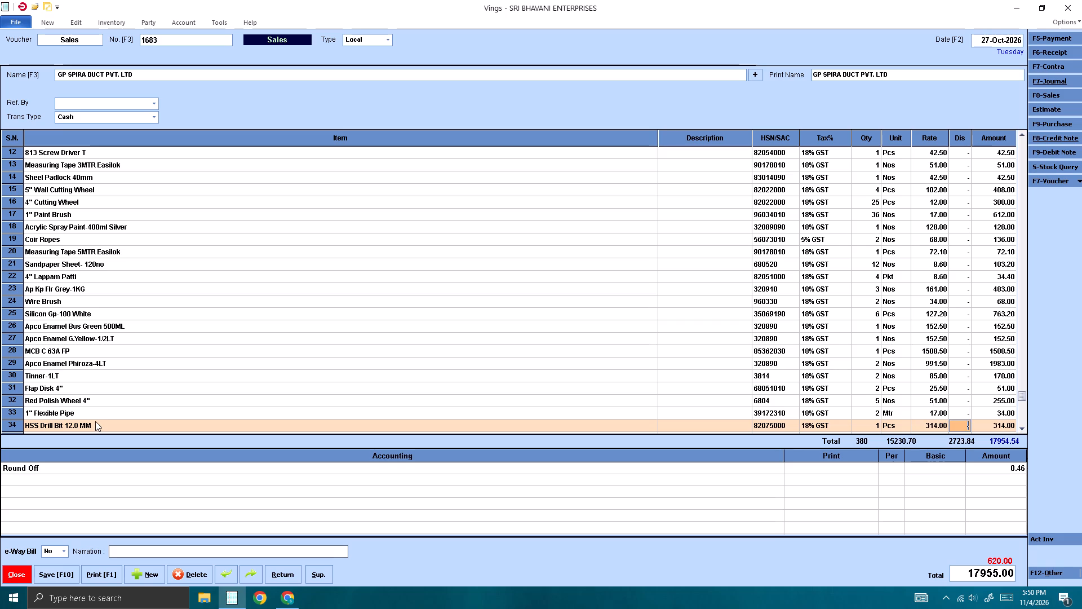
key(Return)
key(Return)
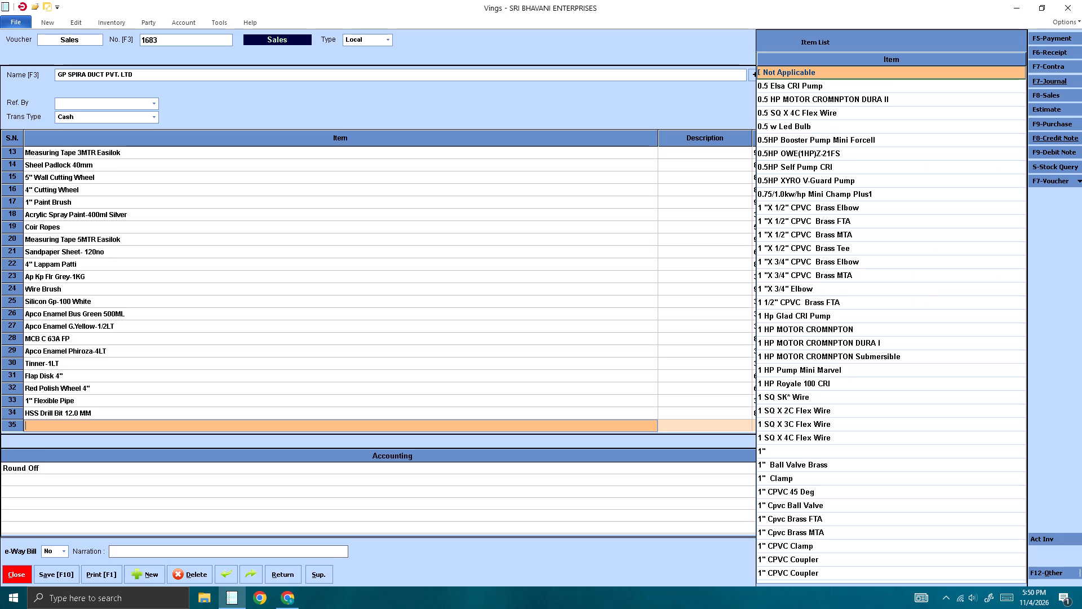
Open the item entry on empty line 35 of the sales voucher.
click(263, 351)
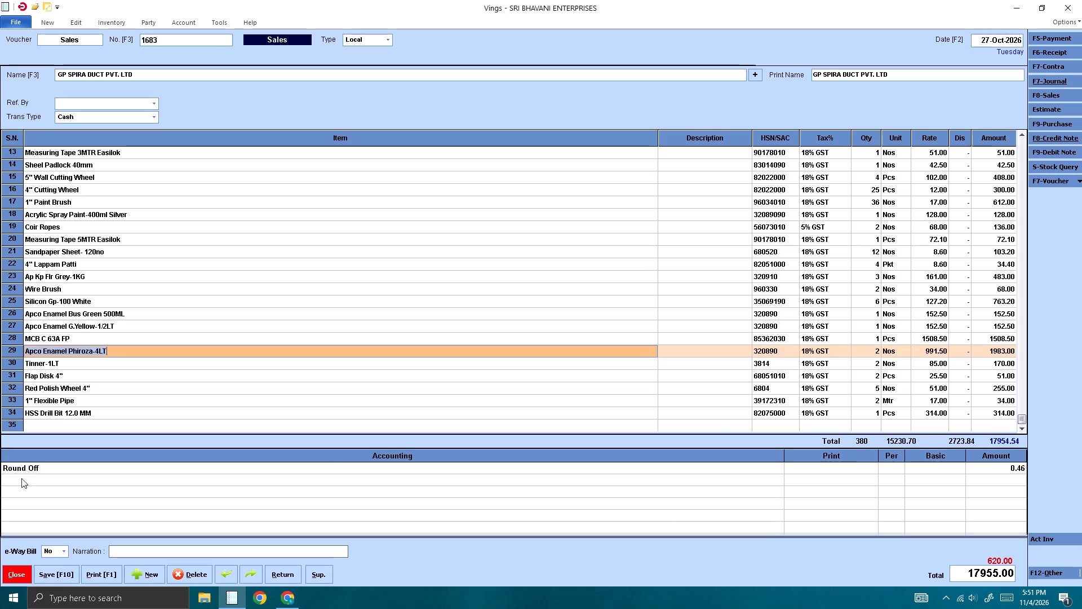
click(49, 421)
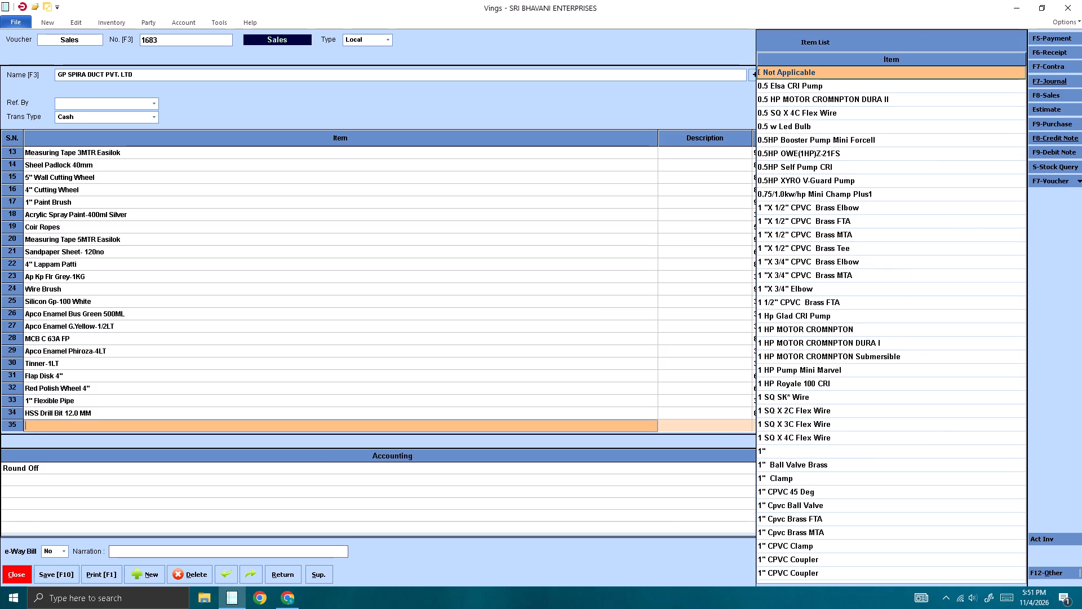
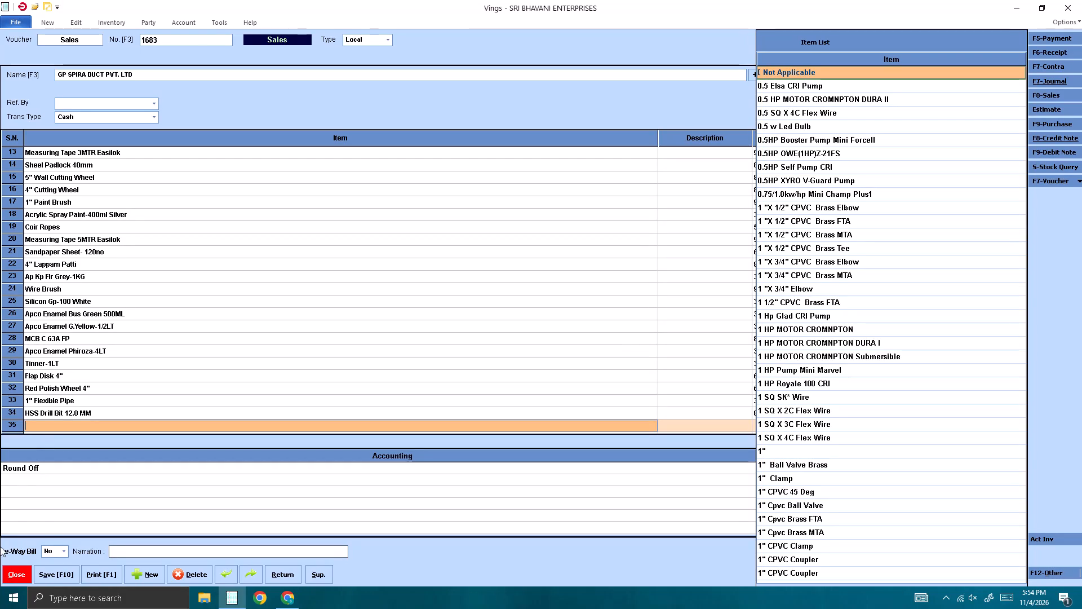
Save the reworked sales voucher 1683 for GP SPIRA DUCT PVT. LTD.
click(57, 575)
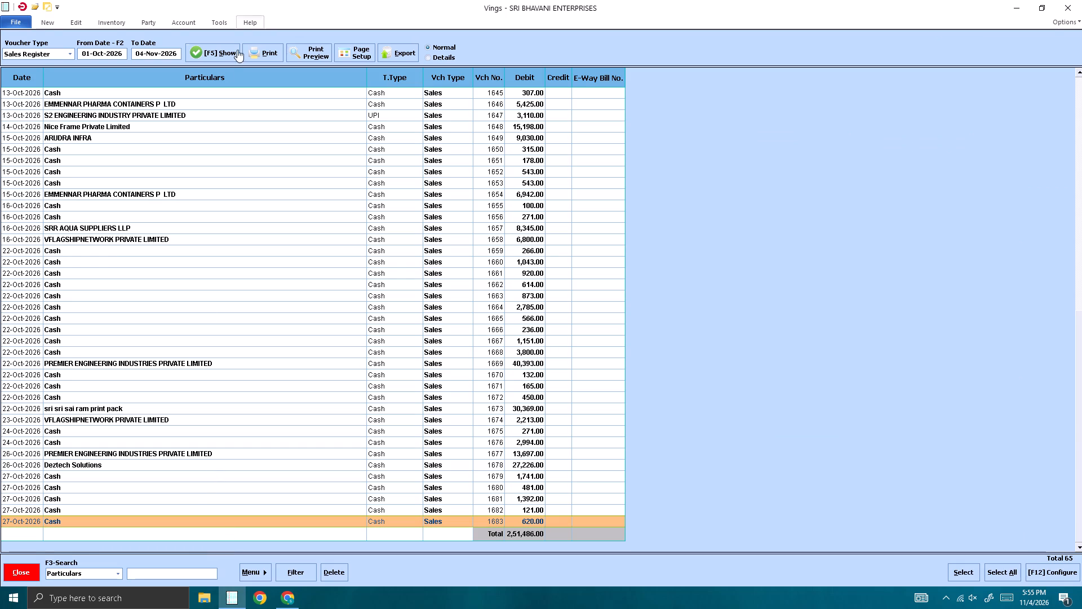
Refresh the Sales Register and open the GP SPIRA DUCT PVT. LTD entry for voucher 1683.
drag(221, 48, 221, 43)
click(203, 53)
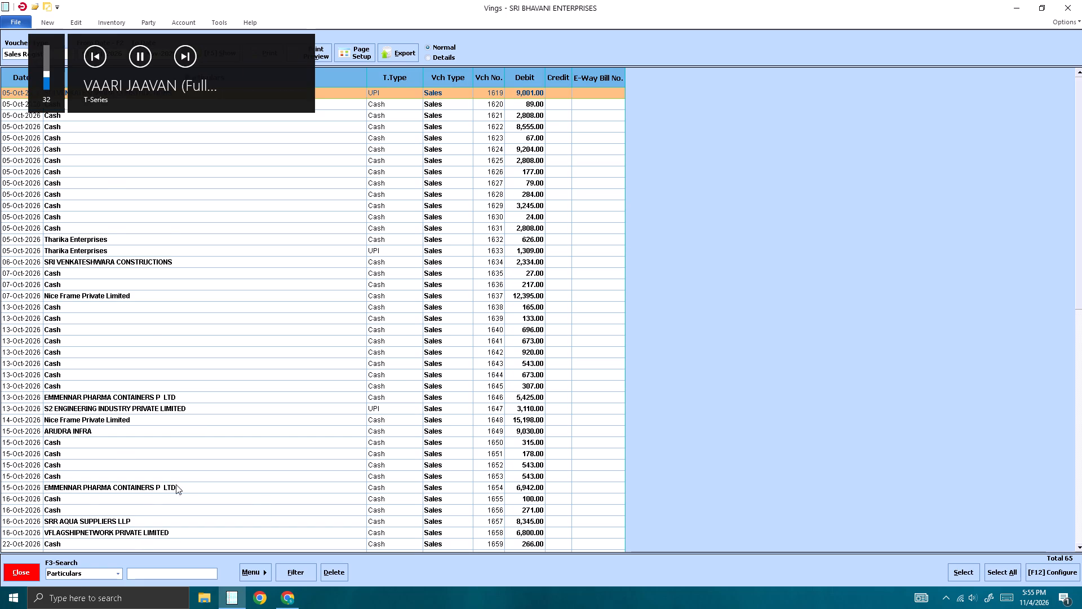
scroll(185, 476, down, 8)
scroll(136, 541, down, 4)
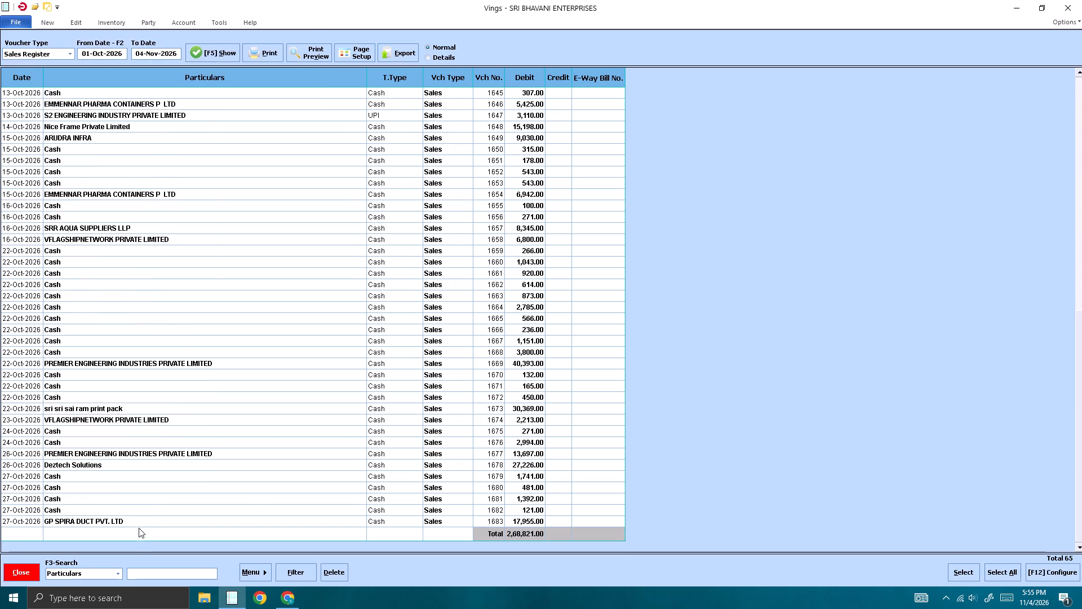
click(139, 524)
key(Return)
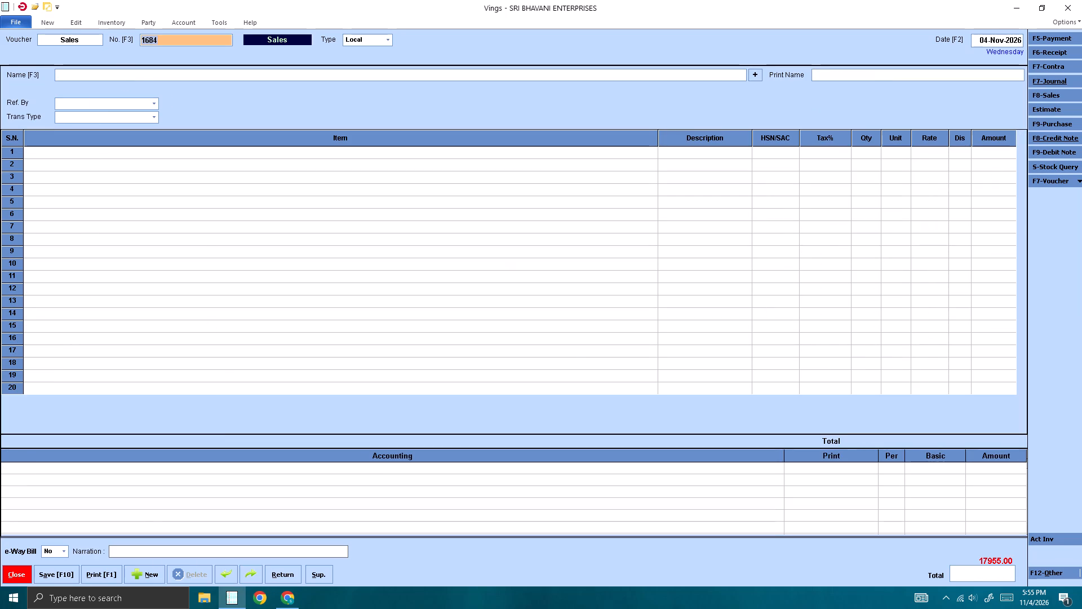
Set the date of new sales voucher 1684 to 27-Oct-2026.
double_click(986, 35)
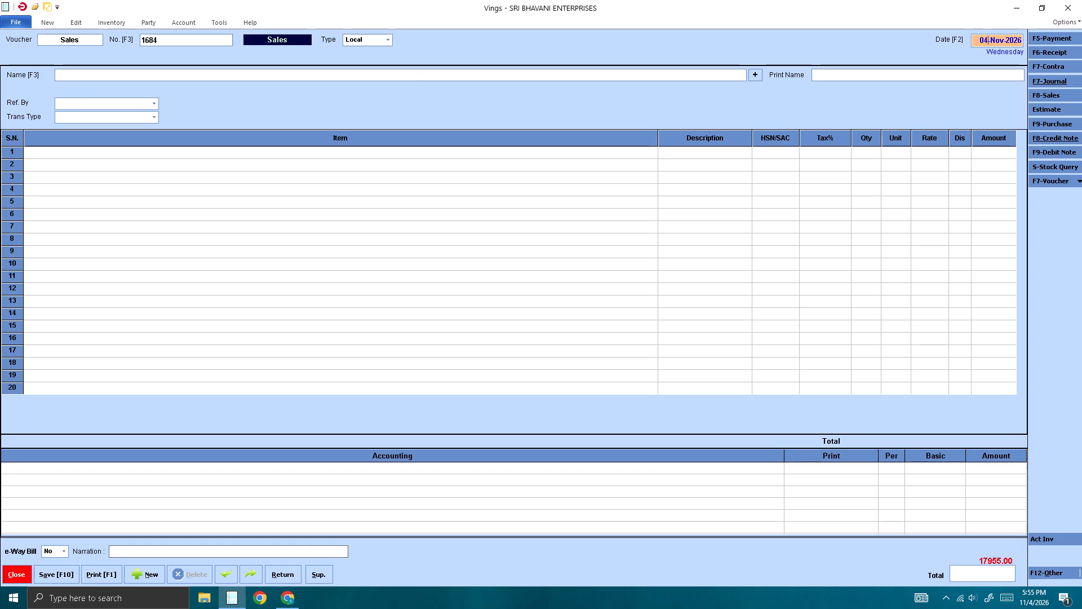
click(986, 35)
click(989, 30)
triple_click(987, 41)
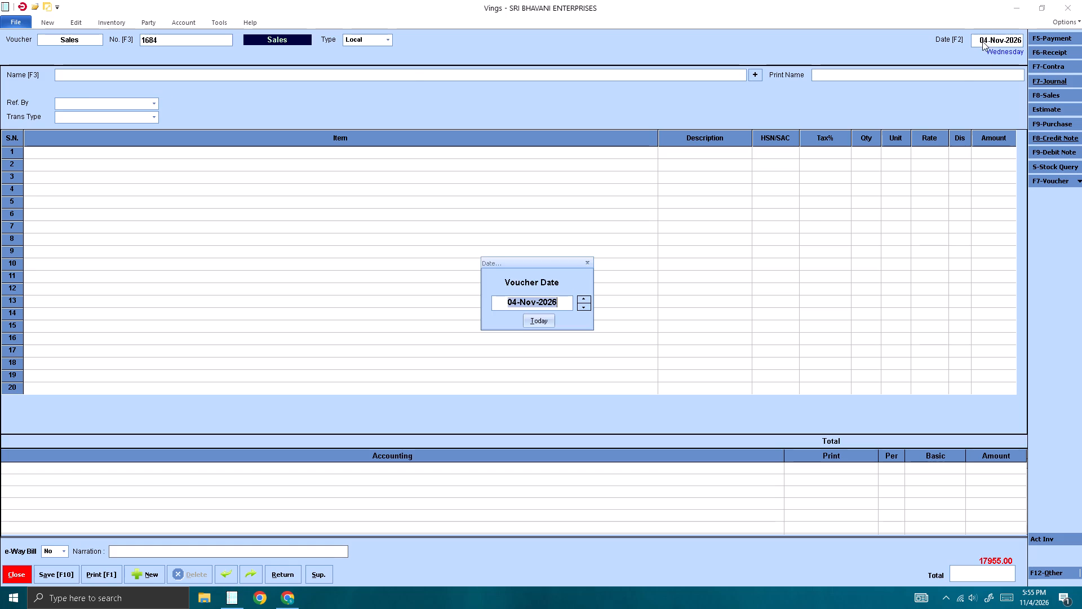
key(Down)
key(Down)
key(Down)
key(Down)
key(Down)
key(Down)
key(Down)
key(Down)
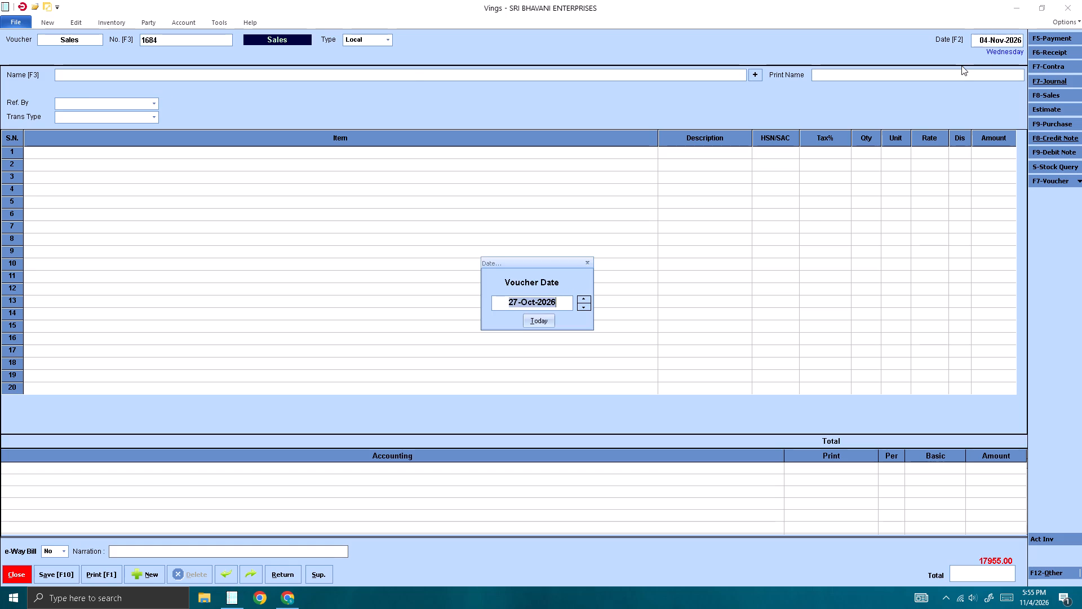
key(Return)
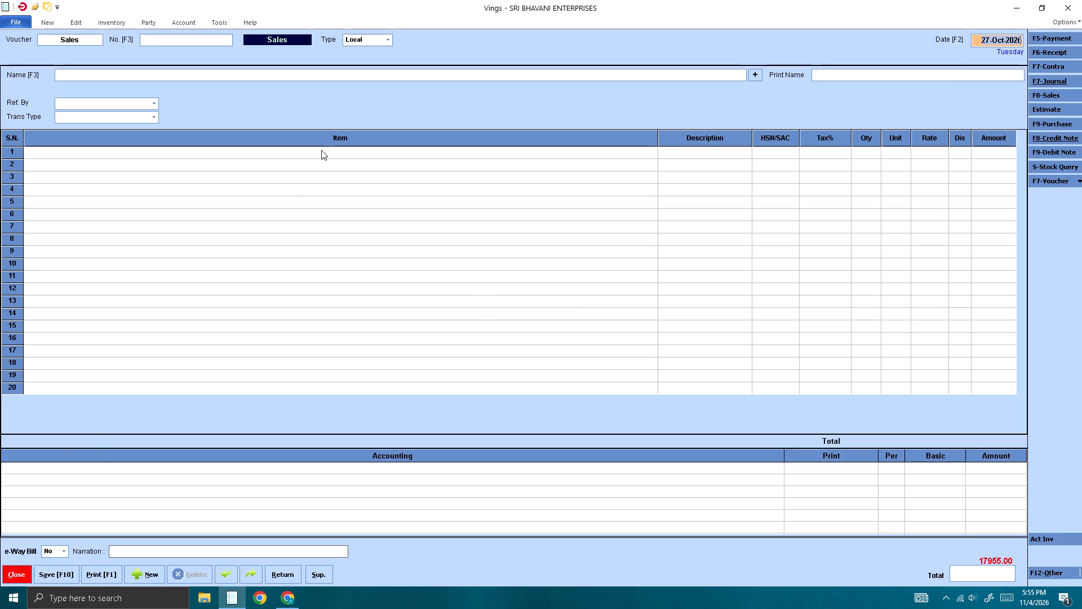
Choose Cash as the party of the new voucher and complete the bill-to details with print name Cash.
click(320, 79)
text(casgh)
key(Up)
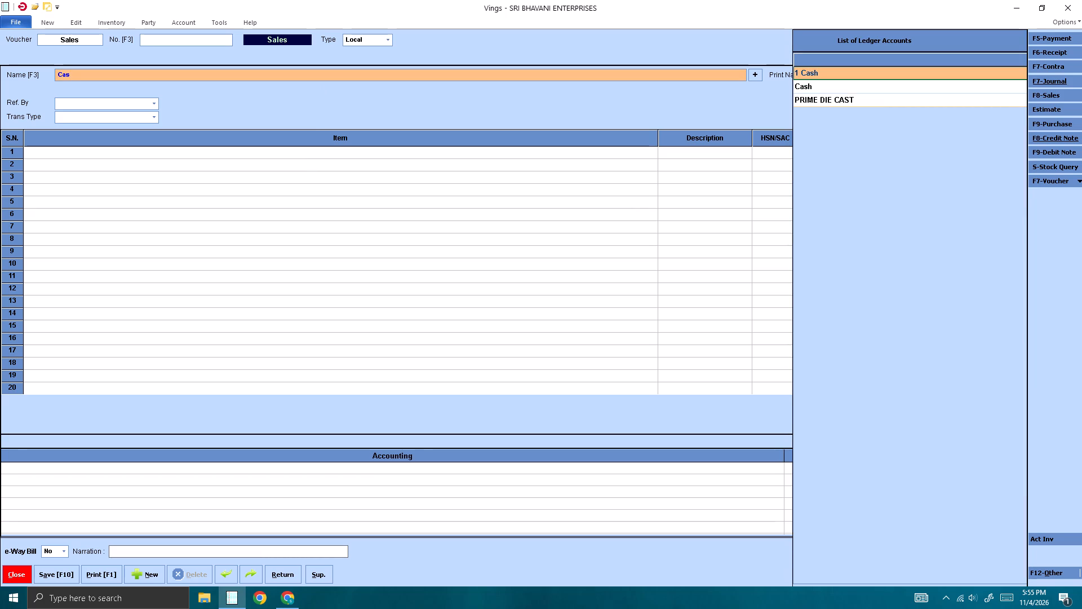
key(Return)
key(Return)
key(Return)
key(Return)
key(Return)
key(Return)
key(F4)
key(Return)
key(Return)
key(Return)
key(Return)
key(Return)
key(Return)
key(Return)
key(Return)
key(Return)
Leave the delivery, payment and order fields of the buyer's details blank and keep Cash as the transaction type.
key(Tab)
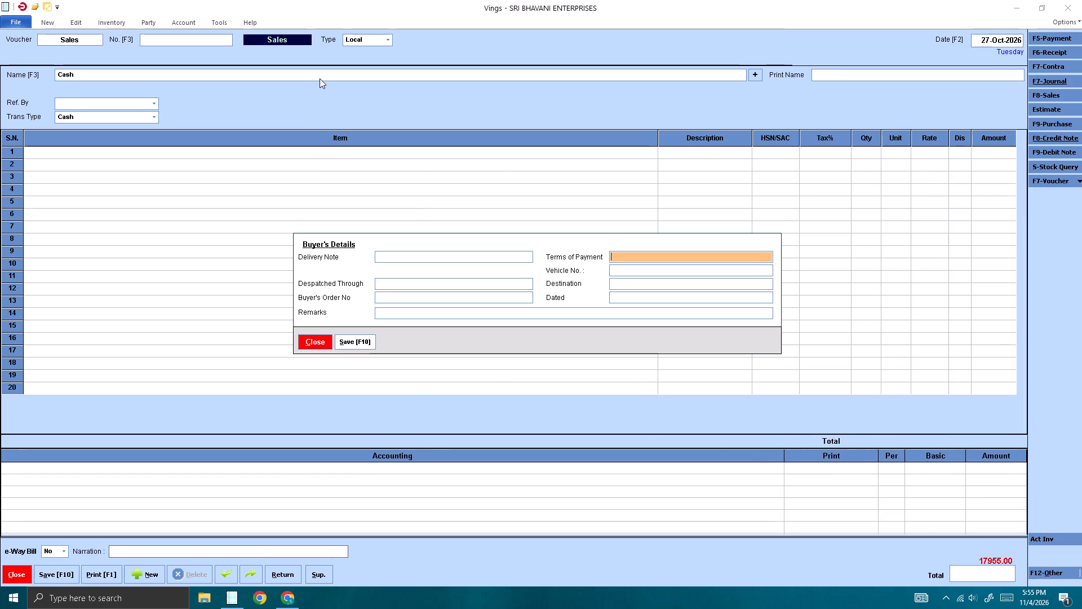
key(Return)
key(Tab)
key(Return)
key(Tab)
key(Return)
key(Tab)
key(Return)
key(Tab)
key(Return)
key(Tab)
key(Return)
key(Tab)
key(Return)
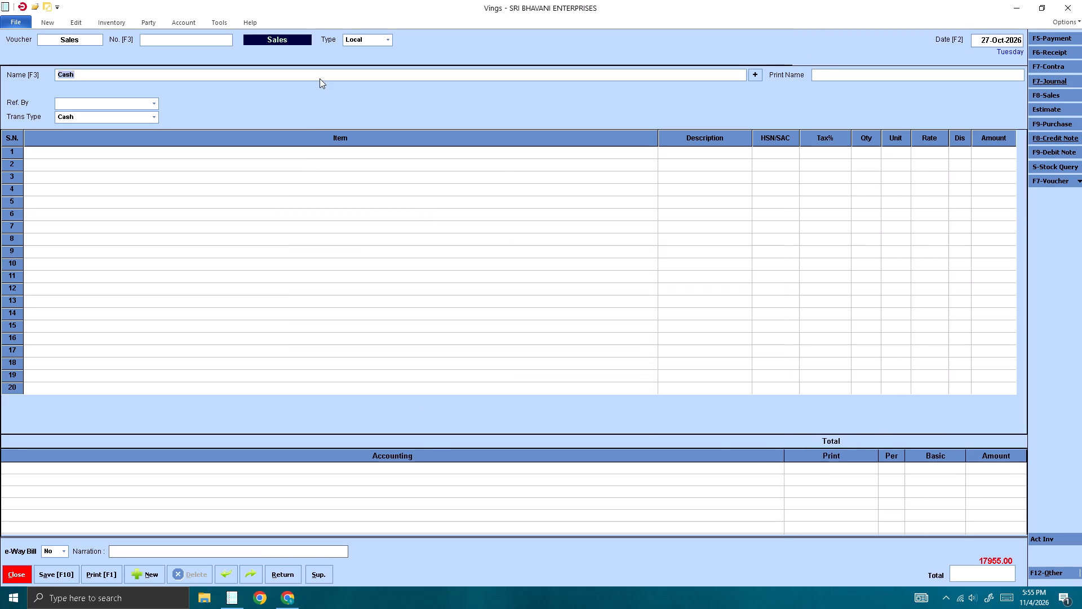
key(Return)
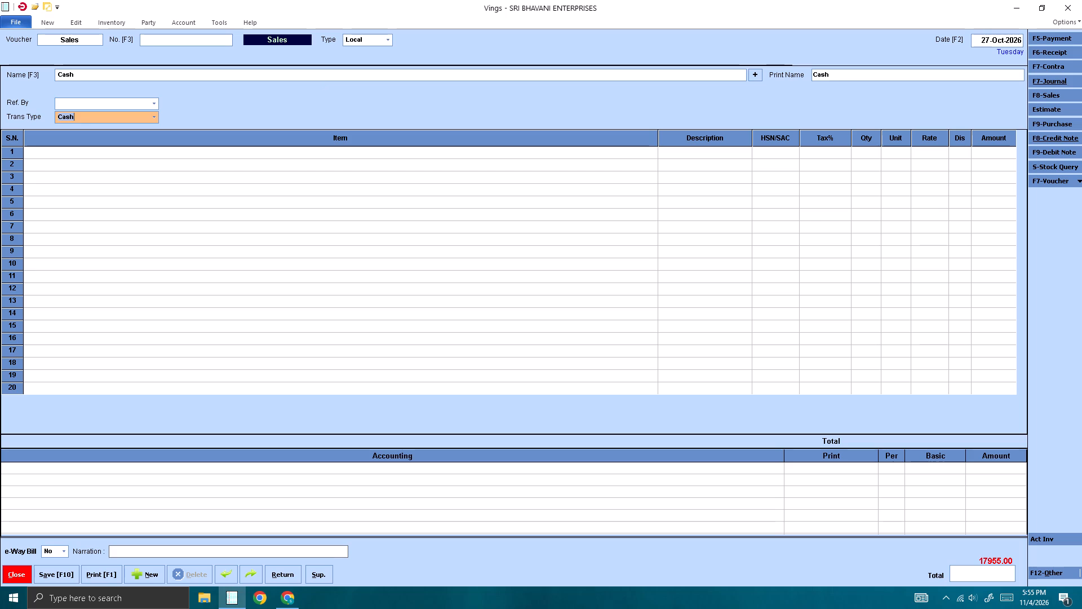
key(Return)
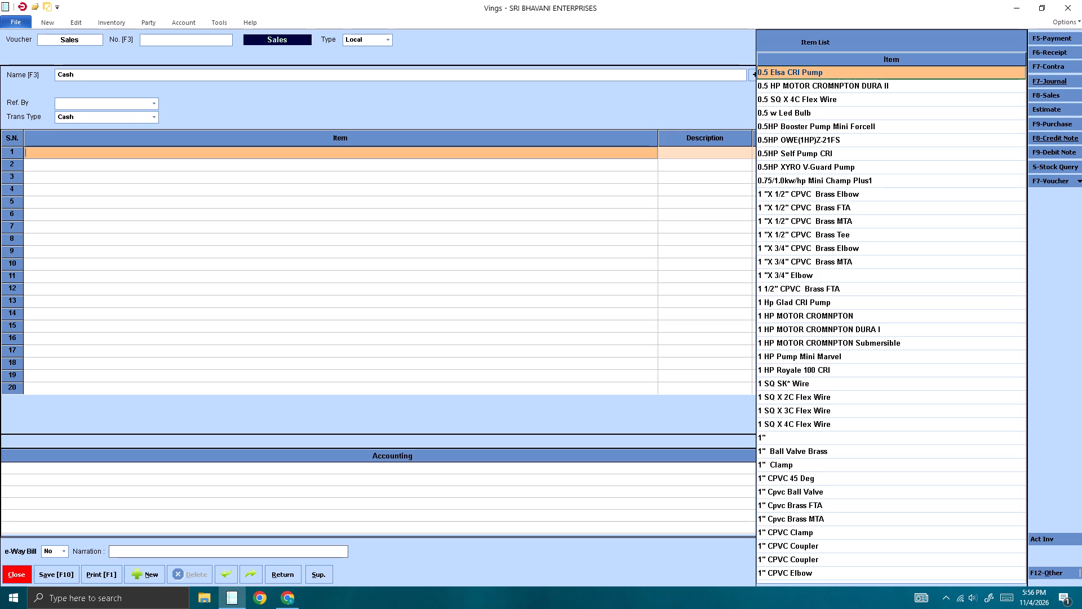
Add 0.5 w Led Bulb on line 1 with quantity 4.
key(Up)
key(Down)
key(Down)
key(Down)
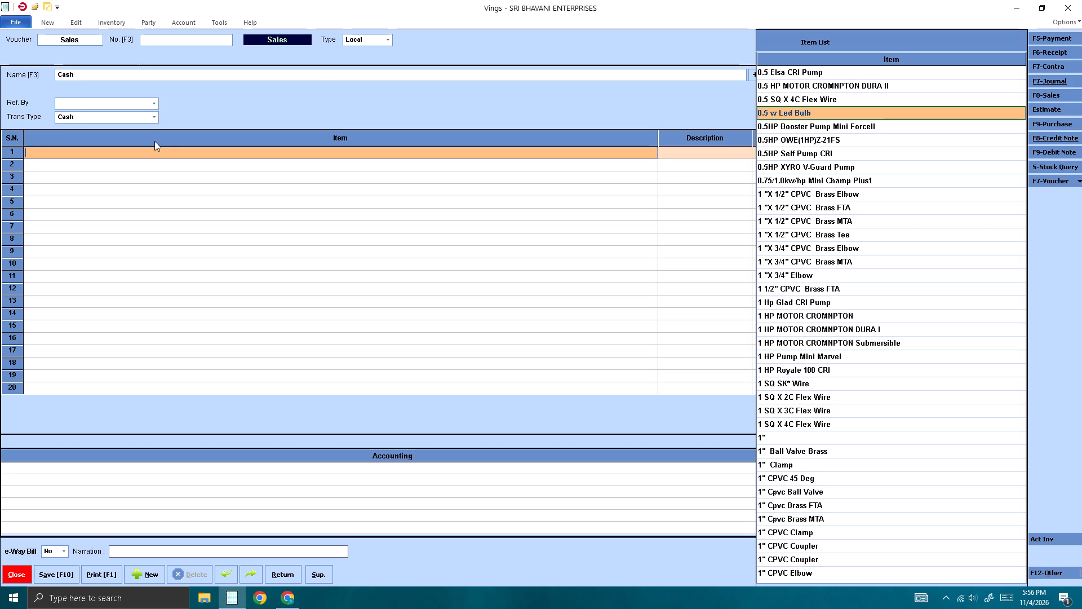
key(Up)
key(Up)
key(Down)
key(Return)
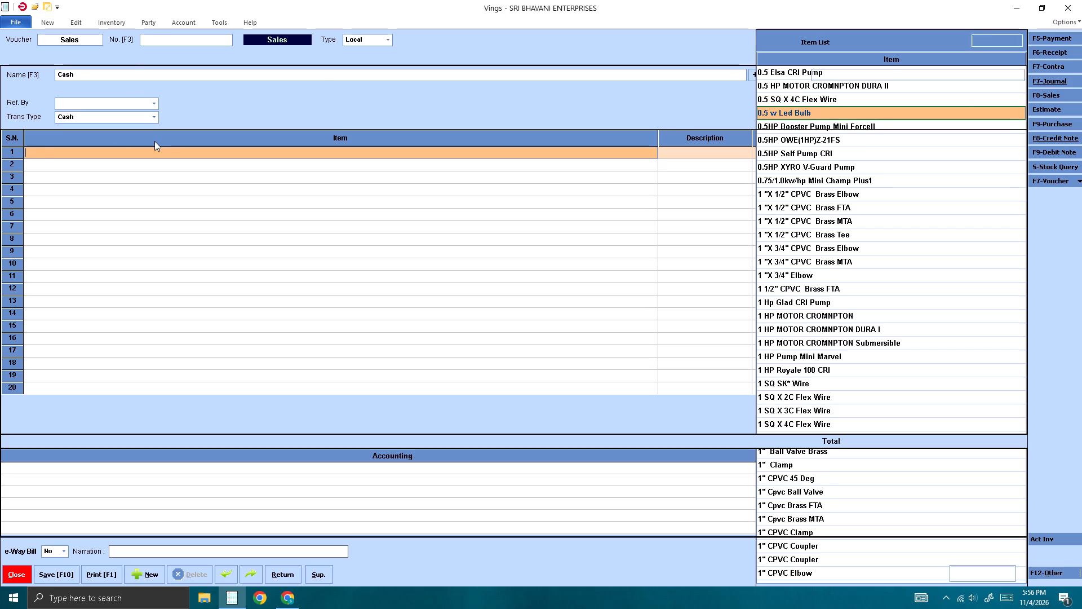
key(Return)
key(4)
key(Return)
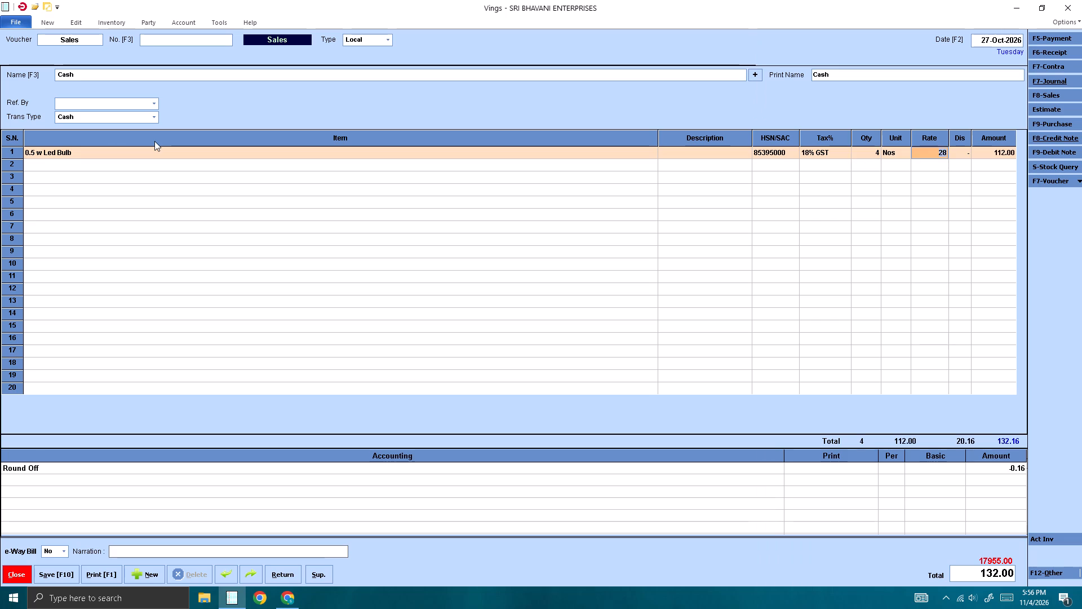
Save cash sales voucher 1684, keeping its 27-Oct-2026 date.
click(50, 571)
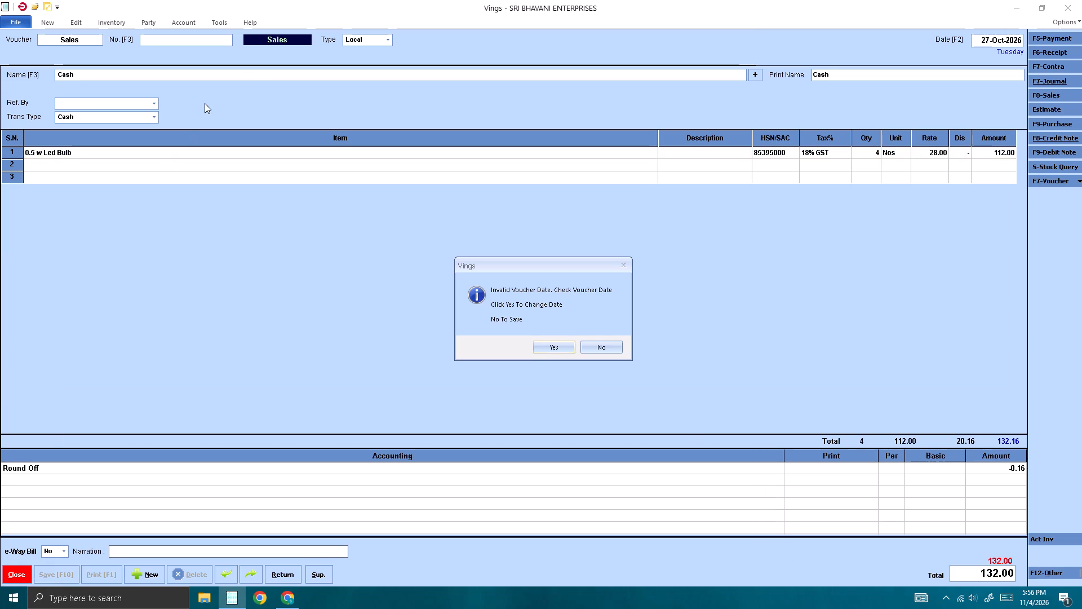
click(591, 351)
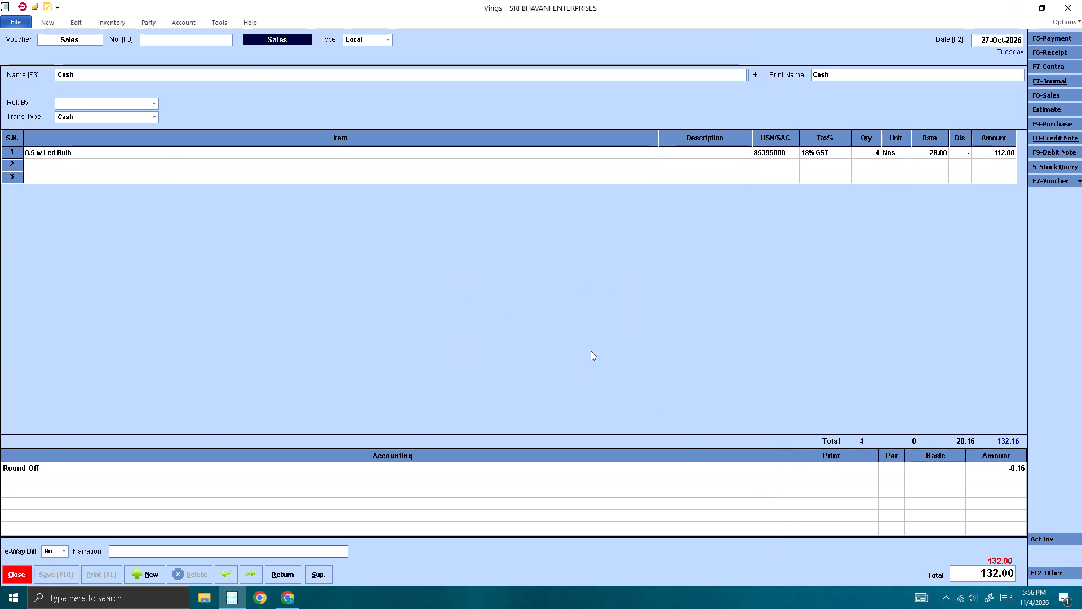
click(573, 337)
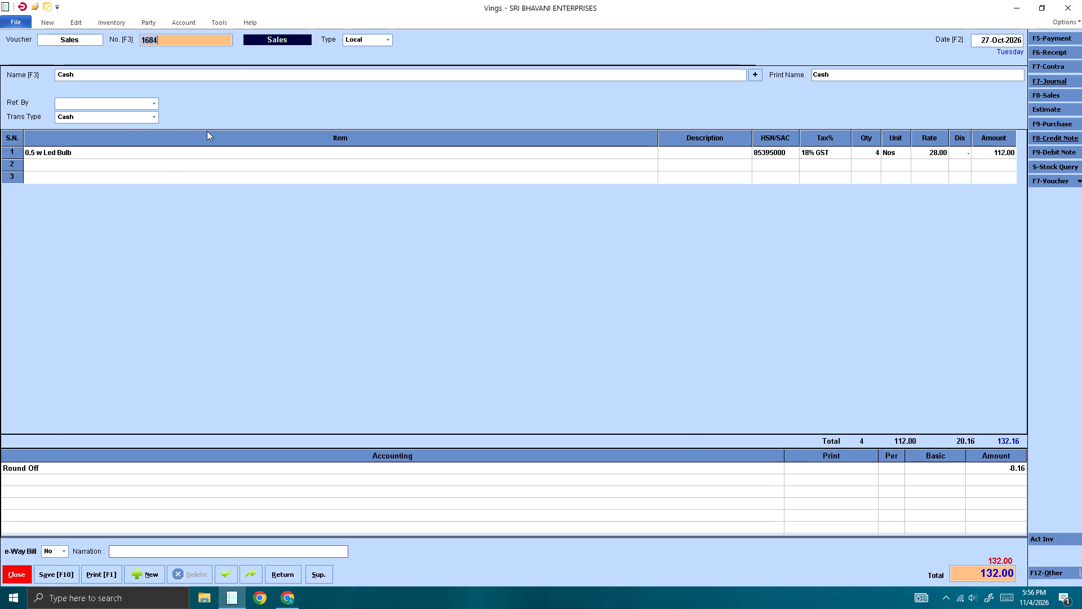
click(58, 577)
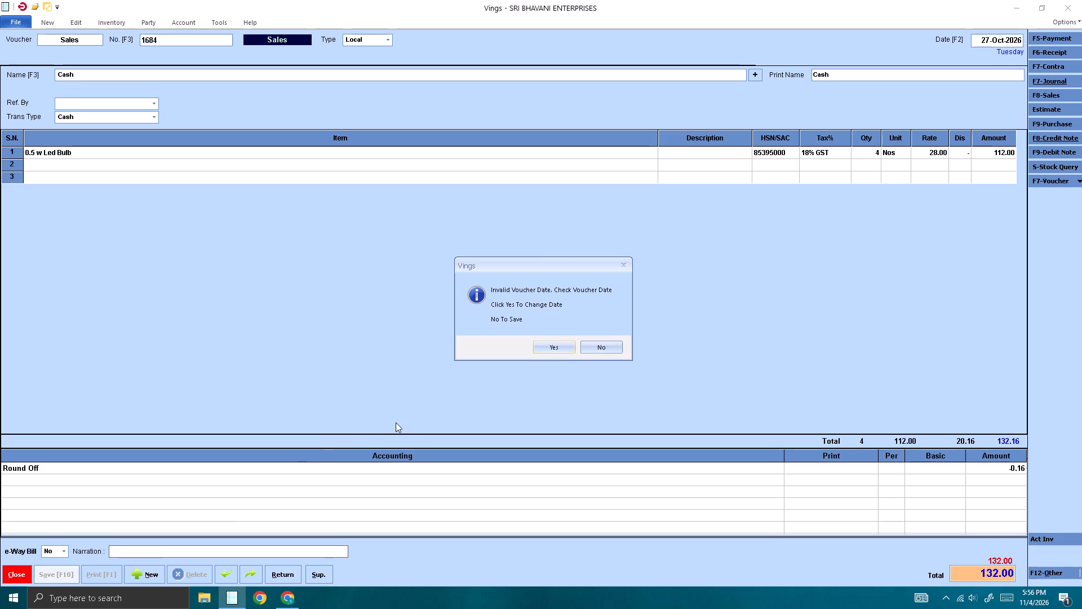
click(586, 350)
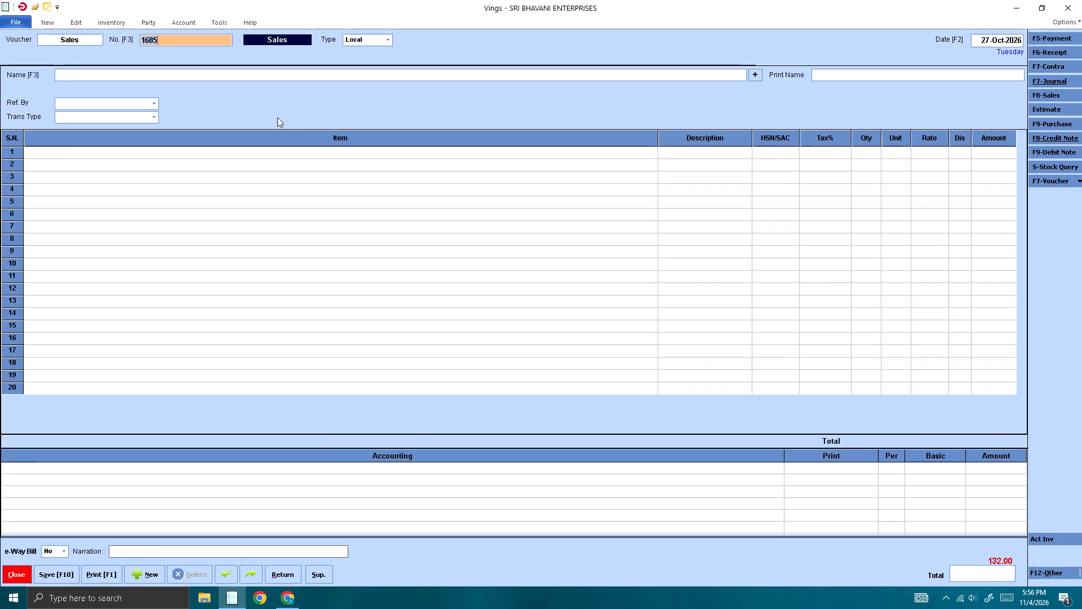
Choose Cash as the party of sales voucher 1685 and complete the bill-to details with print name Cash.
click(234, 77)
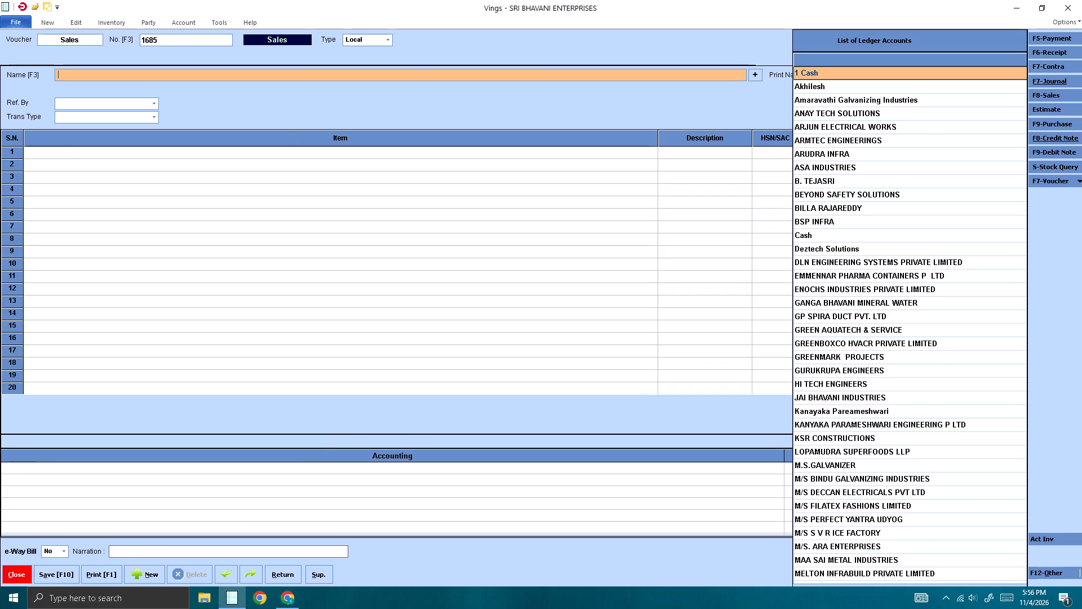
text(cash)
key(Up)
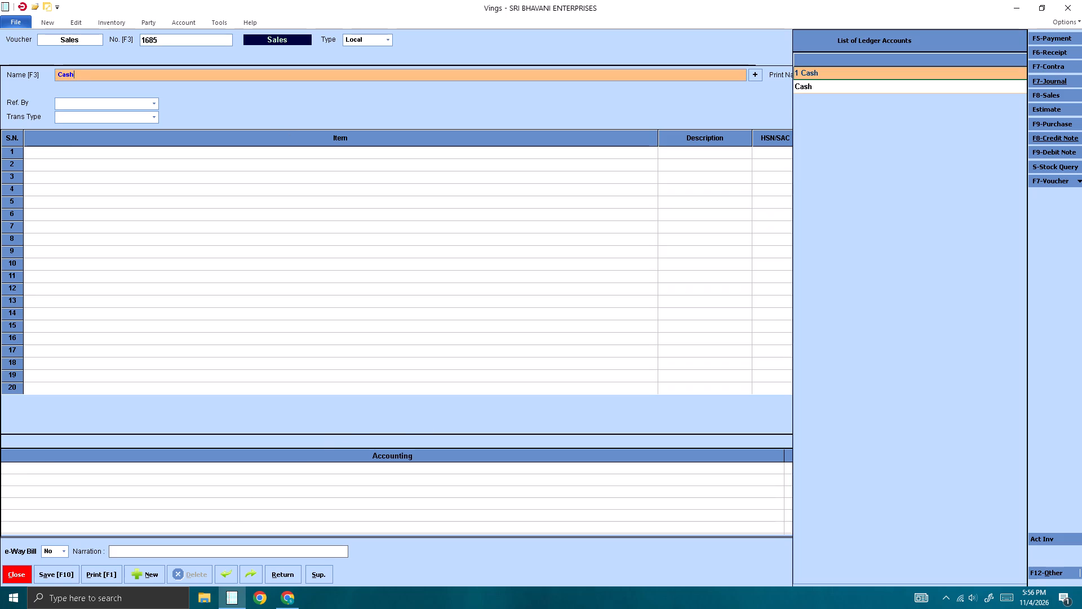
key(Return)
key(Return)
key(Return)
key(Return)
key(Return)
key(Return)
key(F4)
key(Return)
key(Return)
key(Return)
key(Return)
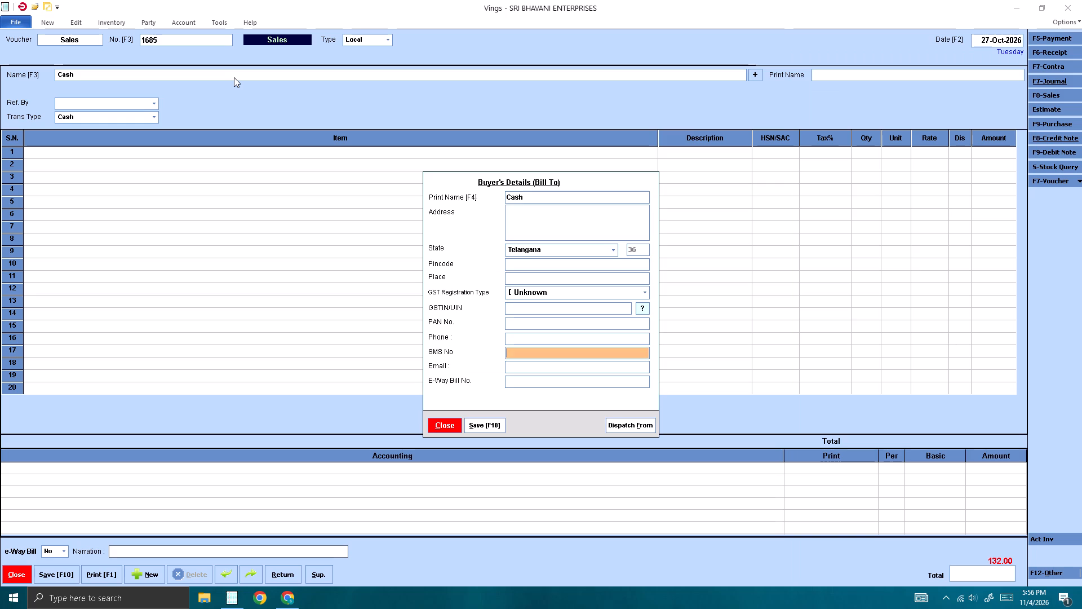
key(Return)
key(Return)
key(Return)
key(Return)
Leave the delivery, payment and order fields of voucher 1685 blank and keep Cash as the transaction type.
key(Tab)
key(Return)
key(Tab)
key(Tab)
key(Return)
key(Return)
key(Tab)
key(Return)
key(Tab)
key(Return)
key(Tab)
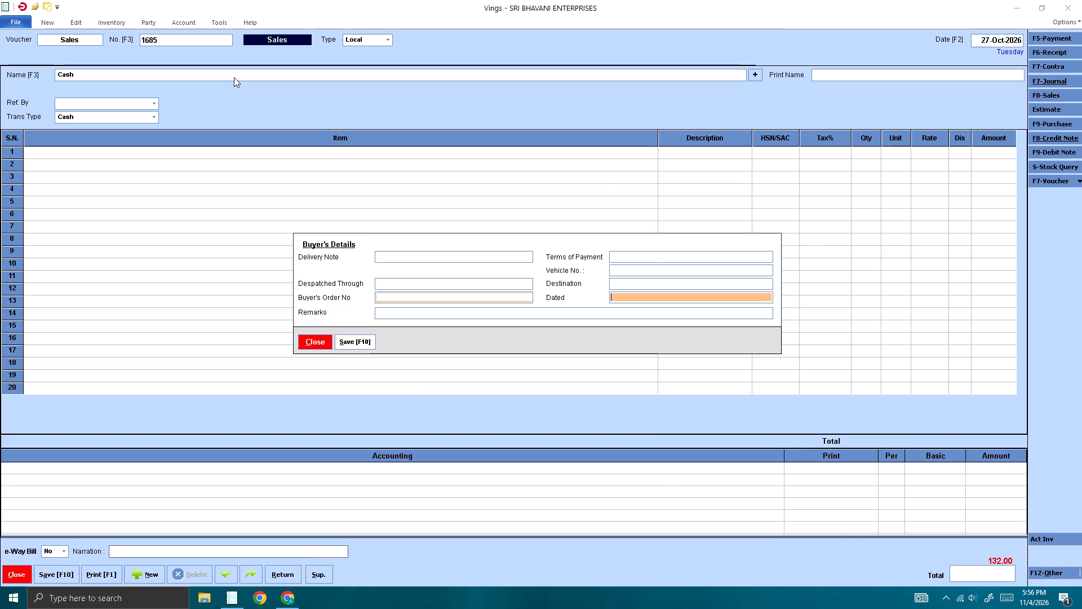
key(Return)
key(Tab)
key(Return)
key(Return)
key(Return)
Add 0.5 Elsa CRI Pump on line 1 of voucher 1685 with quantity 1.
key(Return)
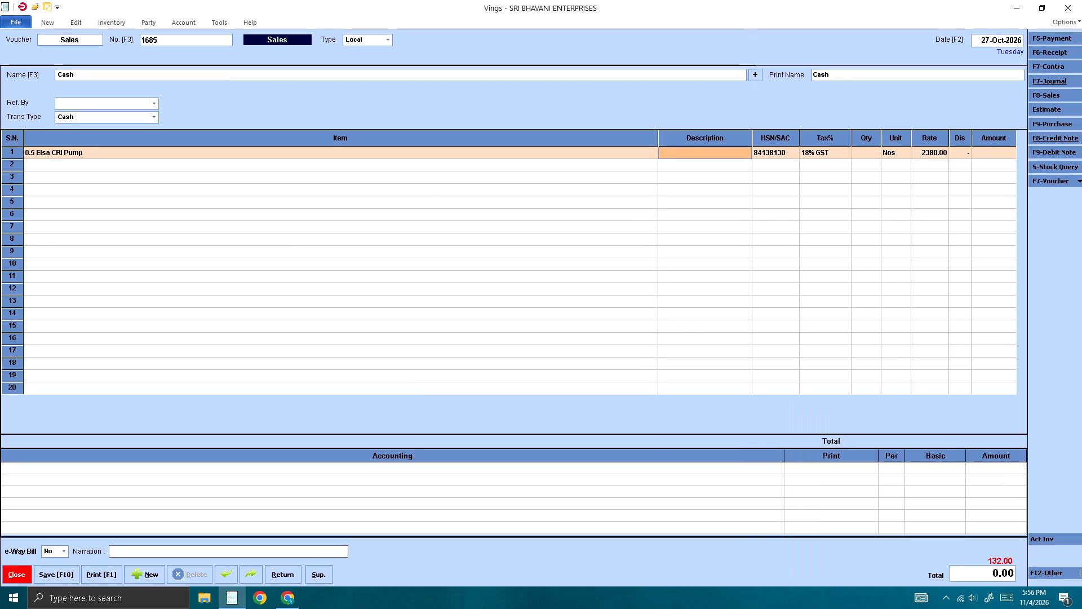
key(Return)
key(1)
key(Return)
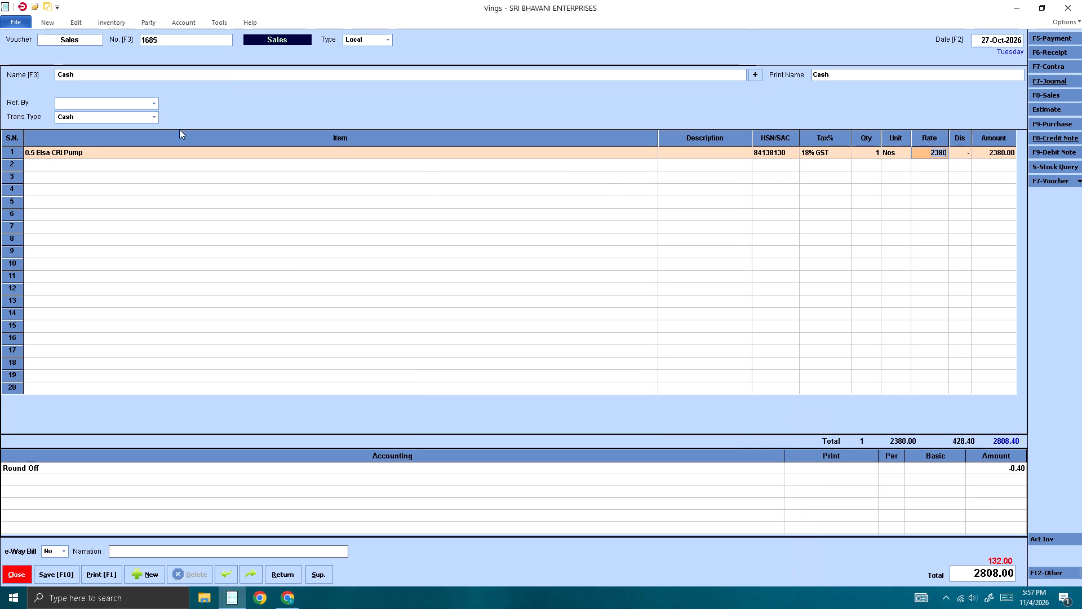
Save cash sales voucher 1685, keeping its 27-Oct-2026 date.
click(69, 576)
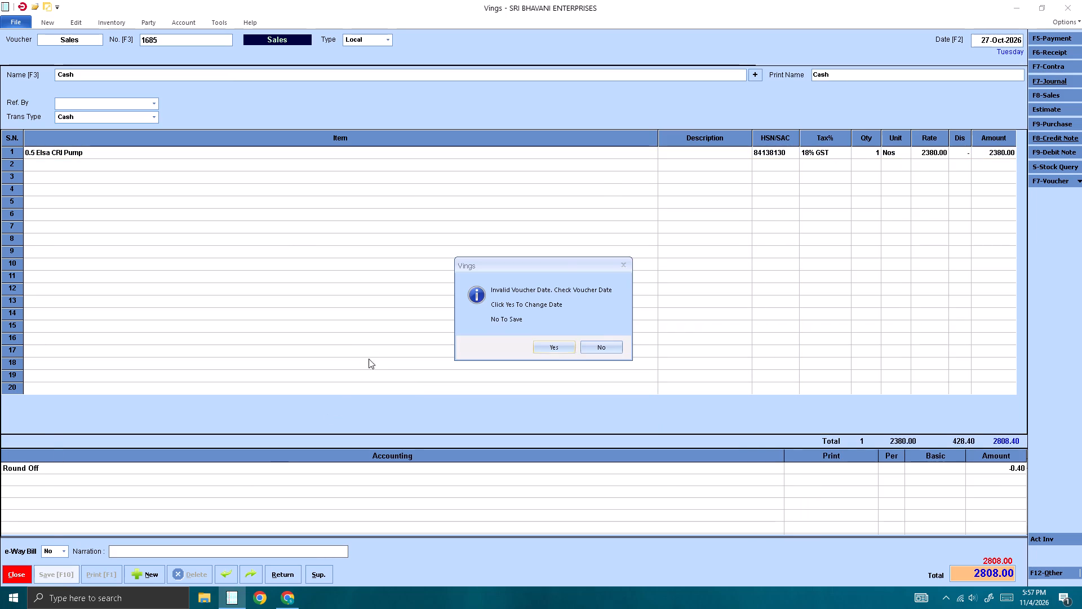
click(588, 343)
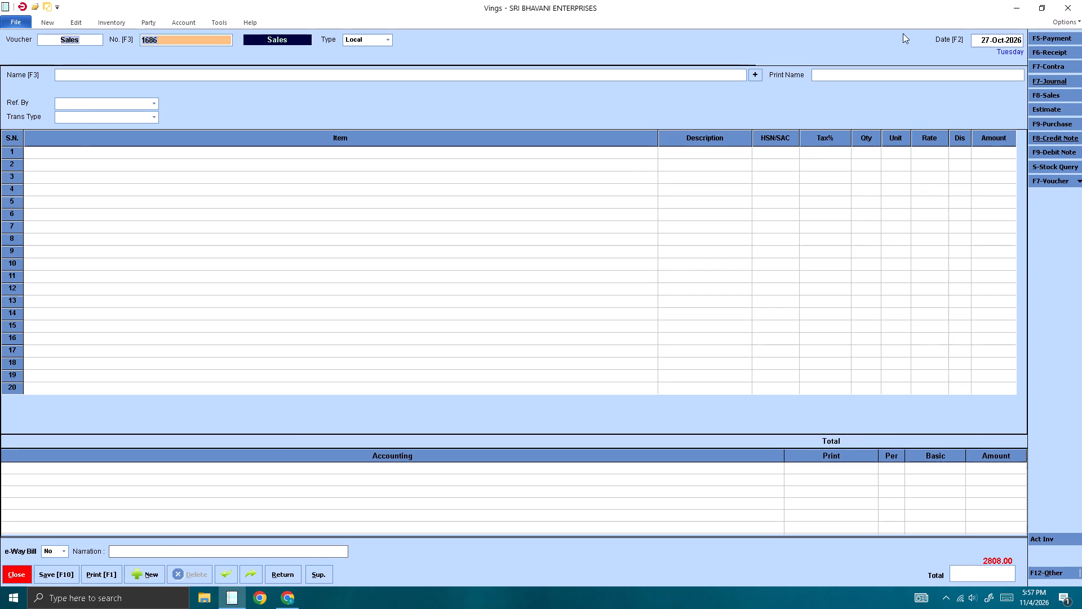
Set the date of new sales voucher 1686 to 28-Oct-2026.
click(988, 43)
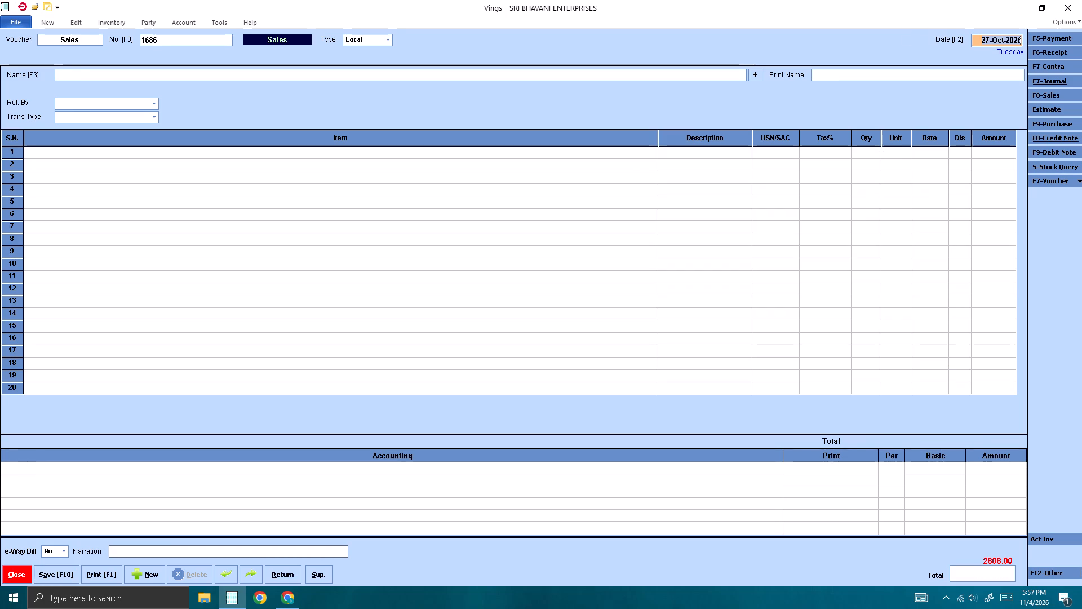
click(988, 43)
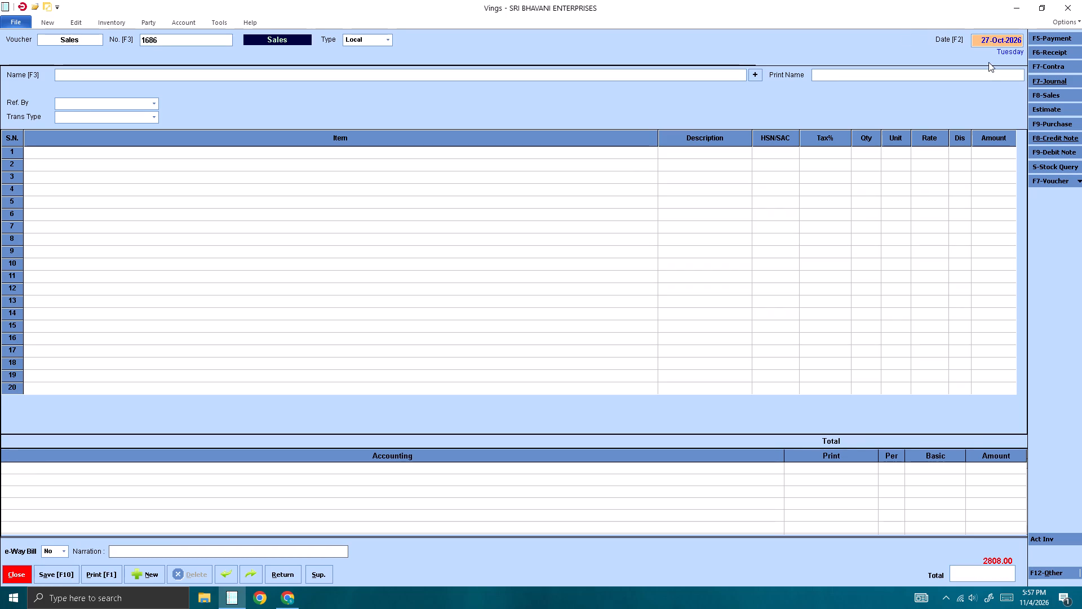
key(BackSpace)
key(8)
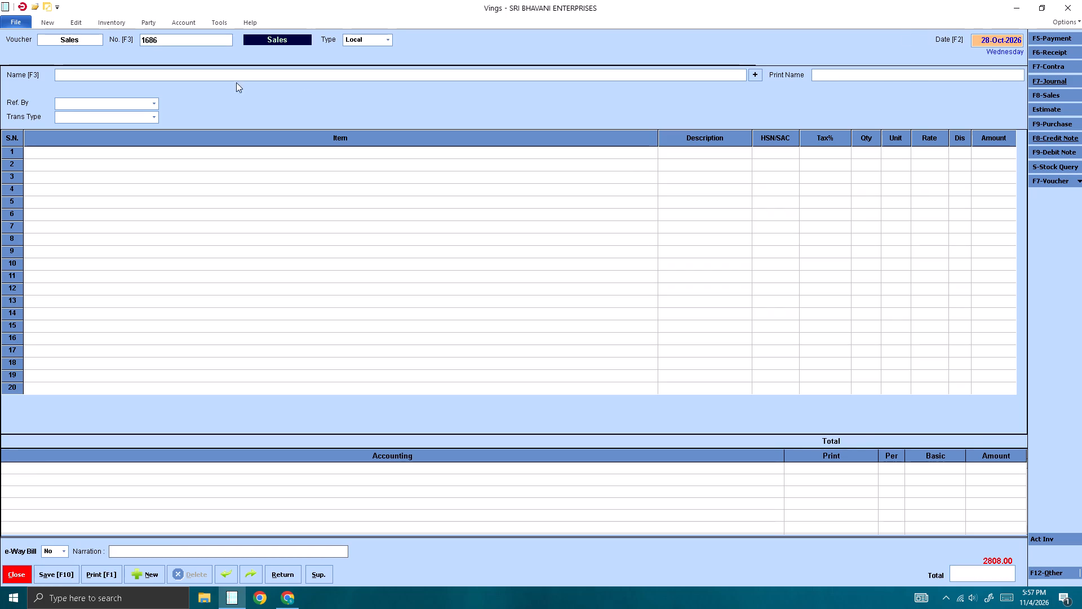
Select GP SPIRA DUCT PVT. LTD as the party of sales voucher 1686.
click(246, 78)
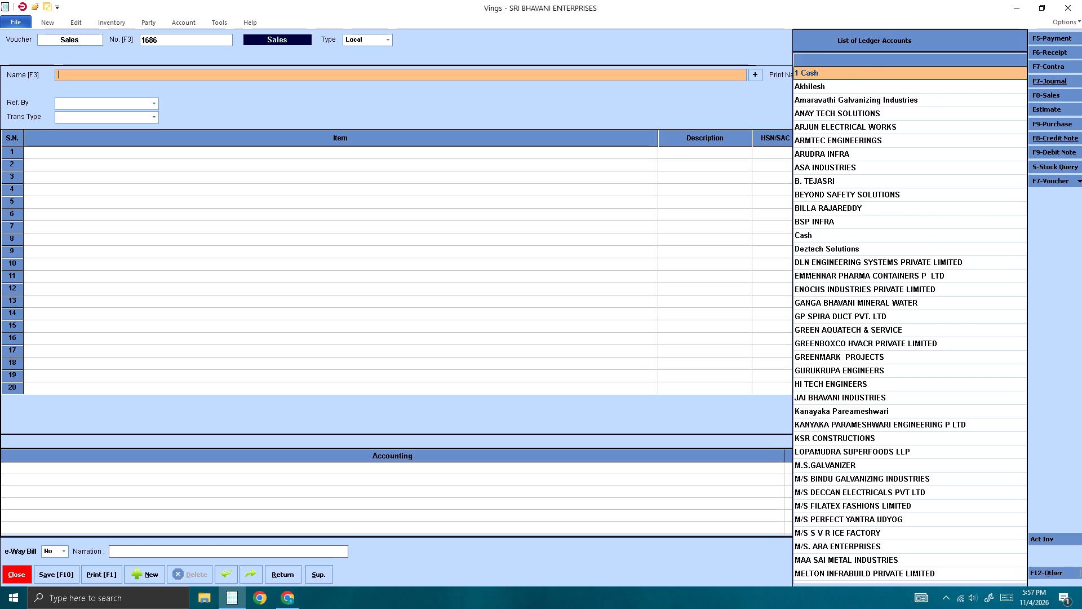
text(gp)
key(Return)
key(Return)
key(Return)
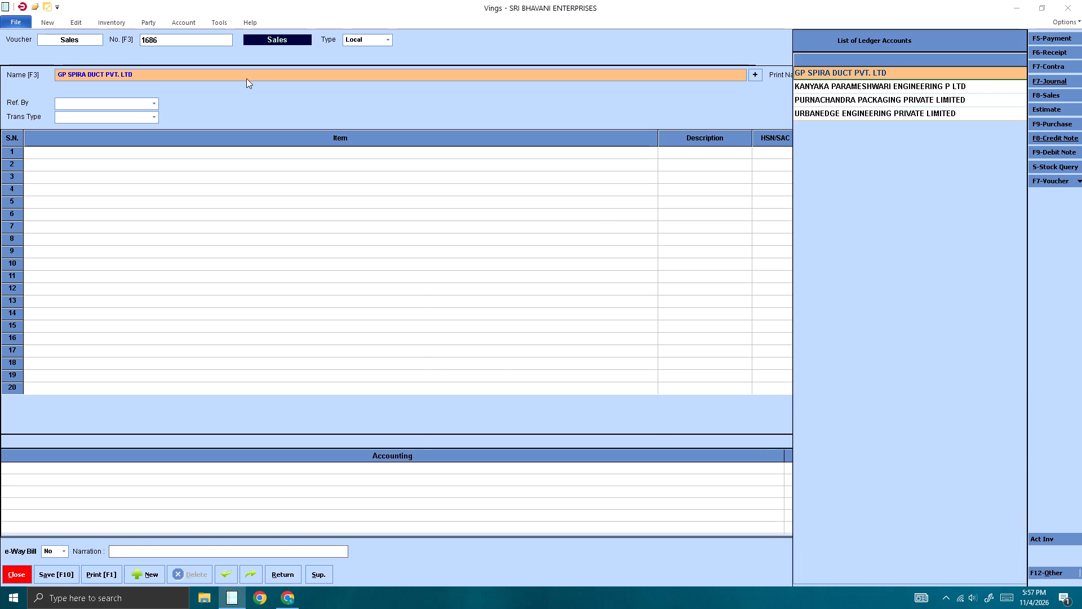
Leave the remaining party, delivery and order fields of voucher 1686 blank and keep Cash as the transaction type.
key(Return)
key(Return)
key(Return)
key(Return)
key(Return)
key(Return)
key(Return)
key(Tab)
key(Return)
key(Tab)
key(Return)
key(Tab)
key(Return)
key(Tab)
key(Return)
key(Tab)
key(Return)
key(Tab)
key(Return)
key(Tab)
key(Return)
key(Return)
key(Return)
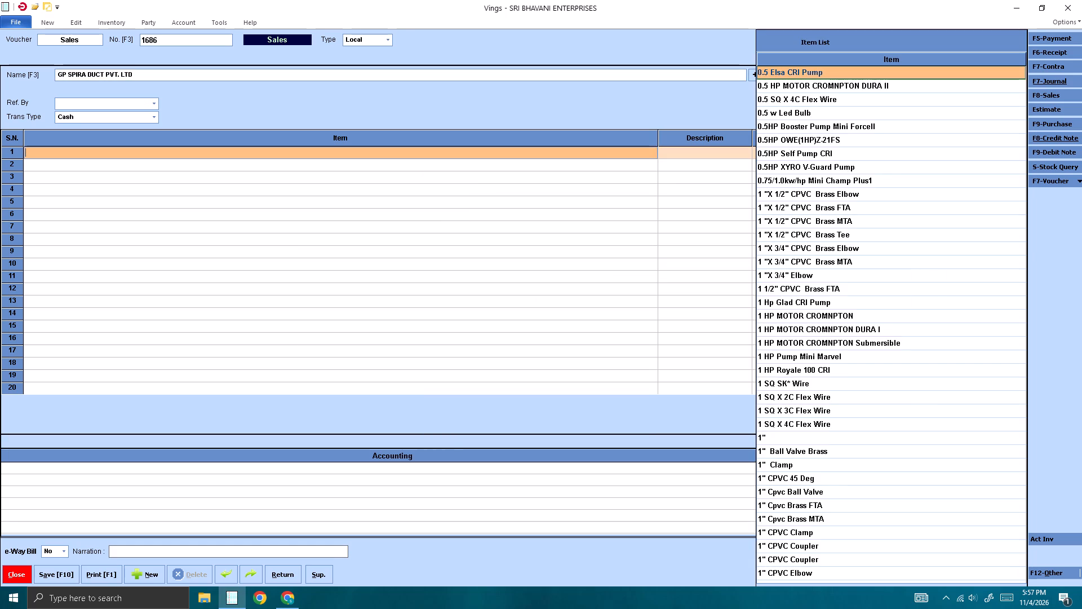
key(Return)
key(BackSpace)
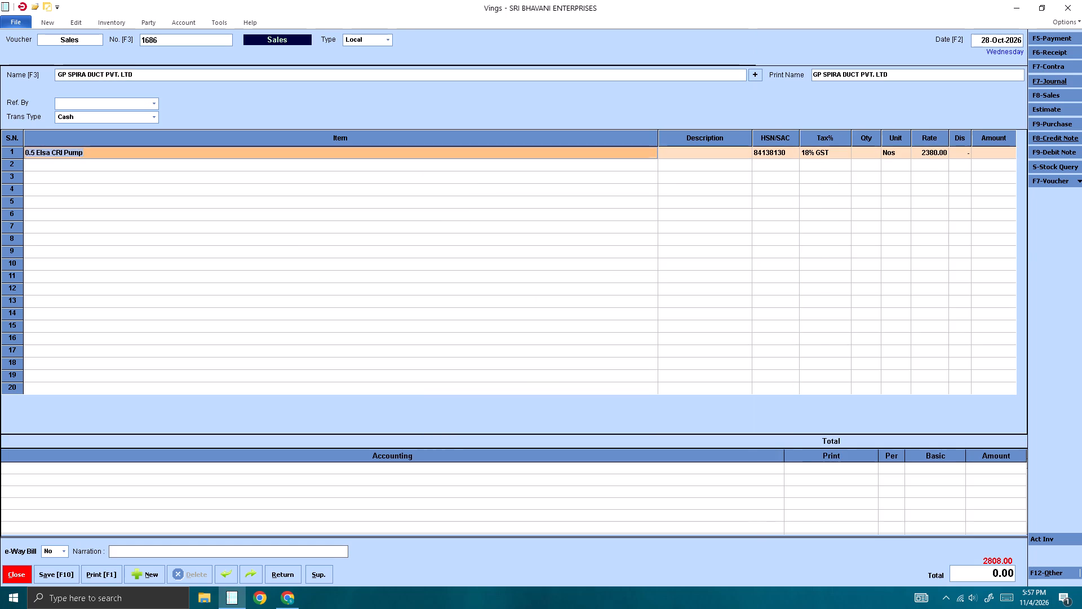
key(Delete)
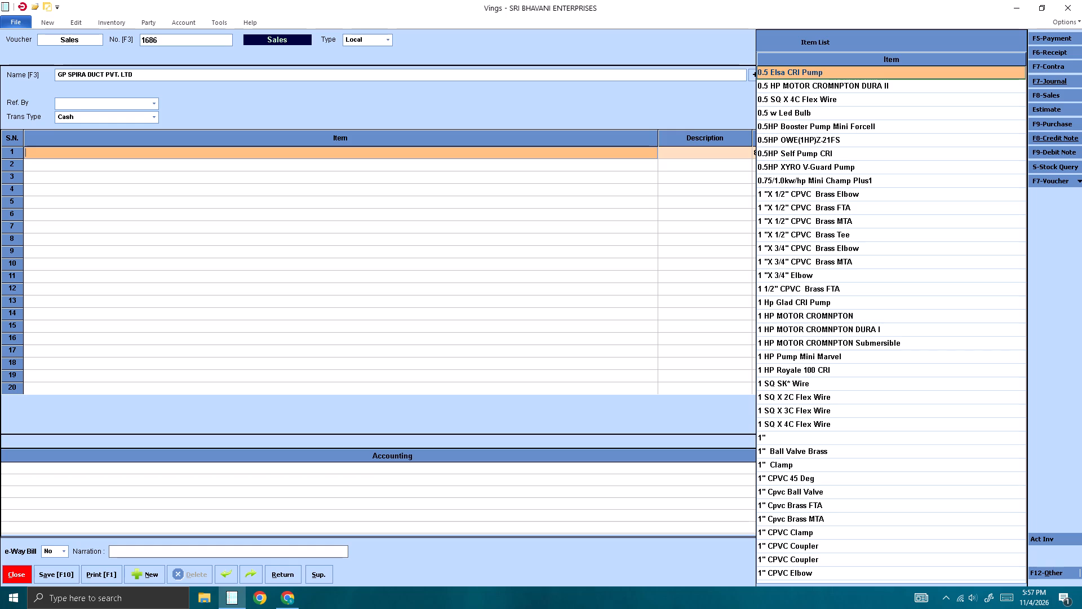
Add Pp Rope on line 1 of voucher 1686 with quantity 7.9 Kgs and rate 81, without discount.
text(pp)
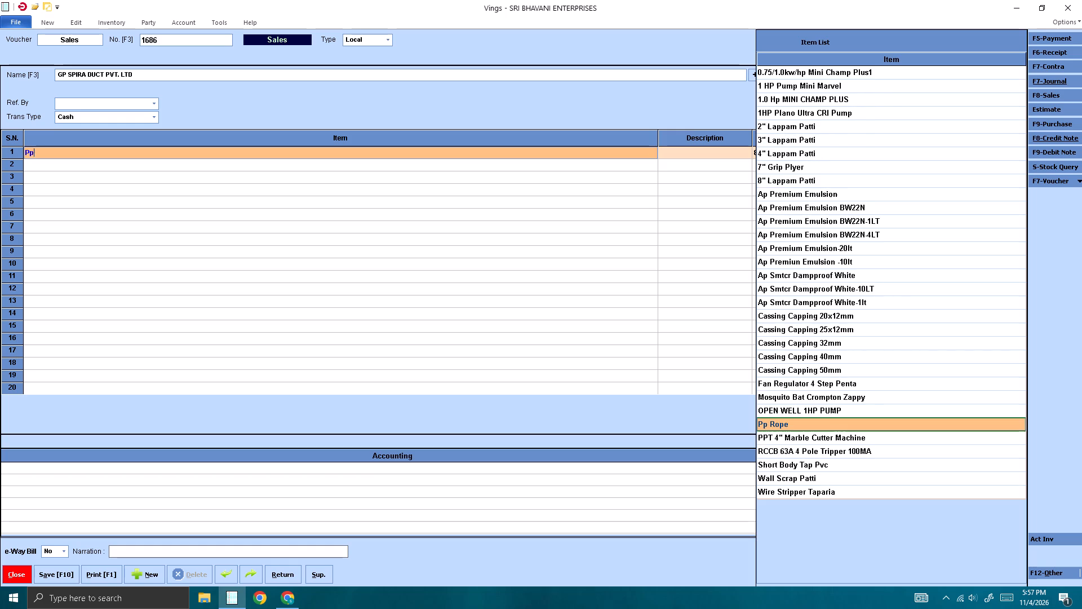
key(Return)
key(Return)
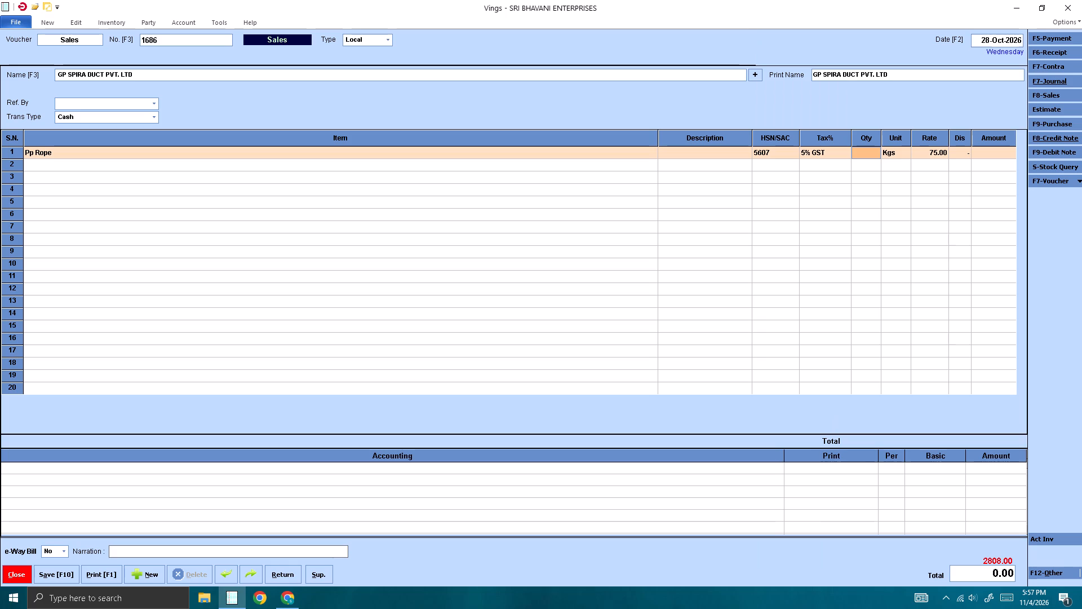
text(7.9)
key(Return)
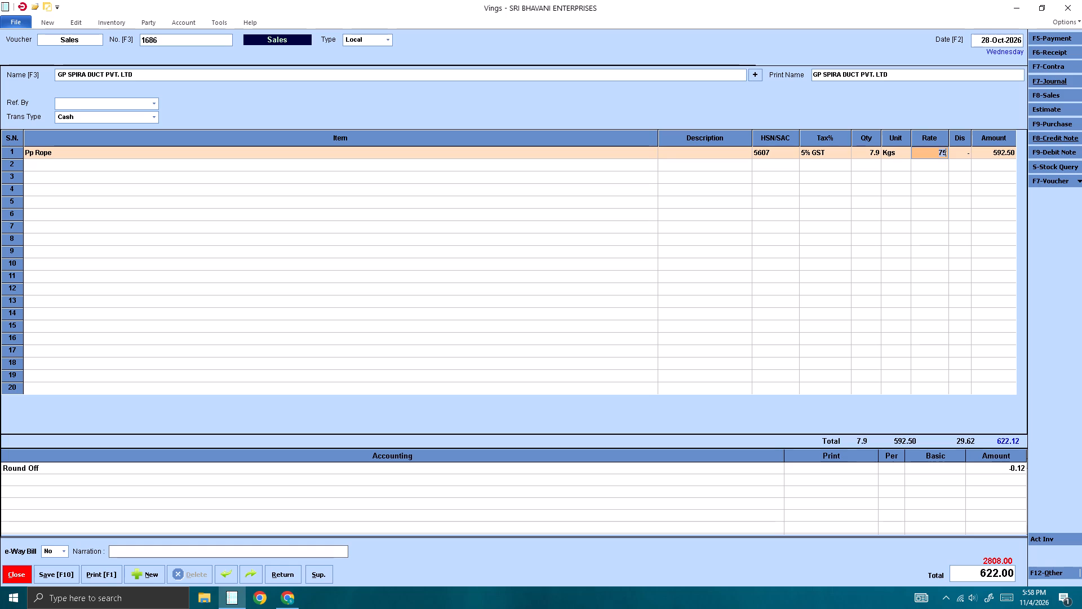
text(81)
key(Return)
key(Return)
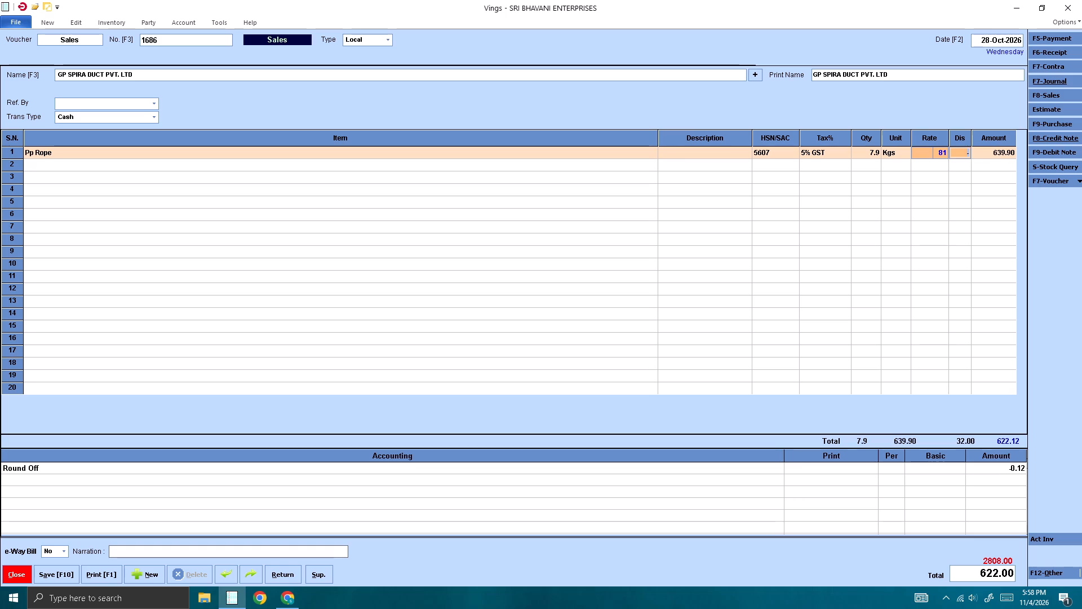
key(Return)
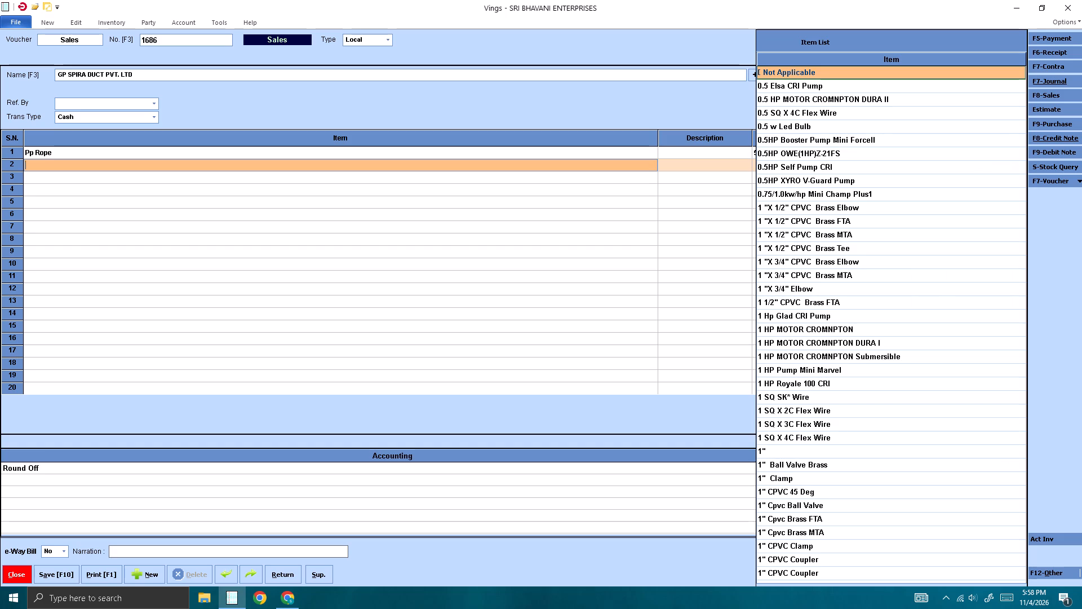
Add Sandpaper Roll- 120no. on line 2 with quantity 1 Mtr and rate 34, without discount.
text(sand)
key(Down)
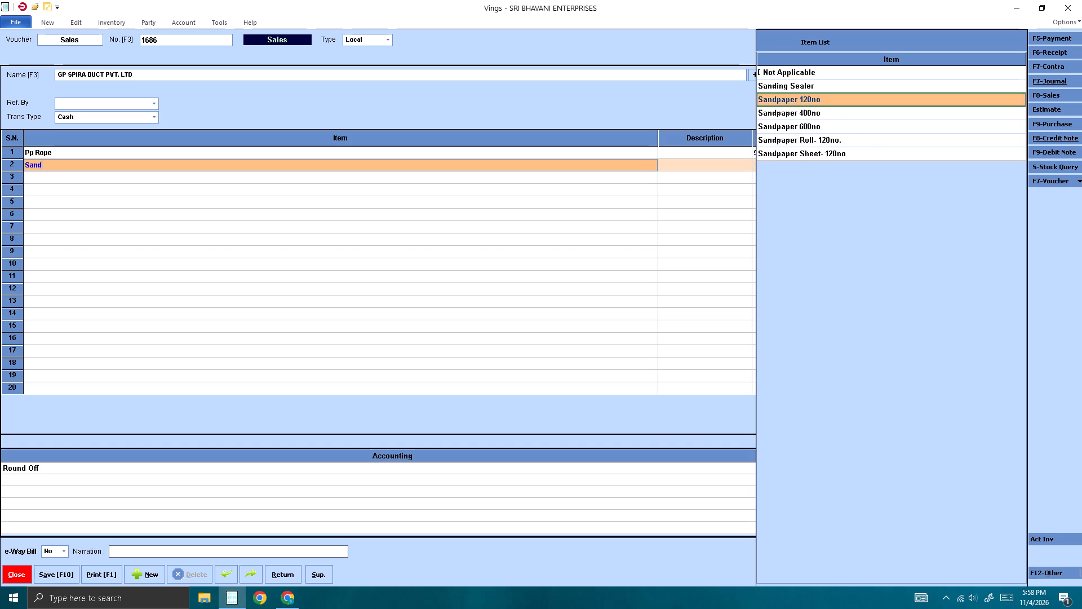
key(Down)
key(Down)
key(Down)
key(Return)
key(Return)
key(Return)
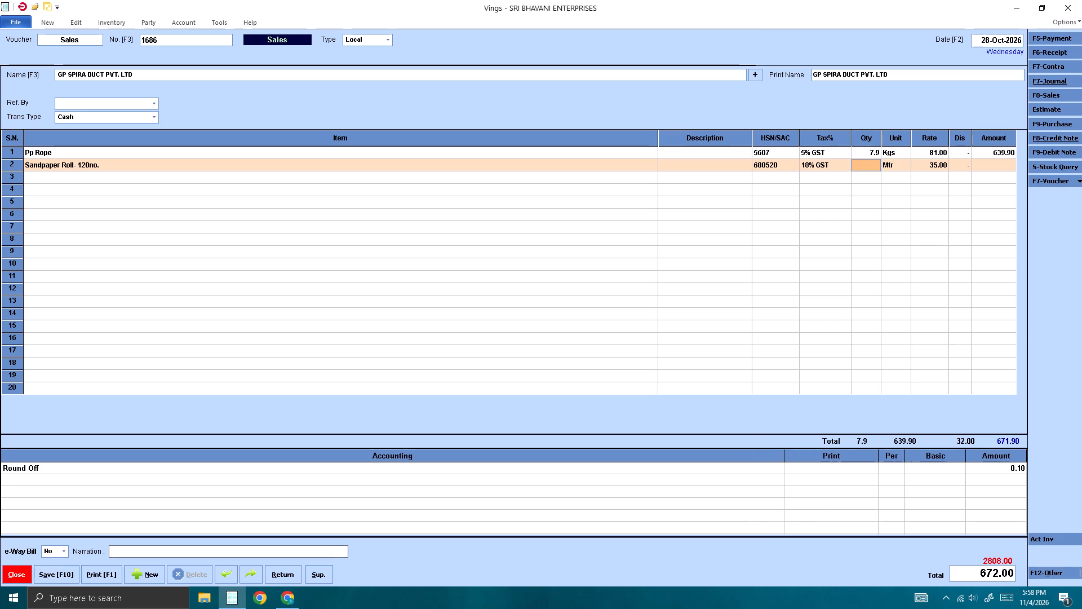
key(1)
key(Return)
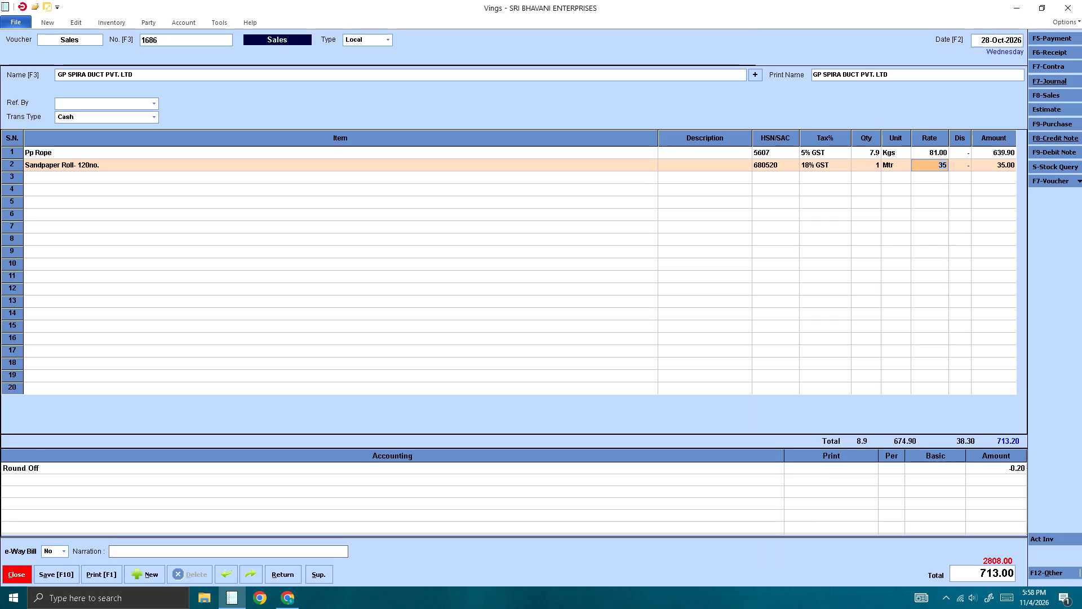
text(34)
key(Return)
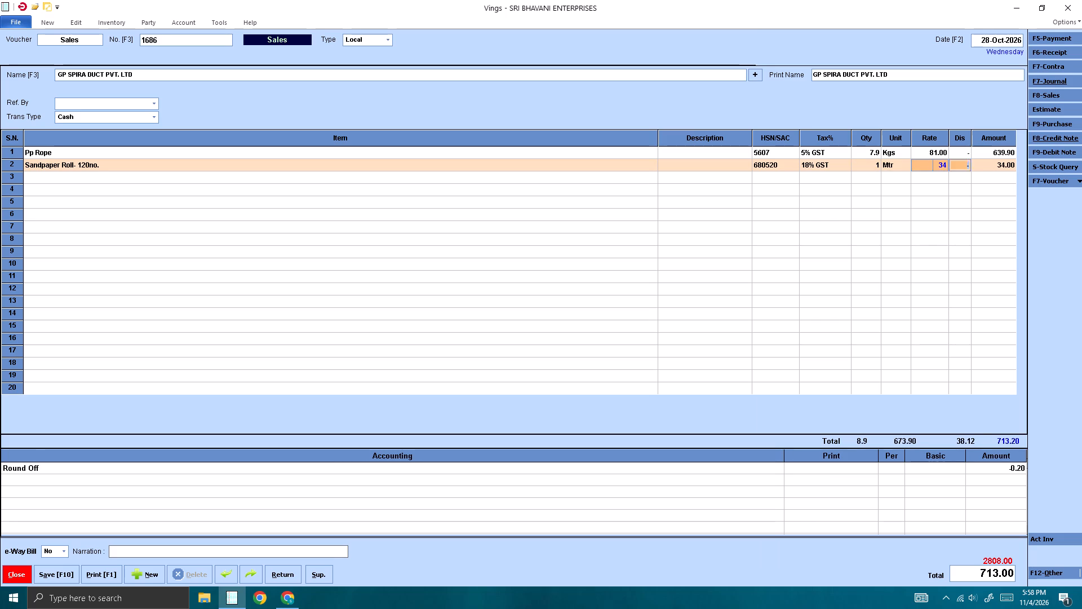
key(Return)
key(Return)
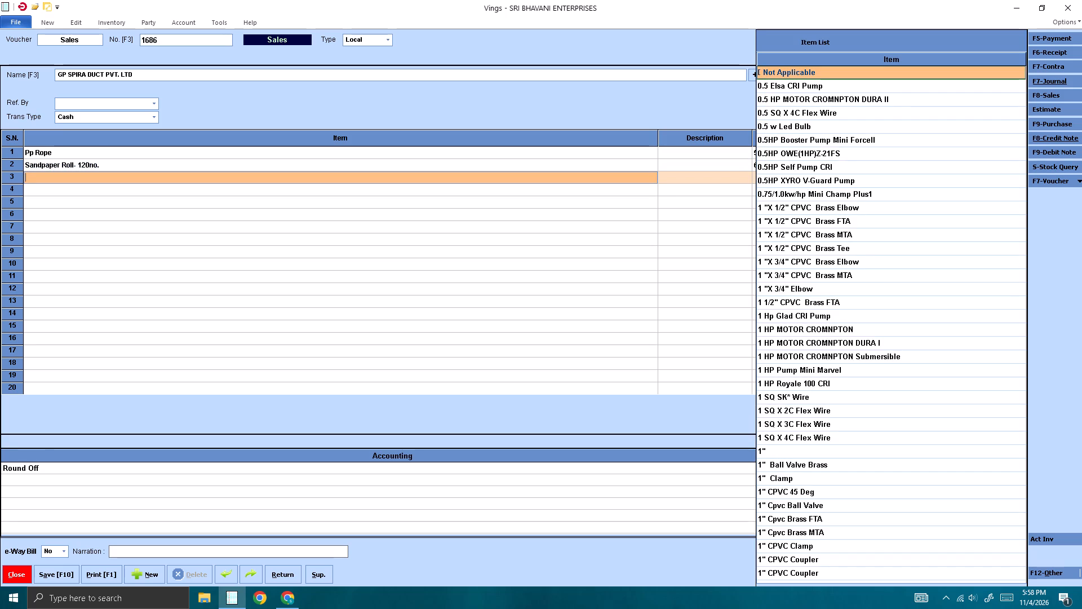
Add Fevicol SH (1KG) on line 3 of voucher 1686 with quantity 1.
text(fevi)
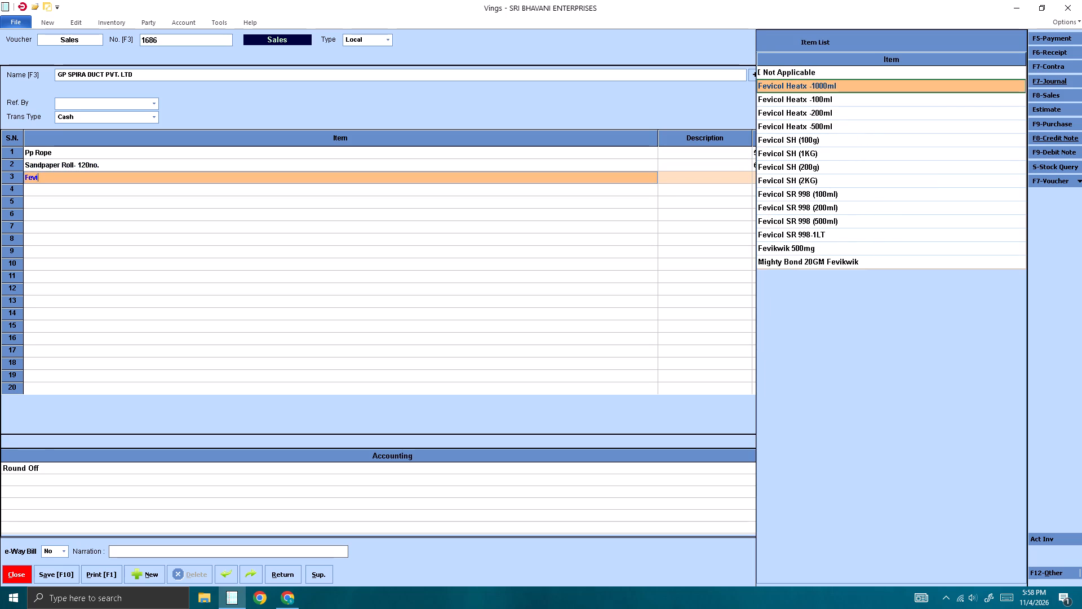
text(col)
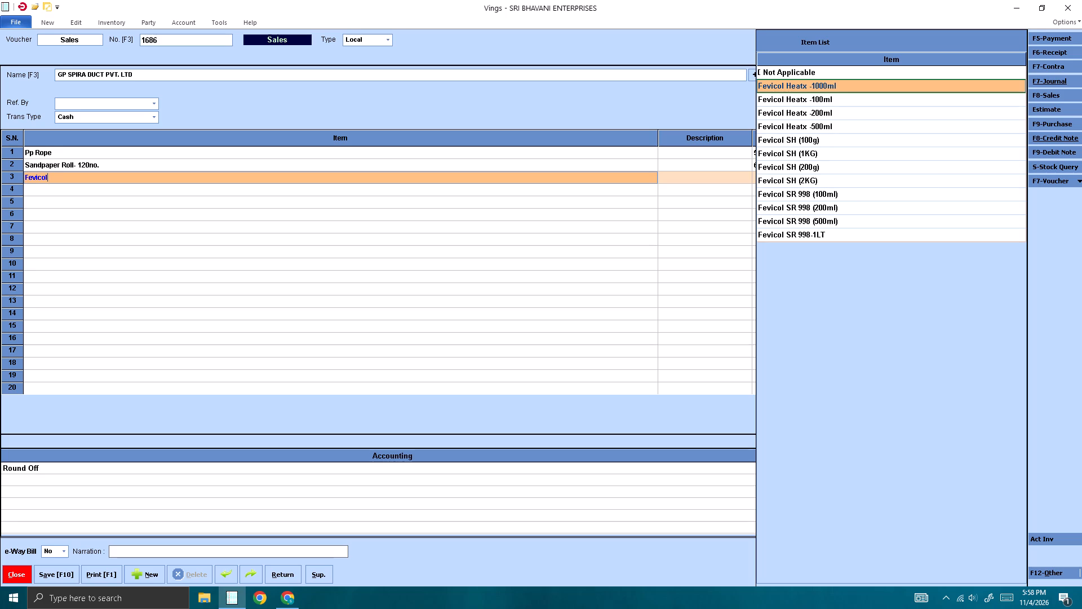
key(Down)
key(Down)
key(Down)
key(Down)
key(Down)
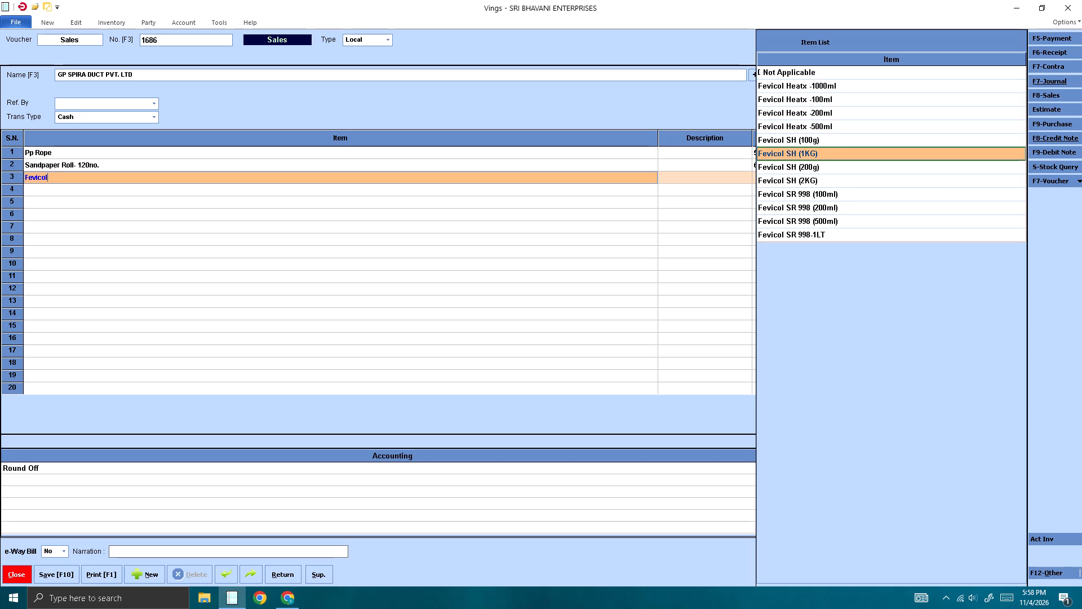
key(Return)
key(Return)
key(Return)
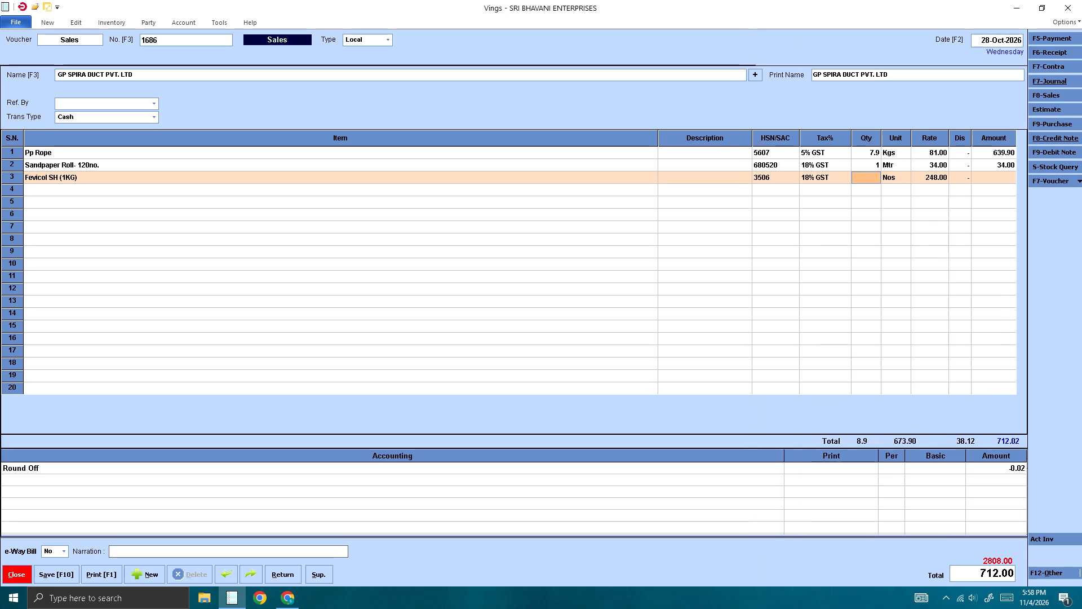
key(1)
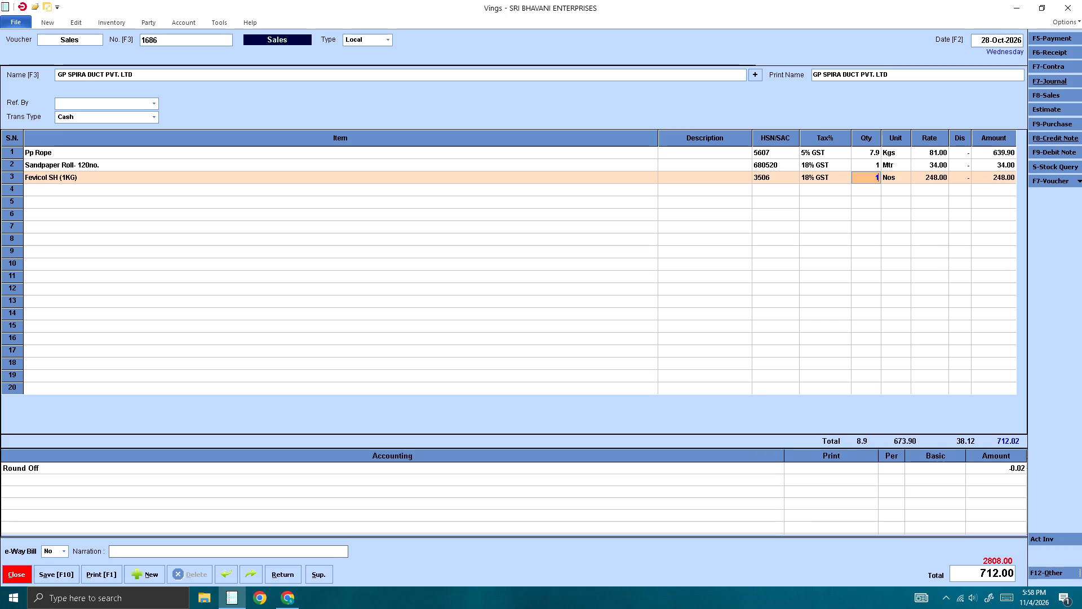
key(Return)
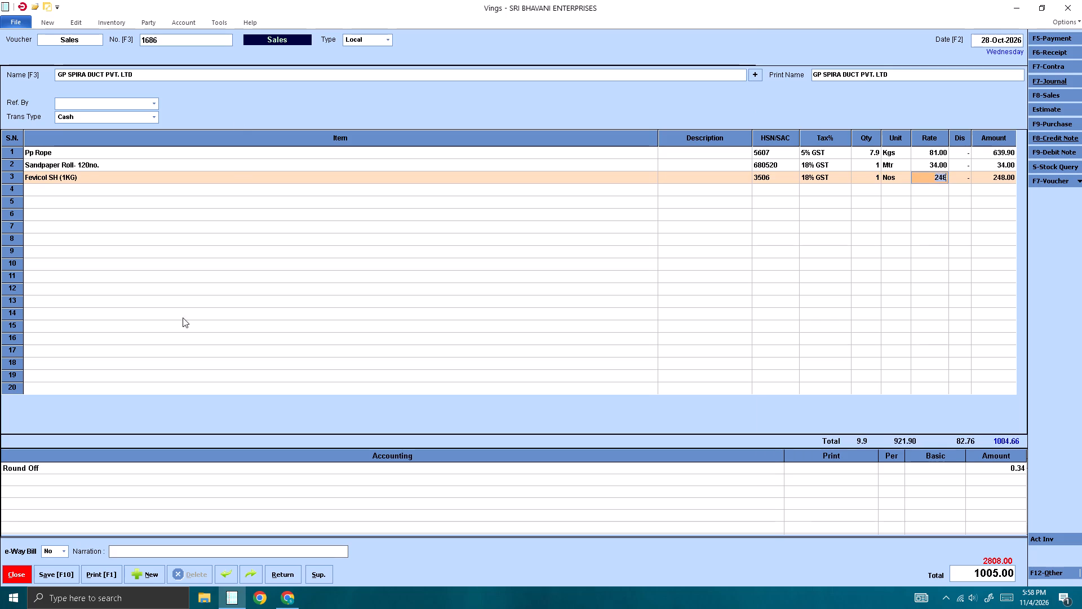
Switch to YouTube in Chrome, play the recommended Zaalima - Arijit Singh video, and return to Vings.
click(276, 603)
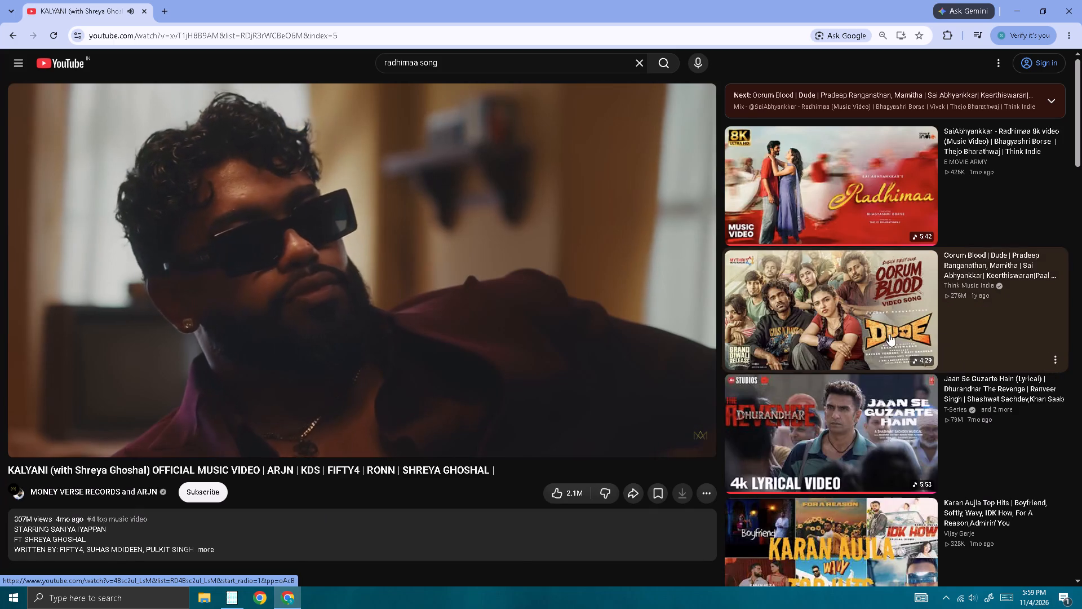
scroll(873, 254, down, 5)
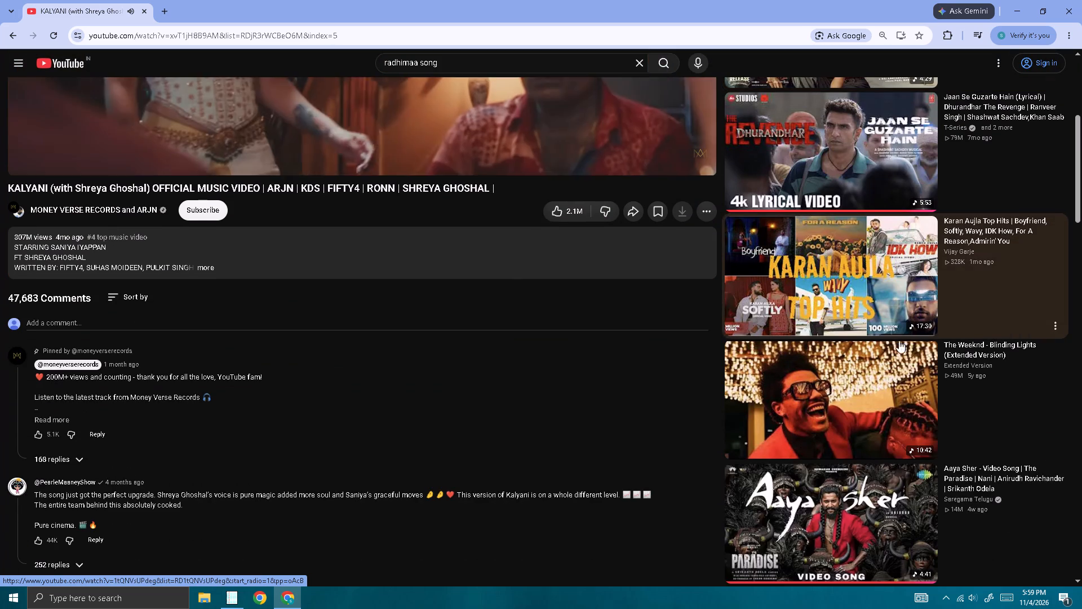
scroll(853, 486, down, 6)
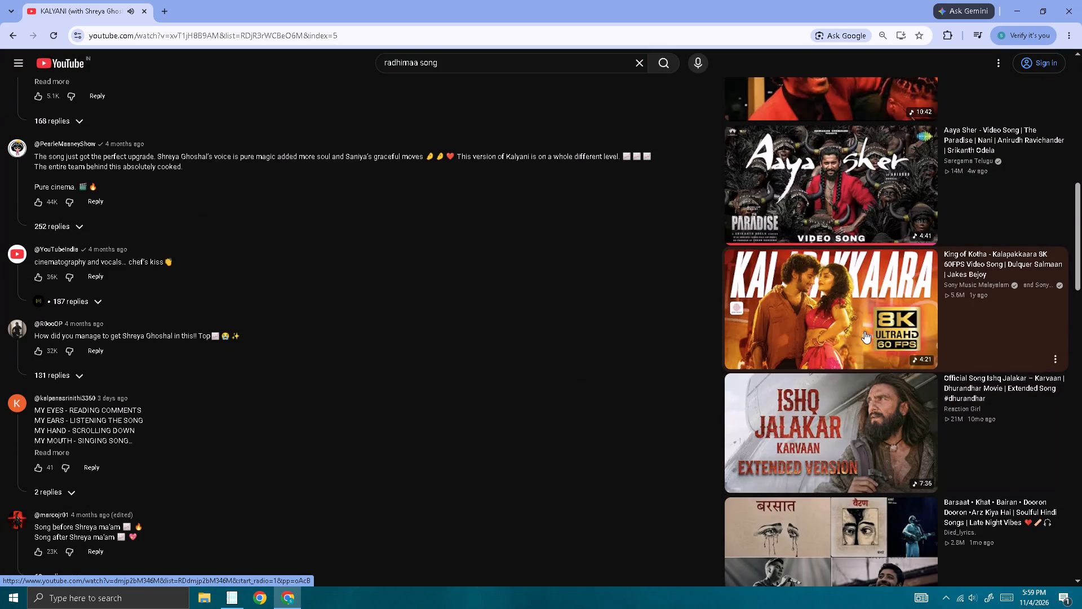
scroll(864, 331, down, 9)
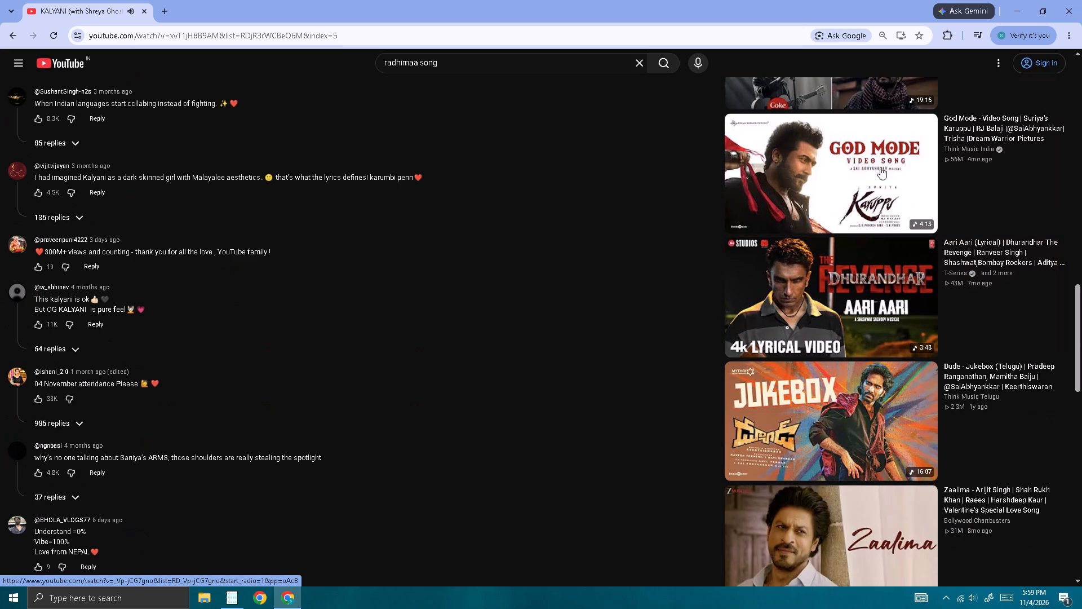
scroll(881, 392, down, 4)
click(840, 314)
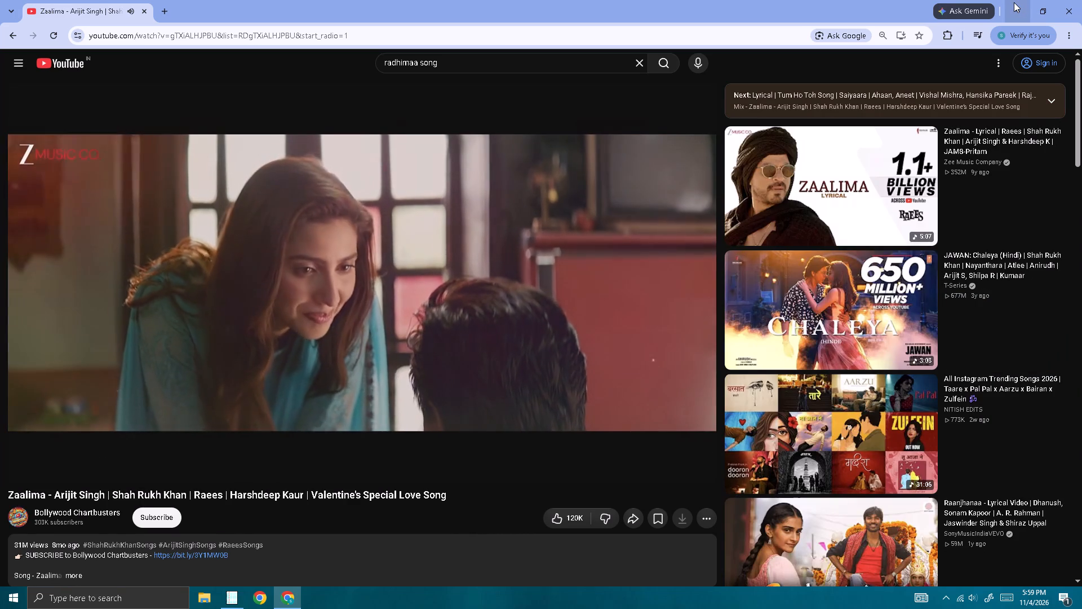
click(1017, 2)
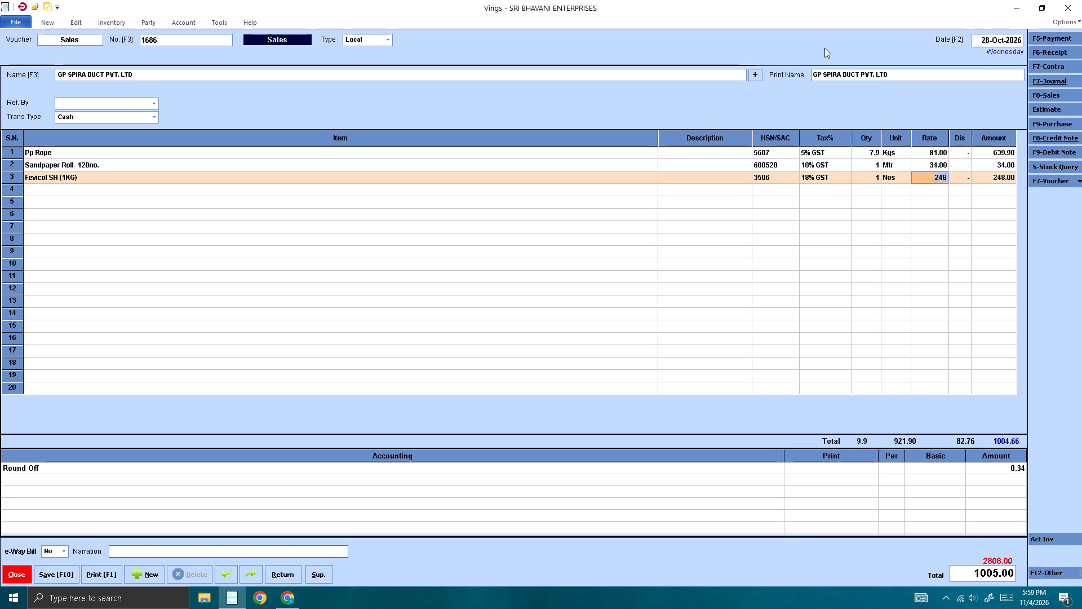
Set the rate of Fevicol SH (1KG) on line 3 to 381.2.
text(38)
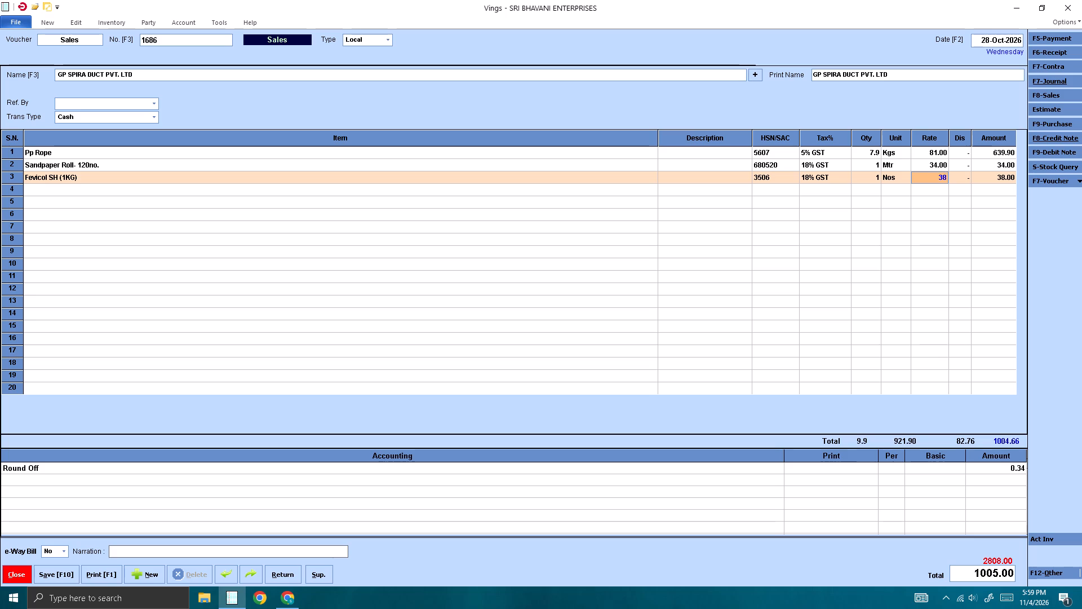
text(1.2)
key(Return)
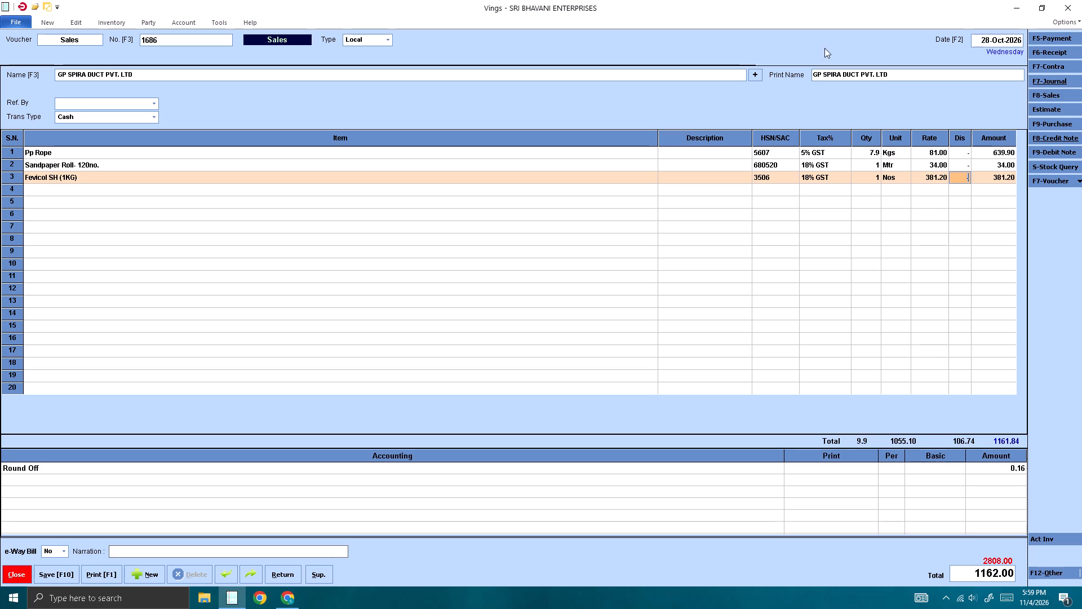
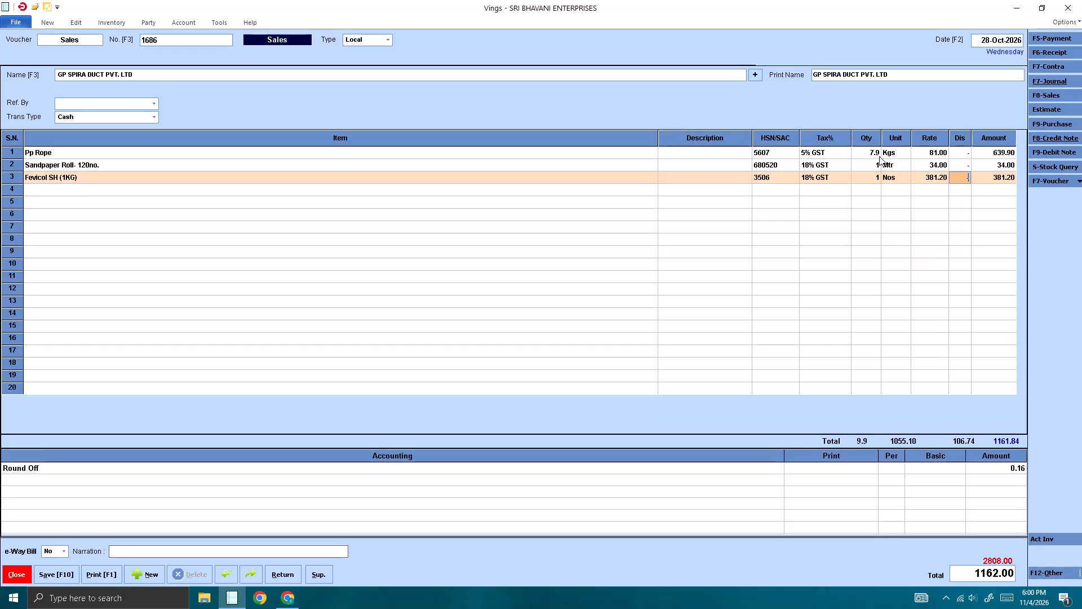
Set the quantity of Pp Rope on line 1 of voucher 1686 to 32.9 Kgs.
click(867, 158)
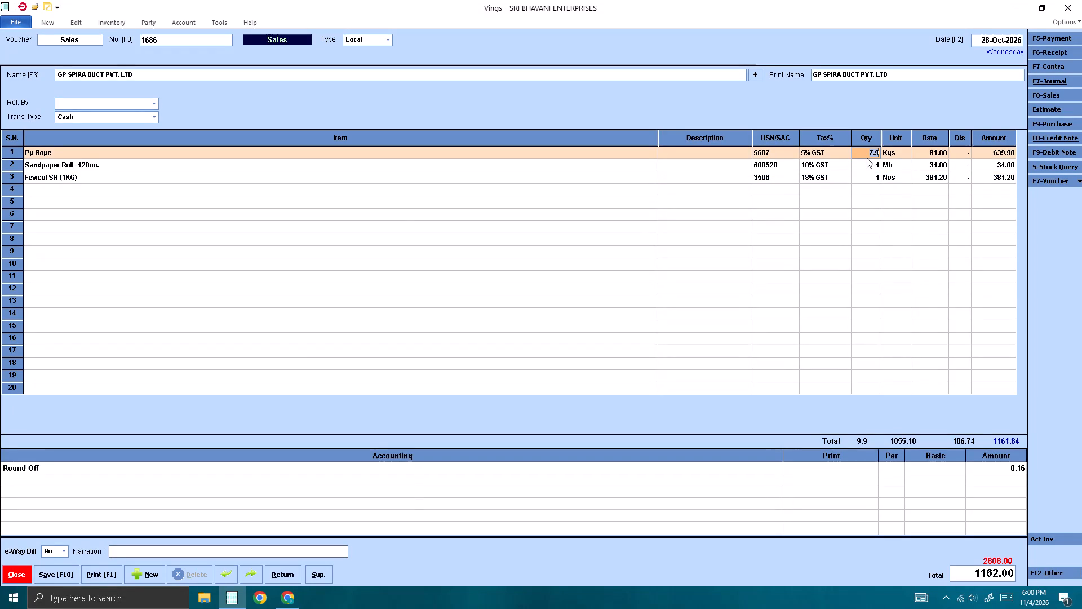
text(32.9)
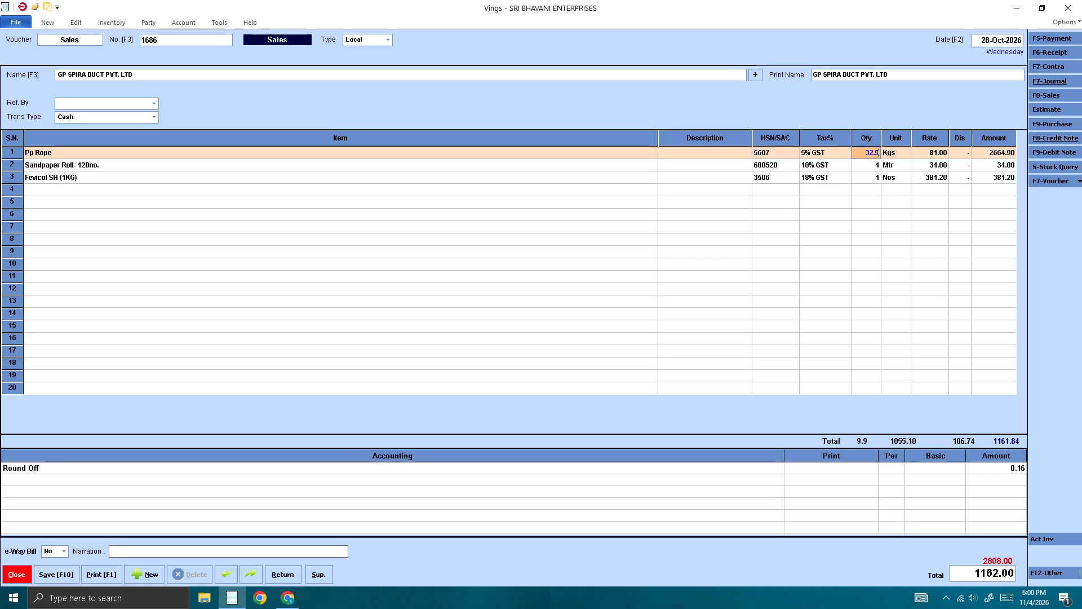
key(Return)
key(Return)
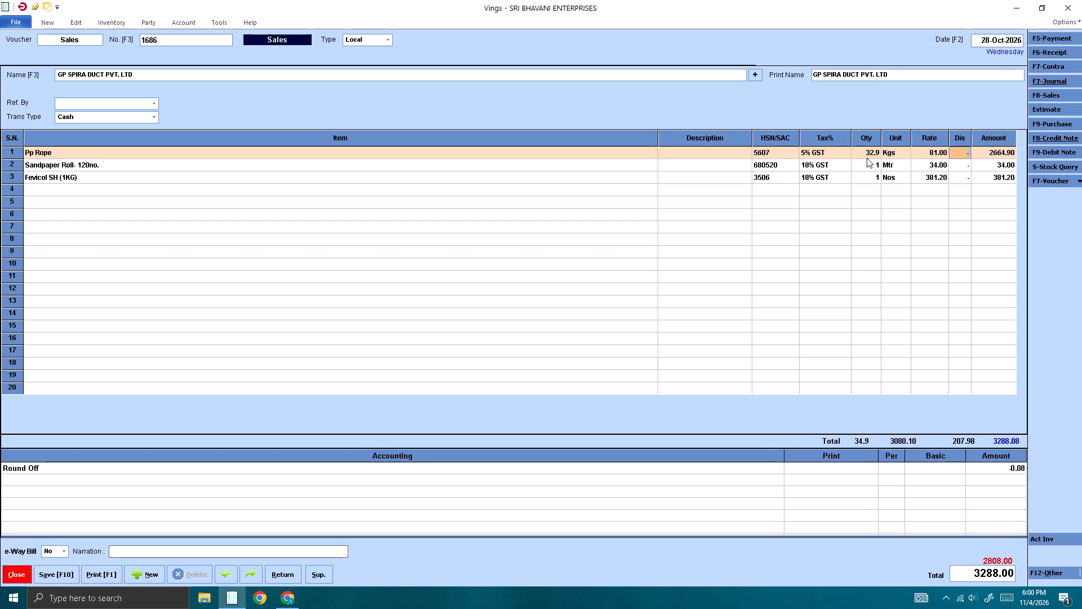
Add 1" CPVC Coupler on line 4 with quantity 2 Pcs and rate 18.7, without discount.
click(360, 180)
click(365, 192)
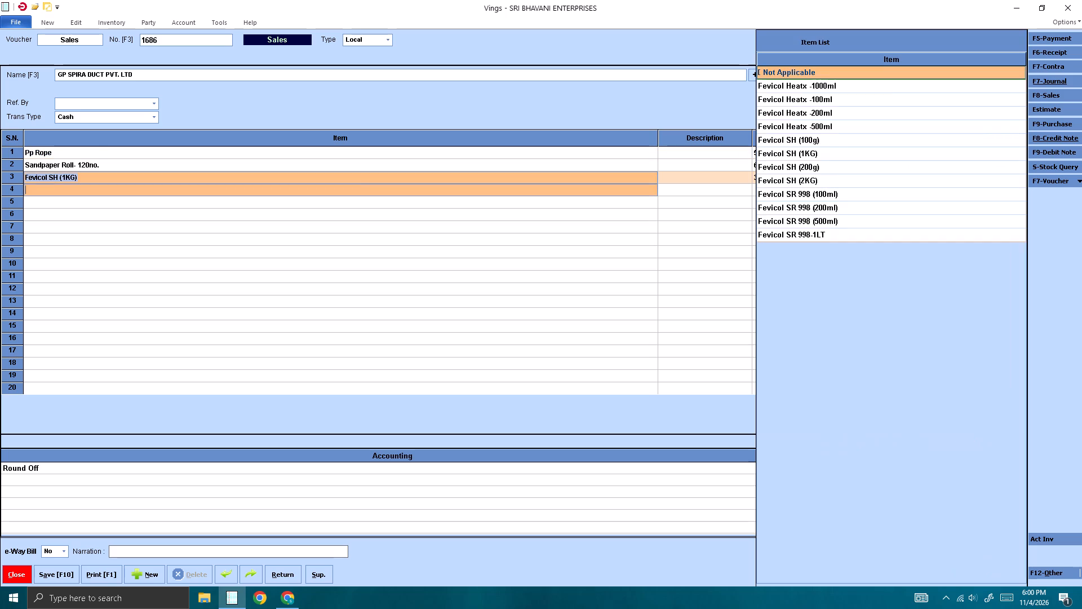
click(392, 169)
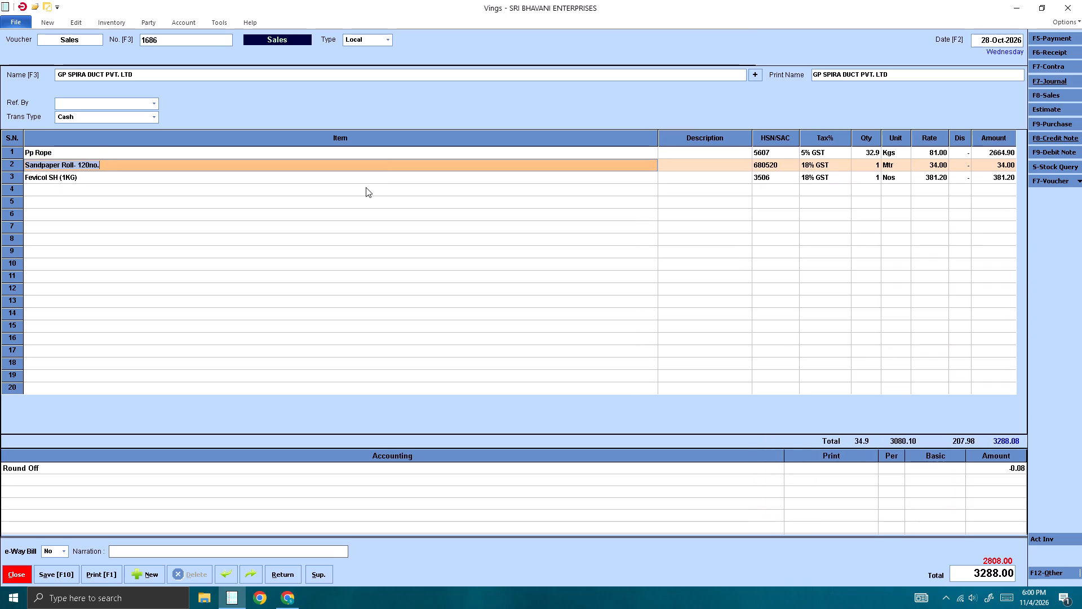
click(358, 191)
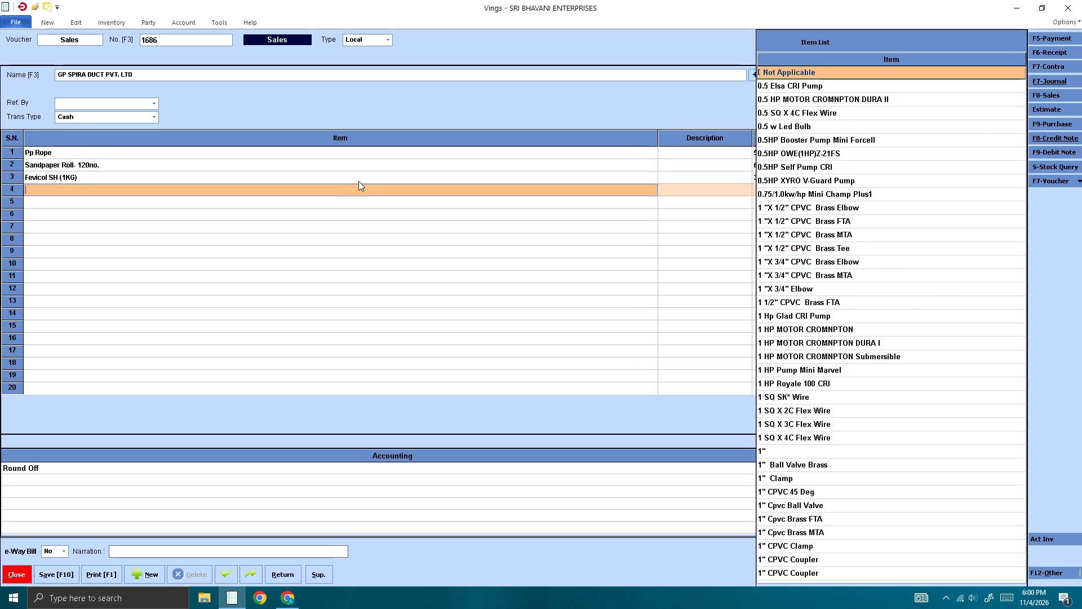
text(1" c)
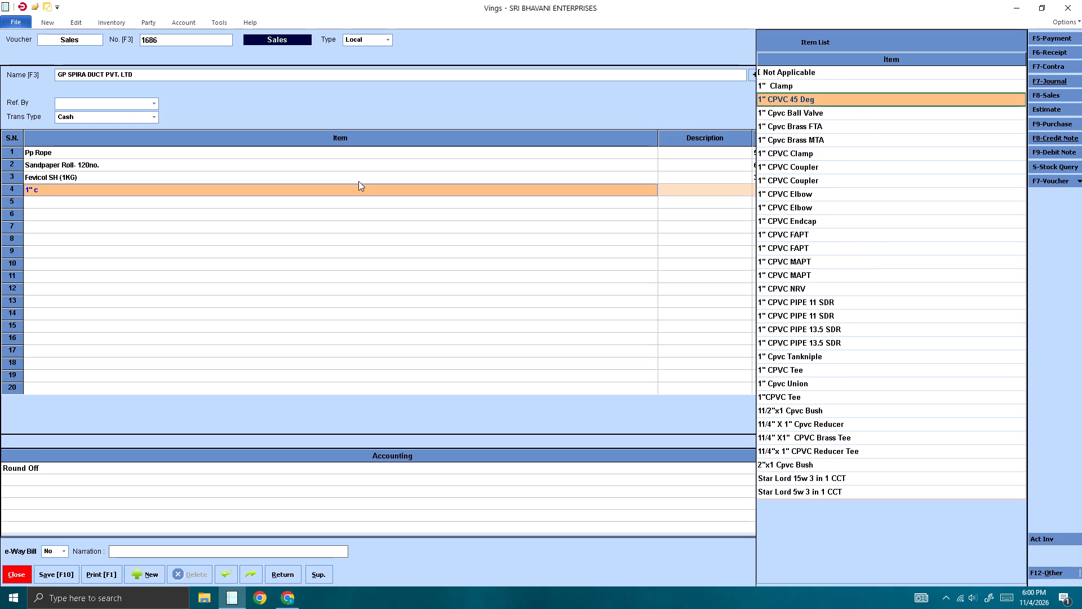
key(Down)
key(Down)
key(Down)
key(Down)
key(Down)
key(Return)
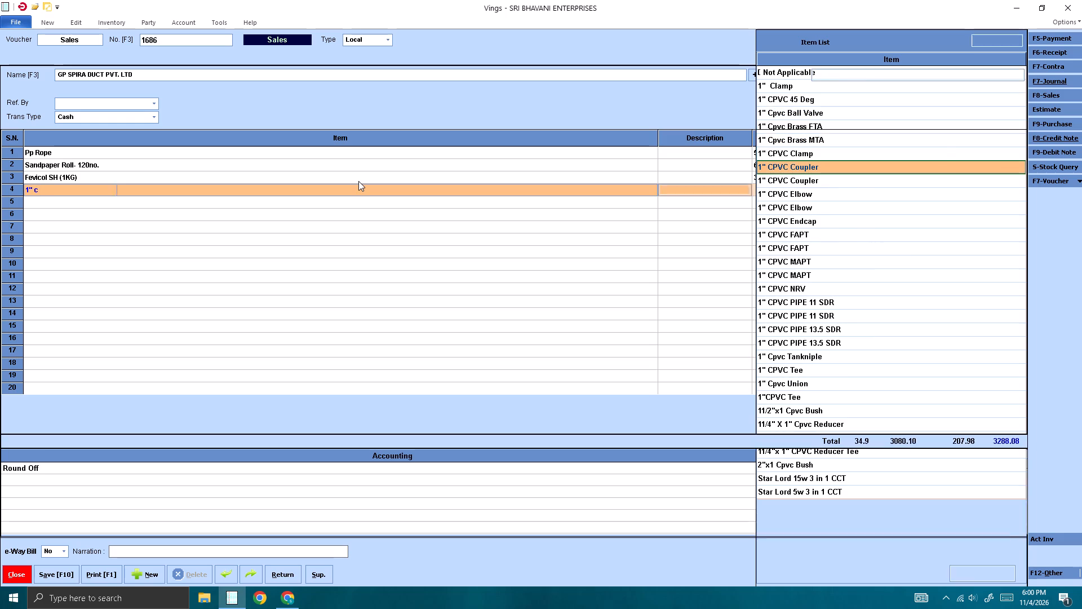
key(Return)
key(2)
key(Return)
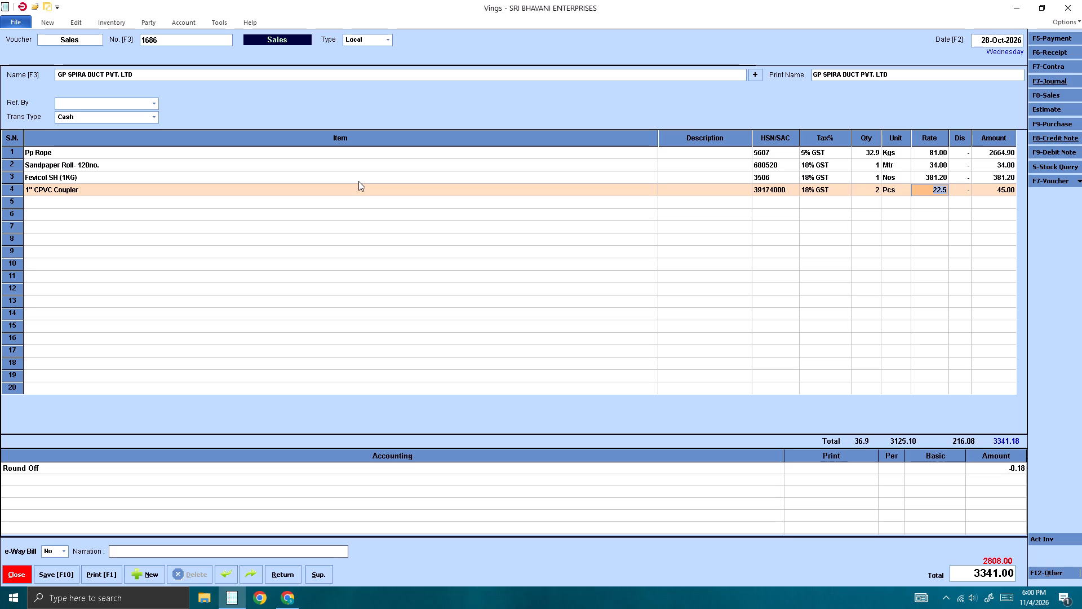
text(18.7)
key(Return)
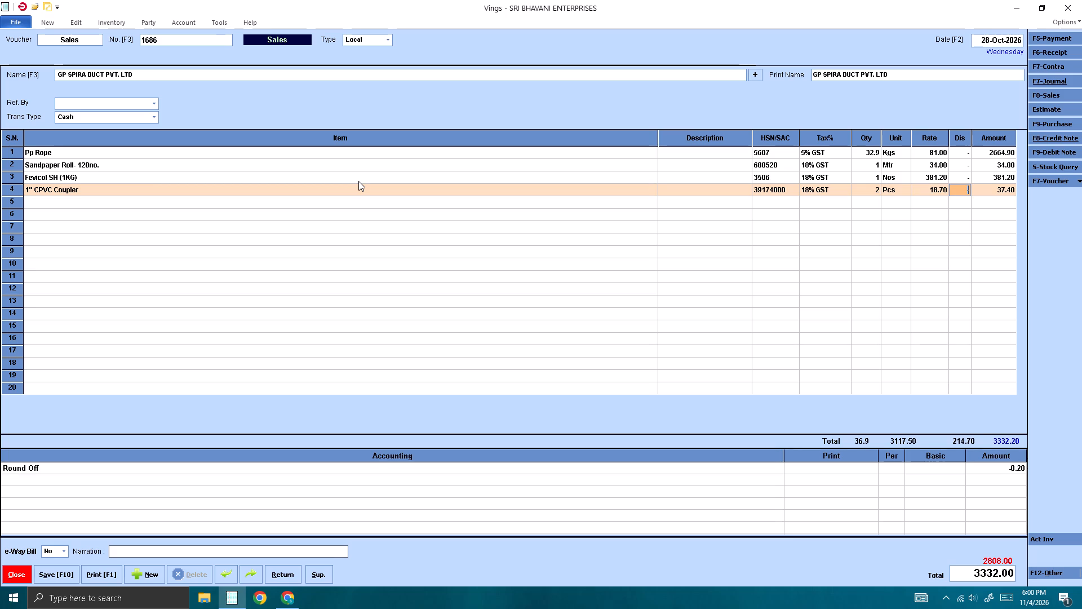
key(Return)
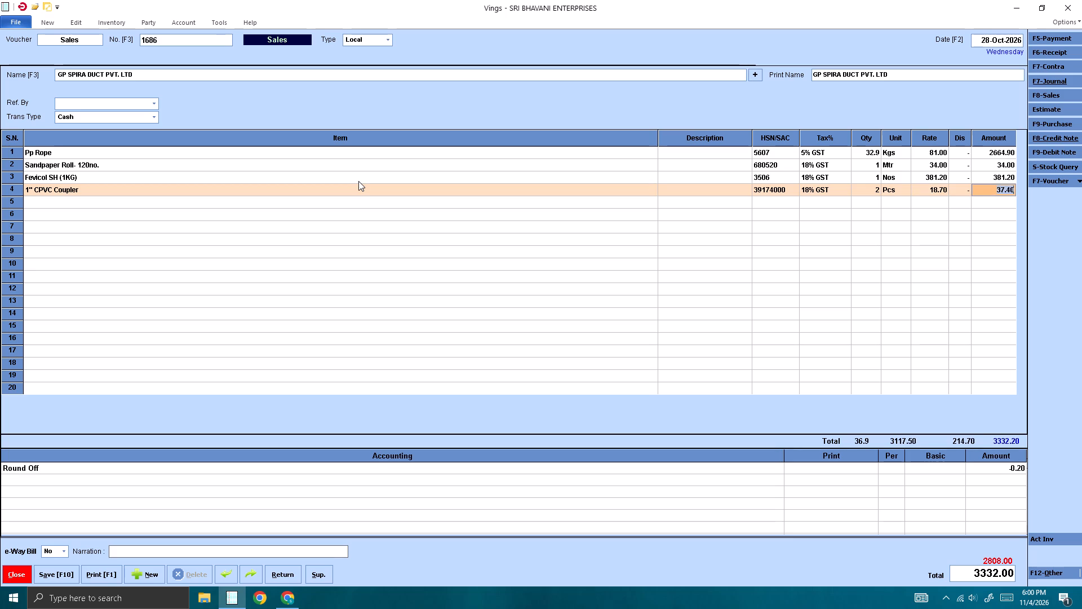
key(Return)
Add CPVC Solvent Cement -15ml on line 5 with quantity 1 and rate 21.2, without discount.
text(sol)
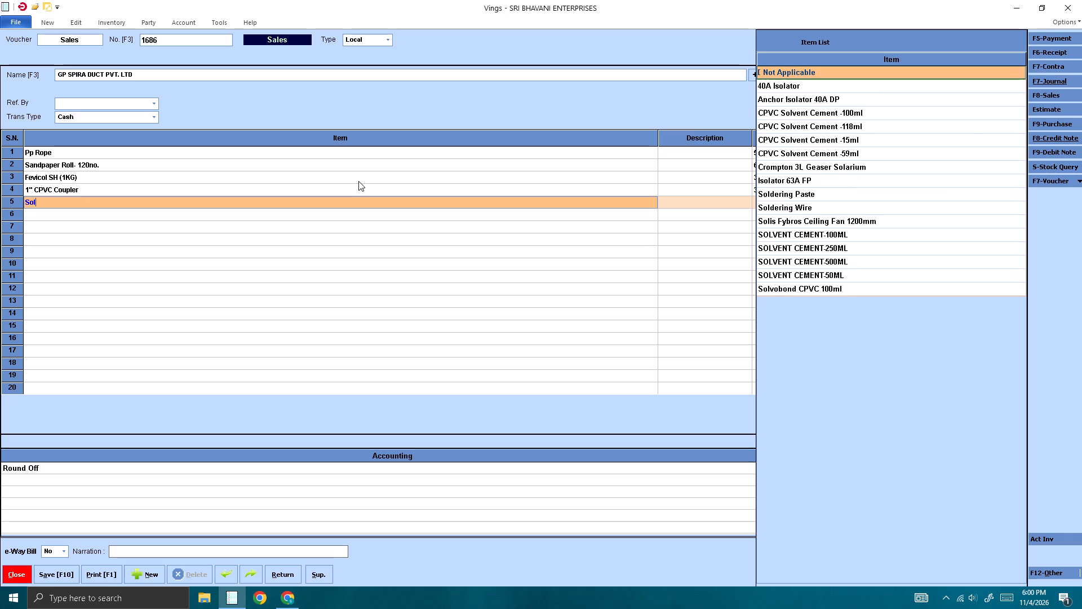
key(Up)
key(Up)
key(Up)
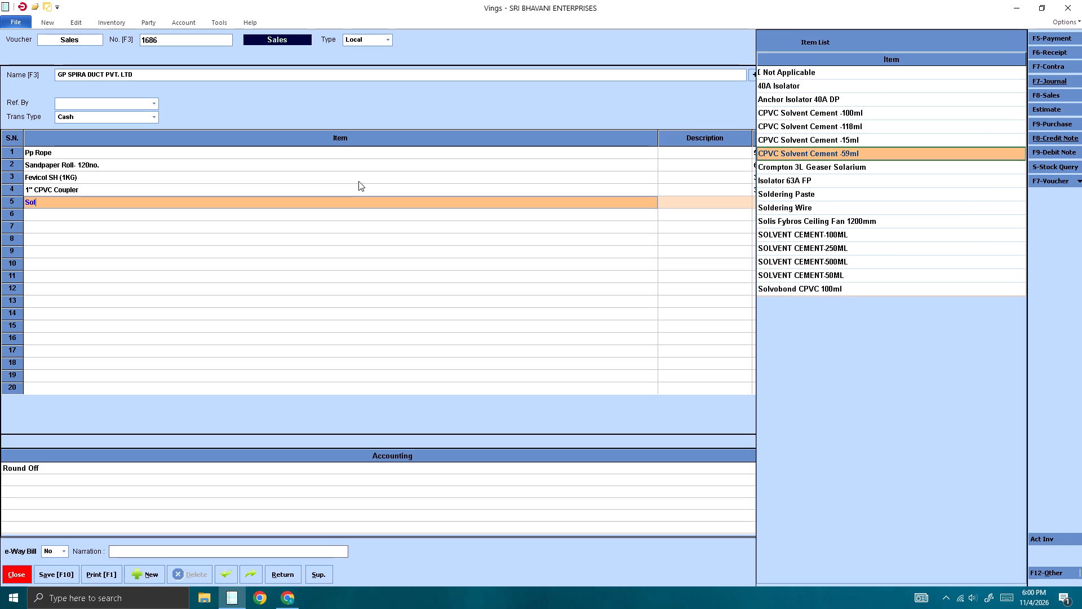
key(Up)
key(Return)
key(Return)
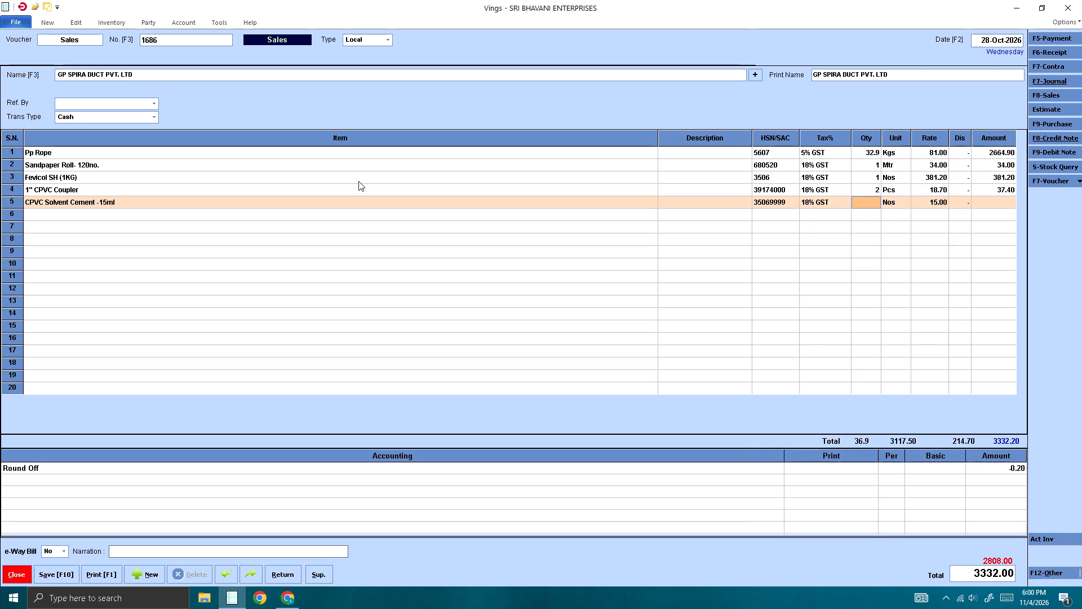
key(1)
key(Return)
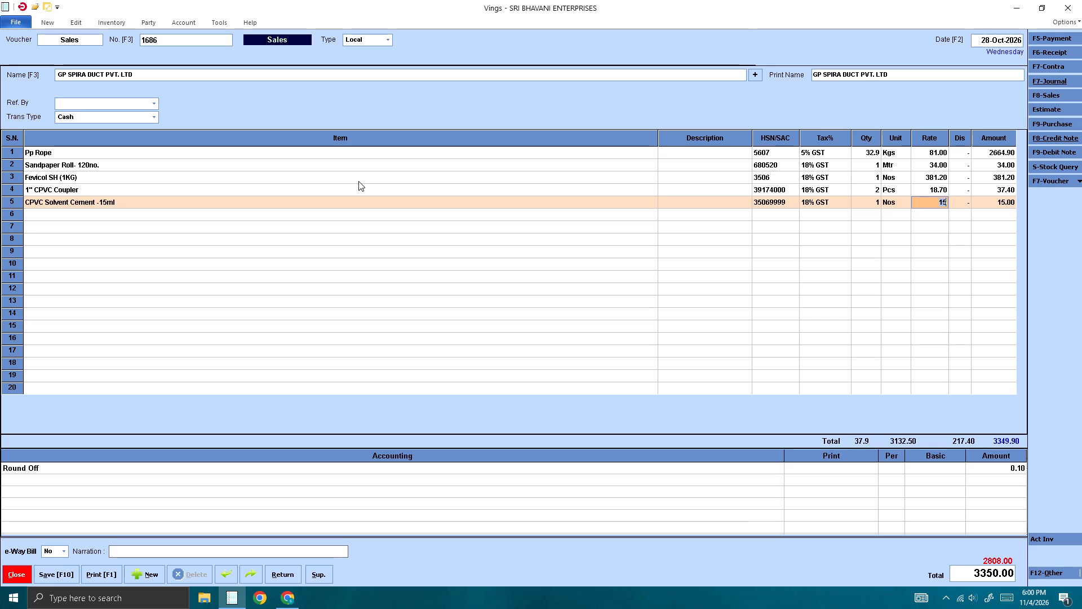
text(21.2)
key(Return)
key(Return)
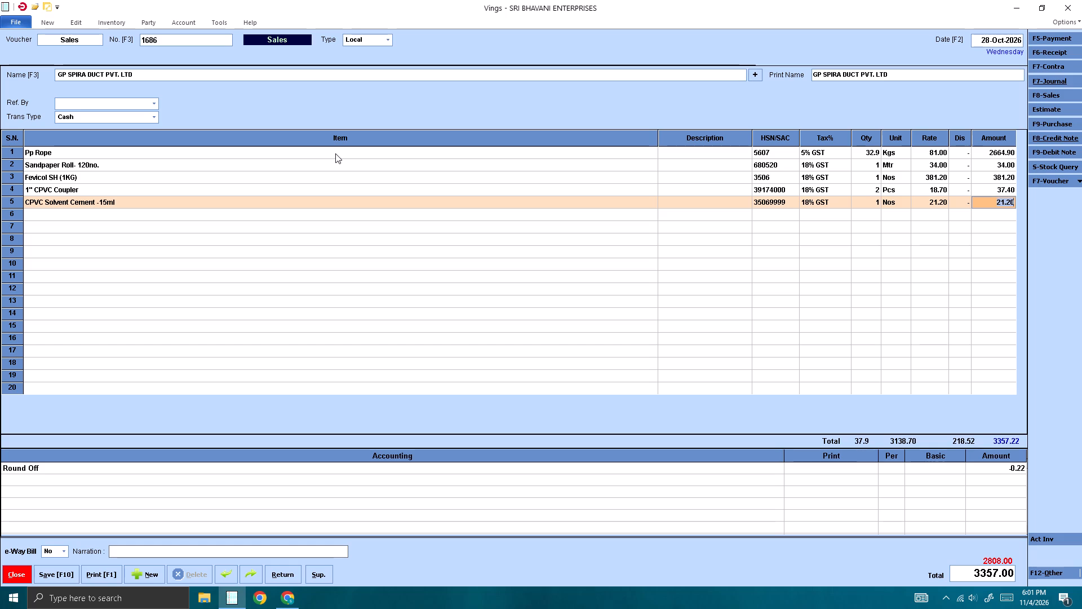
text(hol)
key(Return)
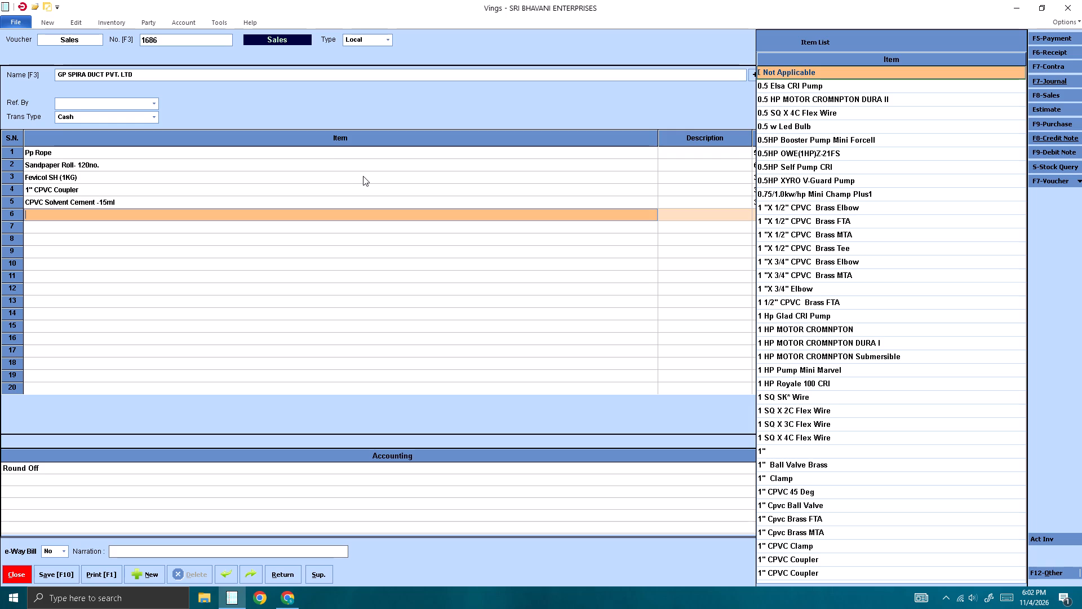
Add Laticrete Adhesive (315) on line 6 with quantity 7 Pkt and rate 483.1, without discount.
text(315)
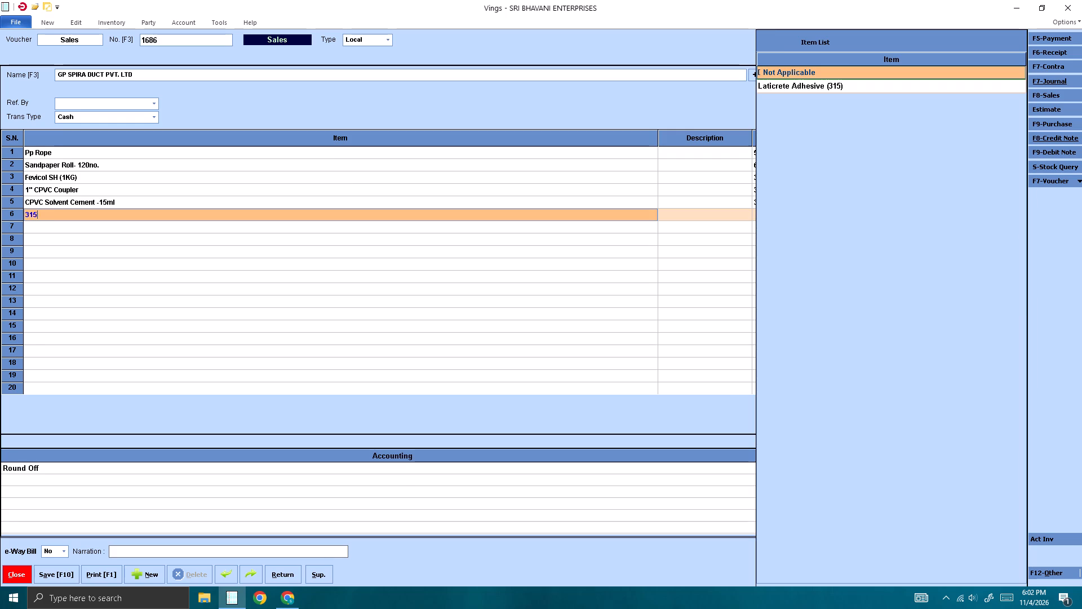
key(Down)
key(Return)
key(Return)
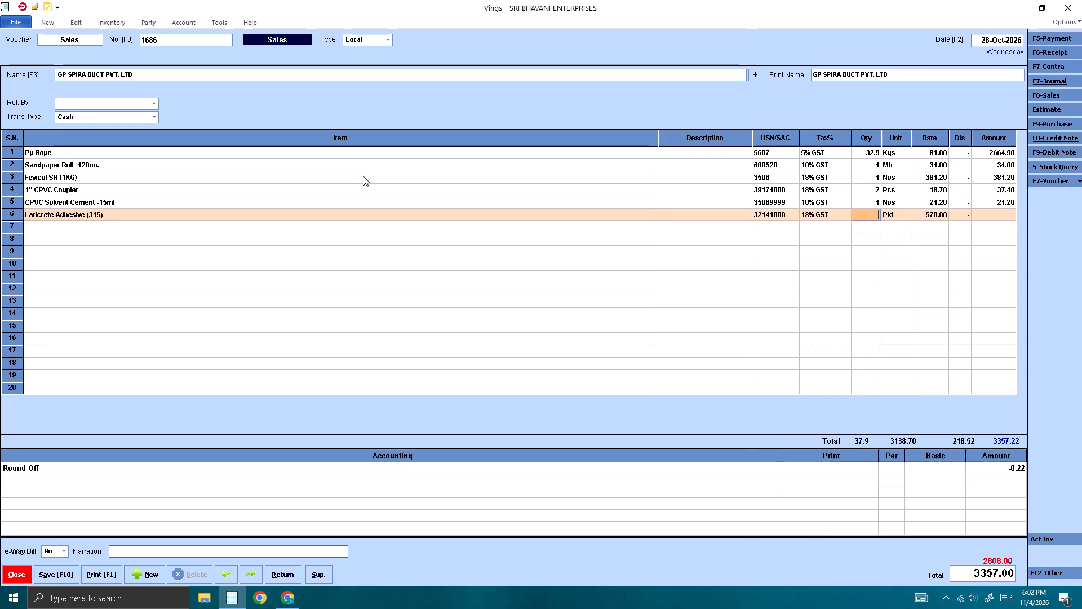
key(7)
key(Return)
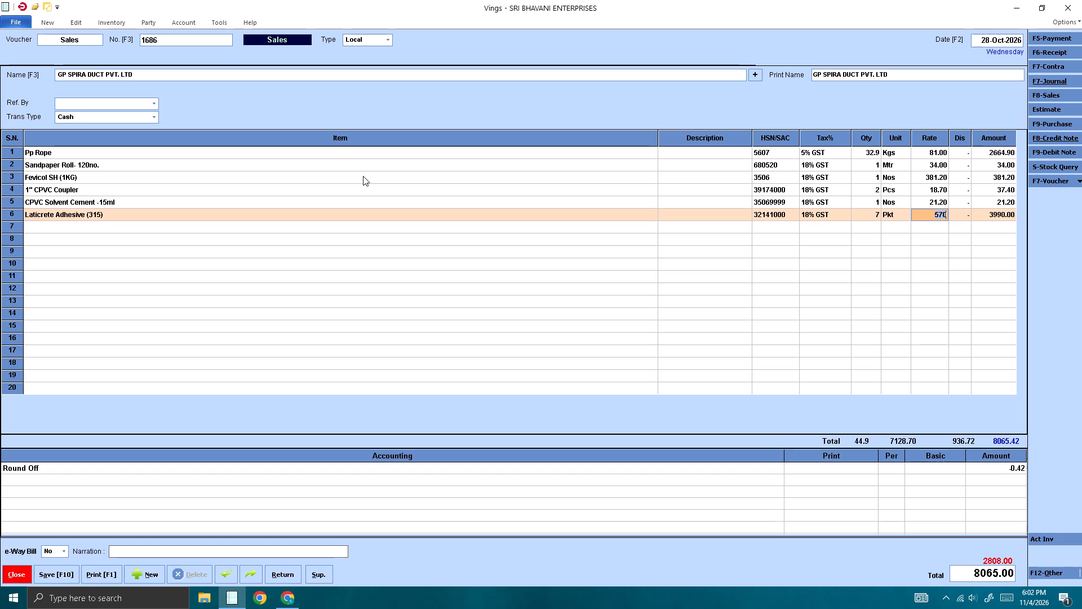
text(48)
text(3.1)
key(Return)
key(Return)
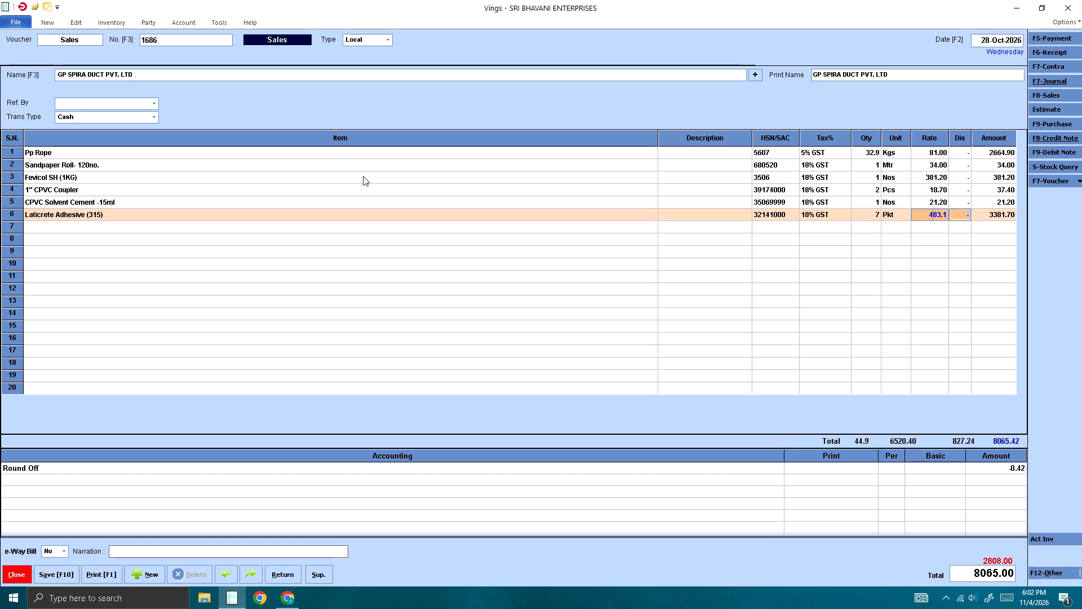
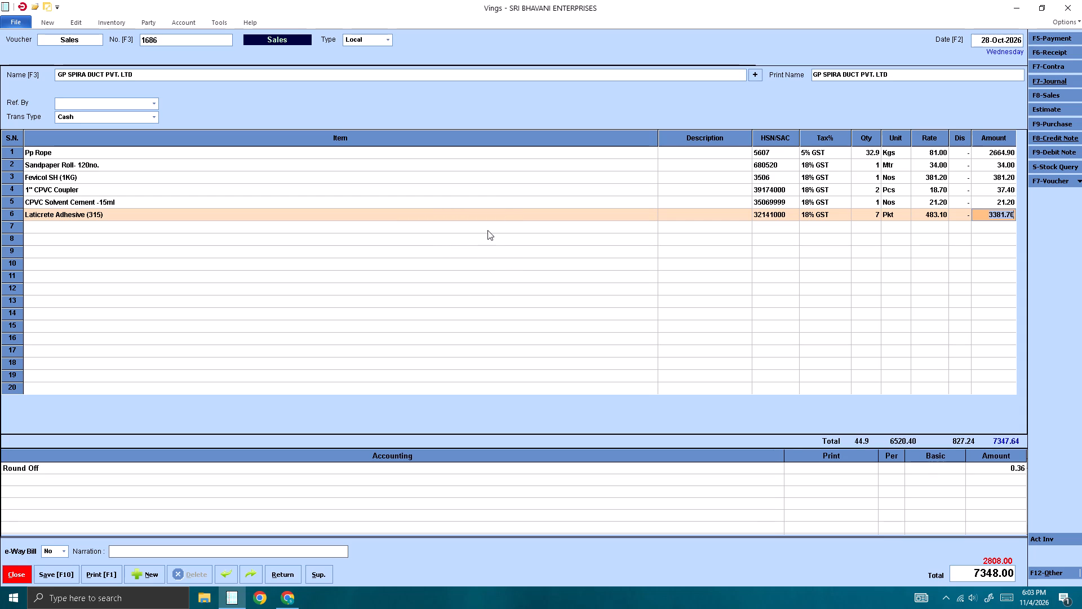
Search the item list for line 7 of voucher 1686 using the terms ara, aral, bon, ra and dite.
key(Return)
text(ara)
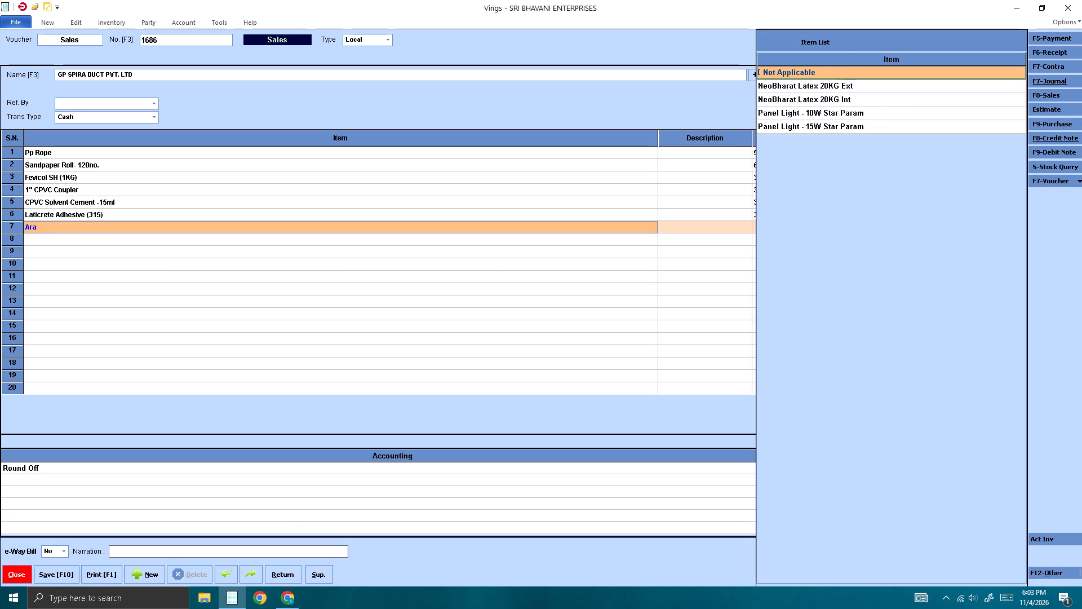
key(BackSpace)
key(BackSpace)
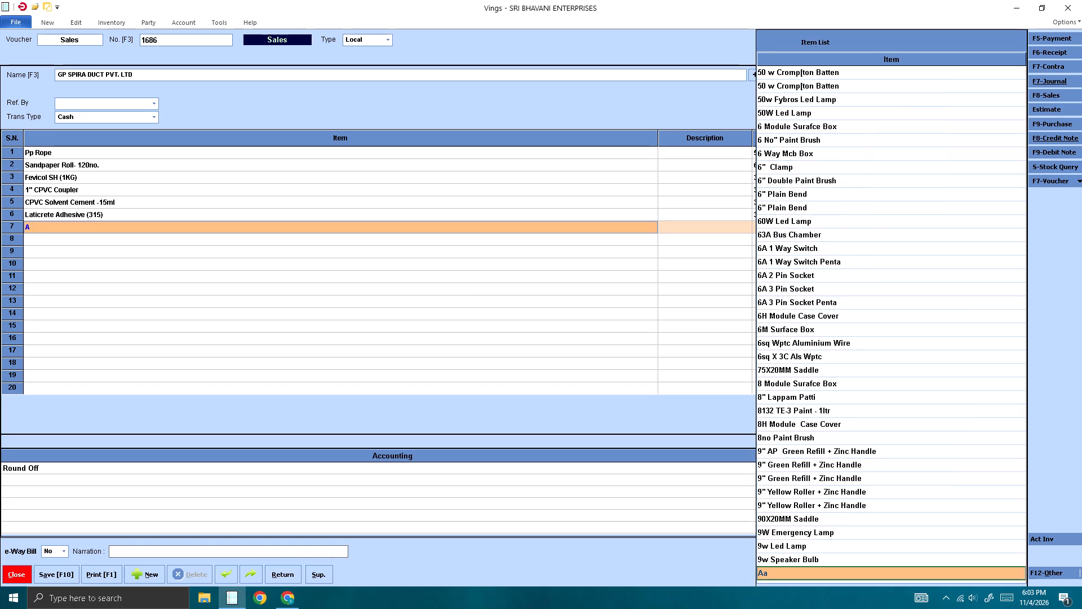
text(ra)
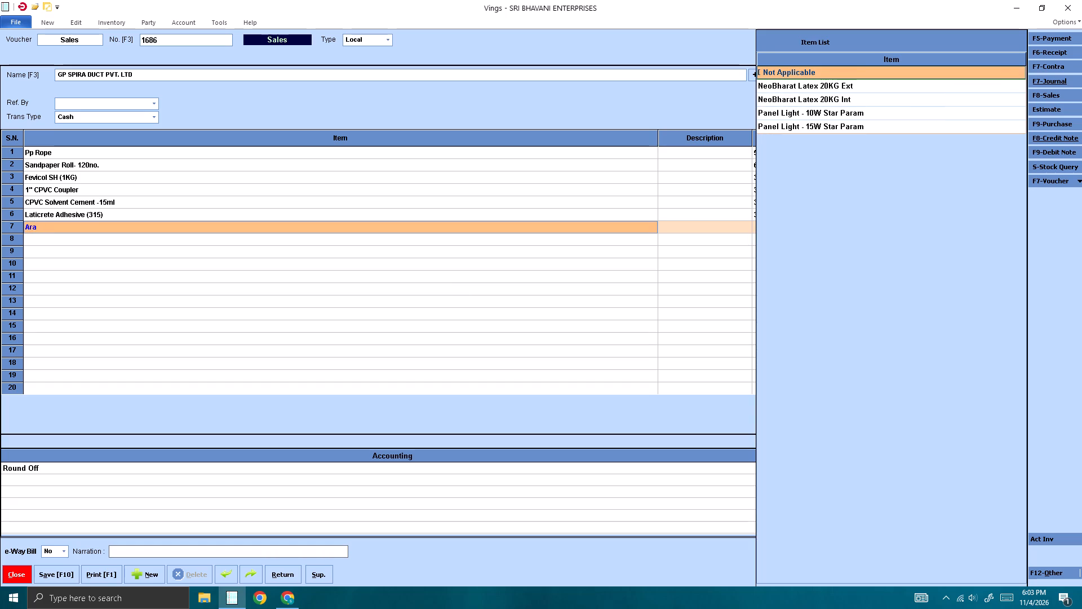
key(l)
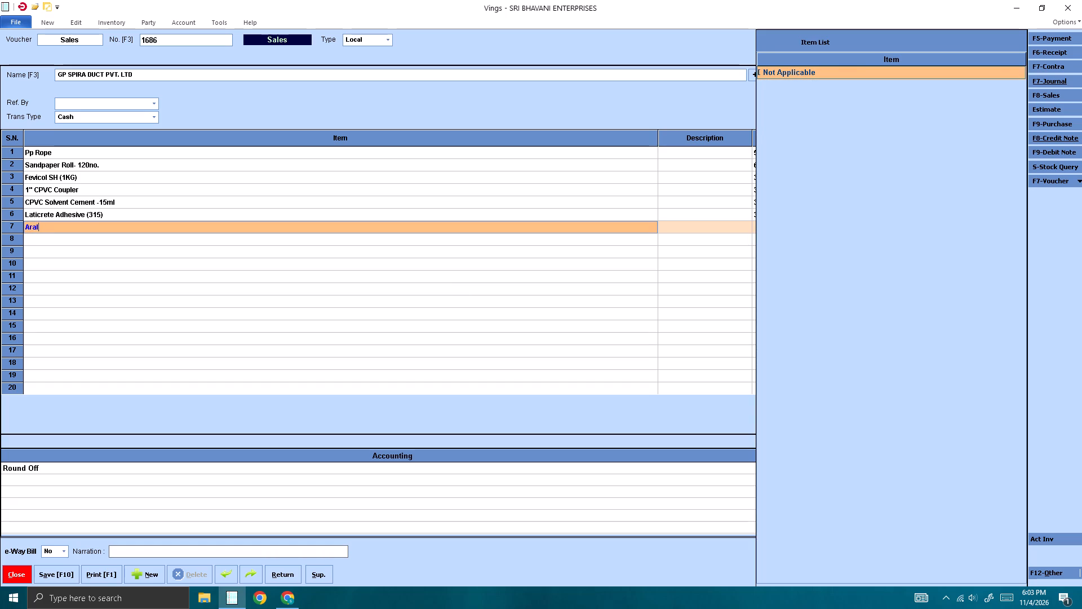
key(BackSpace)
key(BackSpace)
key(BackSpace)
key(BackSpace)
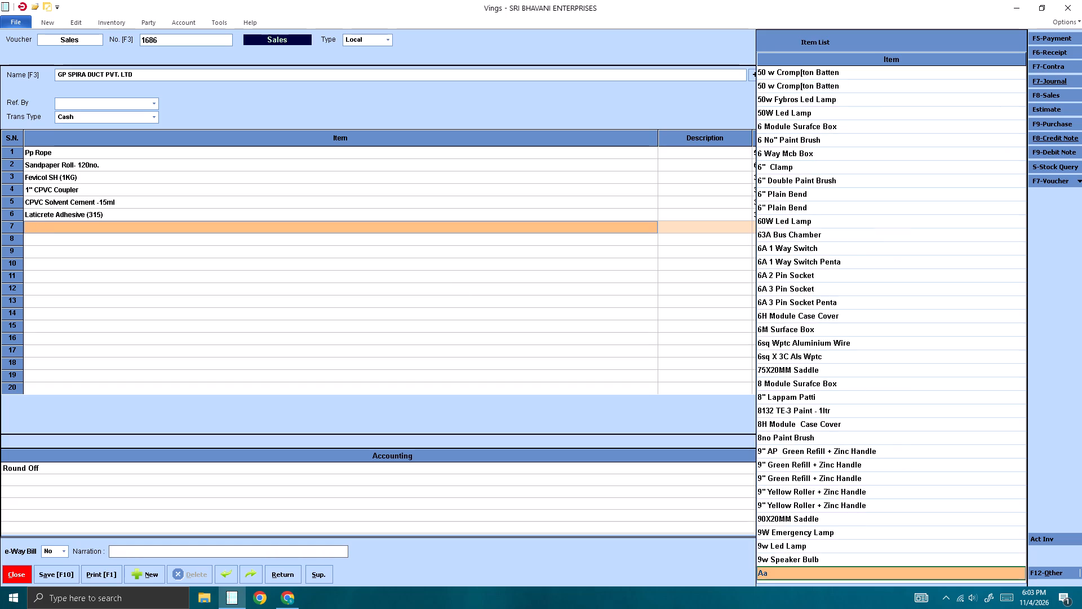
text(bon)
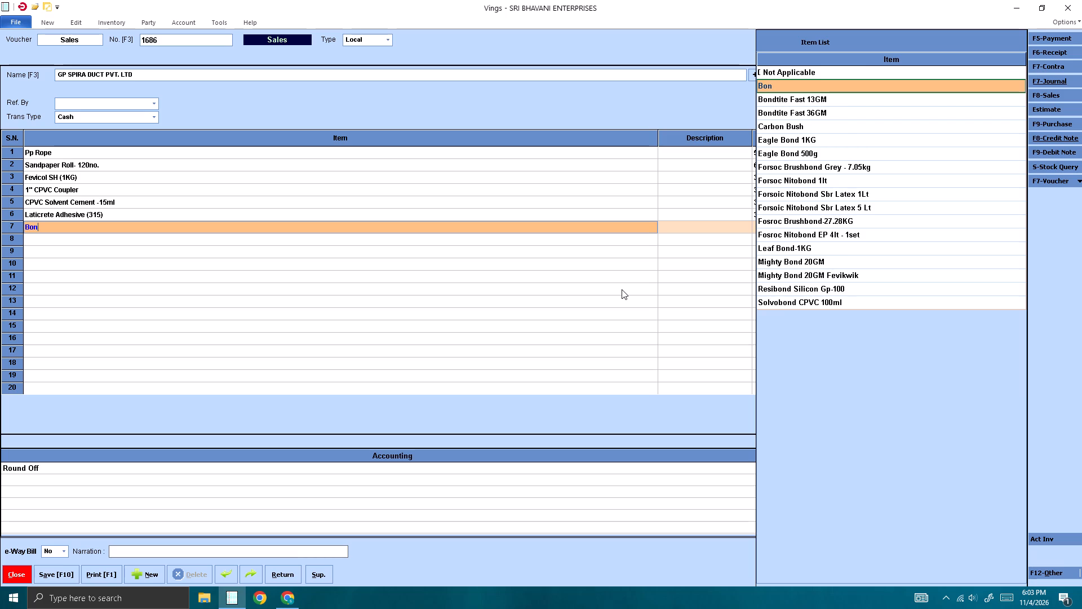
key(BackSpace)
key(BackSpace)
key(BackSpace)
text(ra)
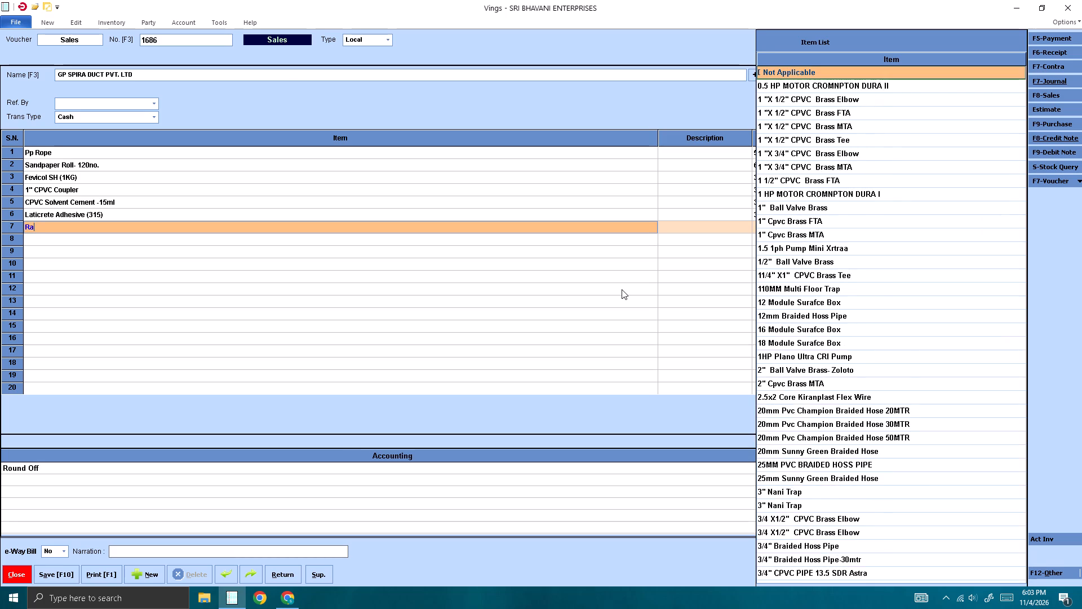
key(BackSpace)
key(BackSpace)
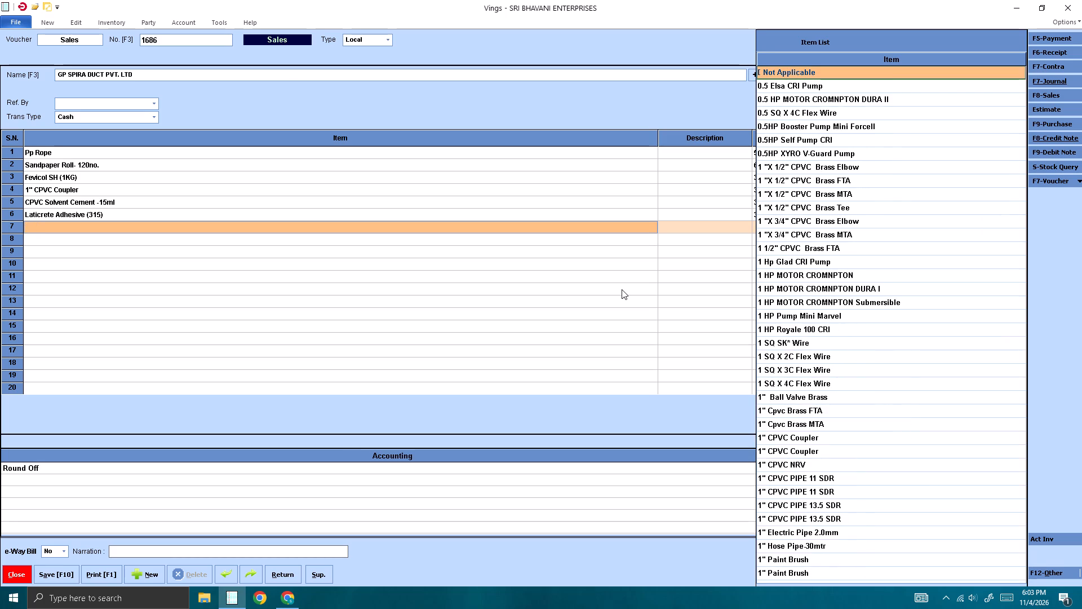
text(ara)
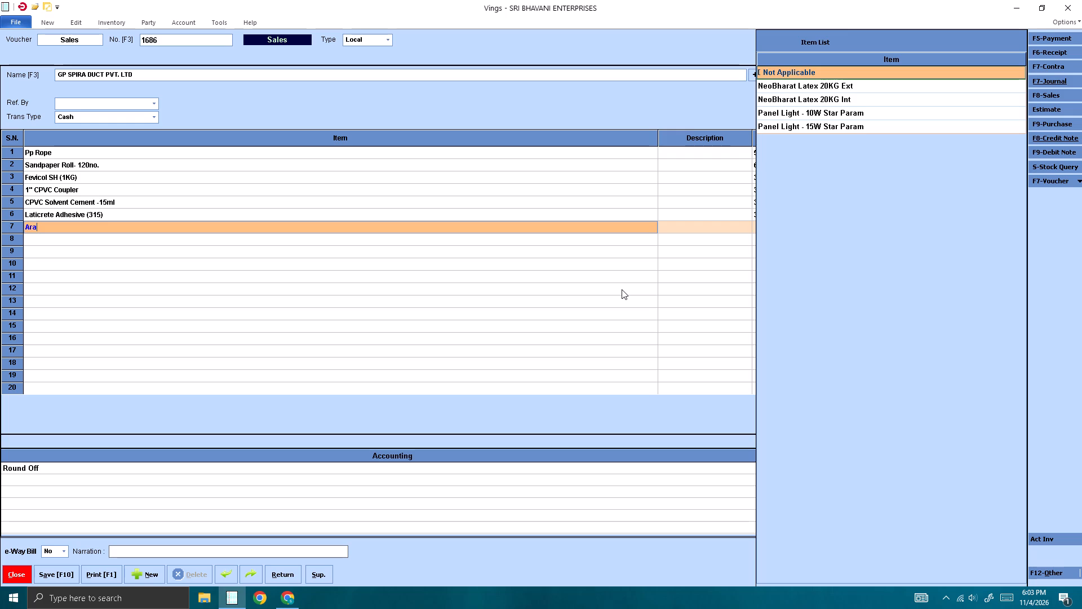
key(BackSpace)
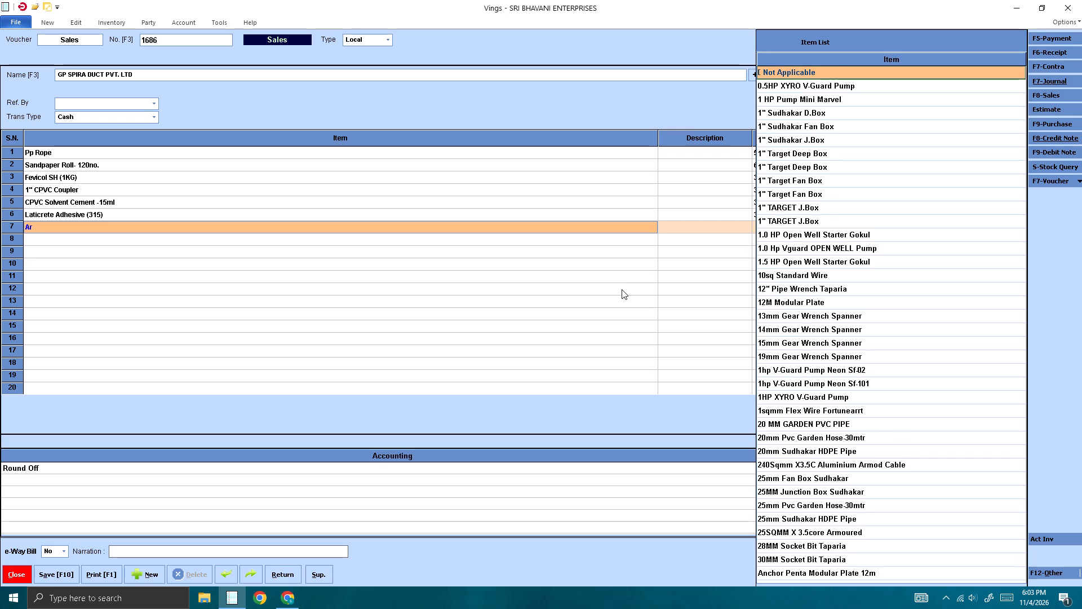
key(BackSpace)
key(BackSpace)
text(dite)
key(BackSpace)
key(BackSpace)
key(BackSpace)
key(BackSpace)
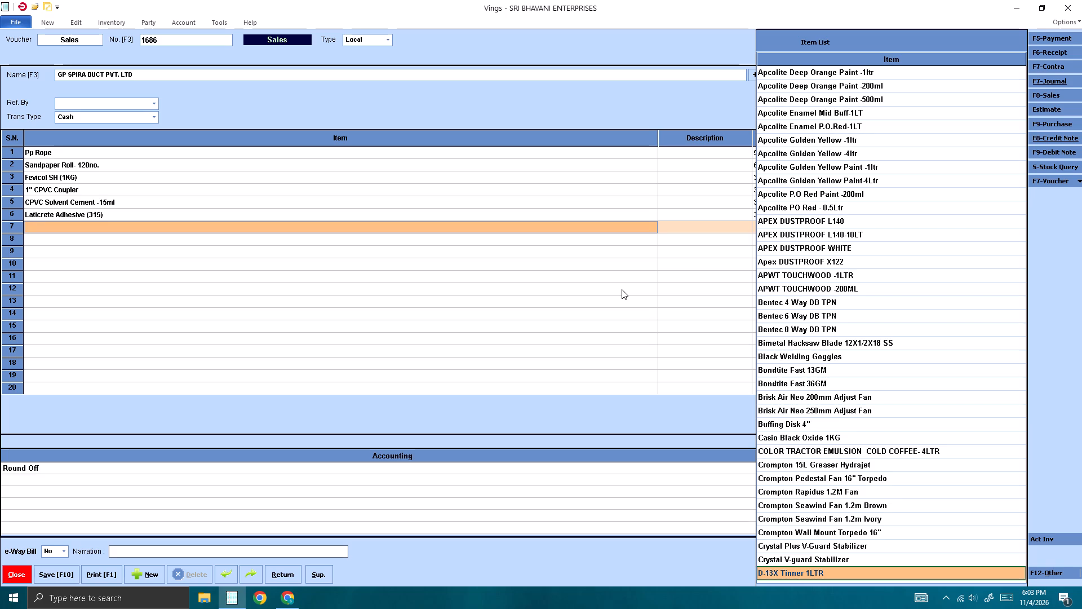
text(bon)
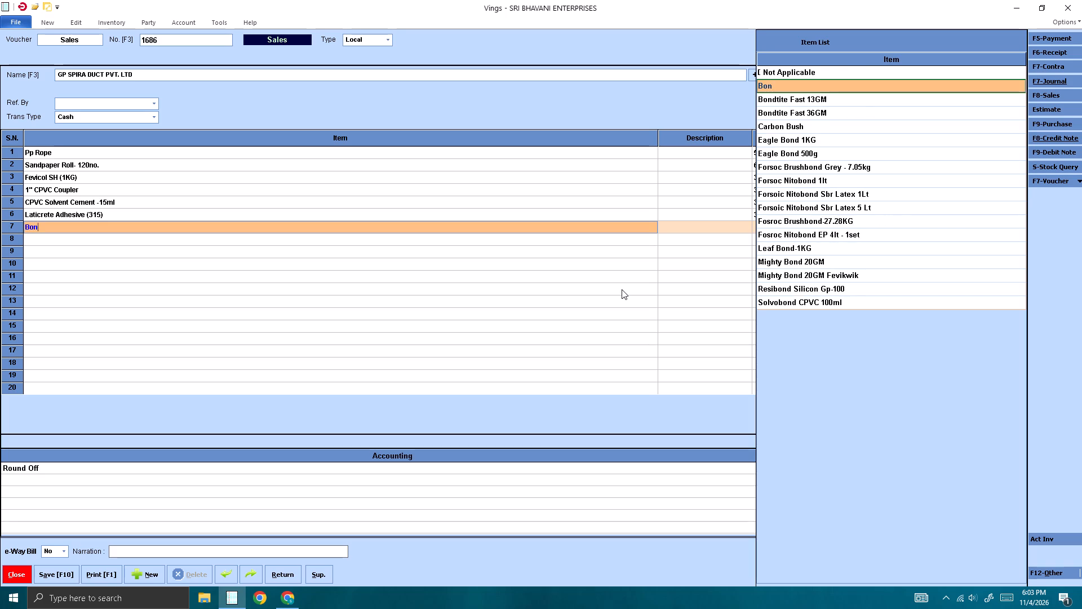
key(BackSpace)
key(BackSpace)
key(BackSpace)
Find fevi in the item list and add Mighty Bond 20GM Fevikwik on line 7 with quantity 6 Pcs.
text(fevi)
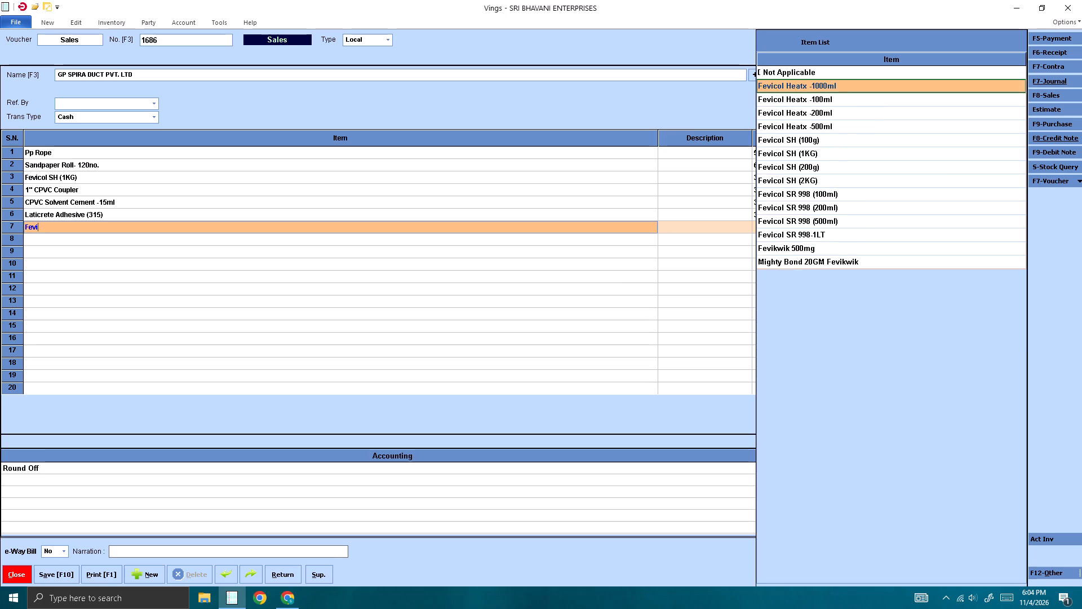
key(Down)
key(Down)
key(Down)
key(Down)
key(Down)
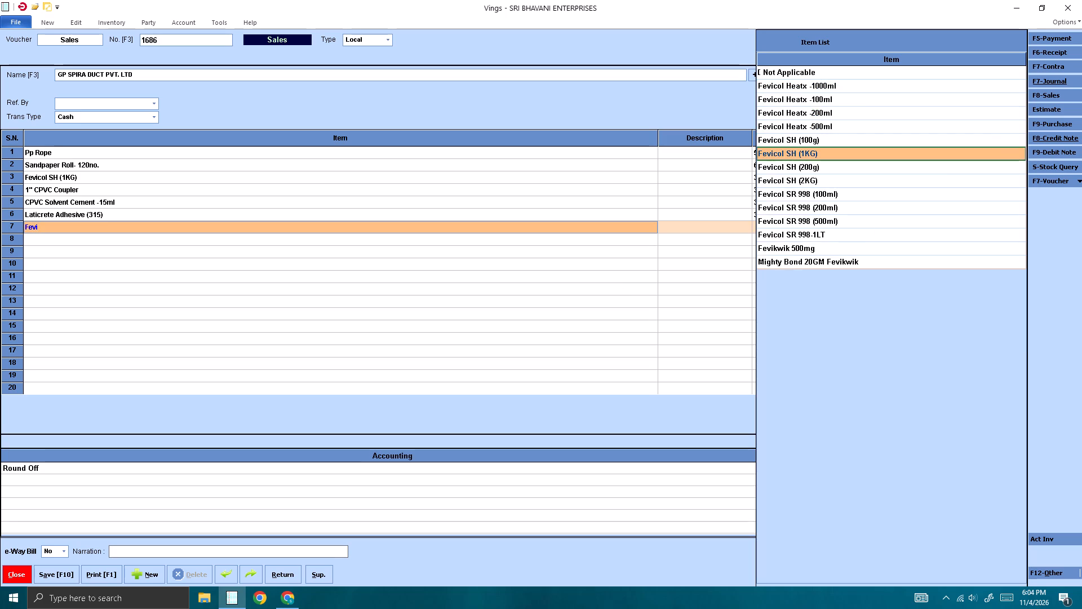
key(Down)
key(Down)
key(Down)
key(Down)
key(Down)
key(Down)
key(Down)
key(Down)
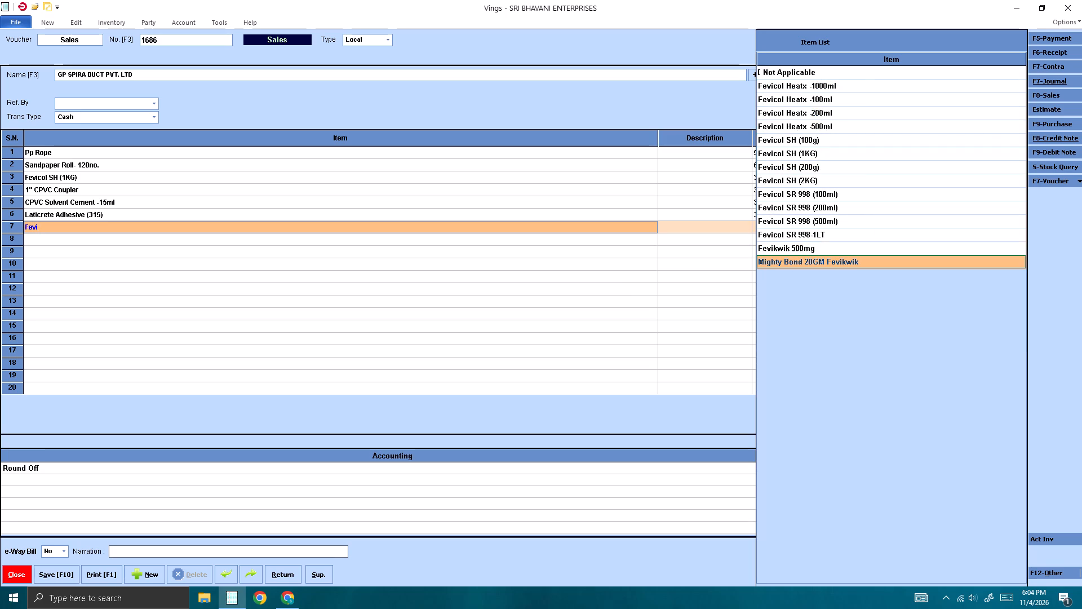
key(Return)
key(Return)
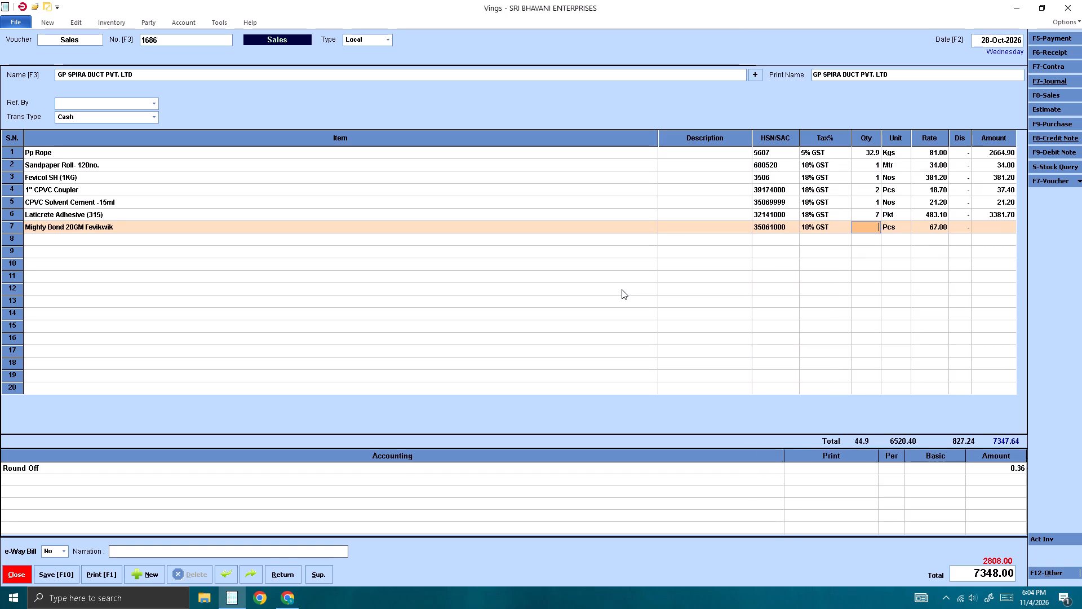
key(6)
key(Return)
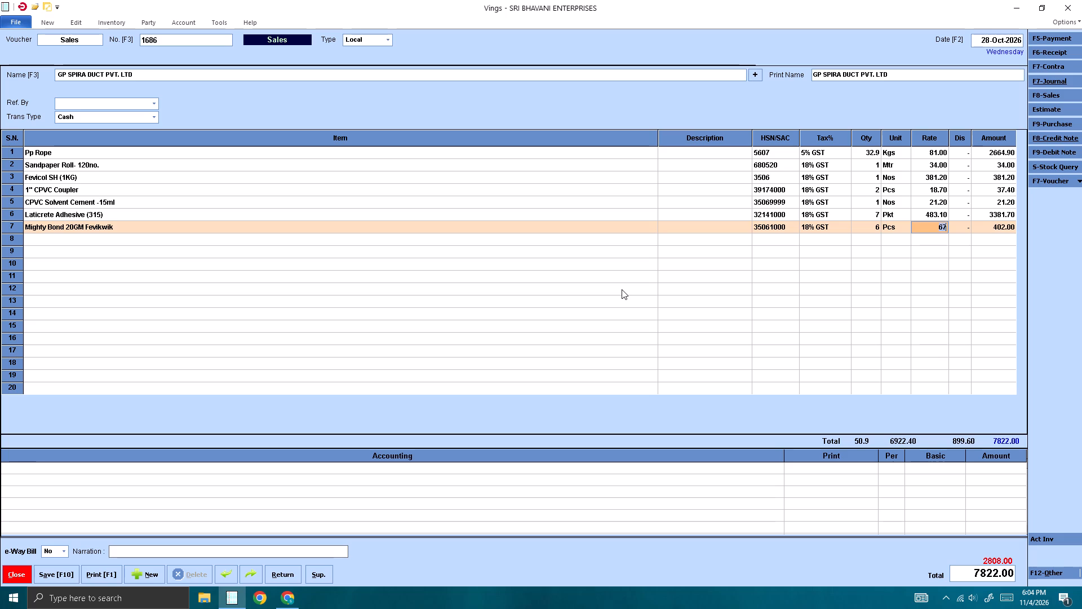
Set the rate of Mighty Bond 20GM Fevikwik on line 7 to 55.1, without discount.
text(5501)
key(Return)
key(Return)
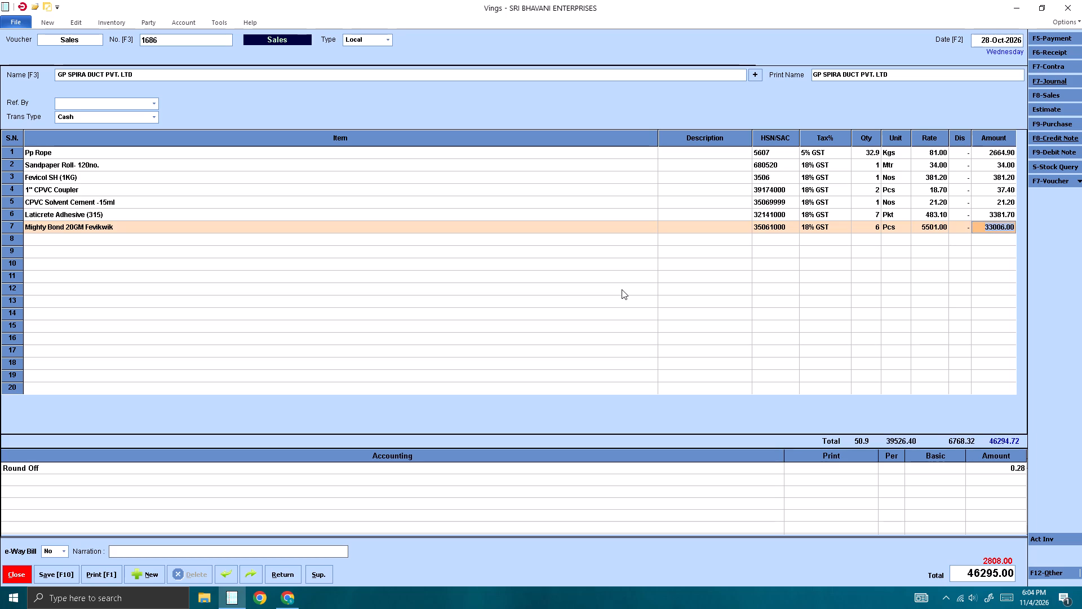
key(BackSpace)
key(BackSpace)
key(BackSpace)
key(Return)
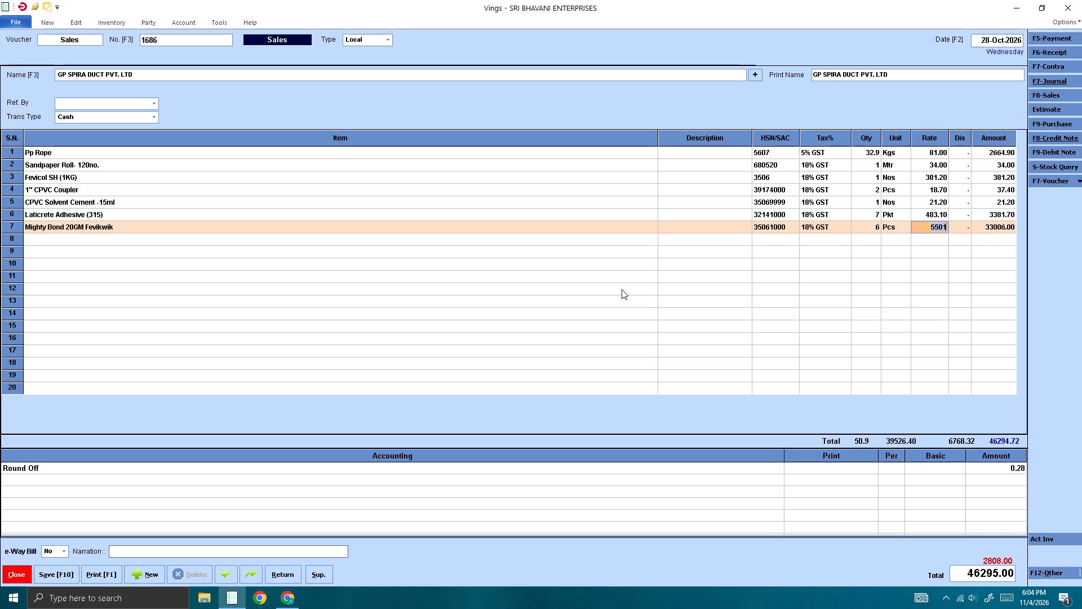
text(55.1)
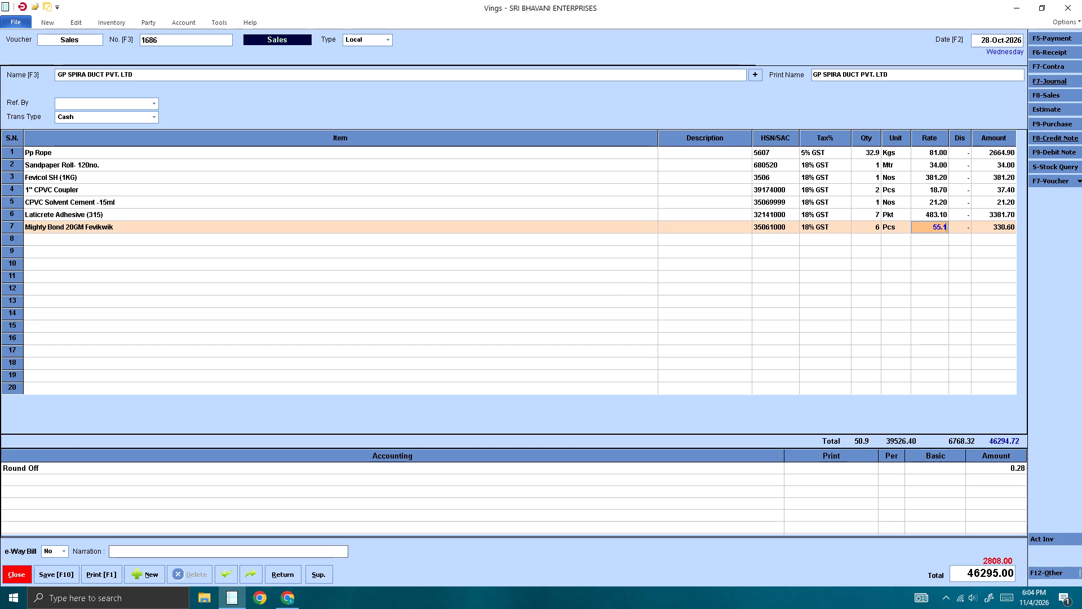
key(Return)
key(Return)
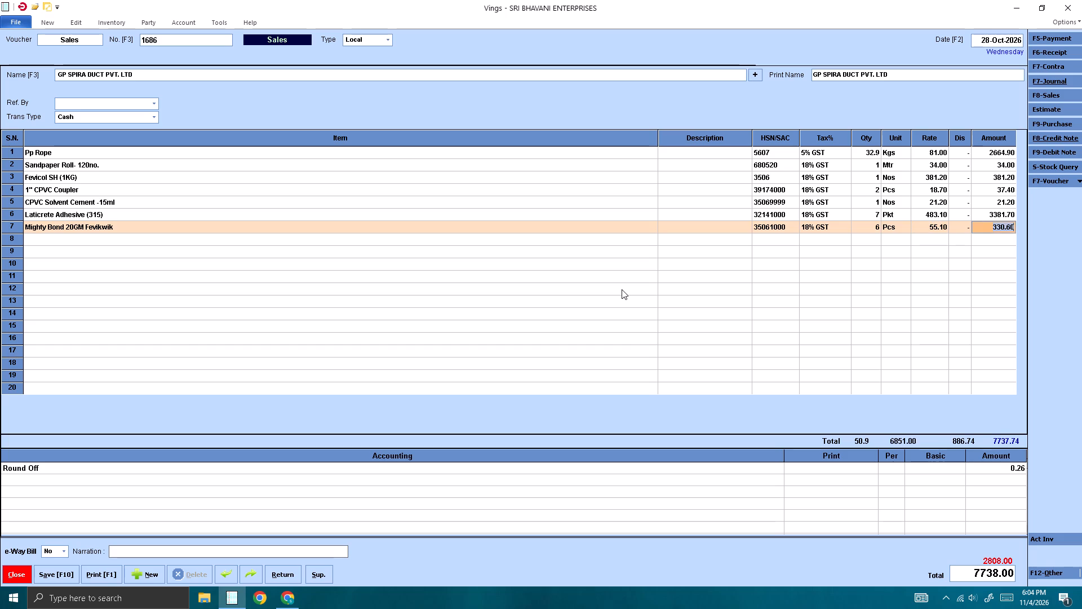
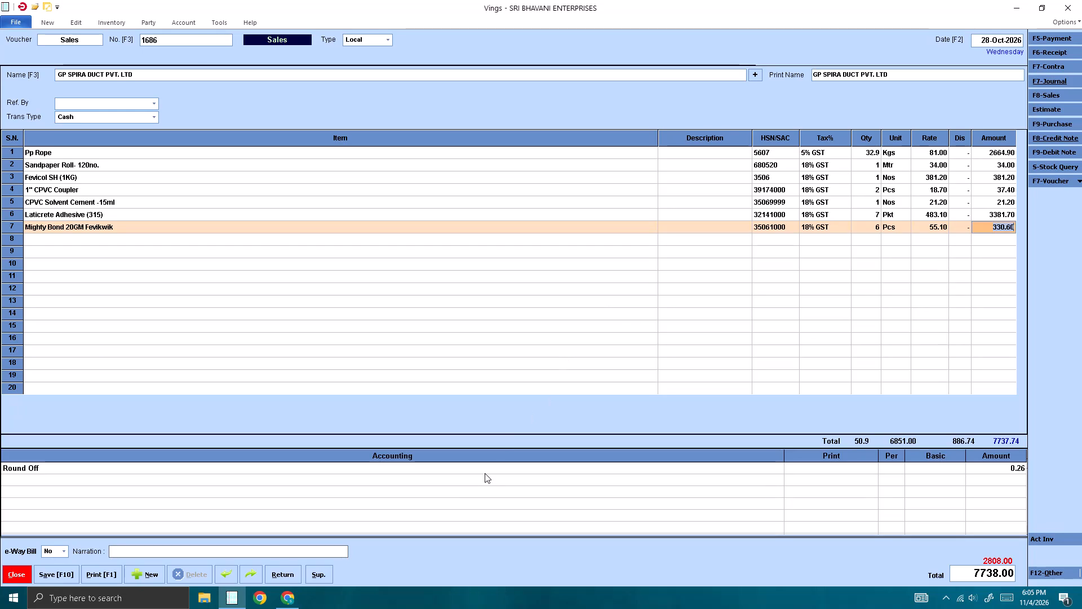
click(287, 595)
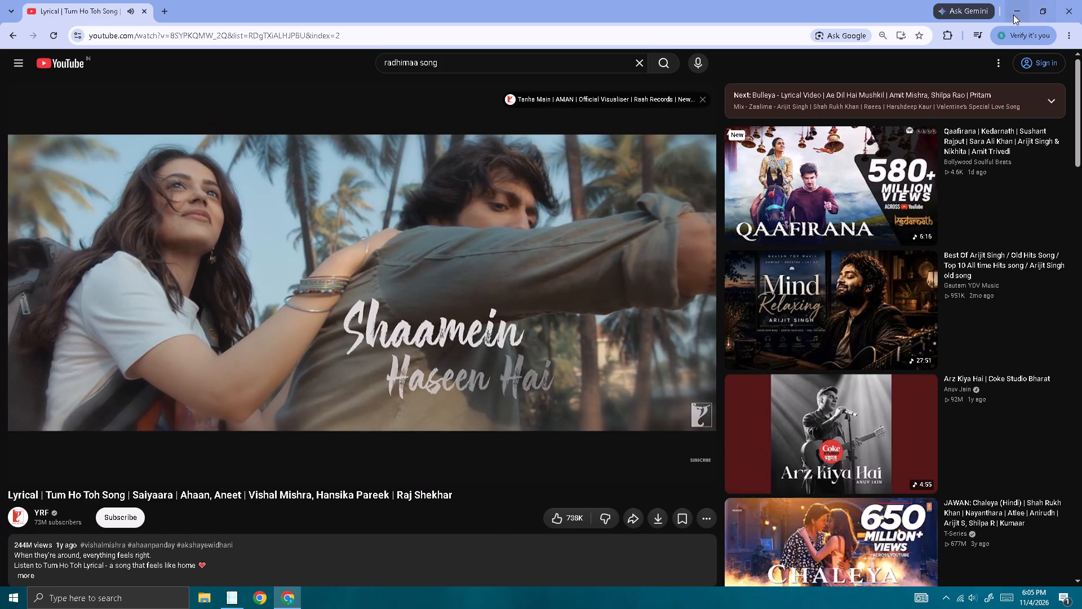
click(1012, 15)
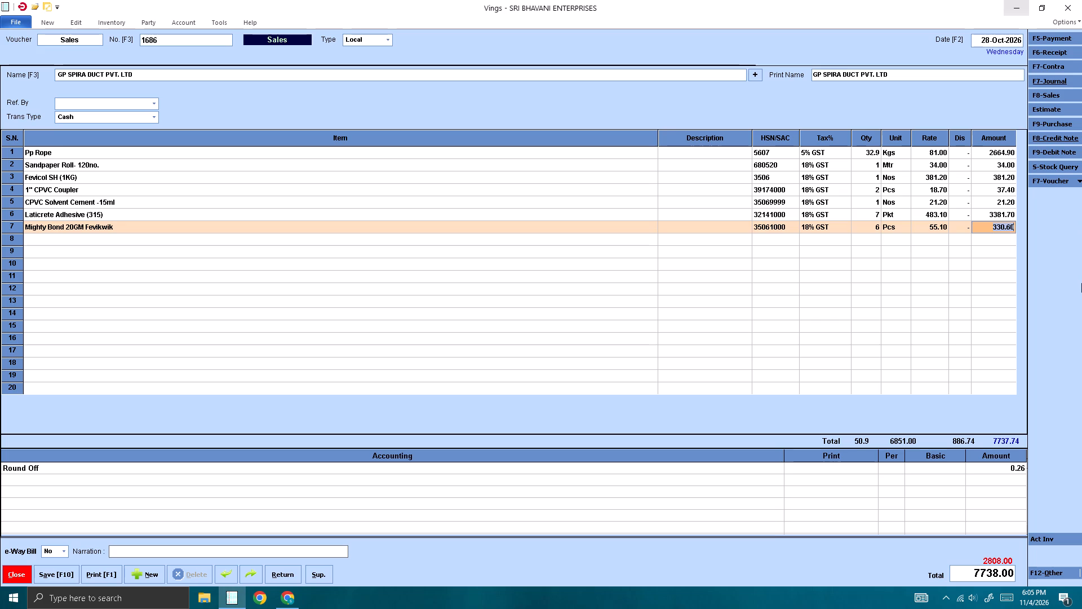
Find gro in the item list and add Laticrete Grout Slik-1kg on line 8 with quantity 2 Nos.
key(Return)
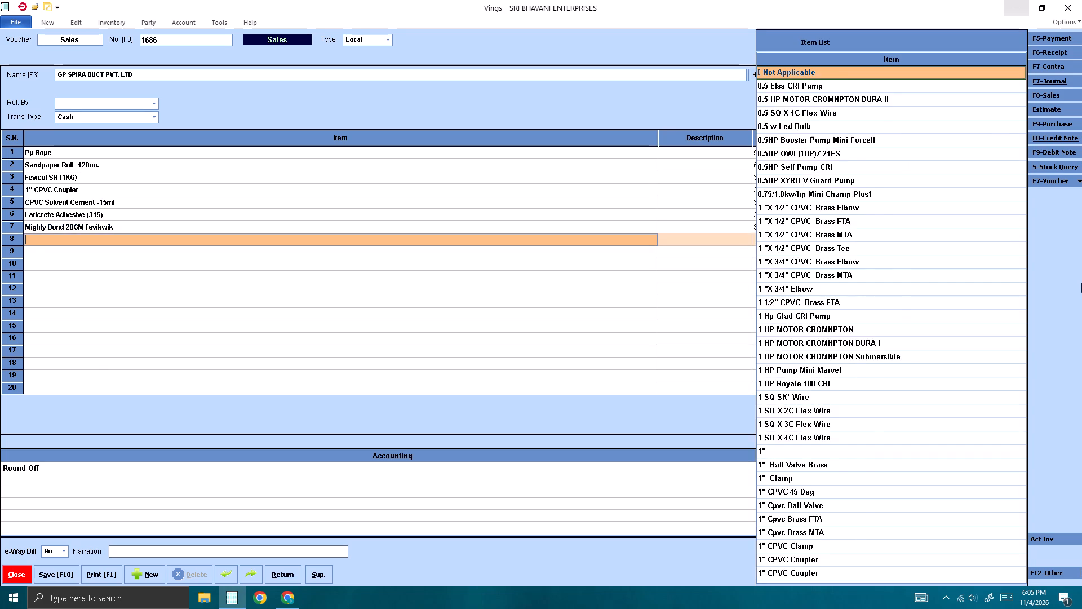
text(gro)
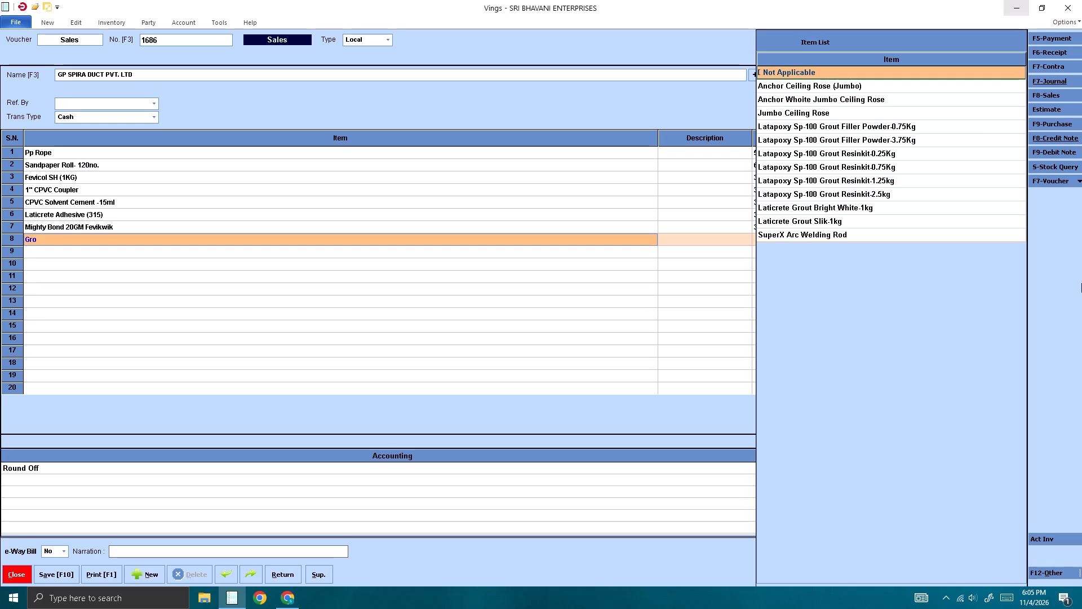
key(Down)
key(Down)
key(Down)
key(Down)
key(Down)
key(Down)
key(Down)
key(Down)
key(Down)
key(Down)
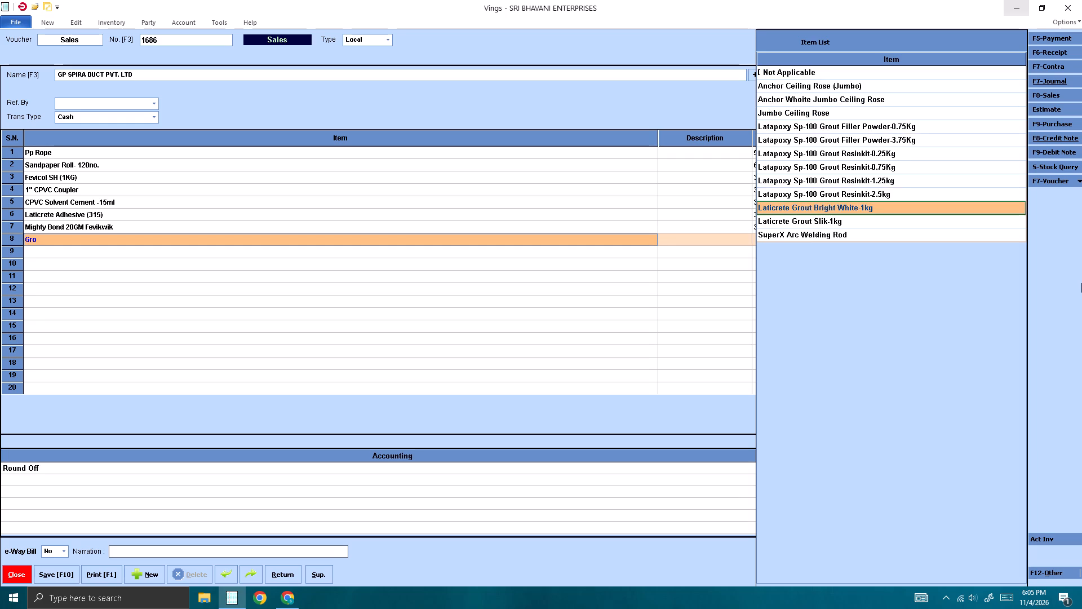
key(Down)
key(Return)
key(Return)
key(Return)
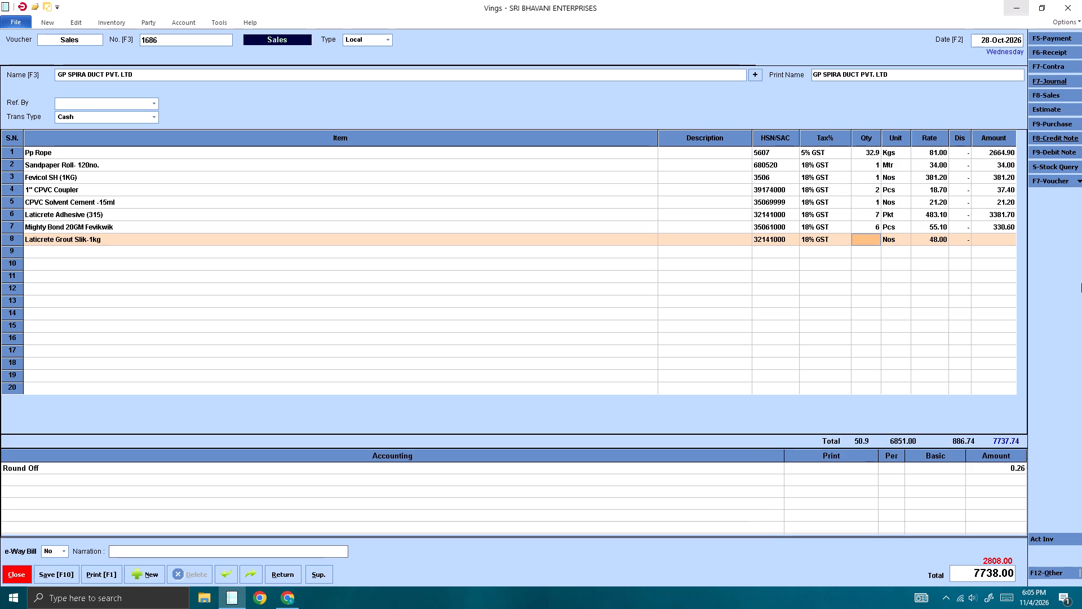
key(2)
key(Return)
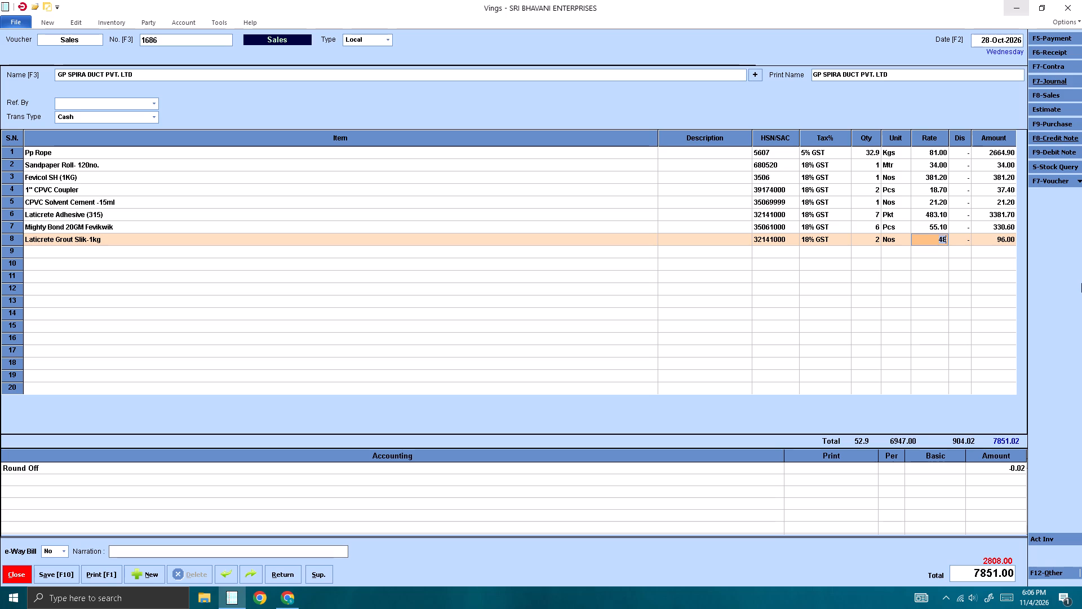
Set the rate of Laticrete Grout Slik-1kg on line 8 to 51, without discount.
text(81)
key(Return)
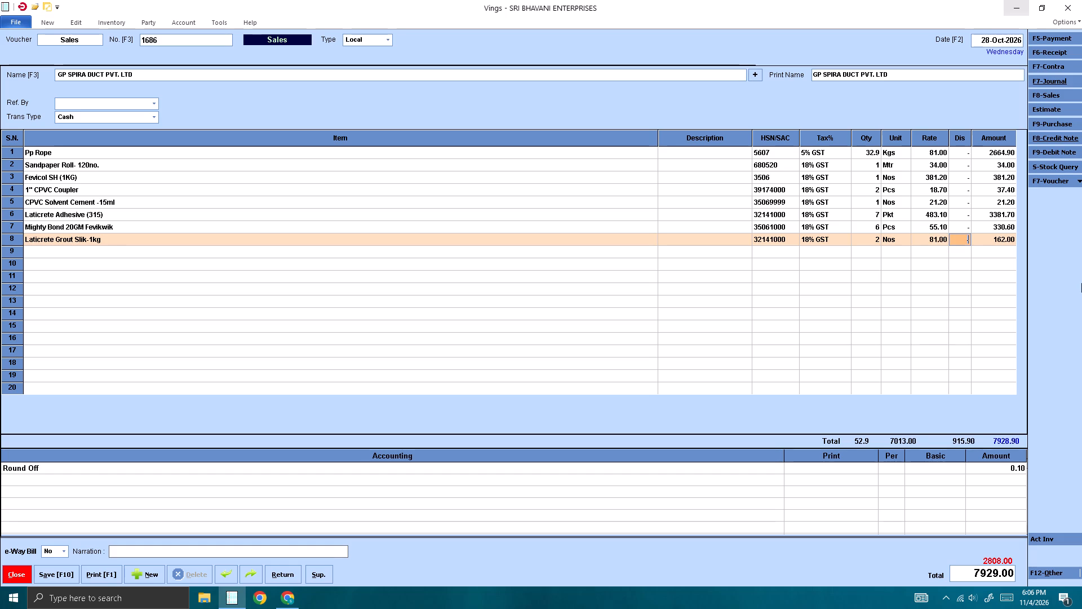
key(BackSpace)
text(51)
key(Return)
key(Return)
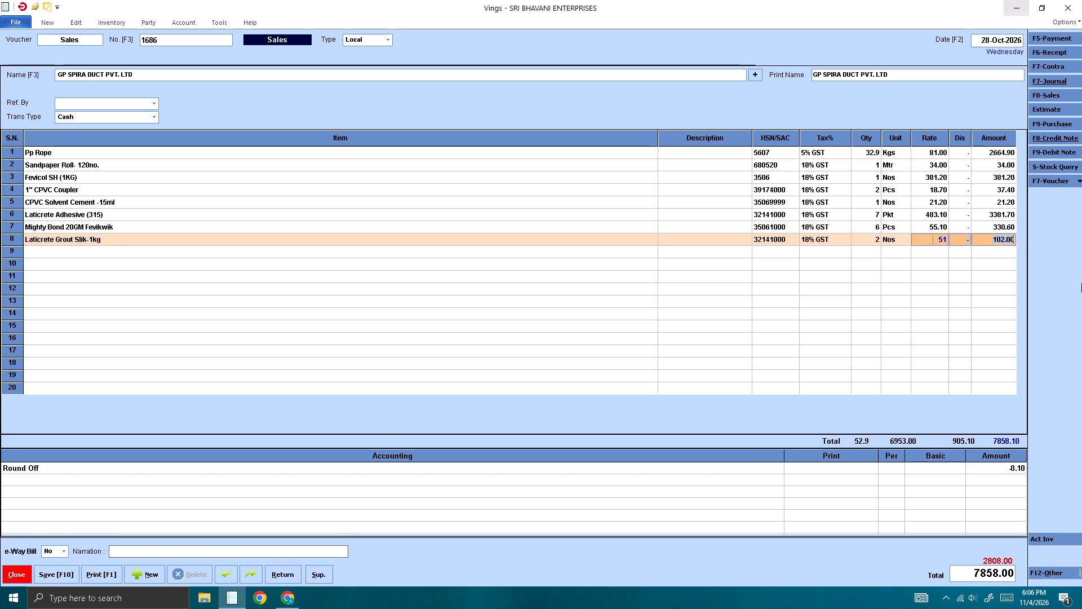
key(Return)
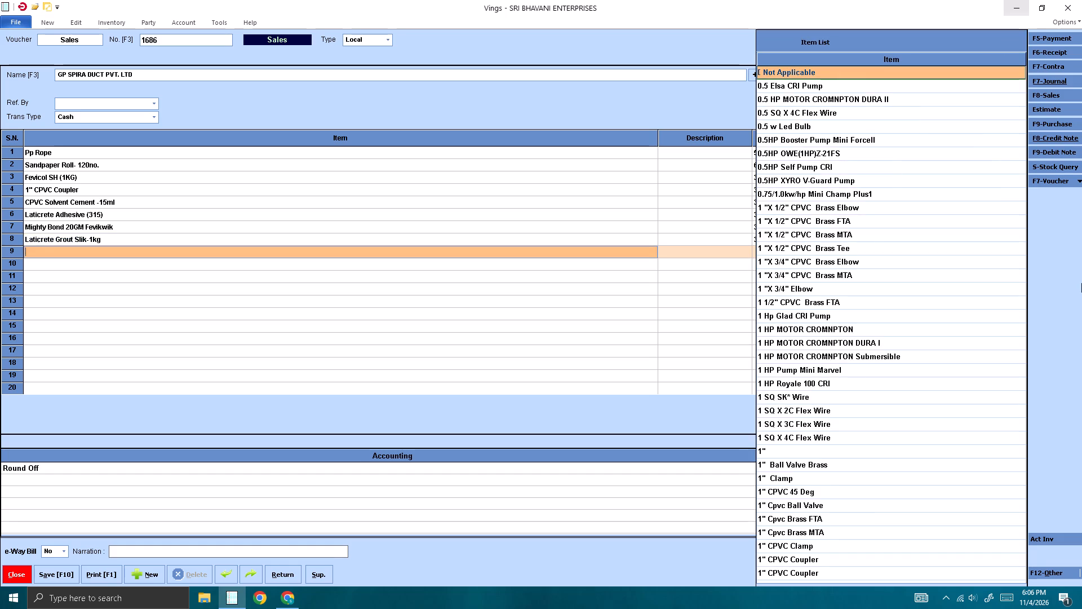
Add 4" Lappam Patti on line 9 with quantity 5 Pkt and rate 12.8, without discount.
key(4)
text(' la)
key(Down)
key(Return)
key(Return)
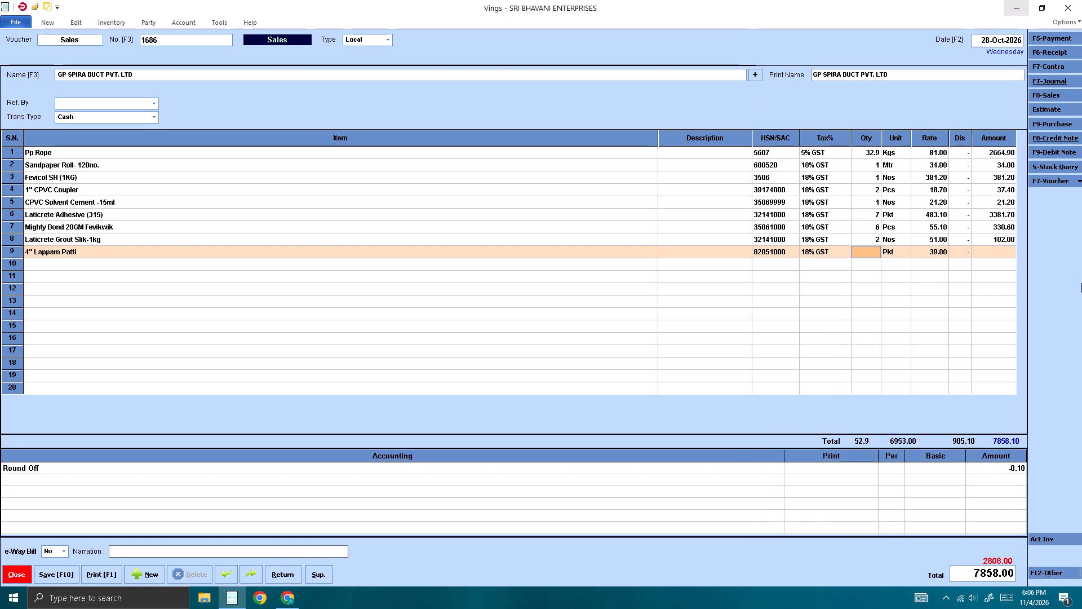
key(5)
key(Return)
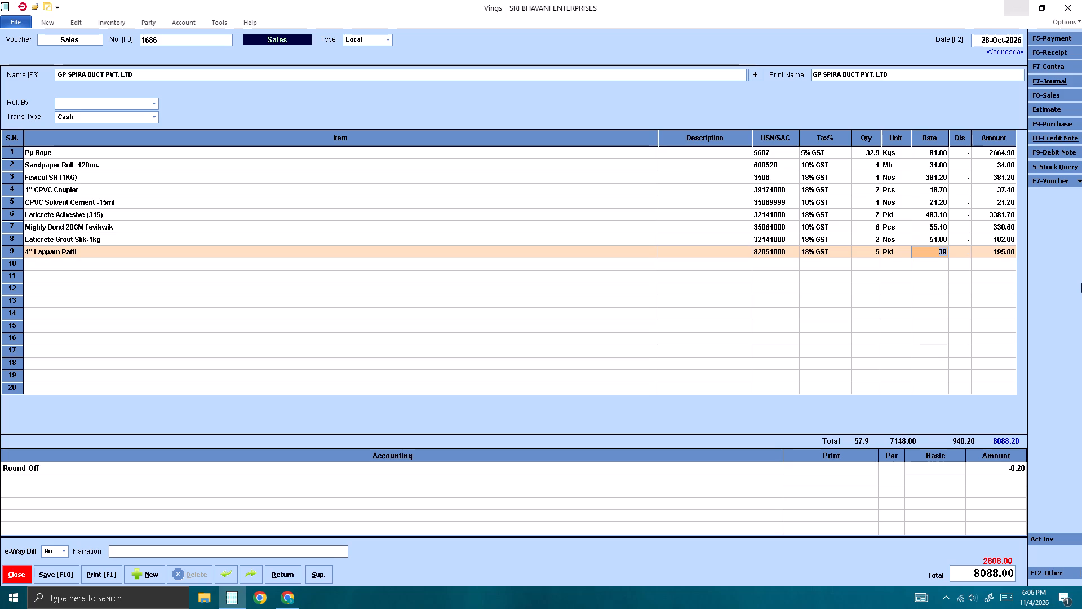
text(12)
text(.8)
key(Return)
key(Return)
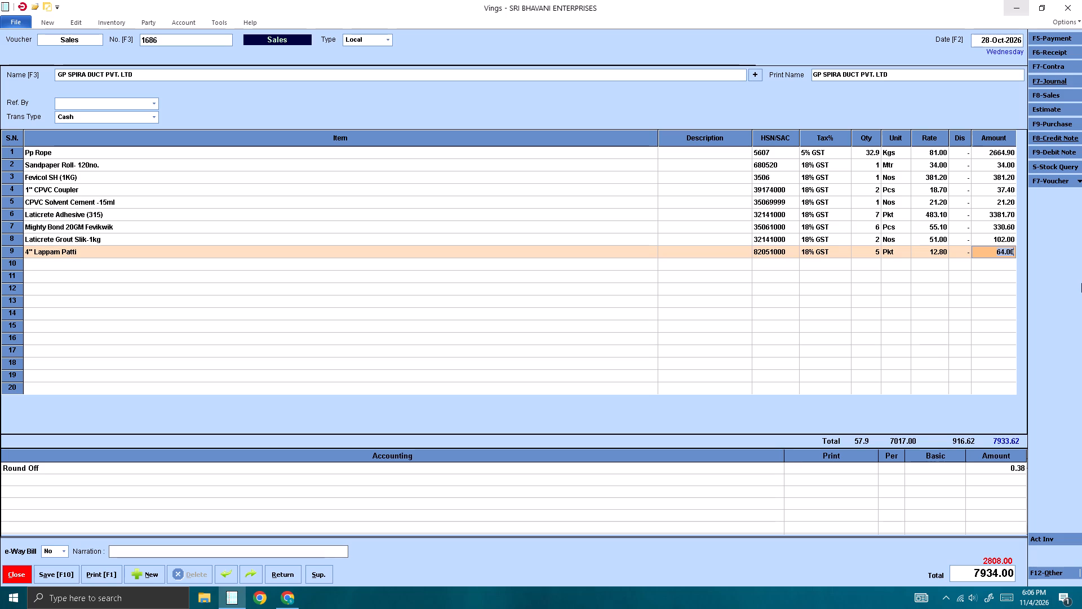
key(Return)
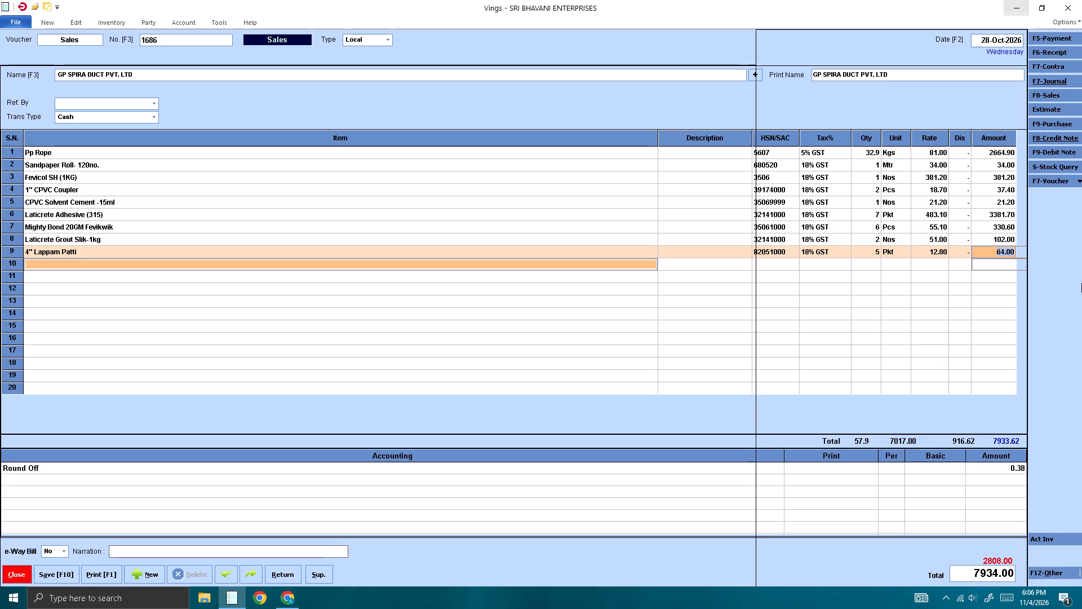
Find sili in the item list and add Silicon Gp-100 White on line 10 with quantity 4 Pcs and rate 127.2.
text(sili)
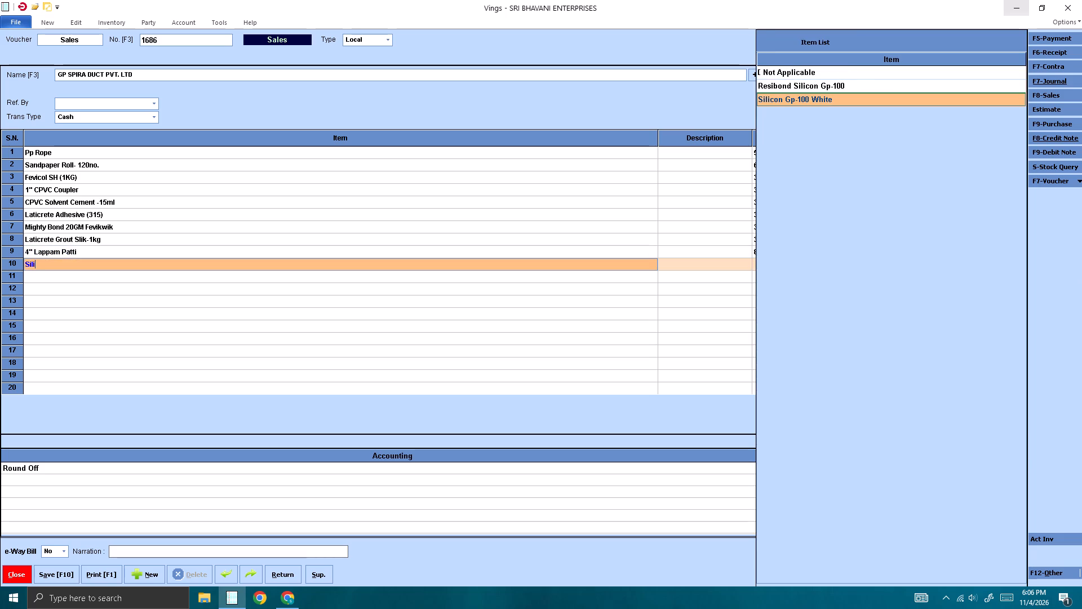
key(Return)
key(Return)
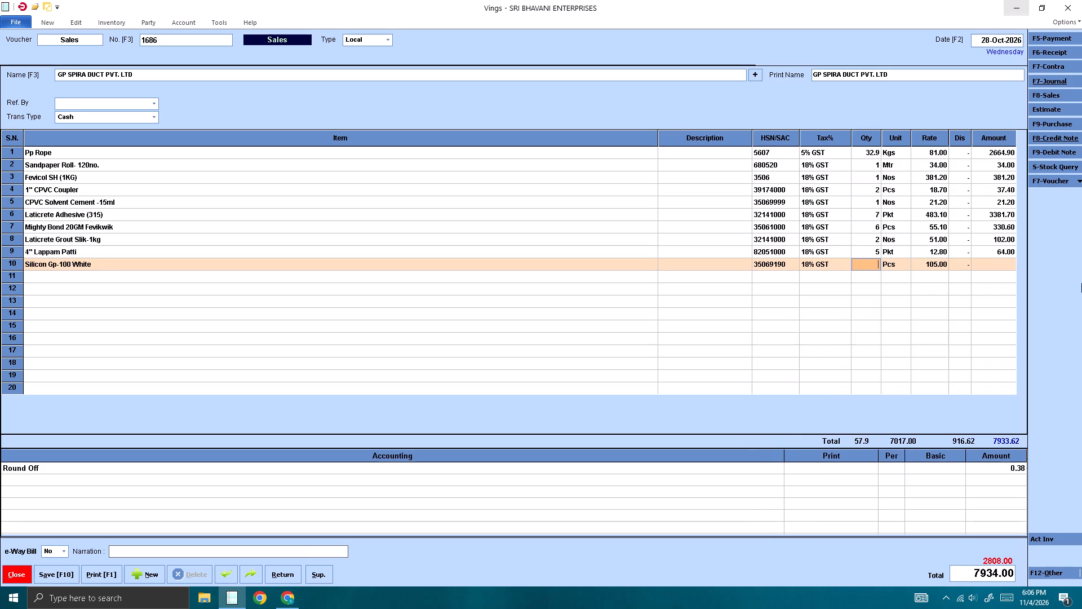
key(4)
key(Return)
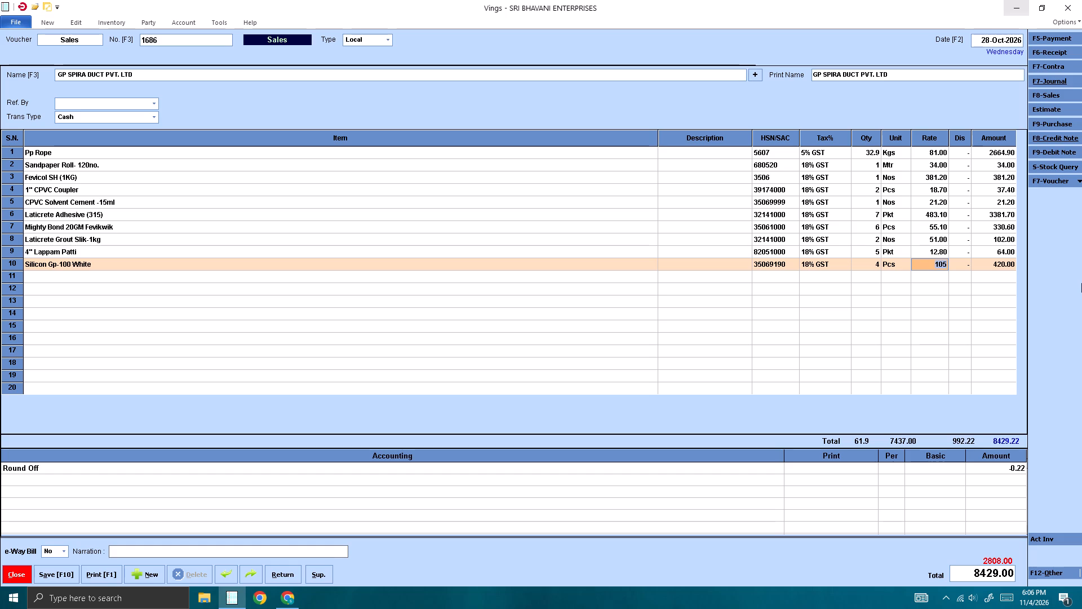
text(127.2)
key(Return)
key(Return)
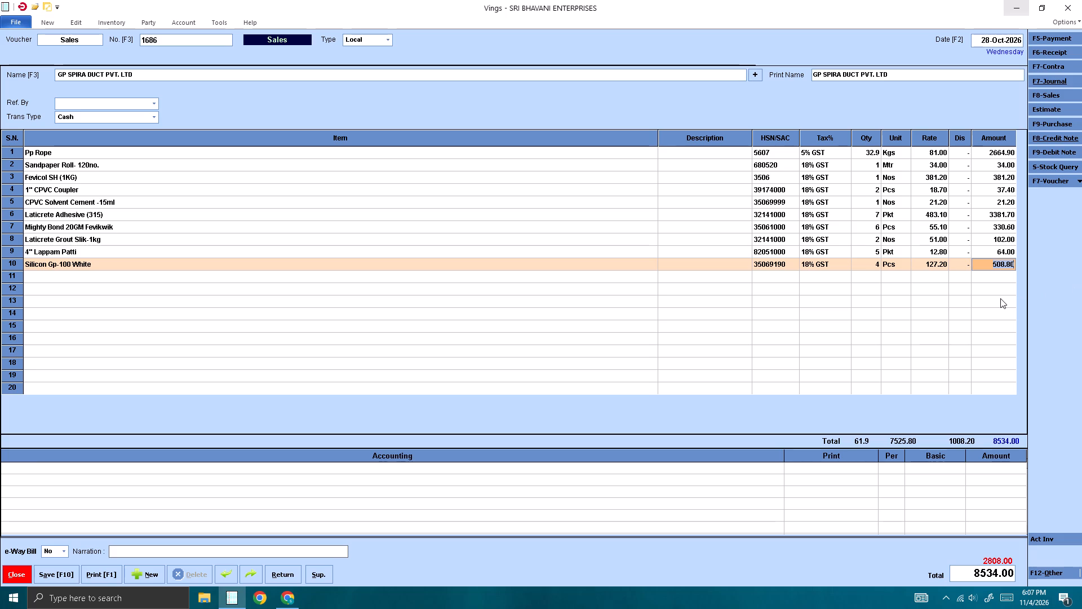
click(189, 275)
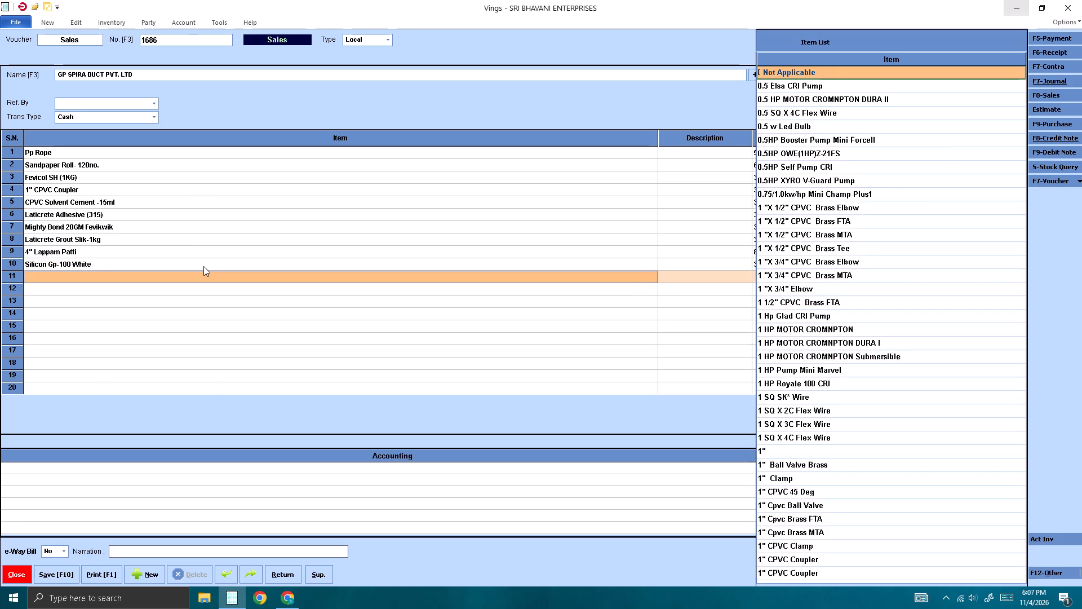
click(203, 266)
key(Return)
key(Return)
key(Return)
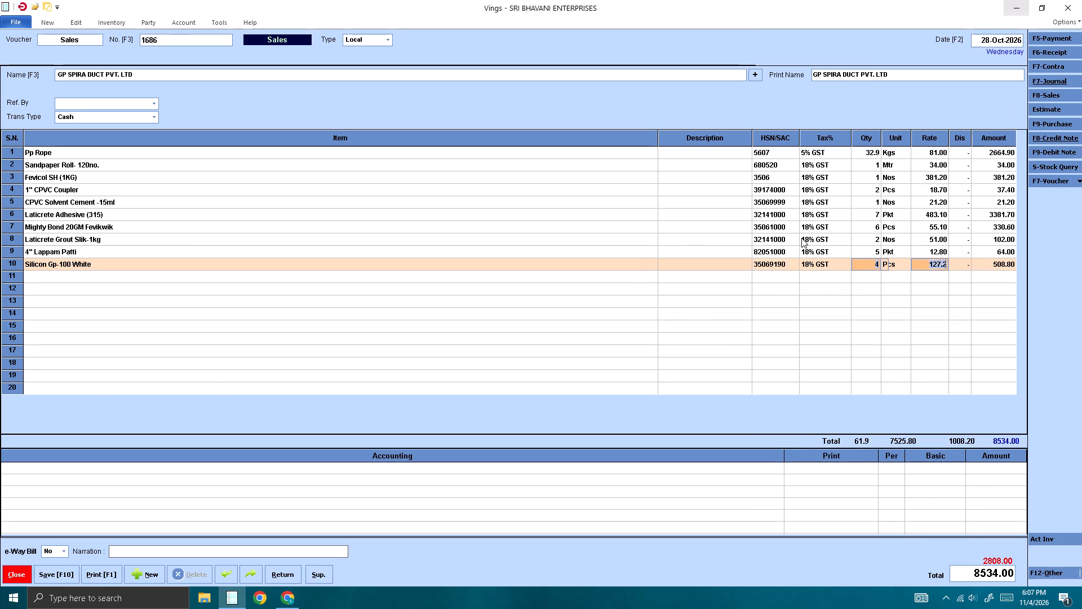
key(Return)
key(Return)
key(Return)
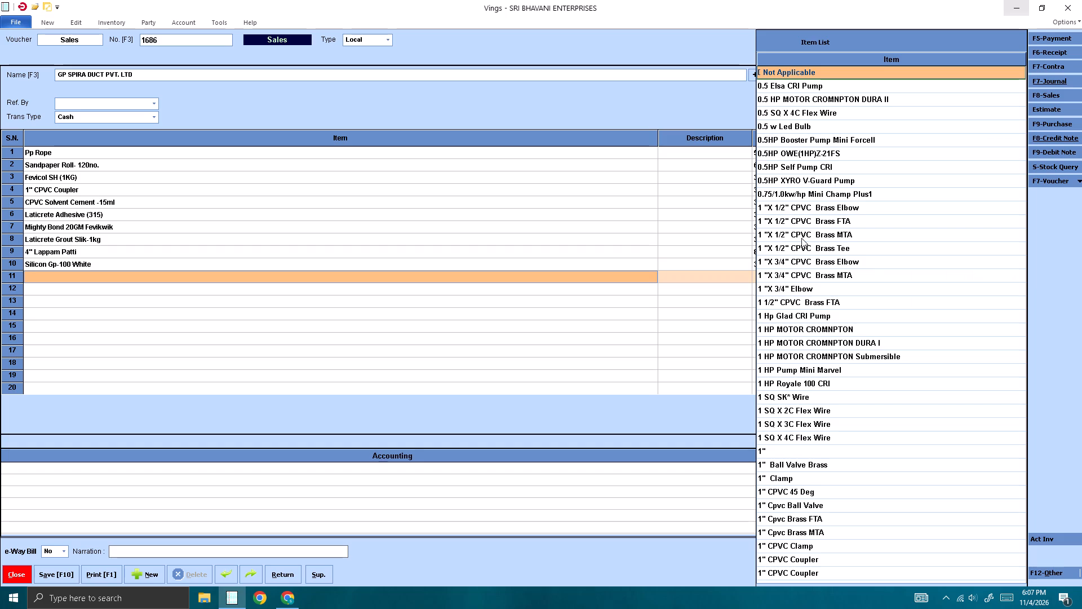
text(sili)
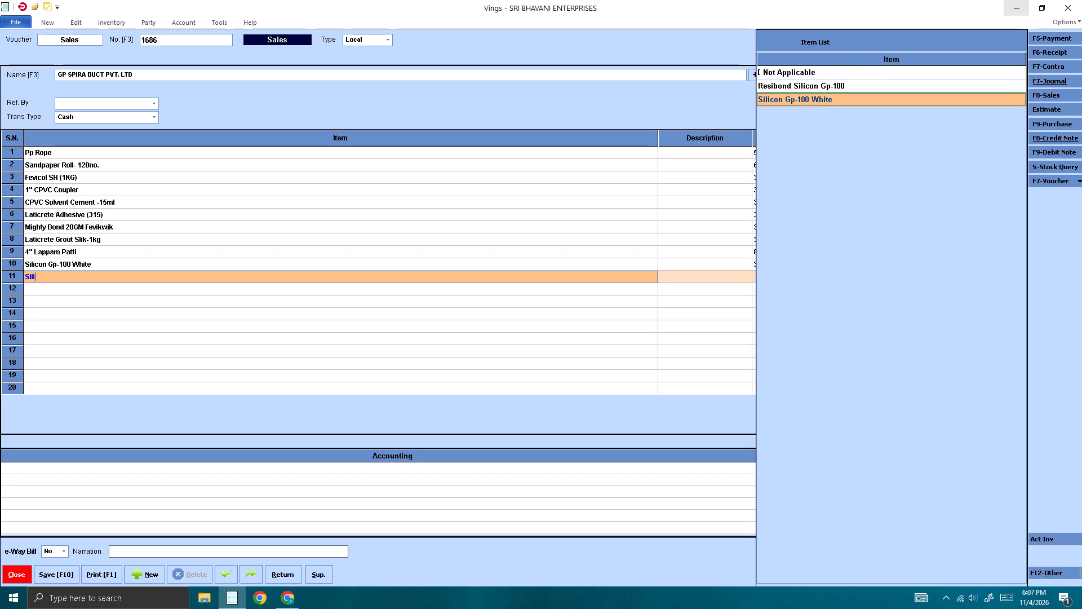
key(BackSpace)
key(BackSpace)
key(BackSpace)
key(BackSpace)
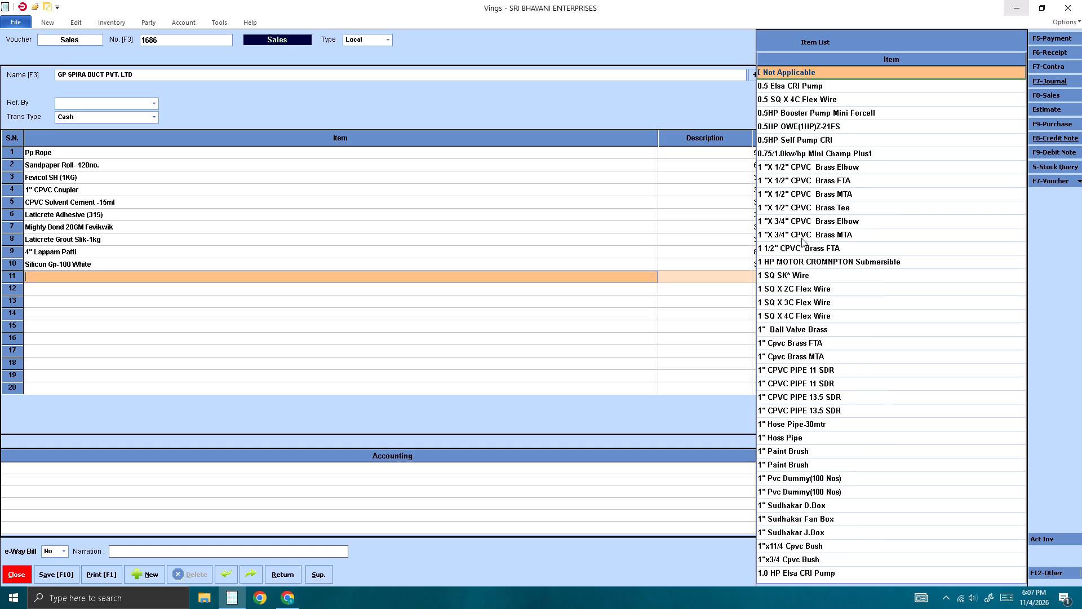
Set the quantity of Silicon Gp-100 White on line 10 to 8 Pcs, keeping its rate.
key(BackSpace)
key(BackSpace)
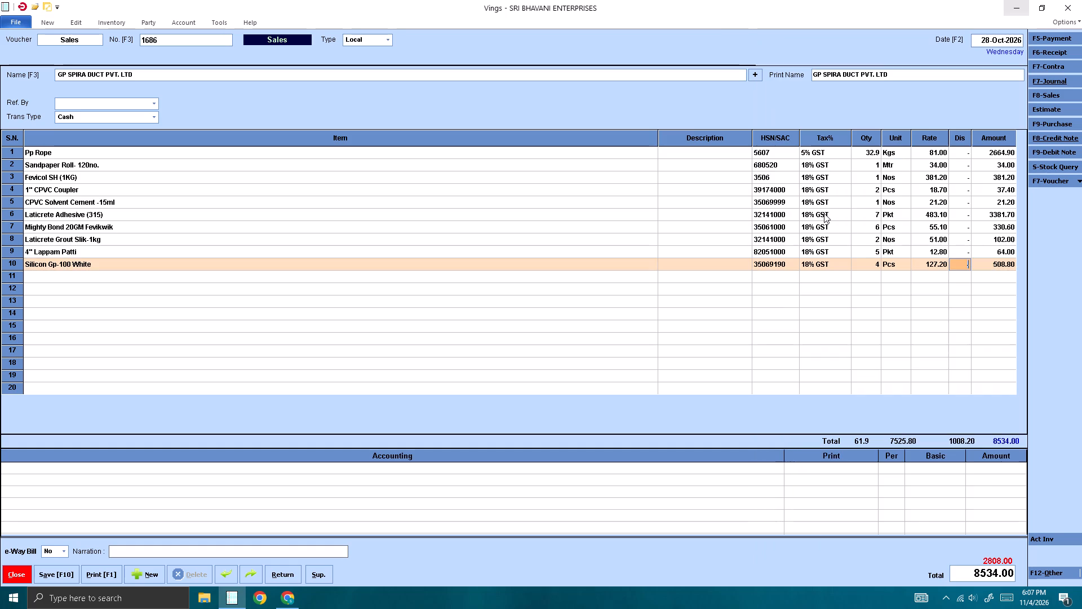
key(BackSpace)
key(BackSpace)
key(BackSpace)
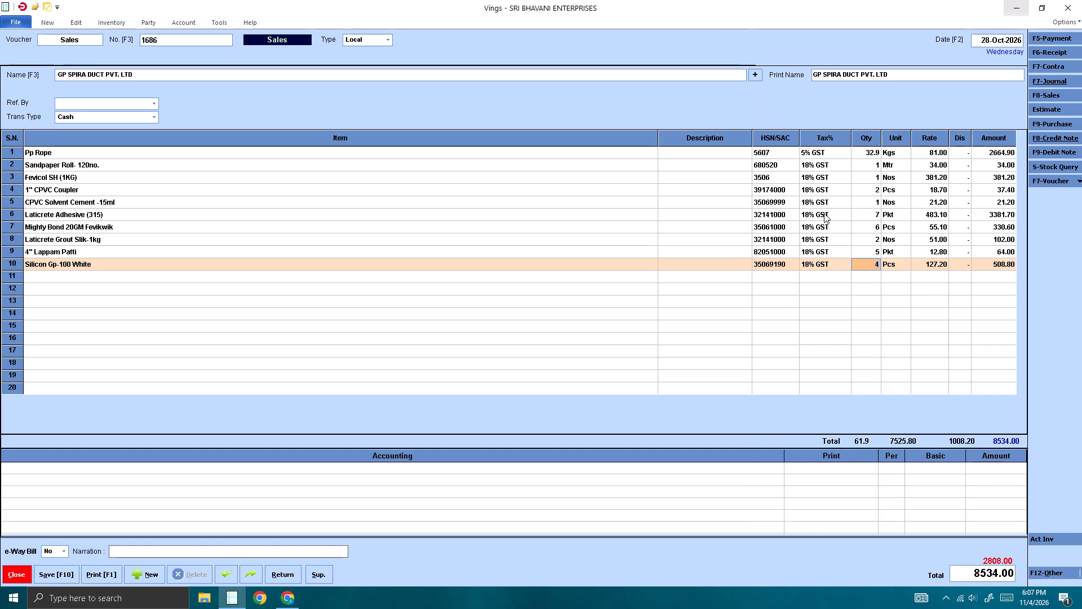
key(8)
key(Return)
key(Return)
key(Return)
key(Return)
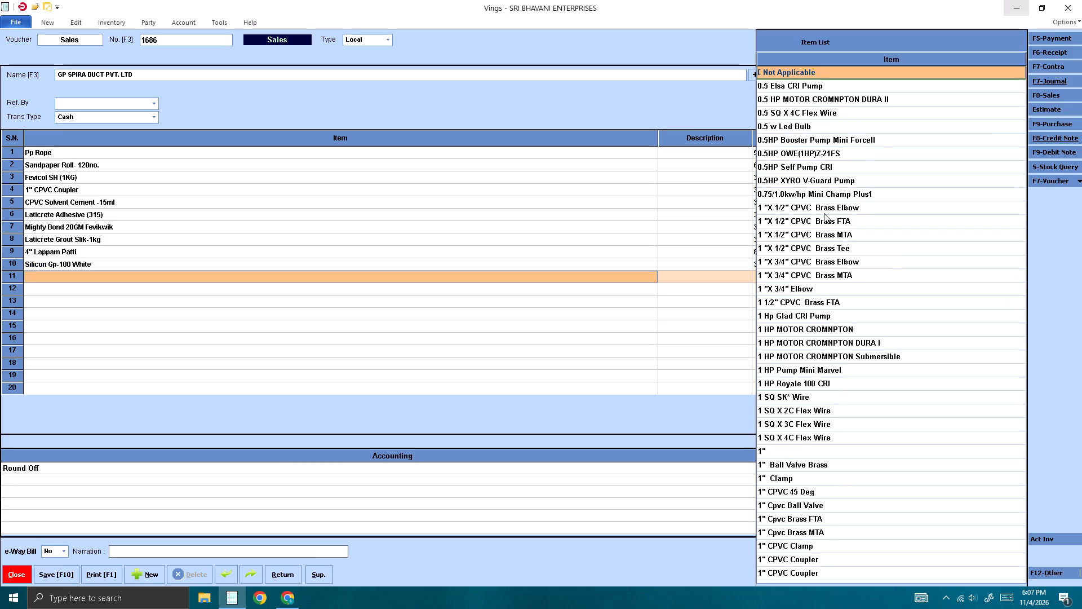
Find tinner in the item list and add Tinner -4LT on line 11 with quantity 2 Nos and rate 356.
text(tinner)
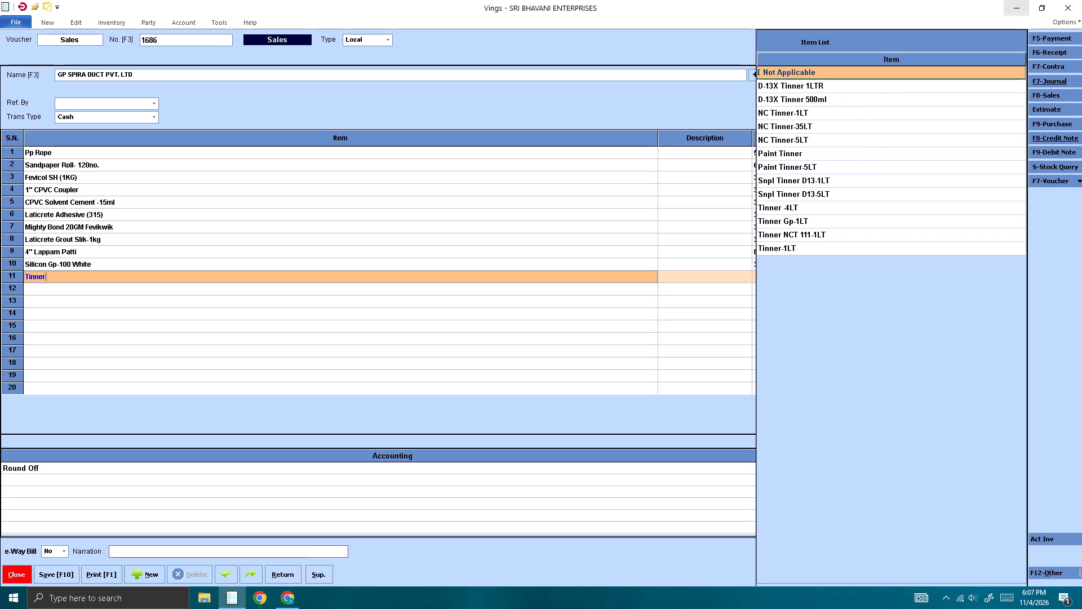
key(Return)
key(Return)
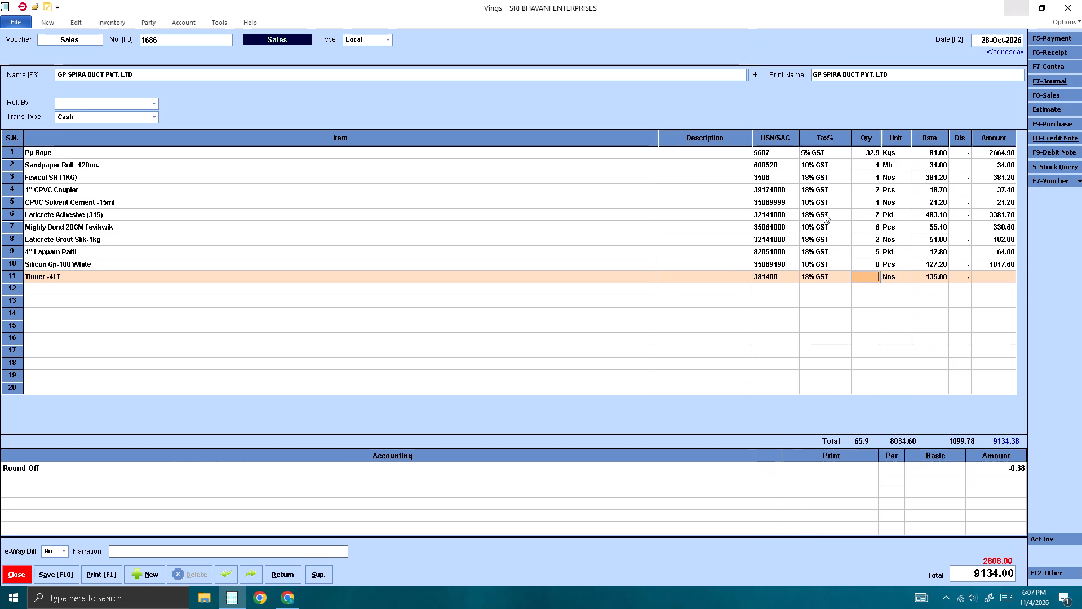
key(2)
key(Return)
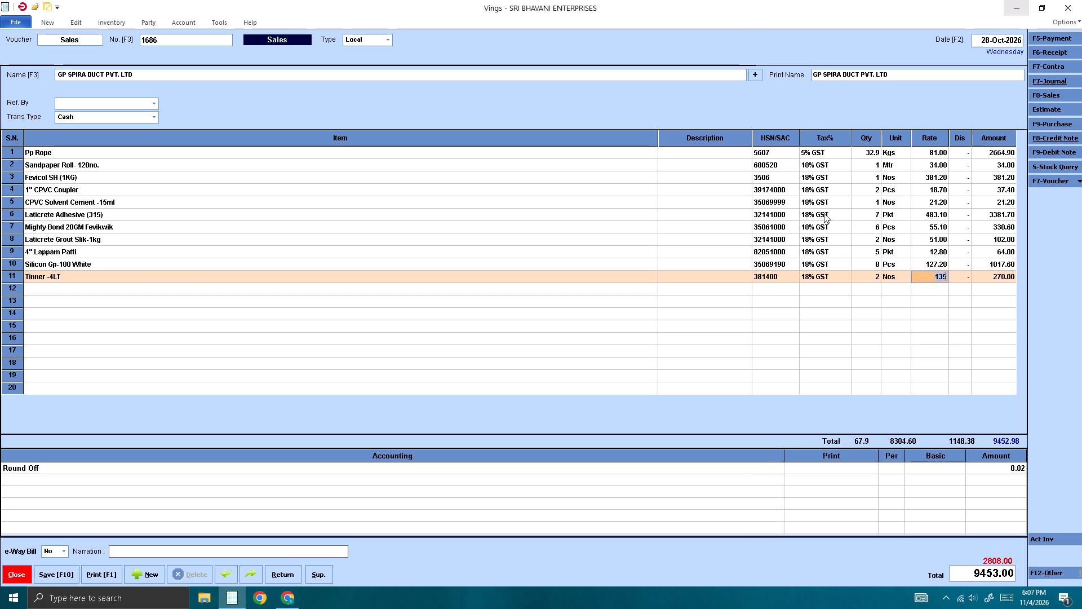
text(356)
key(Return)
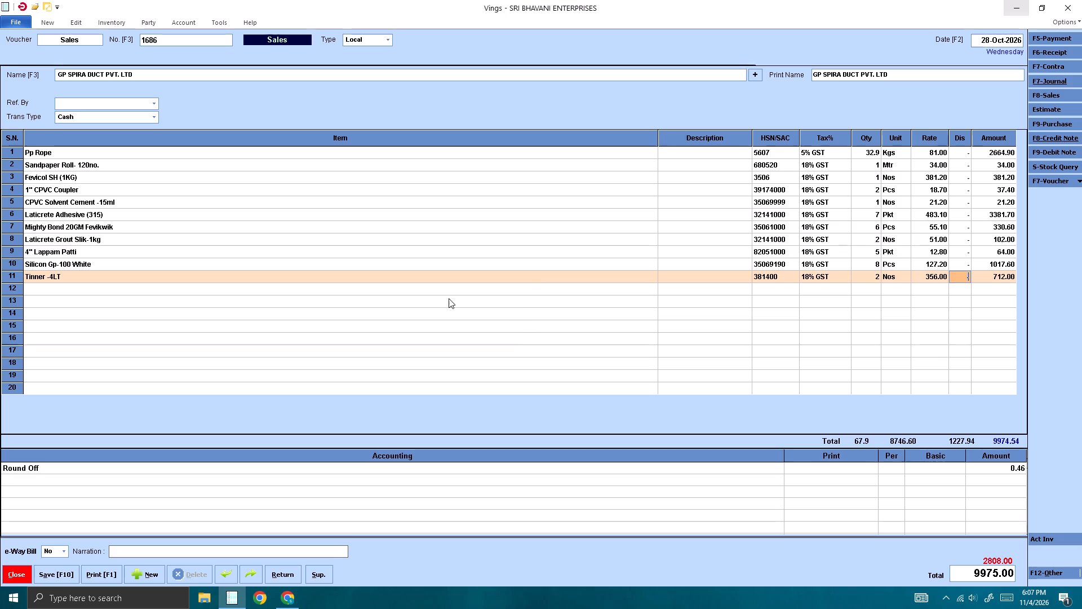
Set the quantity of Laticrete Grout Slik-1kg on line 8 to 4 Nos, keeping its rate.
click(118, 242)
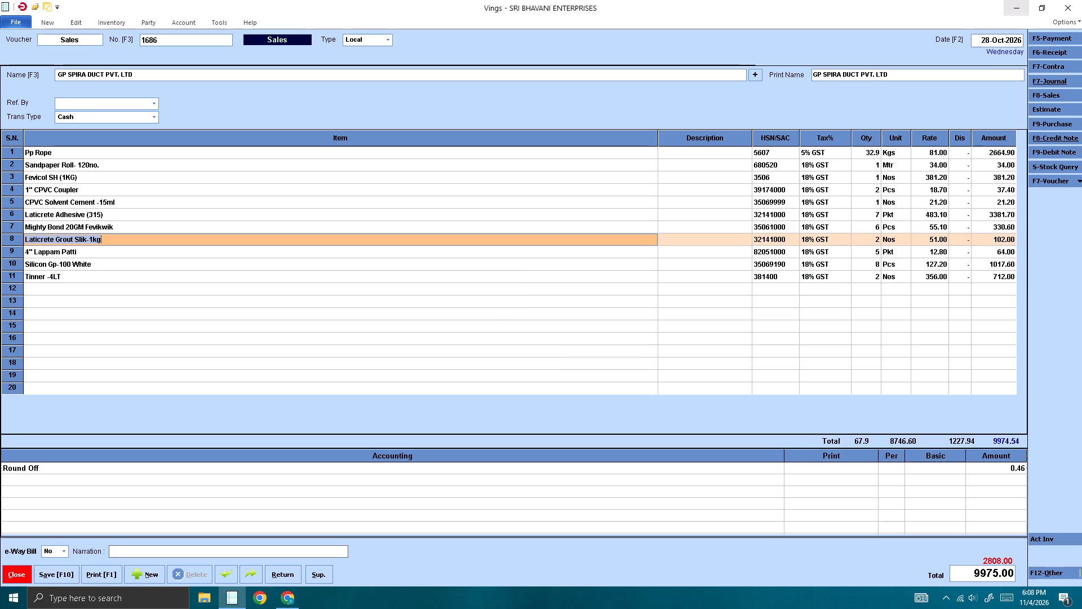
key(Return)
key(Return)
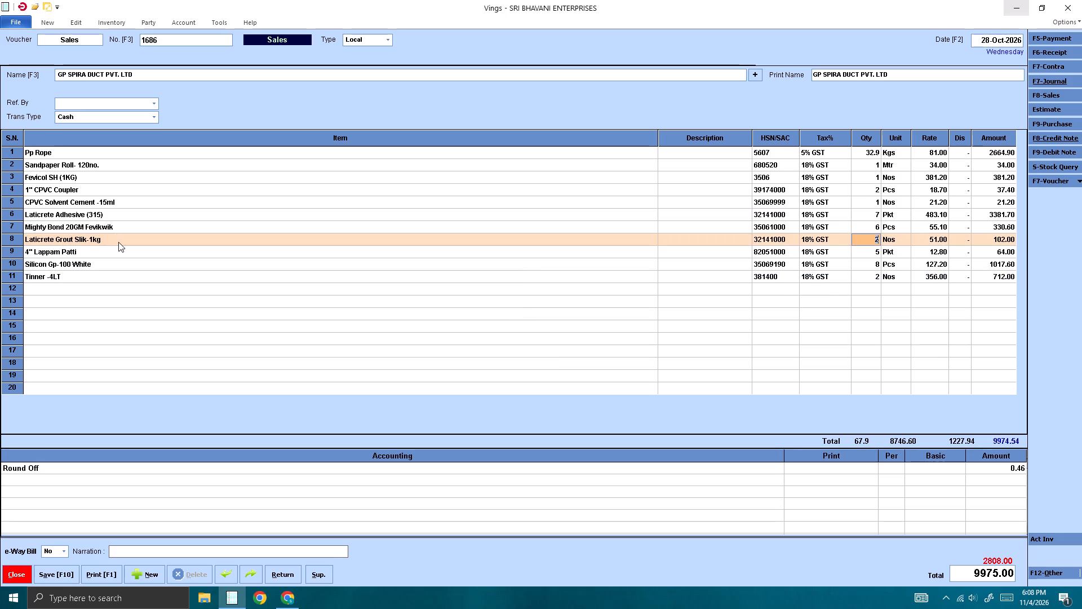
key(4)
key(Return)
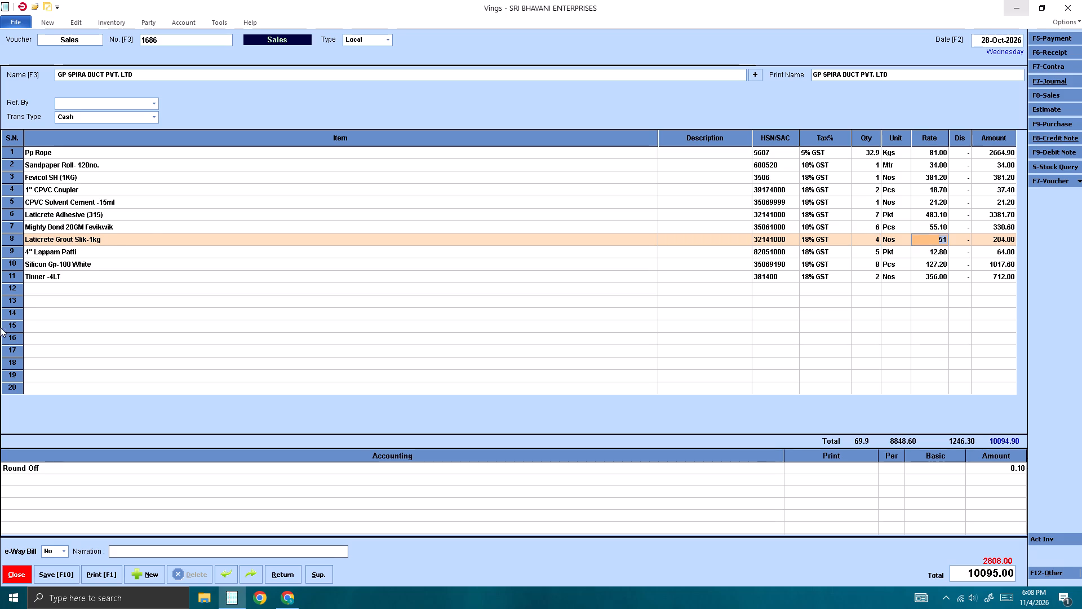
Find wall in the item list and add Birla Wall Care Putty-30kg on line 12 with quantity 15 Nos and rate 542.5, without discount.
click(101, 284)
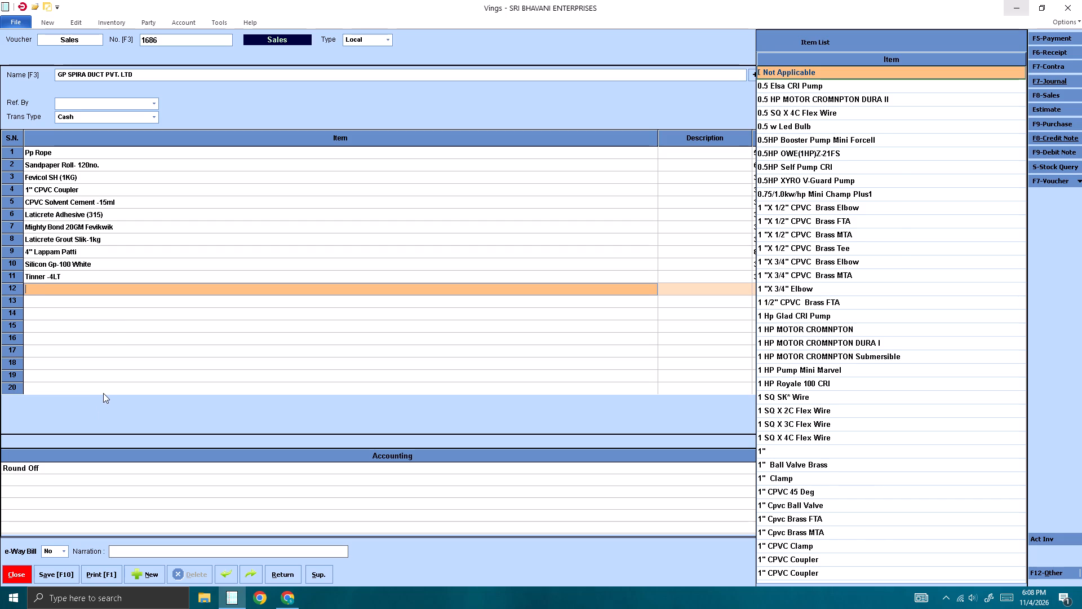
text(wall)
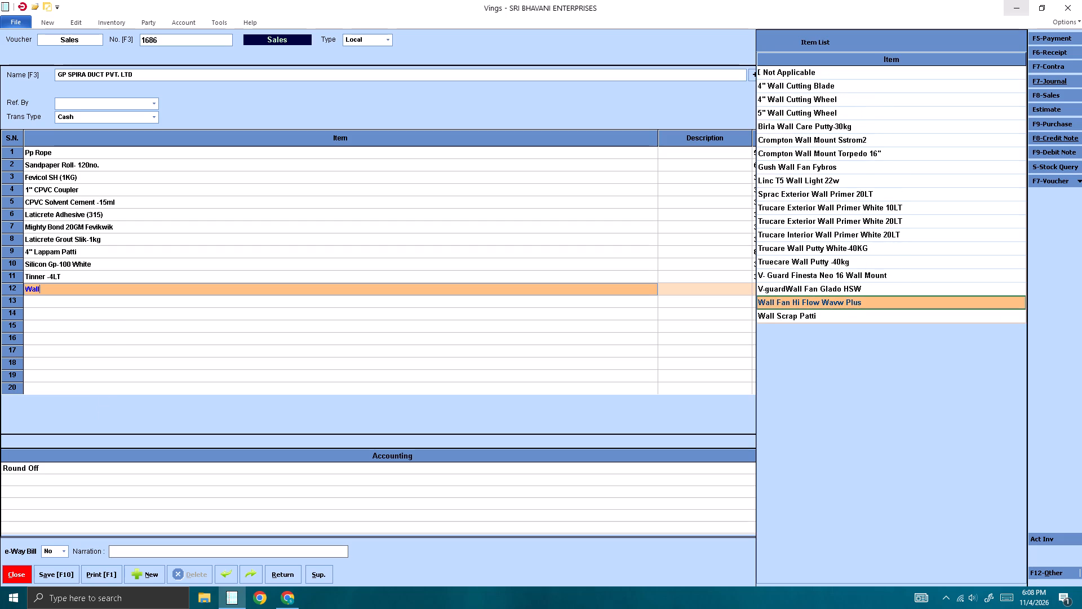
key(Up)
key(Up)
key(Up)
key(Up)
key(Up)
key(Up)
key(Up)
key(Up)
key(Up)
key(Up)
key(Up)
key(Up)
key(Up)
key(Up)
key(Down)
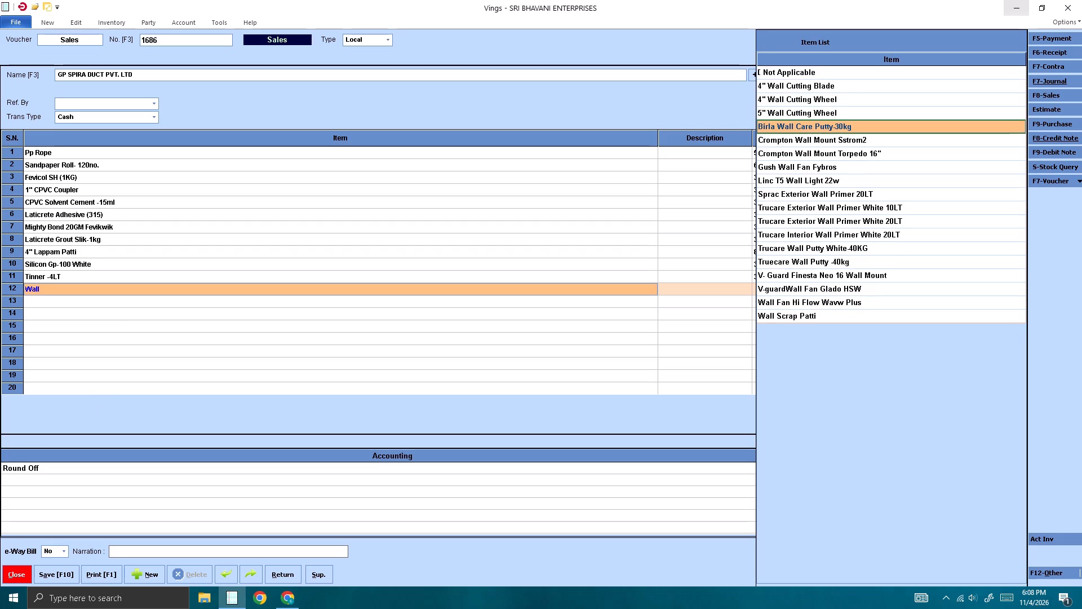
key(Return)
key(Return)
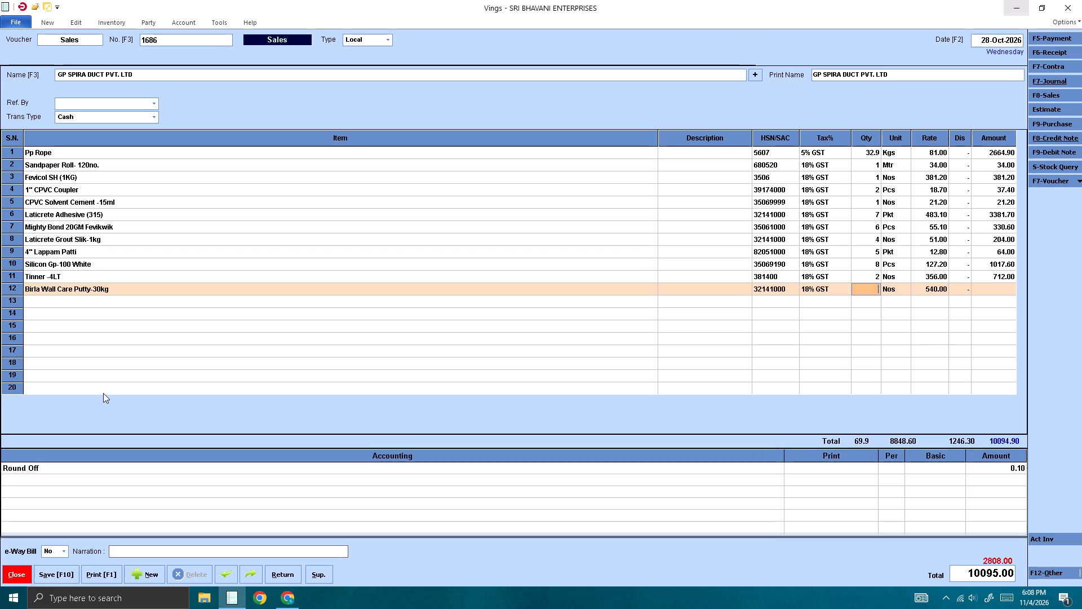
text(15)
key(Return)
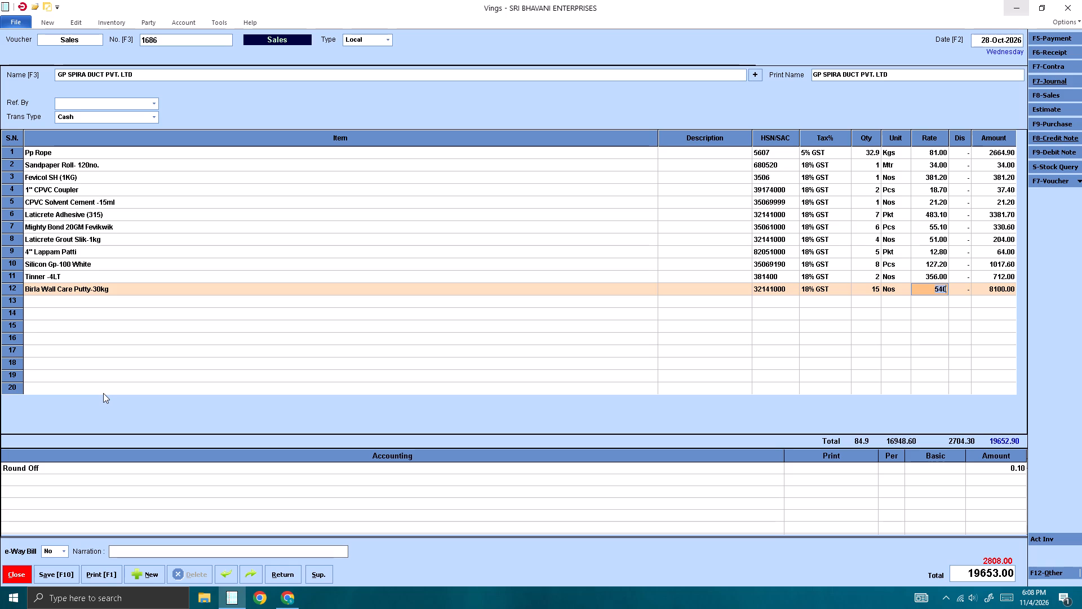
text(542.5)
key(Return)
key(Return)
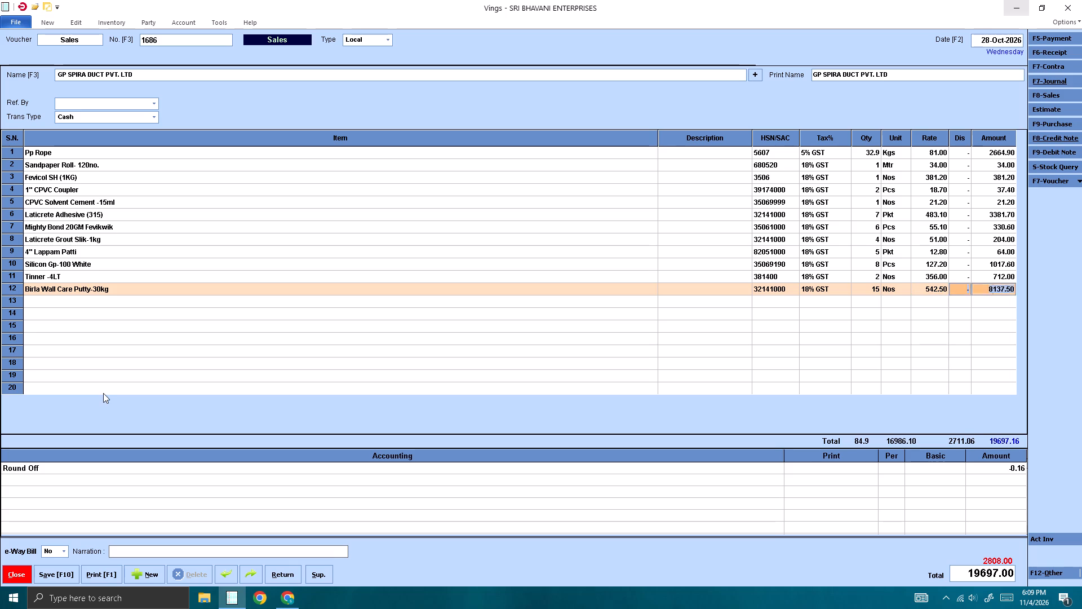
key(Return)
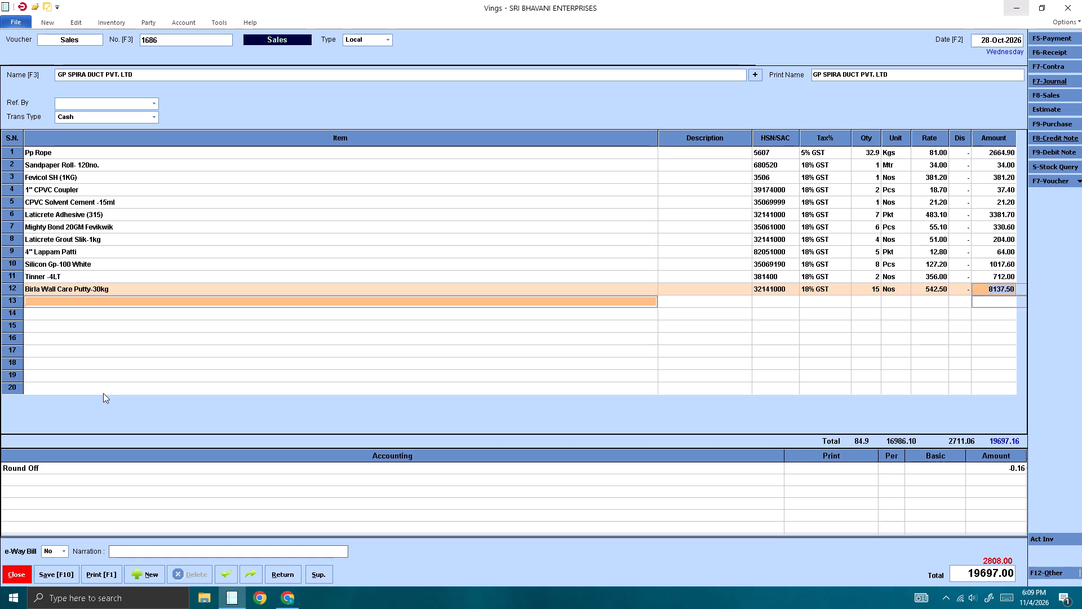
Find alte in the item list and add Altek Set on line 13 with quantity 3 Nos and rate 123, without discount.
text(alte)
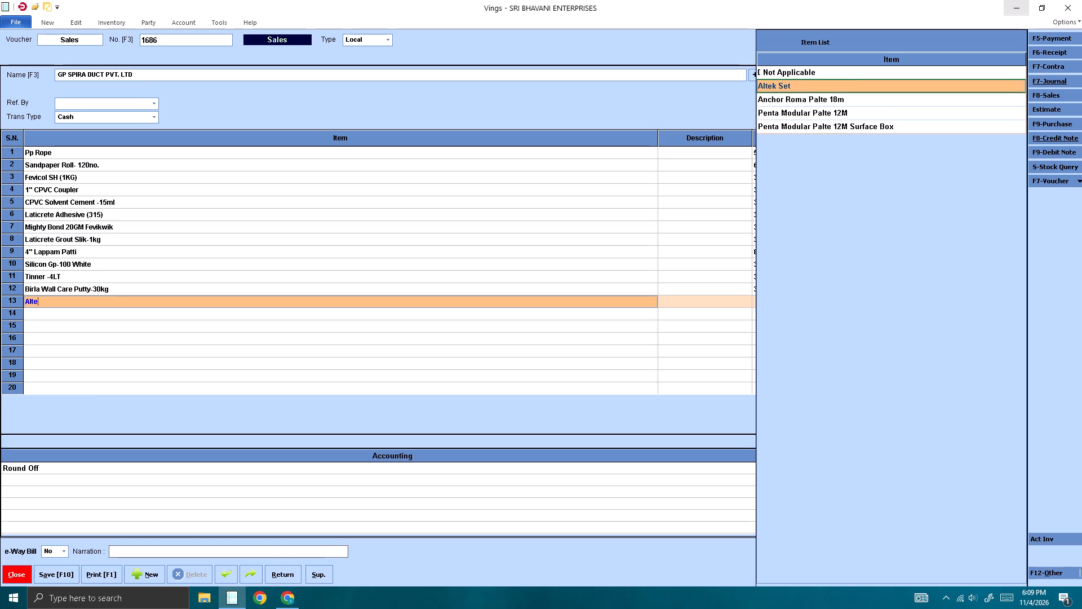
key(Return)
key(Return)
key(3)
key(Return)
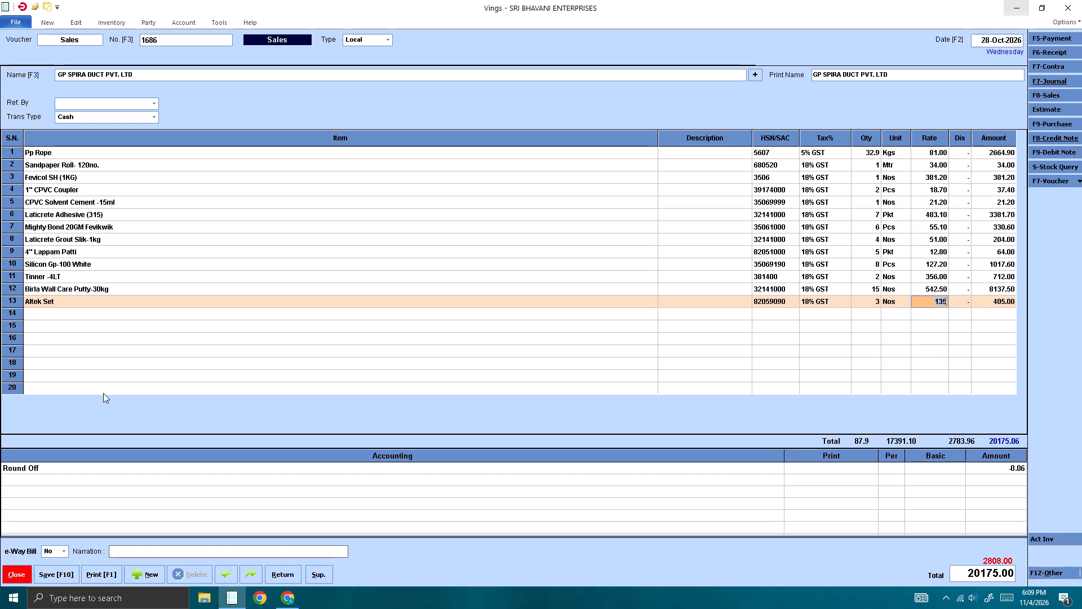
text(123)
key(Return)
key(Return)
key(Return)
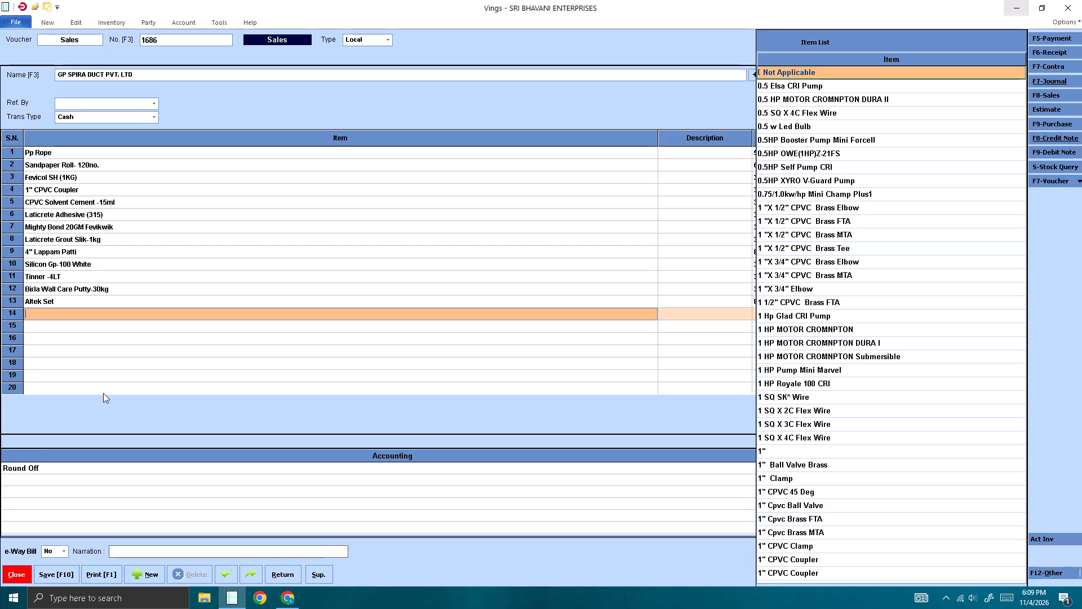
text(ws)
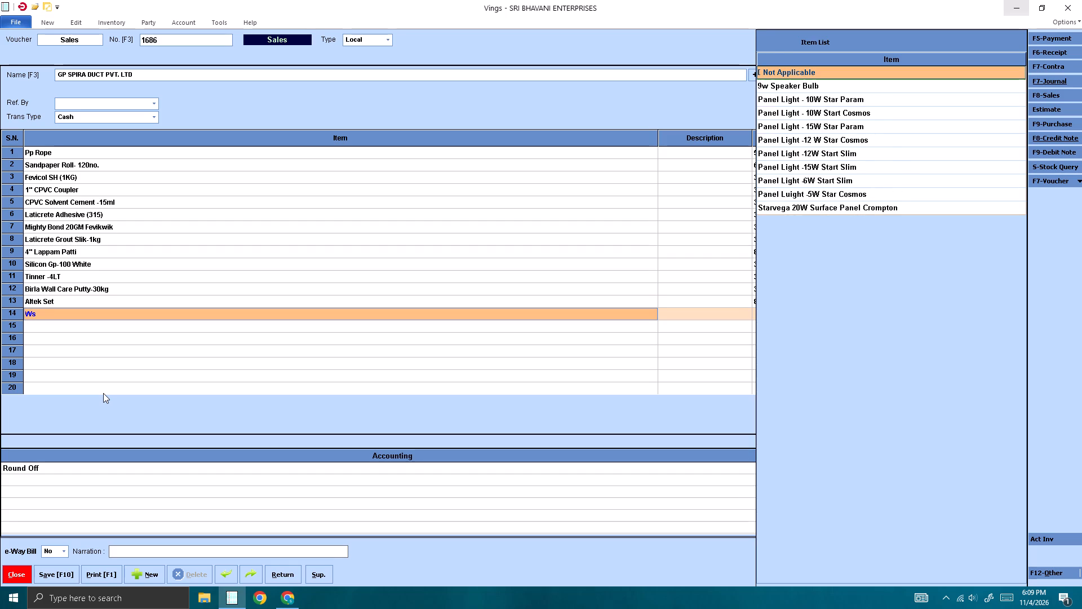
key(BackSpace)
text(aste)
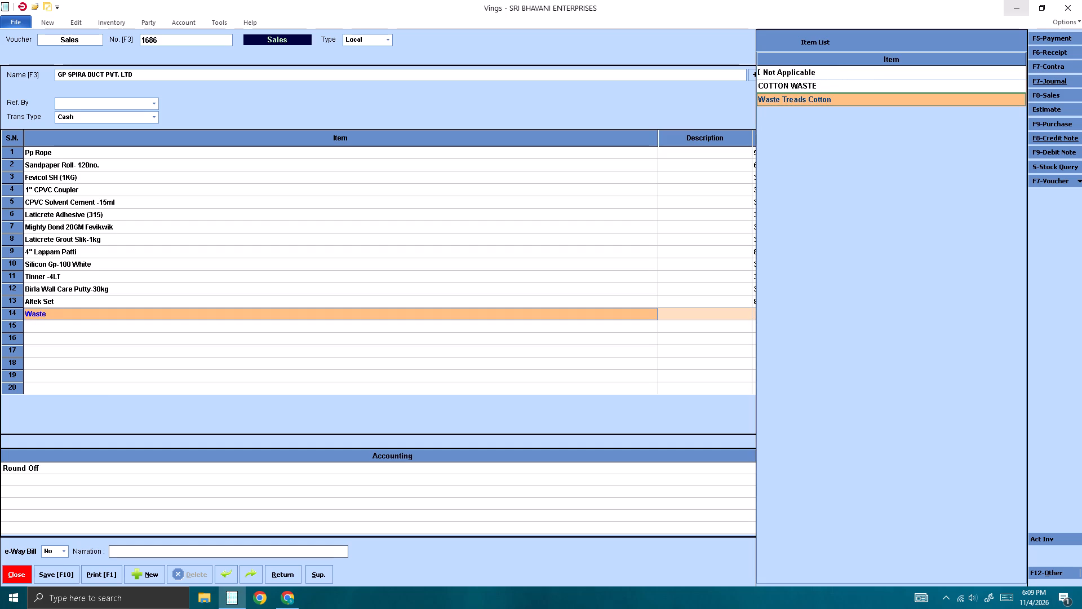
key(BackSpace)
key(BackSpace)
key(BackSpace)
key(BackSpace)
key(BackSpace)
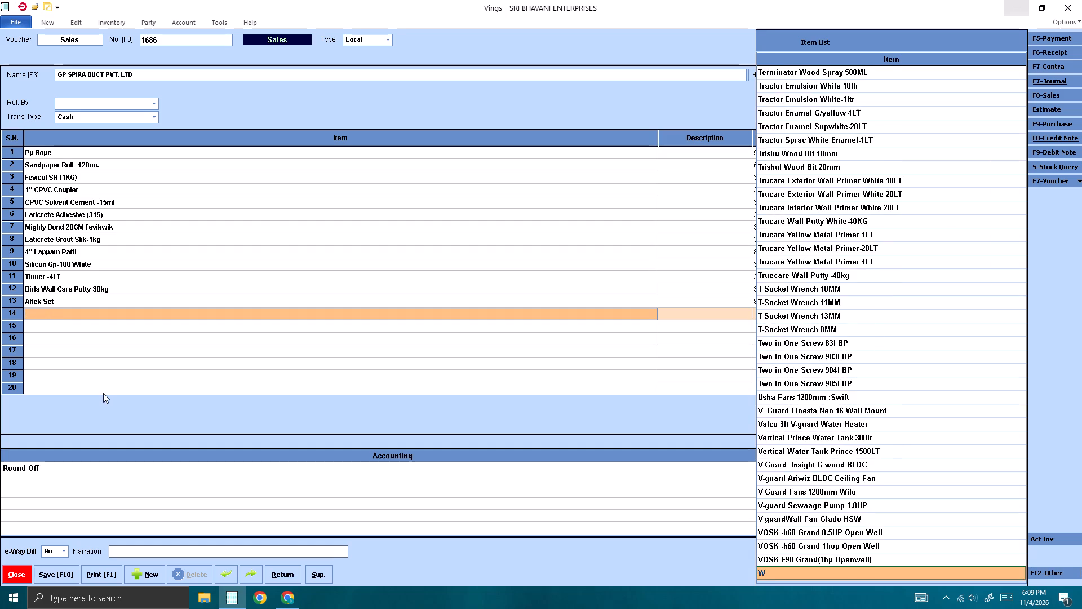
Find phir in the item list and add Apco Enamel Phiroza-4LT on line 14 with quantity 1 Nos and rate 983.2, without discount.
text(phoi)
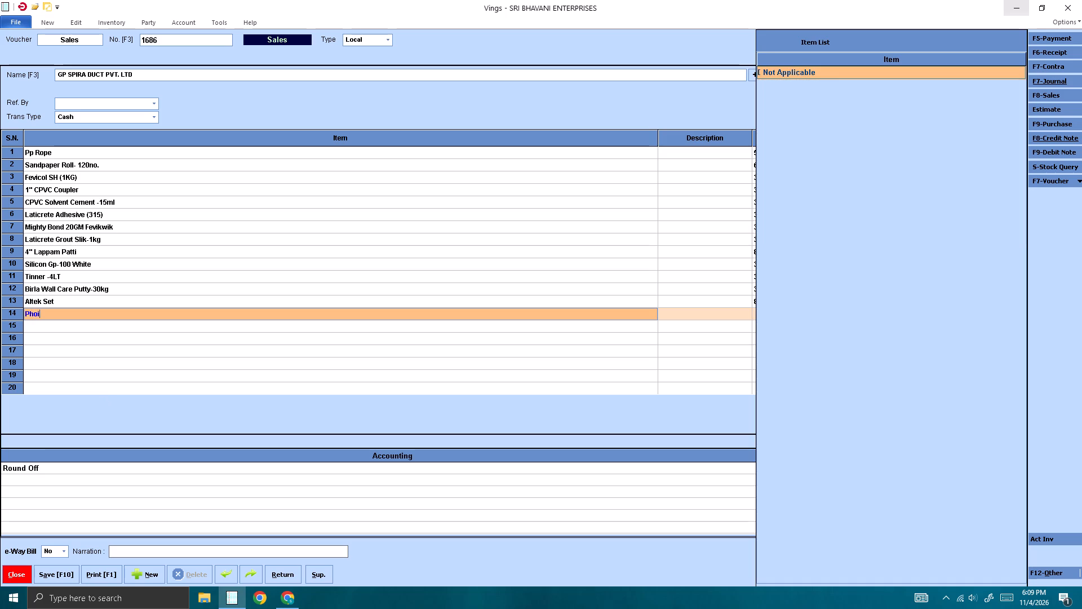
key(BackSpace)
key(BackSpace)
text(ir)
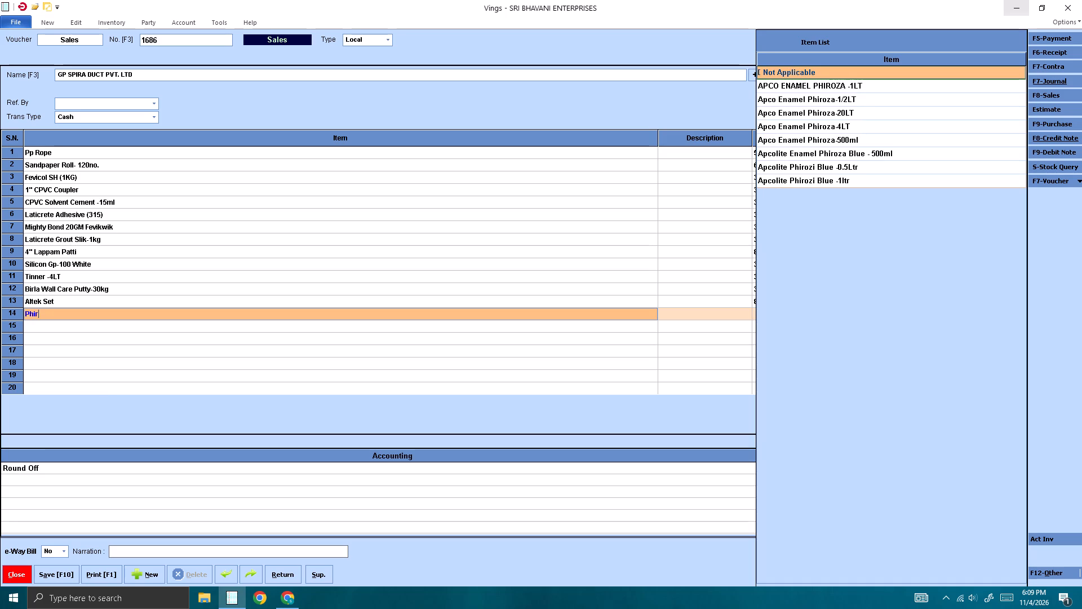
key(Down)
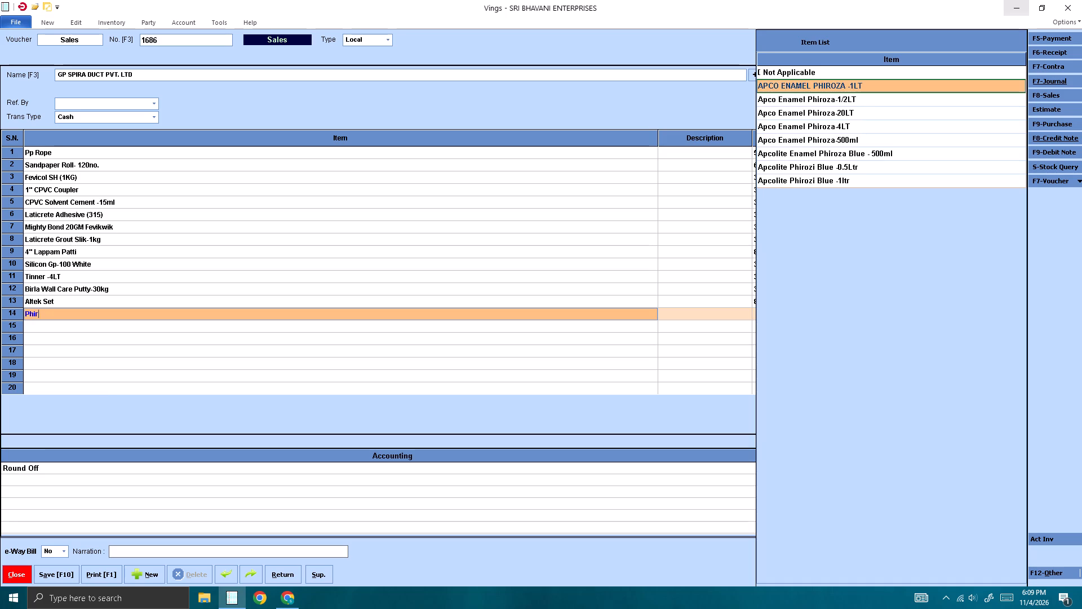
key(Down)
key(Down)
key(Down)
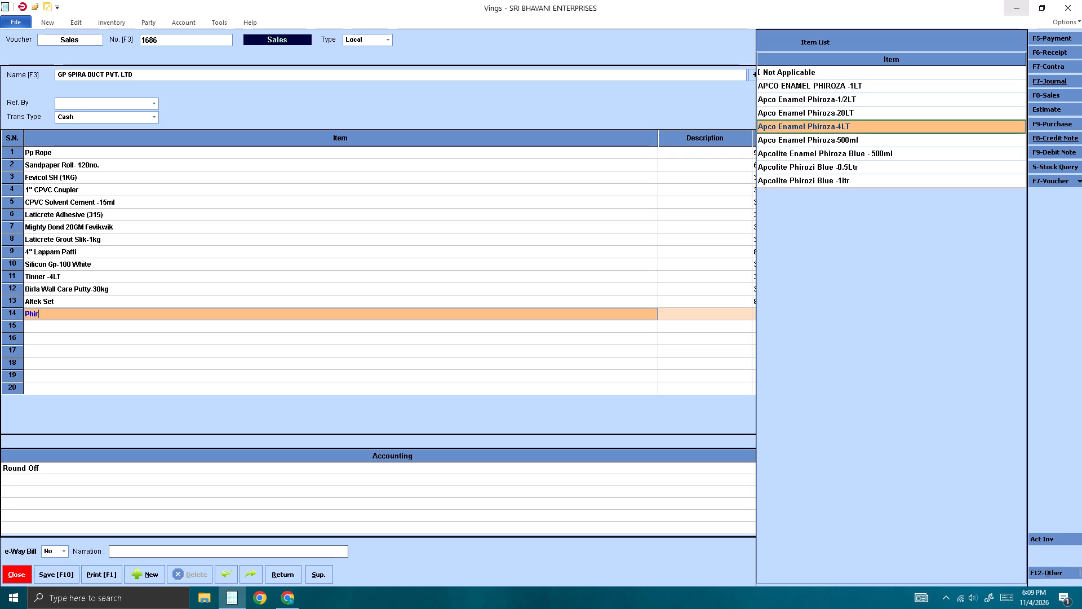
key(Return)
key(Return)
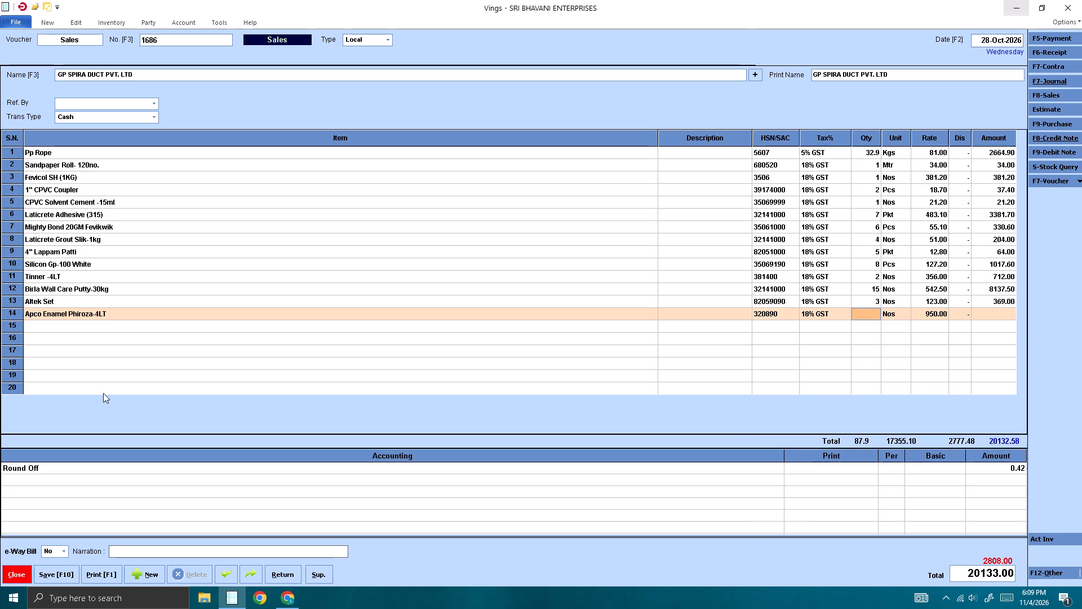
key(1)
key(Return)
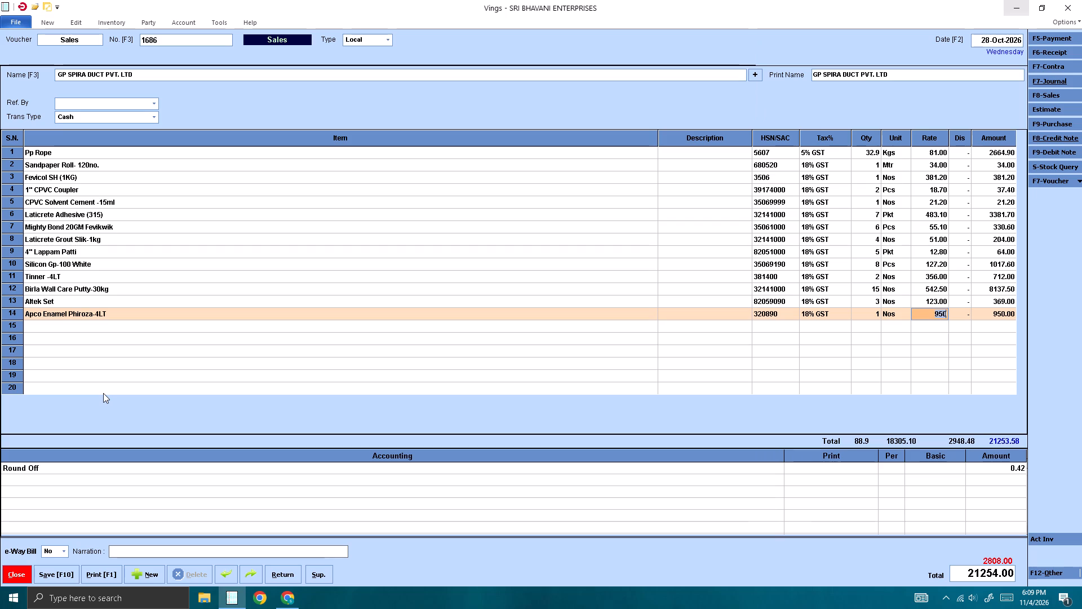
text(98)
text(3.2)
key(Return)
key(Return)
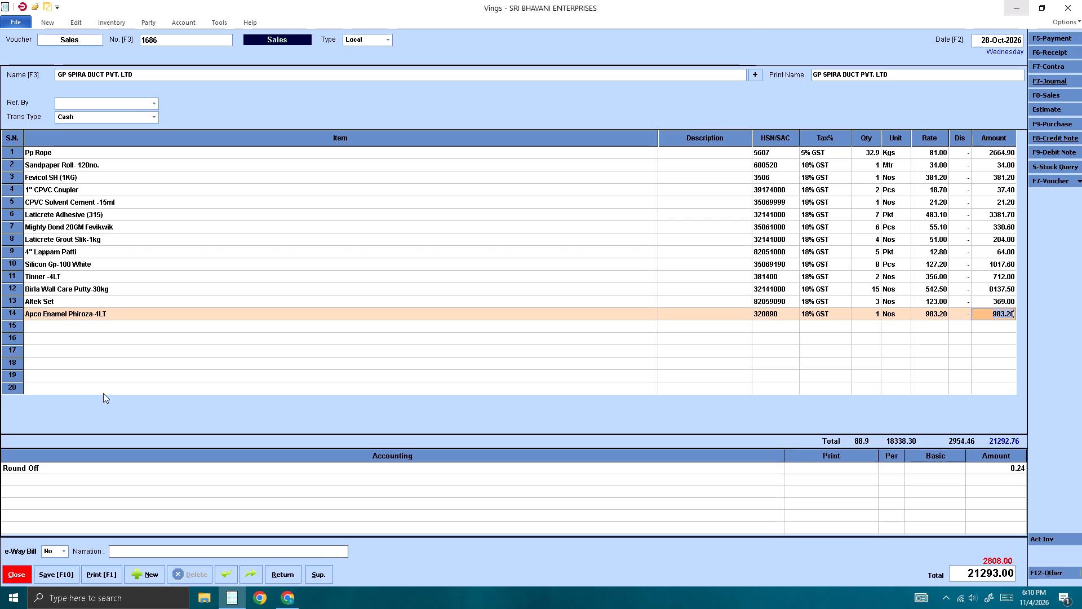
key(Return)
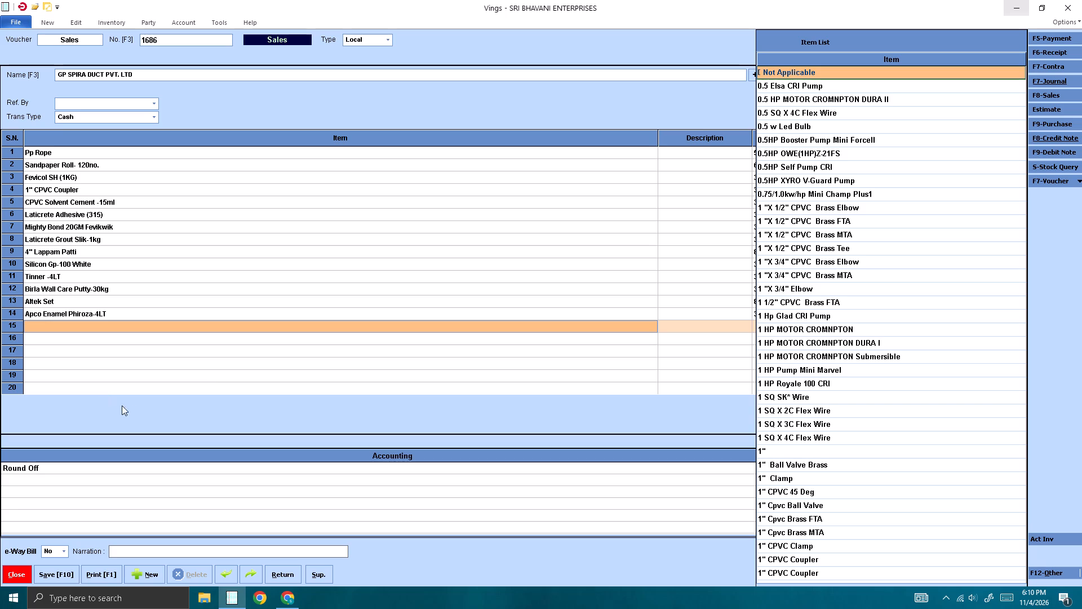
Set the quantity of Tinner -4LT on line 11 to 4 Nos, keeping its rate.
click(130, 283)
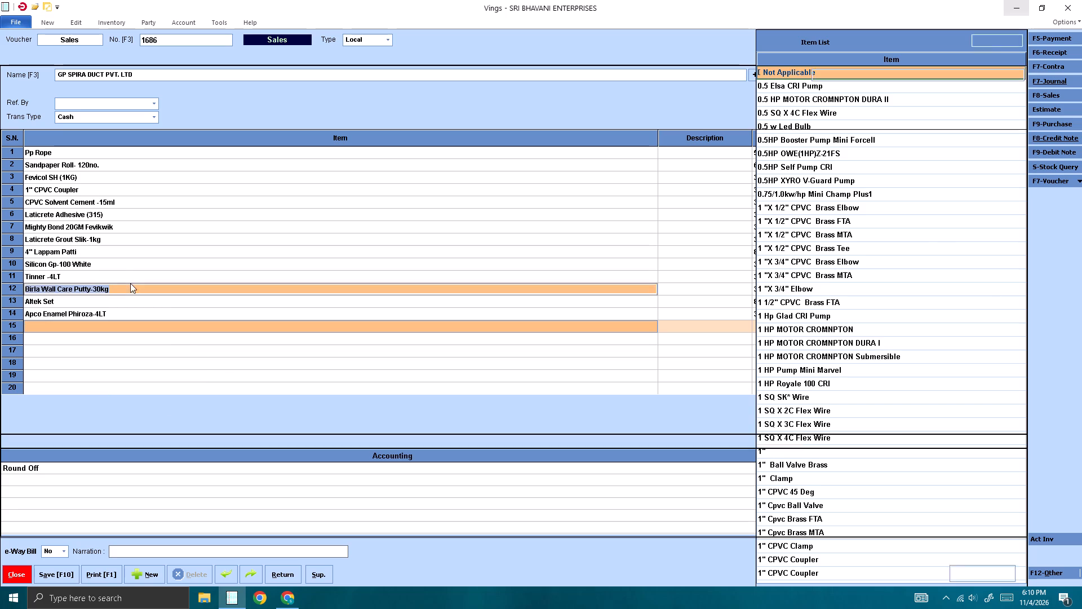
click(140, 277)
key(Return)
key(Return)
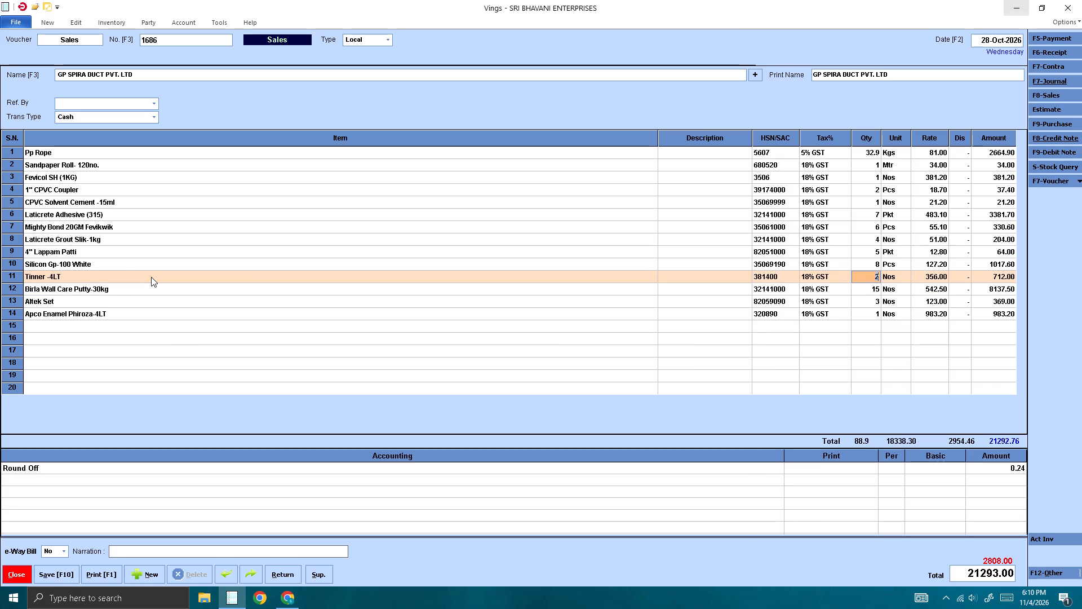
key(4)
key(Return)
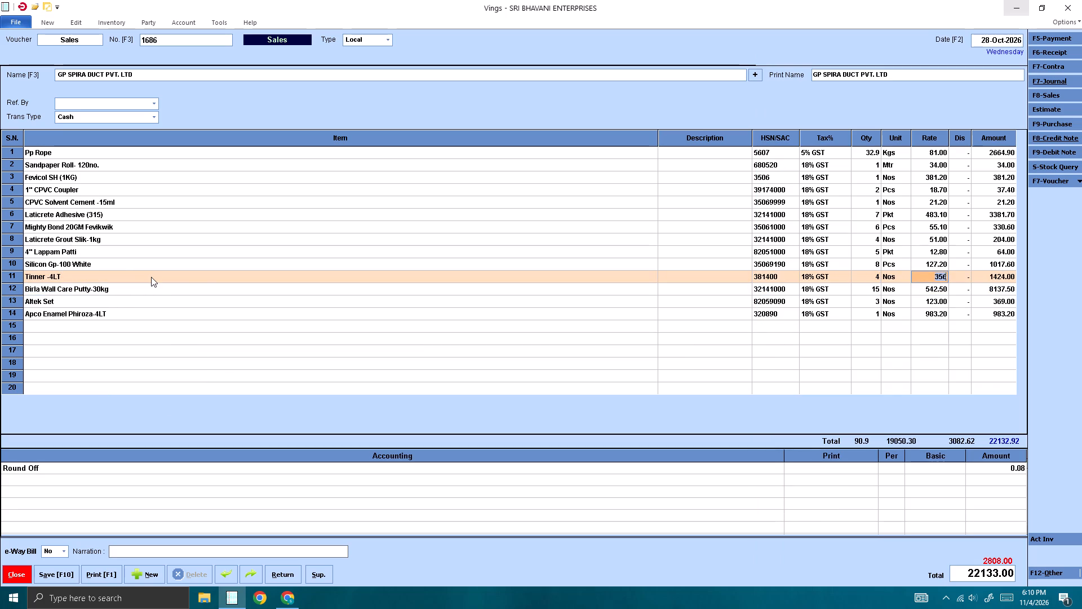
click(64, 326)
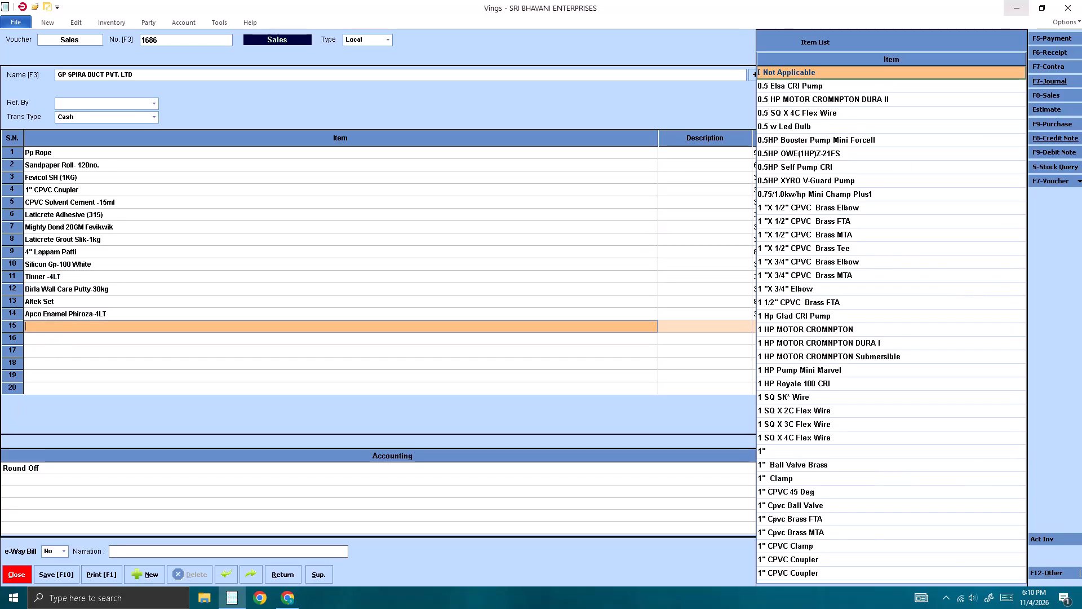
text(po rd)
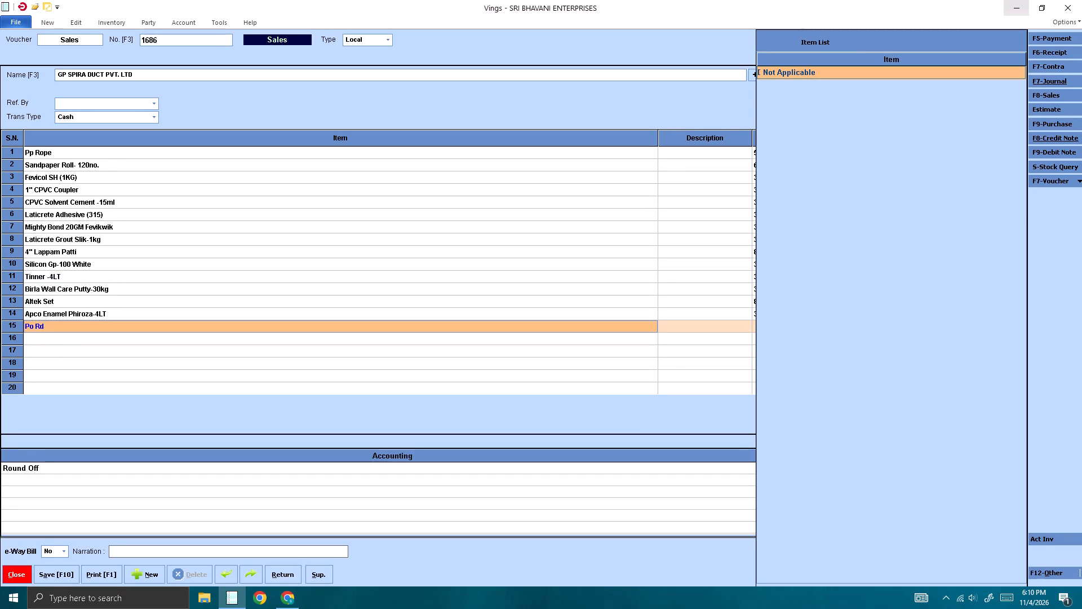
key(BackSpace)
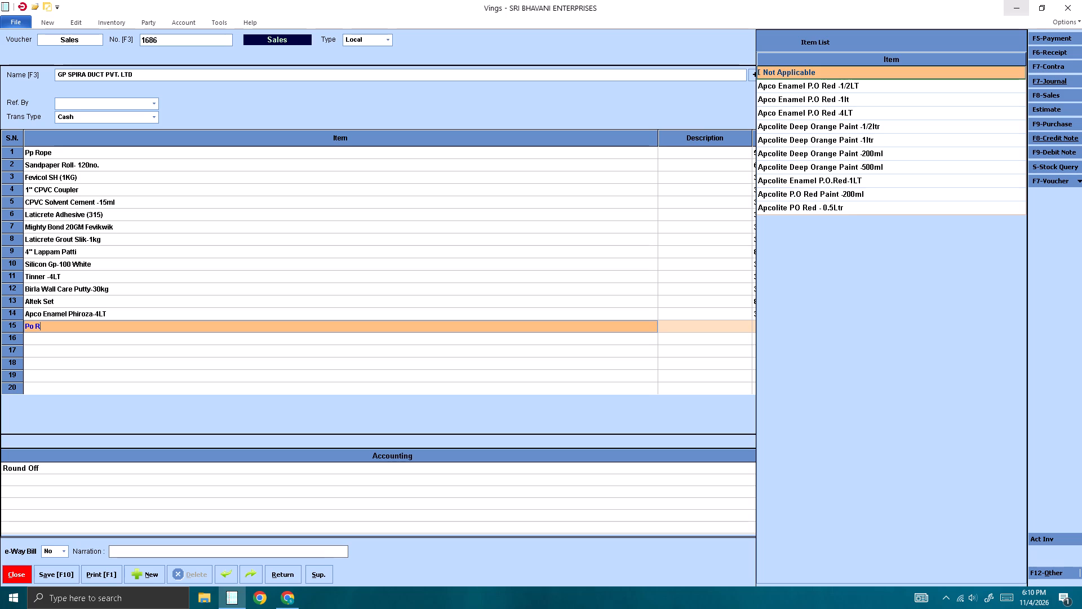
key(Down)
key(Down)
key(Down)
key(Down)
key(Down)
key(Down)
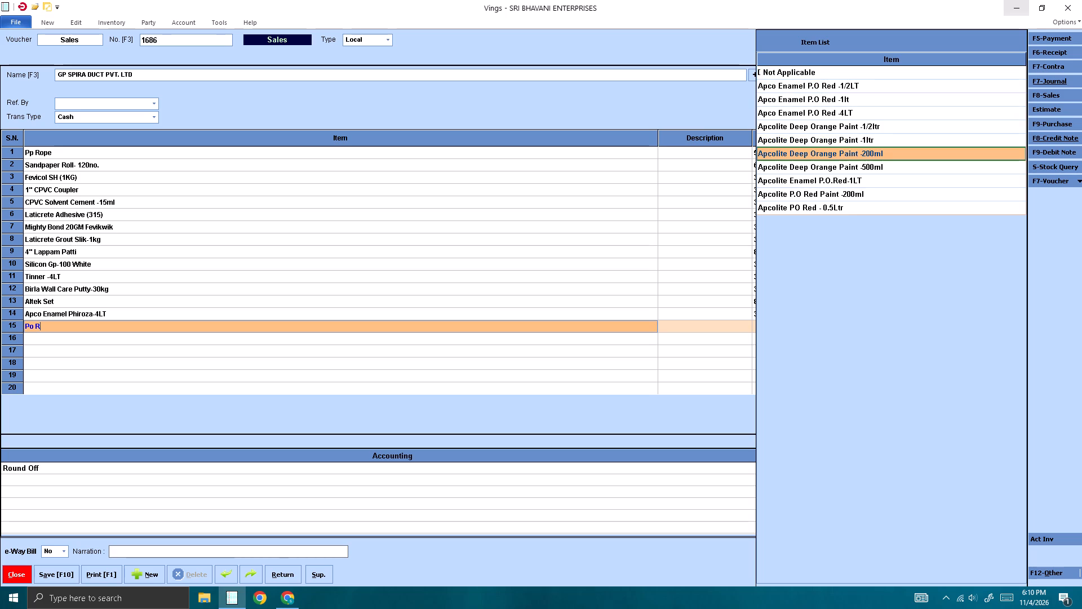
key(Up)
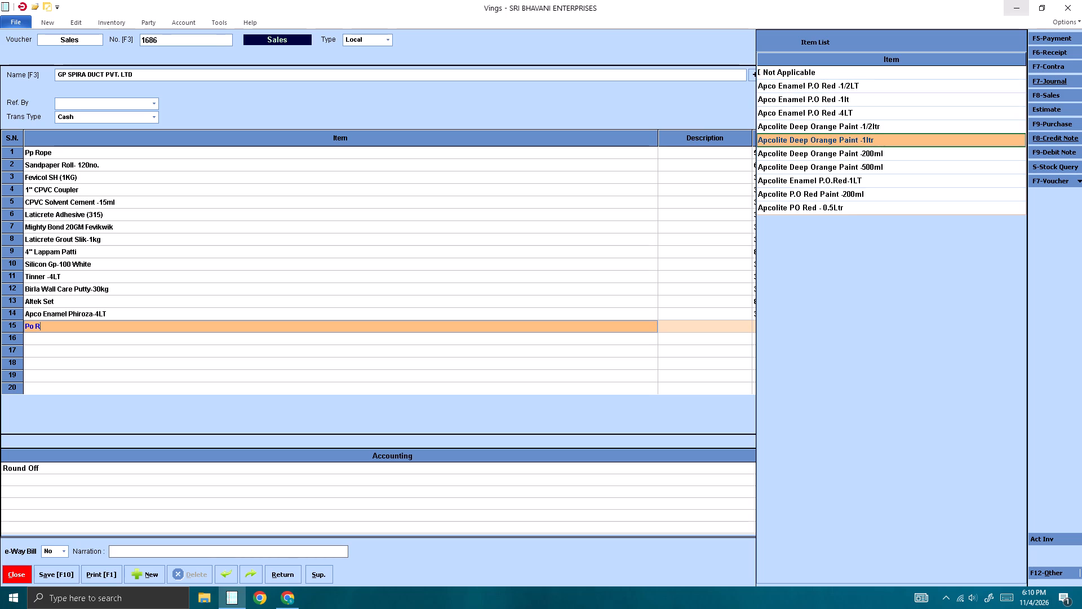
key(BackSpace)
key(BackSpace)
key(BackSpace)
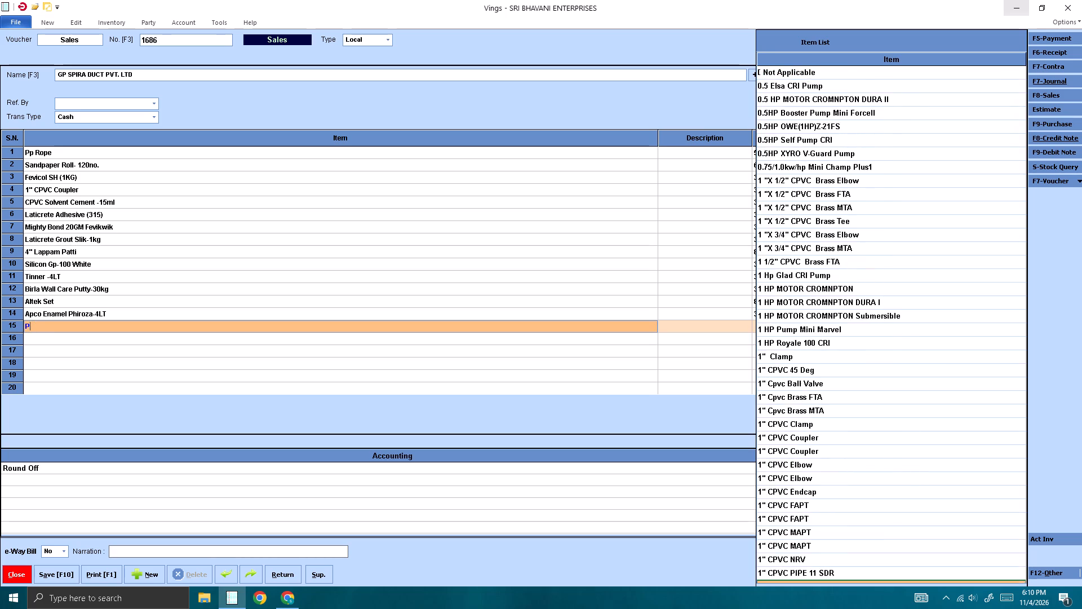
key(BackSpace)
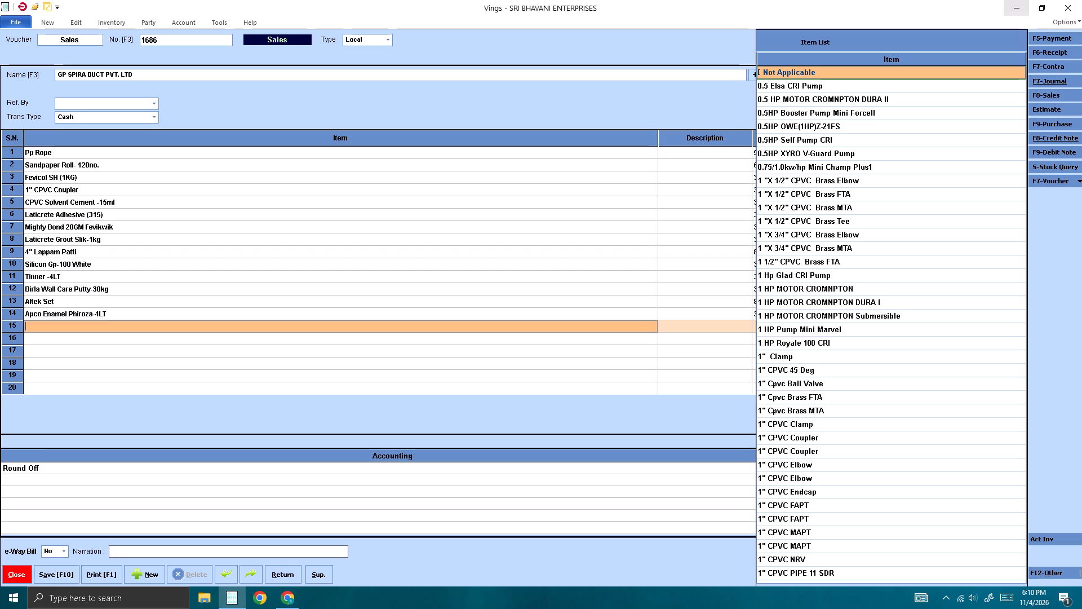
Find br wh in the item list and add Apco Enamel Br. White-1LT on line 15 with quantity 1 Nos and rate 284, without discount.
text(be)
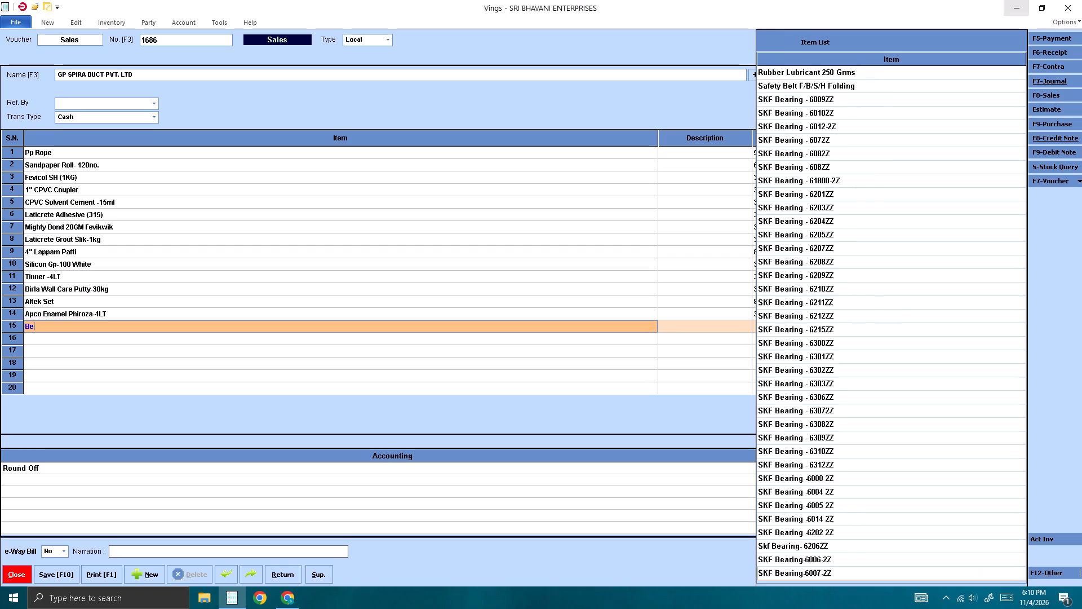
key(BackSpace)
text(r wh)
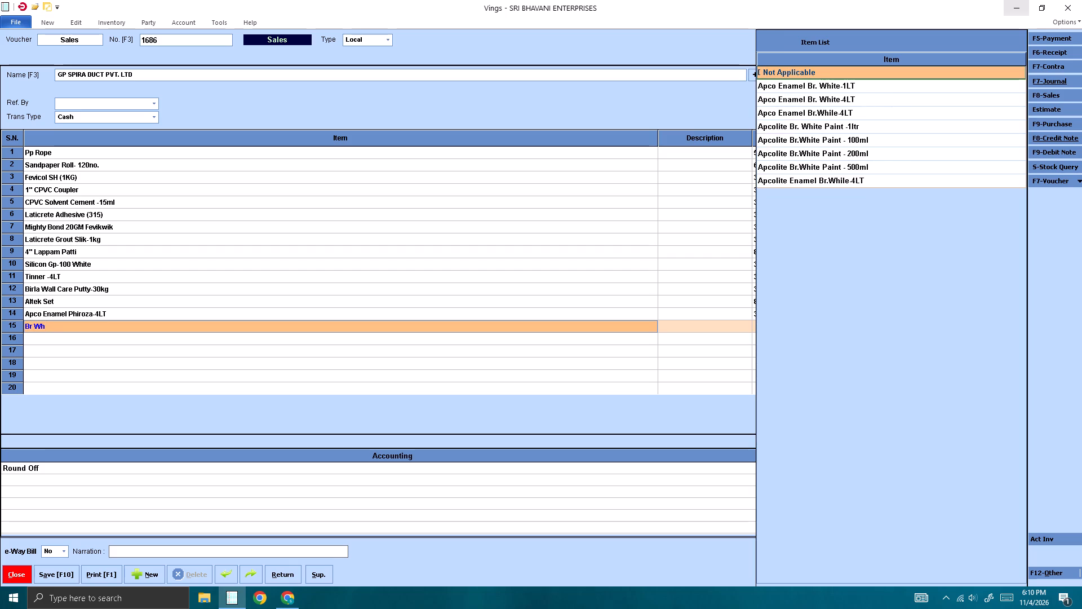
key(Down)
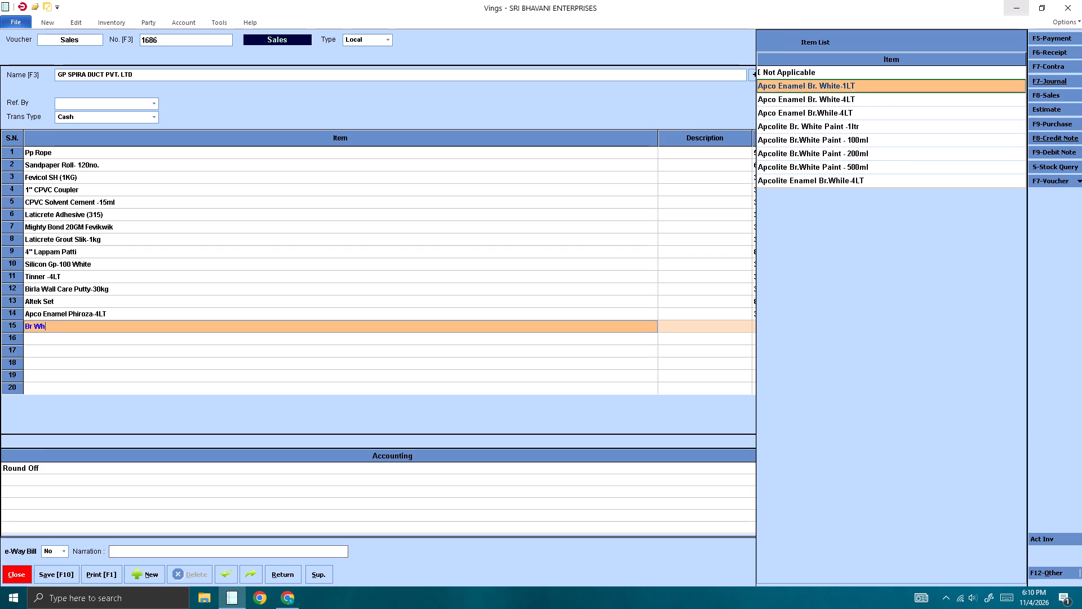
key(Return)
key(Return)
key(1)
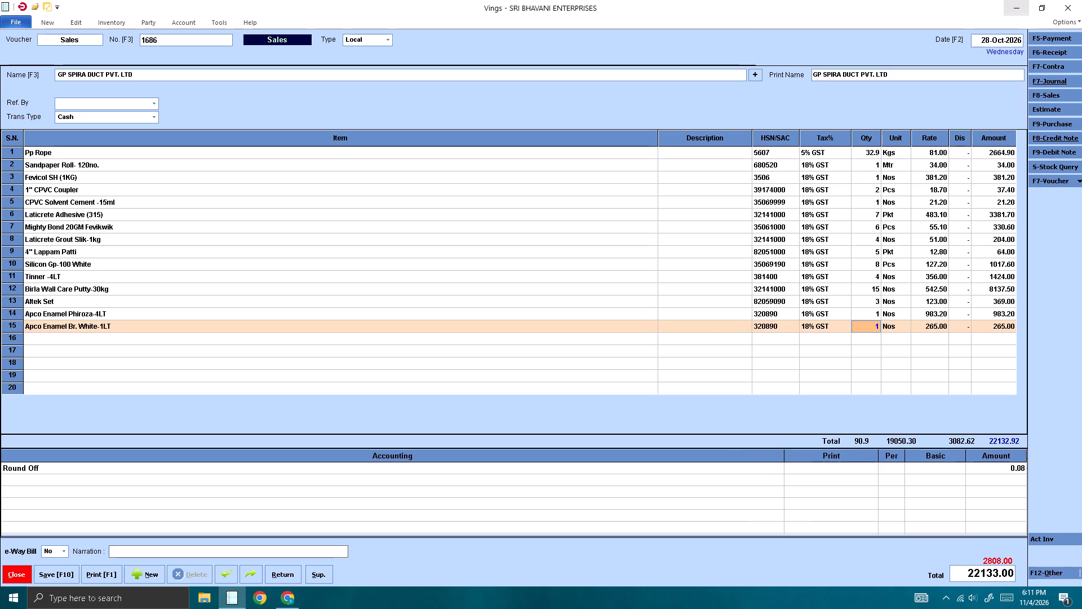
key(Return)
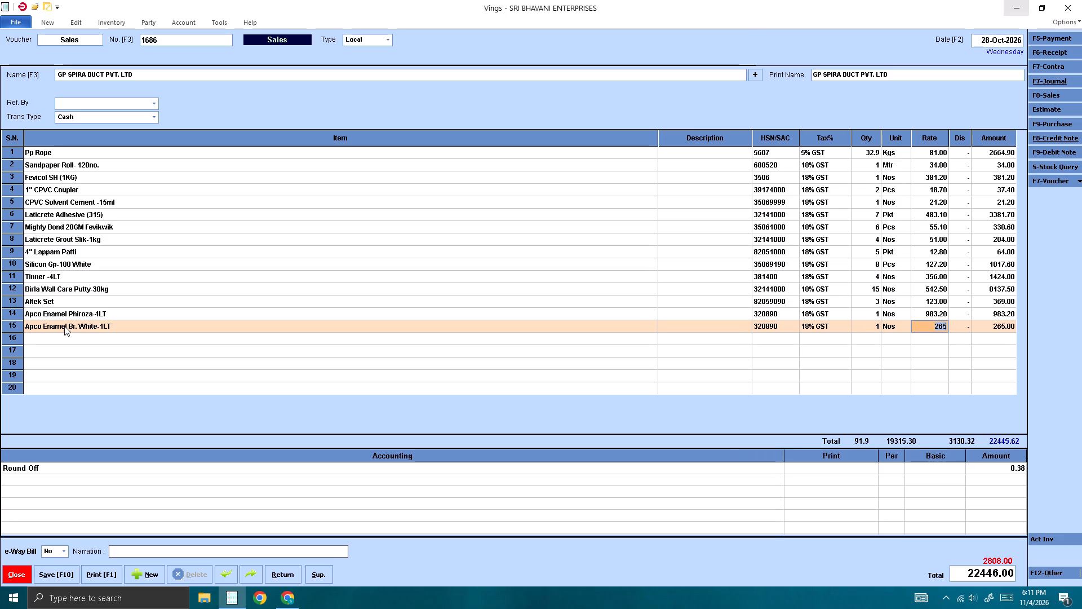
text(284)
key(Return)
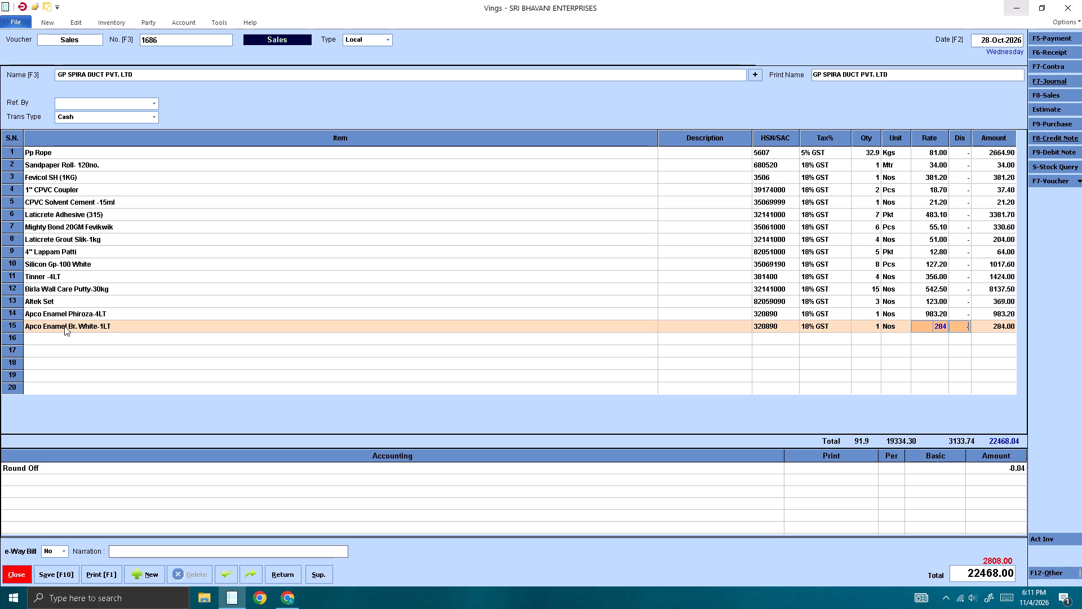
key(Return)
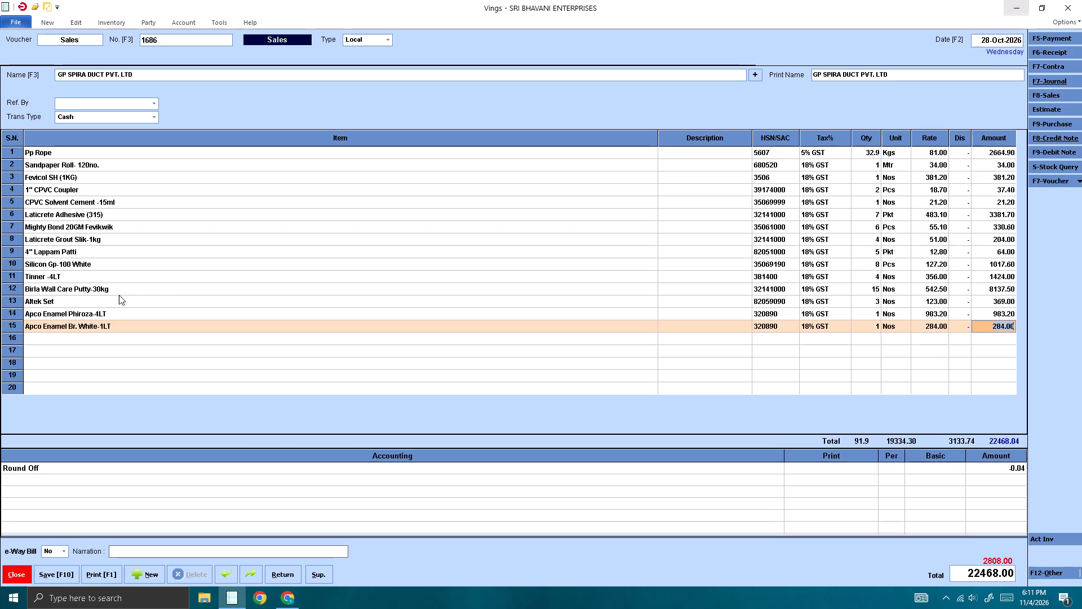
Set the quantity of Apco Enamel Phiroza-4LT on line 14 to 3 Nos, keeping its rate, and advance to the empty line 16.
click(112, 313)
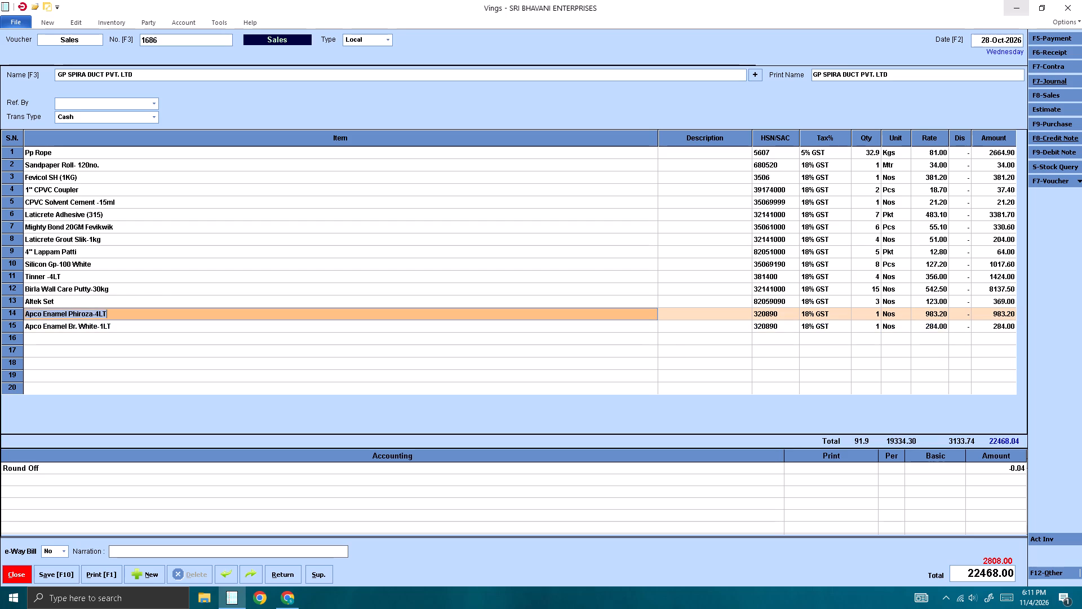
key(Return)
key(Return)
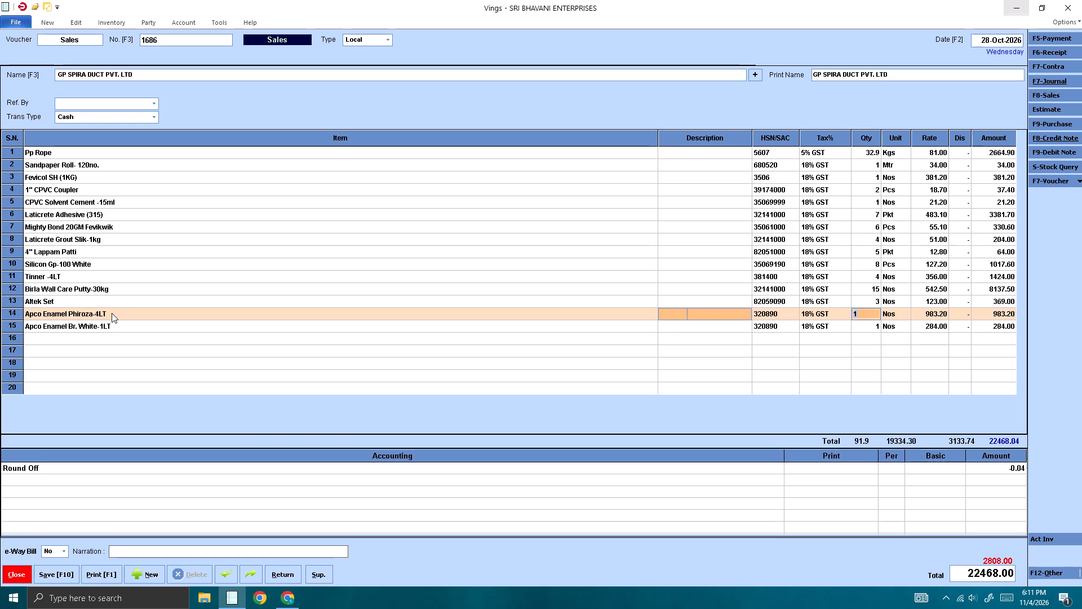
key(3)
key(Return)
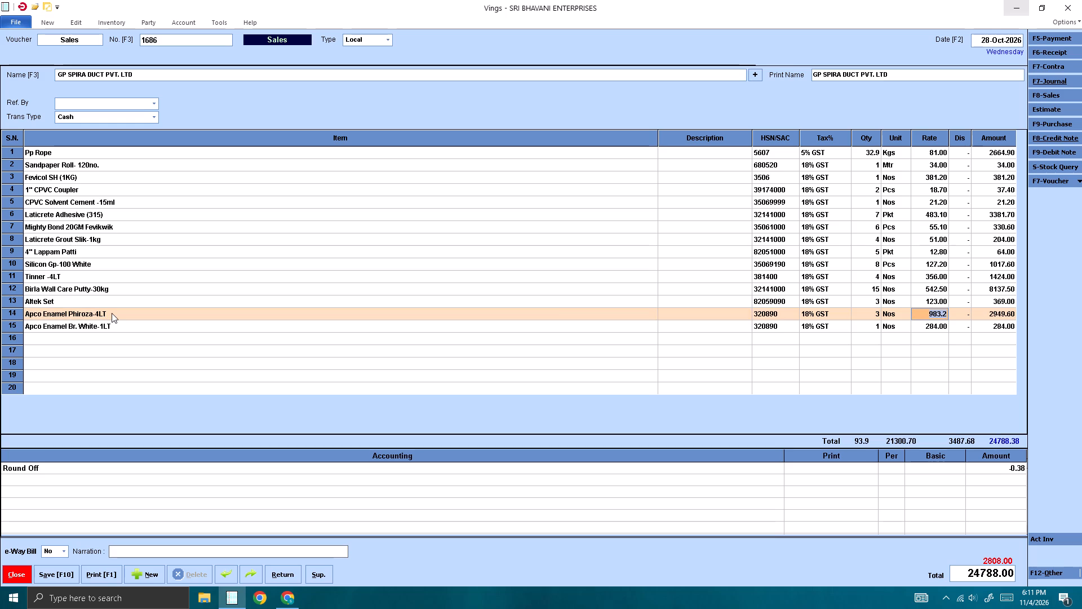
key(Return)
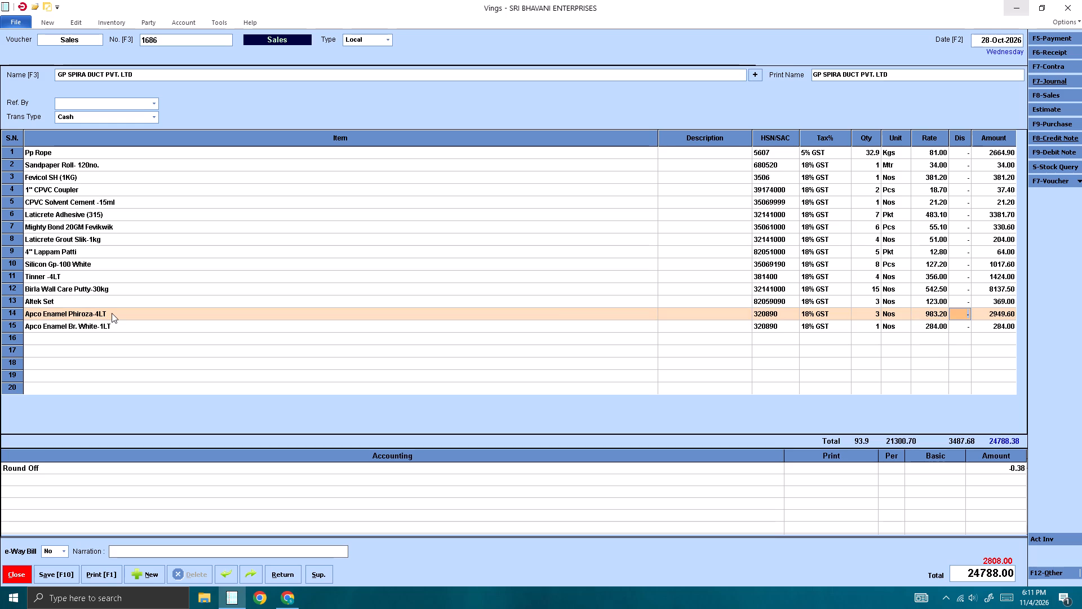
key(Return)
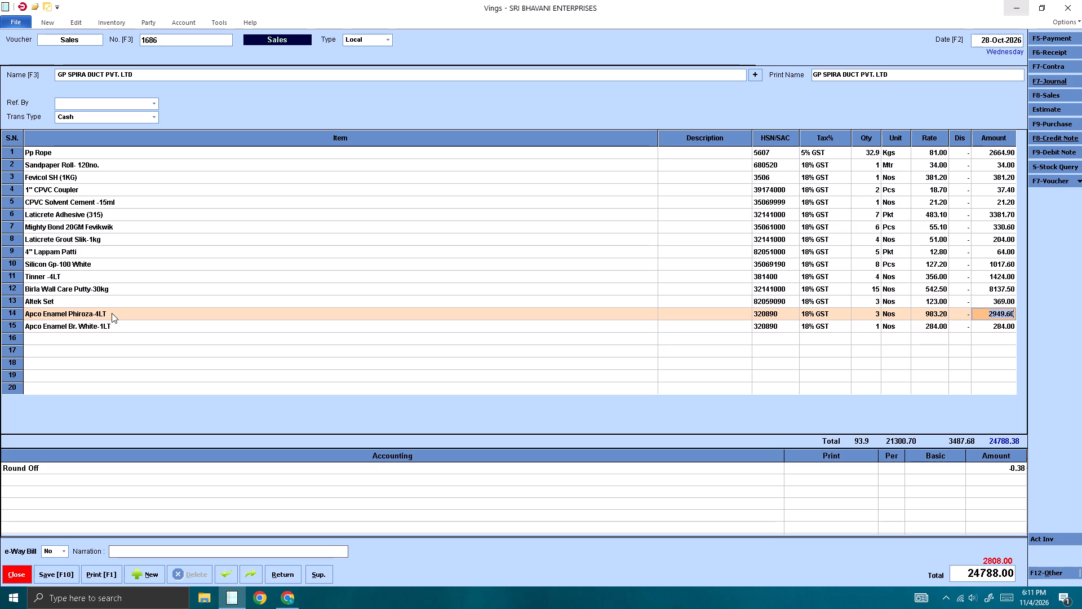
key(Return)
key(Return)
key(Return)
key(Return)
key(Return)
key(Return)
key(Return)
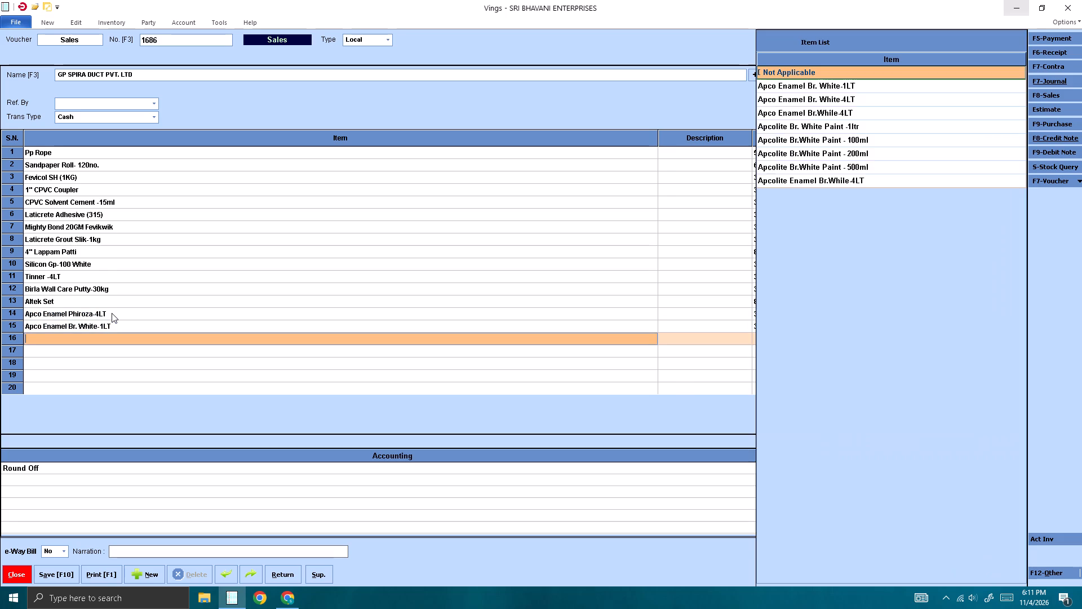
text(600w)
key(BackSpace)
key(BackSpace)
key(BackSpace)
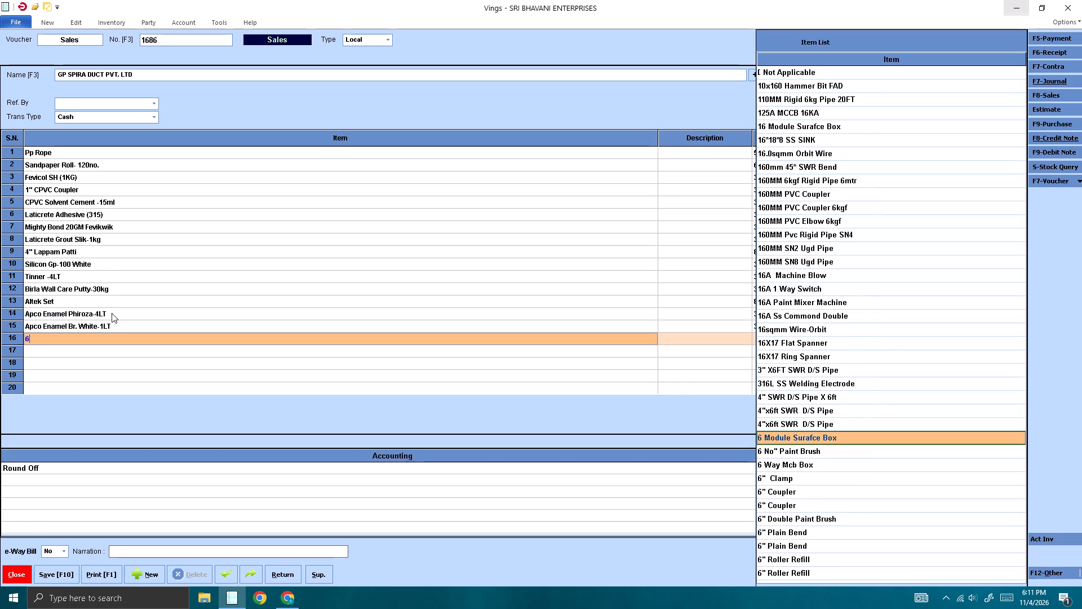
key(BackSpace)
Find drill in the item list and pick Drill Machine 13mm Bosch-450w for line 16.
text(drill)
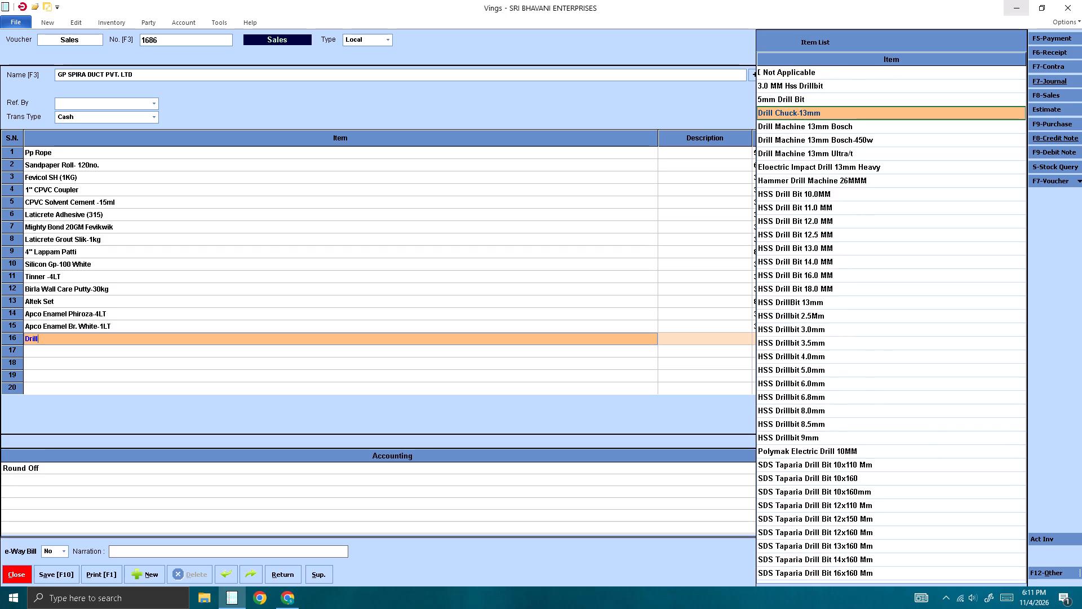
key(Down)
key(Down)
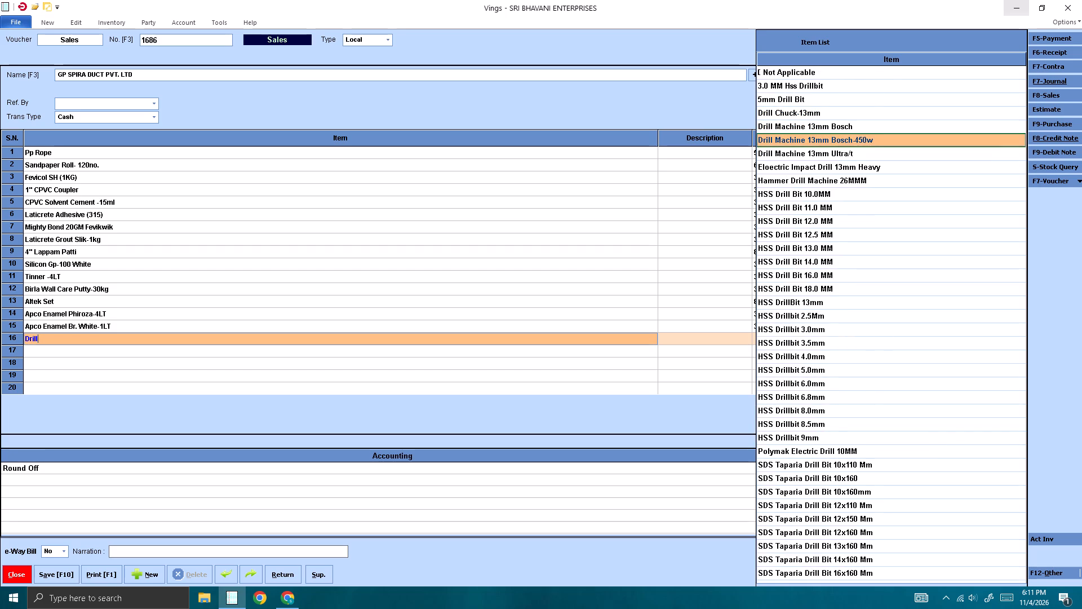
key(Up)
key(Down)
key(Return)
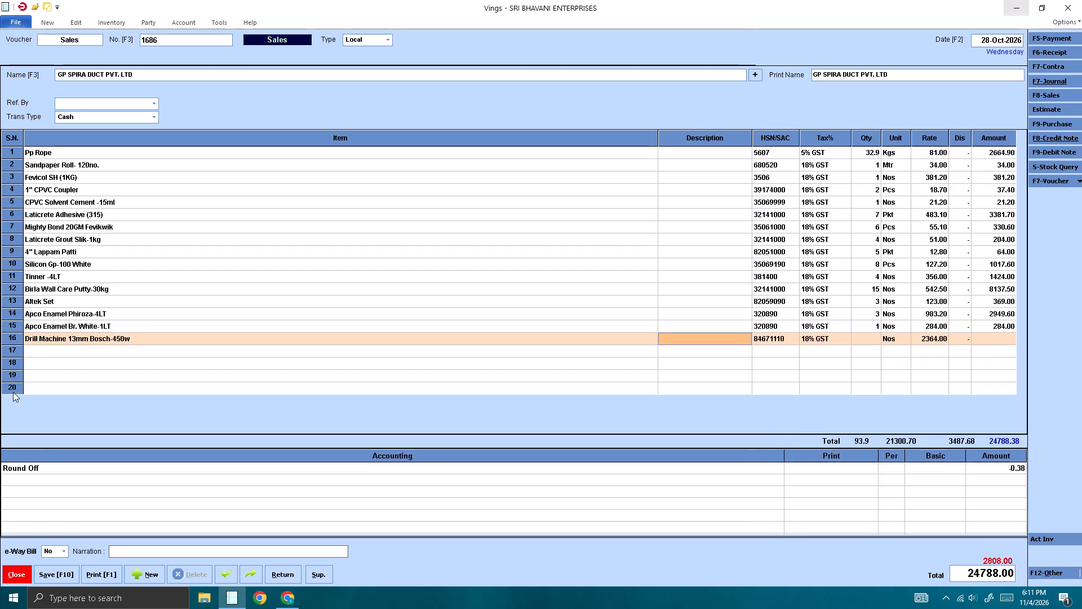
Change the wattage in the item name on line 16 so it reads Drill Machine 13mm Bosch-600w.
double_click(121, 336)
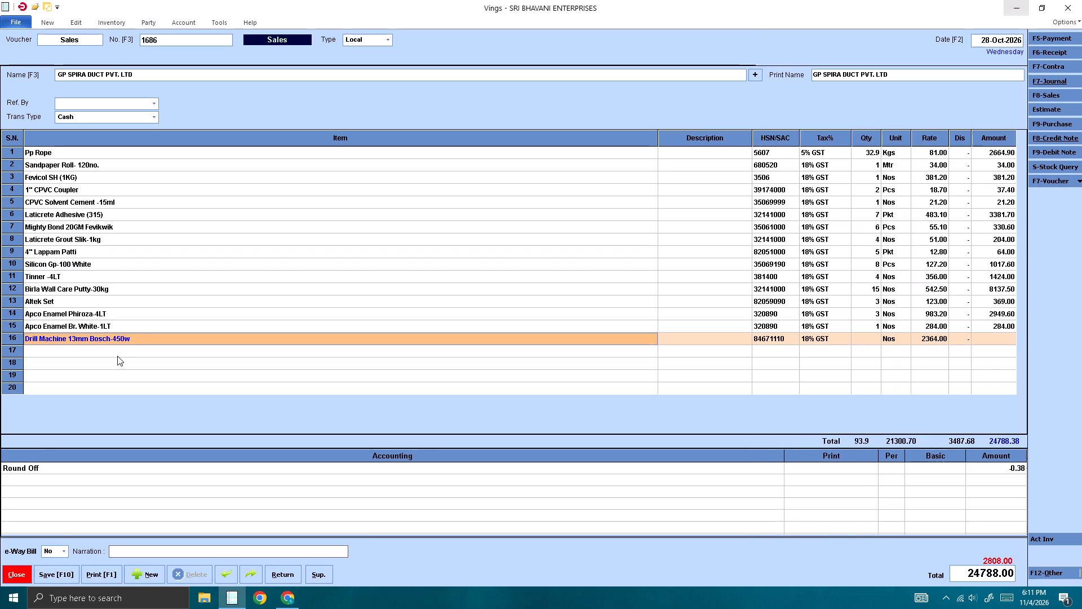
key(BackSpace)
key(BackSpace)
text(60)
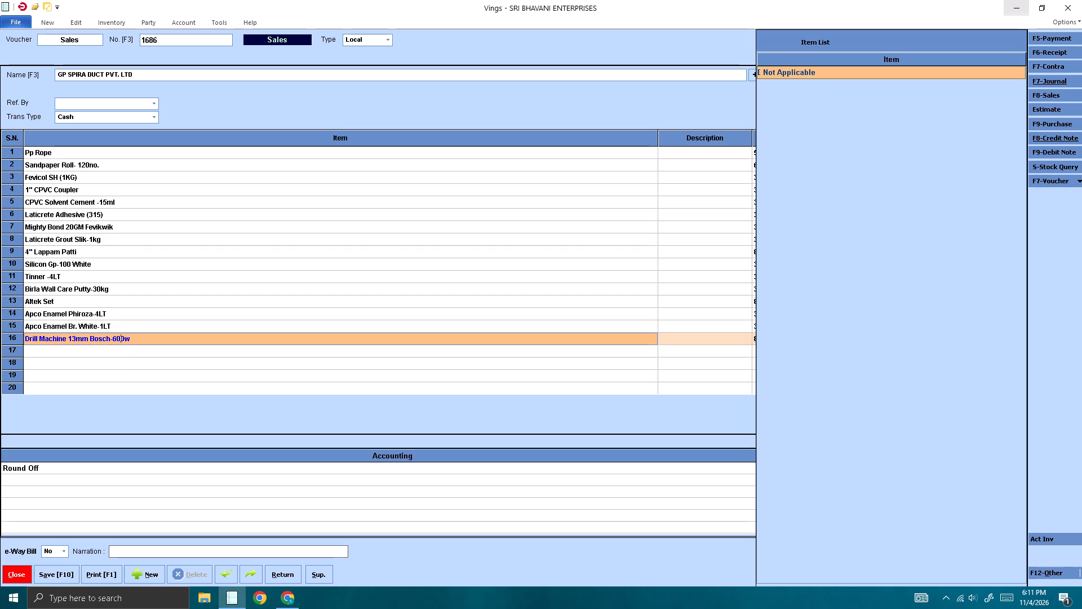
key(Return)
Enter quantity 1 Nos and rate 2585 for the drill machine on line 16, without discount.
key(Return)
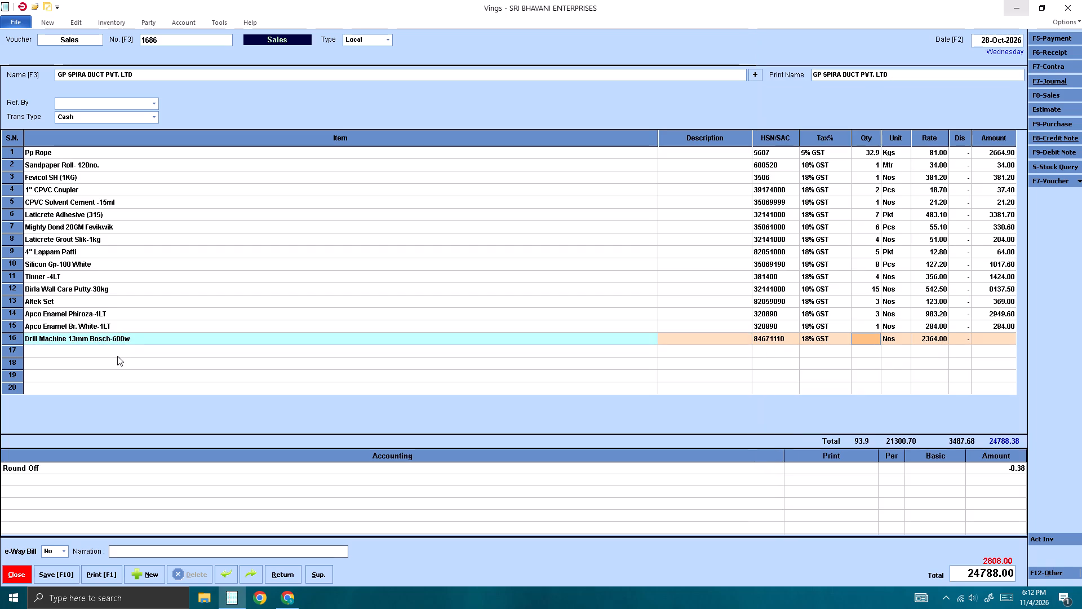
key(1)
key(Return)
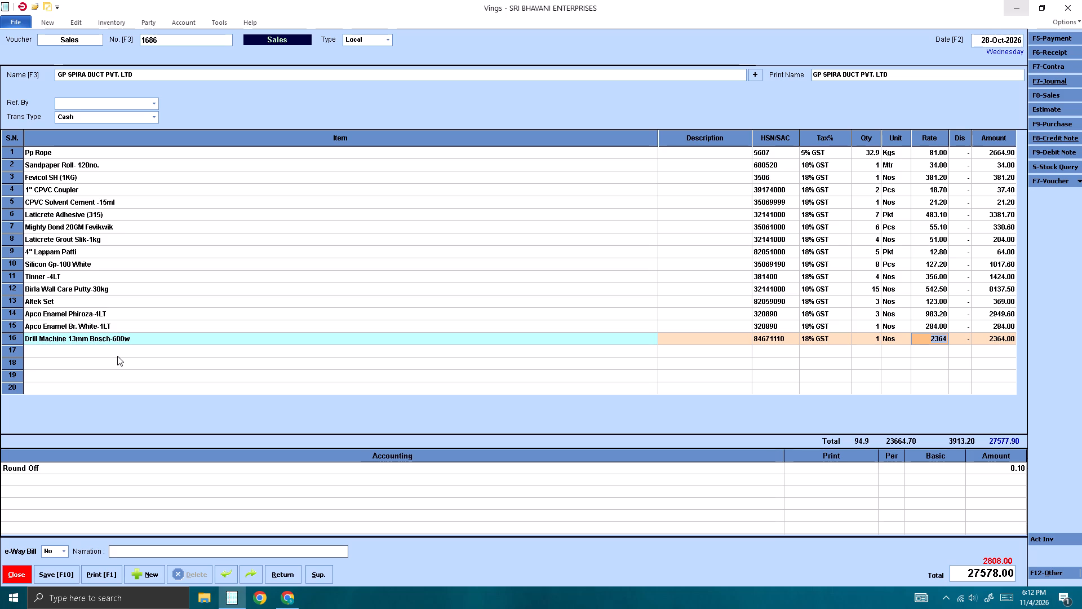
text(25)
text(85)
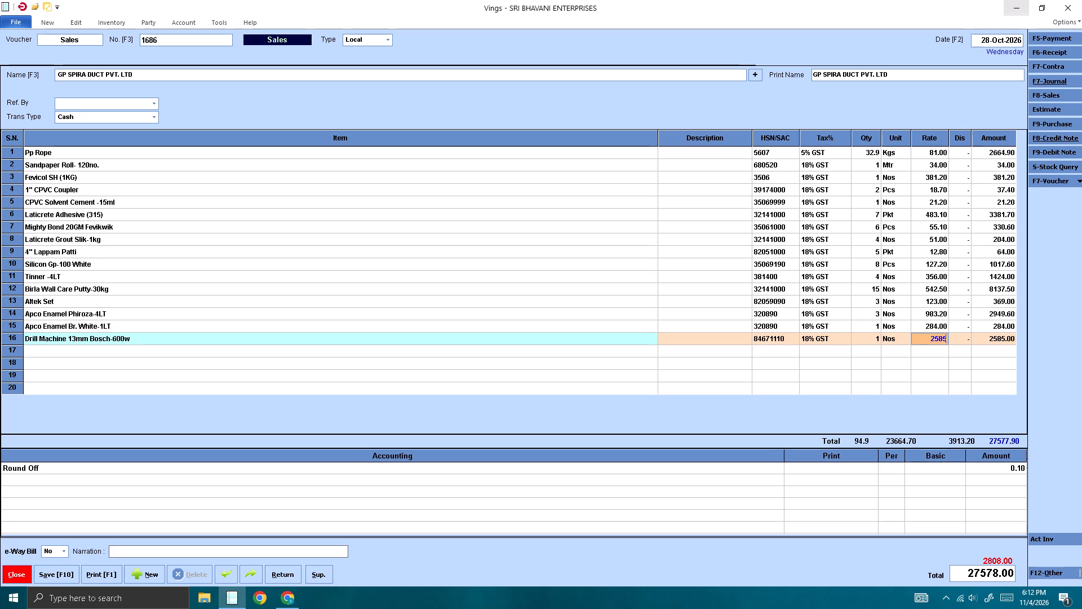
key(Return)
key(Return)
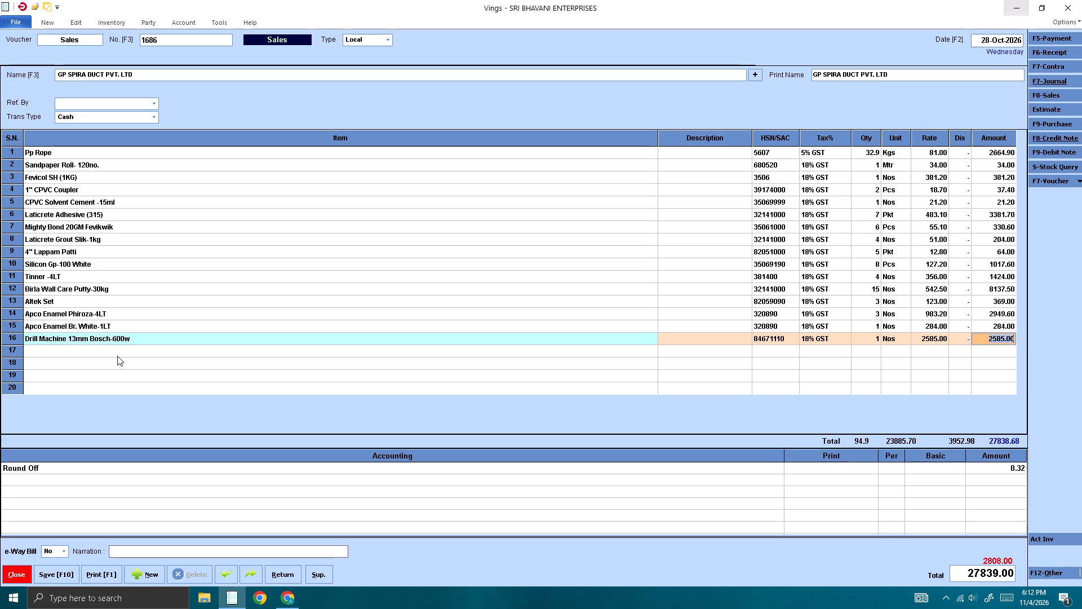
Find ss c in the item list and pick Anchor 16A Ss Commond for line 17.
key(Return)
text(ss)
key(space)
text(c)
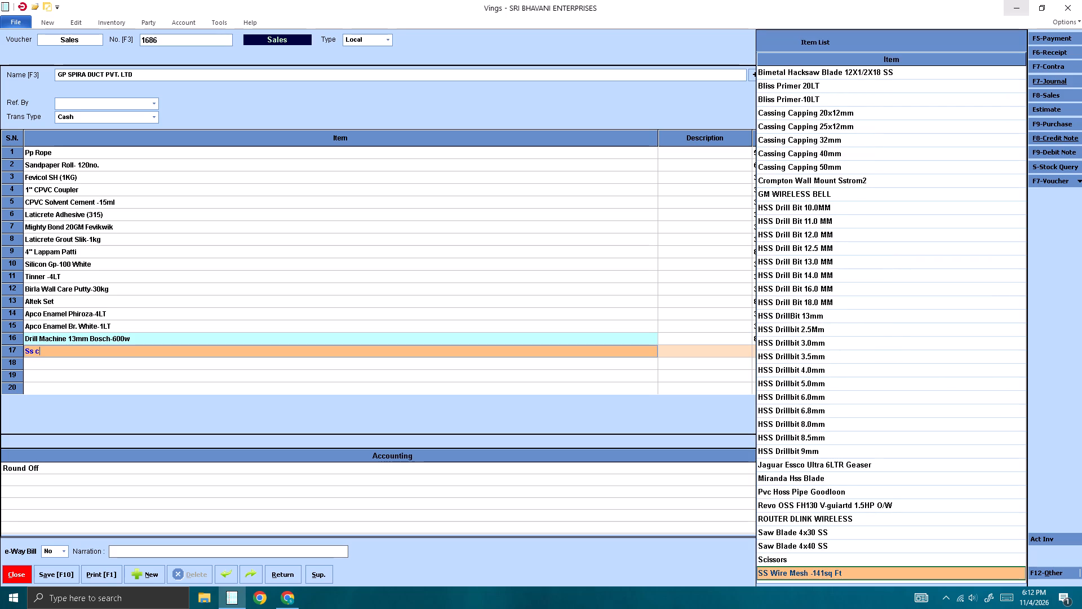
key(Down)
key(Down)
key(Down)
key(Up)
key(Down)
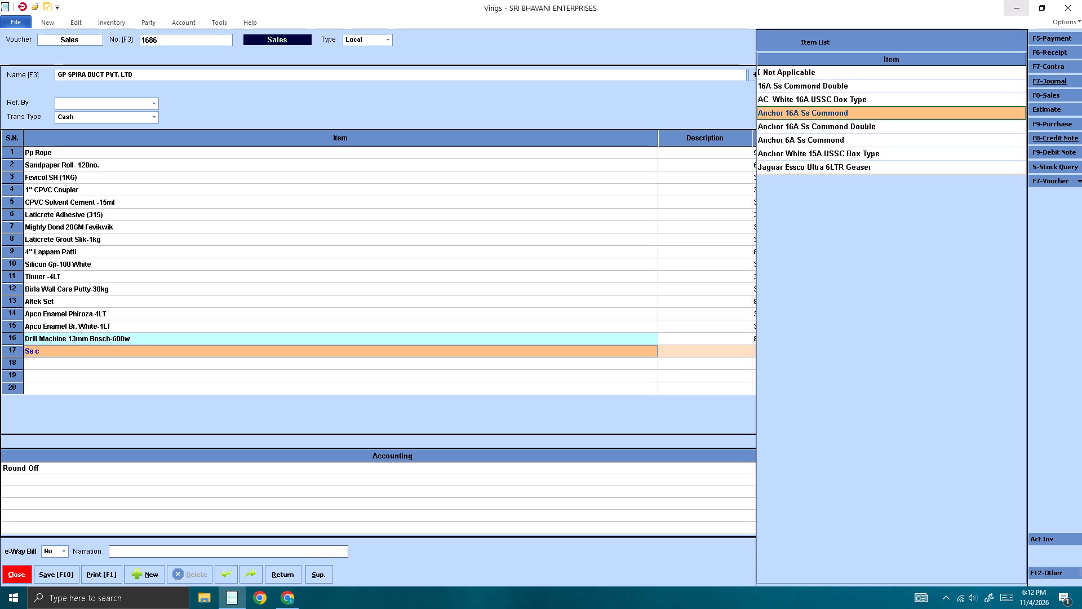
key(Return)
key(Return)
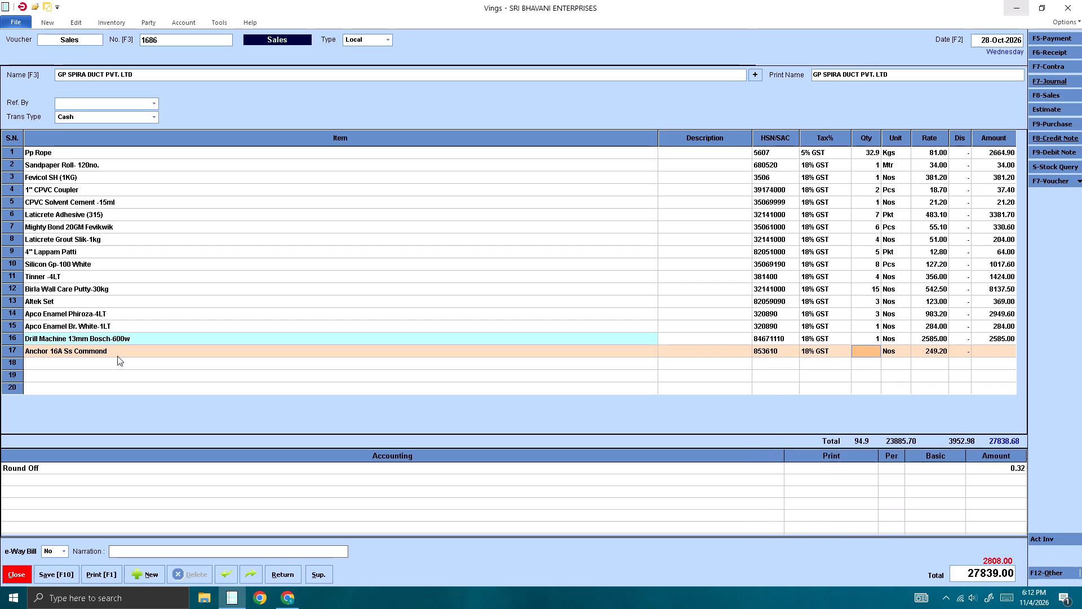
Enter quantity 1 Nos and rate 144 for Anchor 16A Ss Commond on line 17, without discount, and advance to line 18.
key(1)
key(Return)
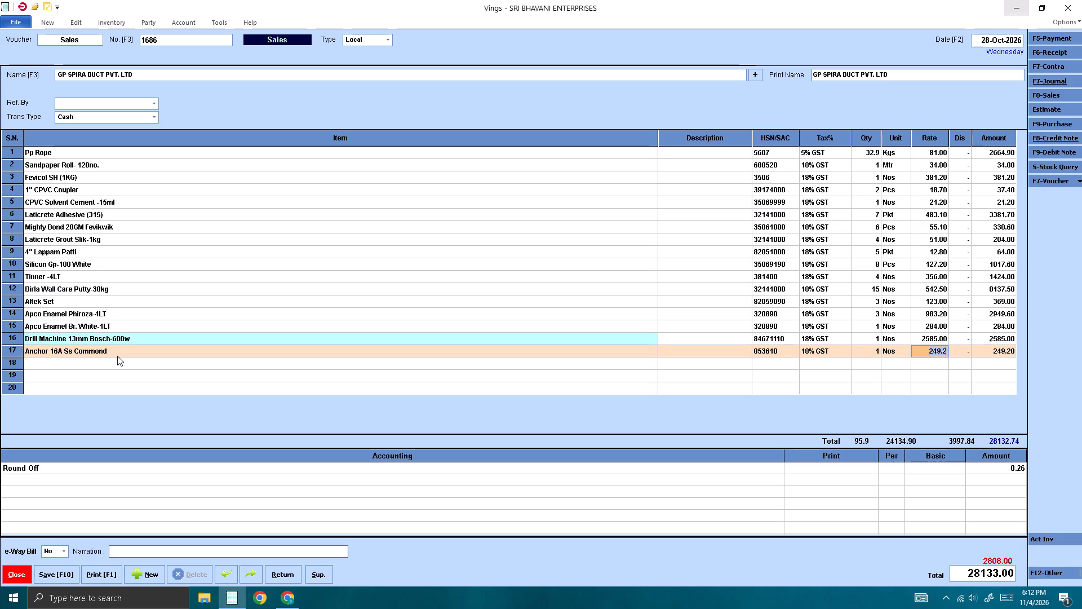
text(144)
key(Return)
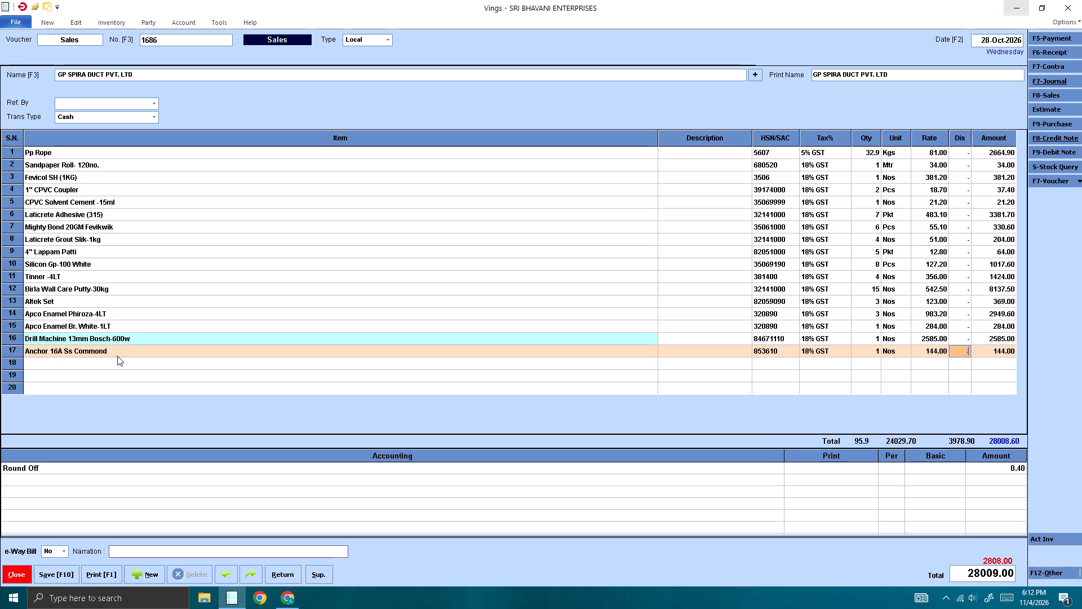
key(Return)
key(Return)
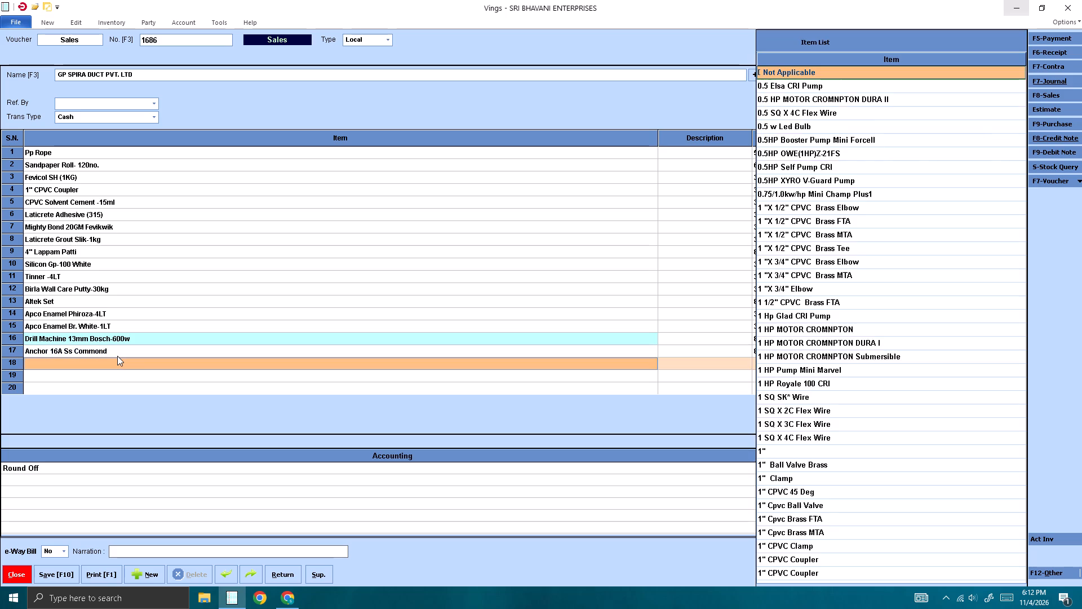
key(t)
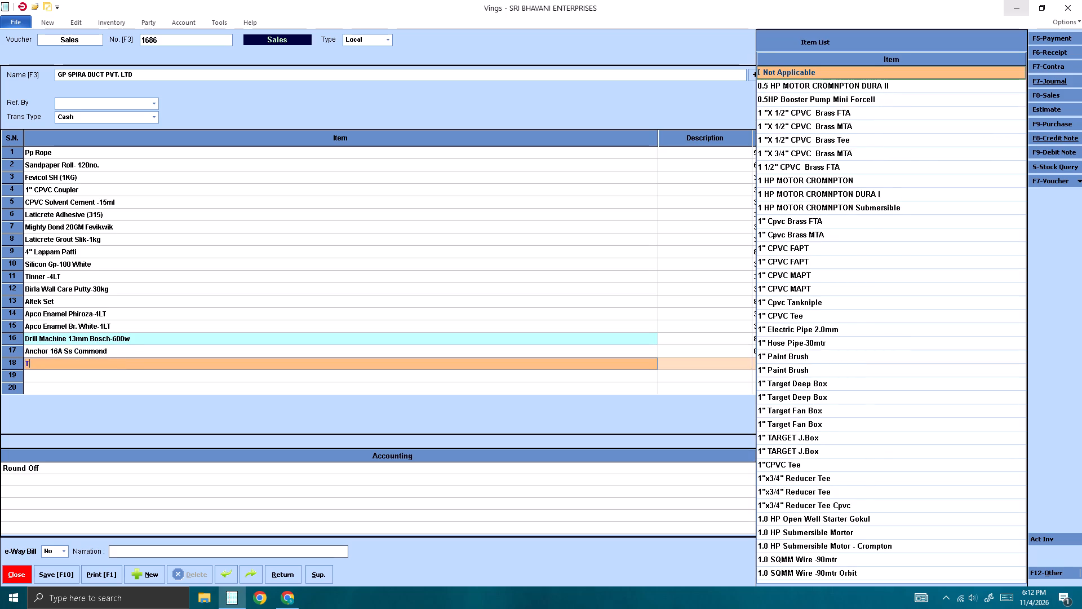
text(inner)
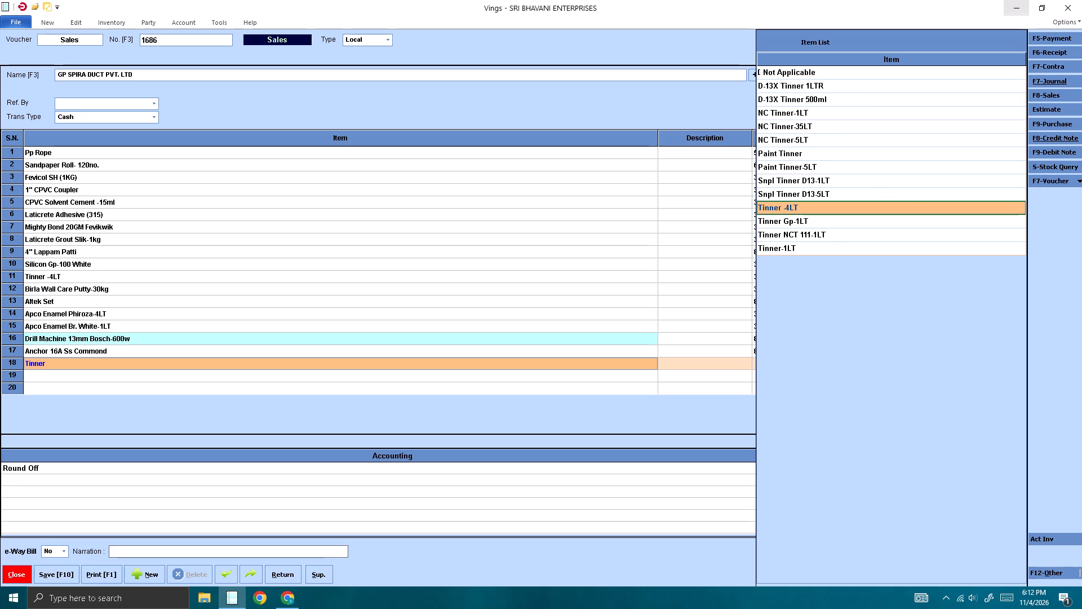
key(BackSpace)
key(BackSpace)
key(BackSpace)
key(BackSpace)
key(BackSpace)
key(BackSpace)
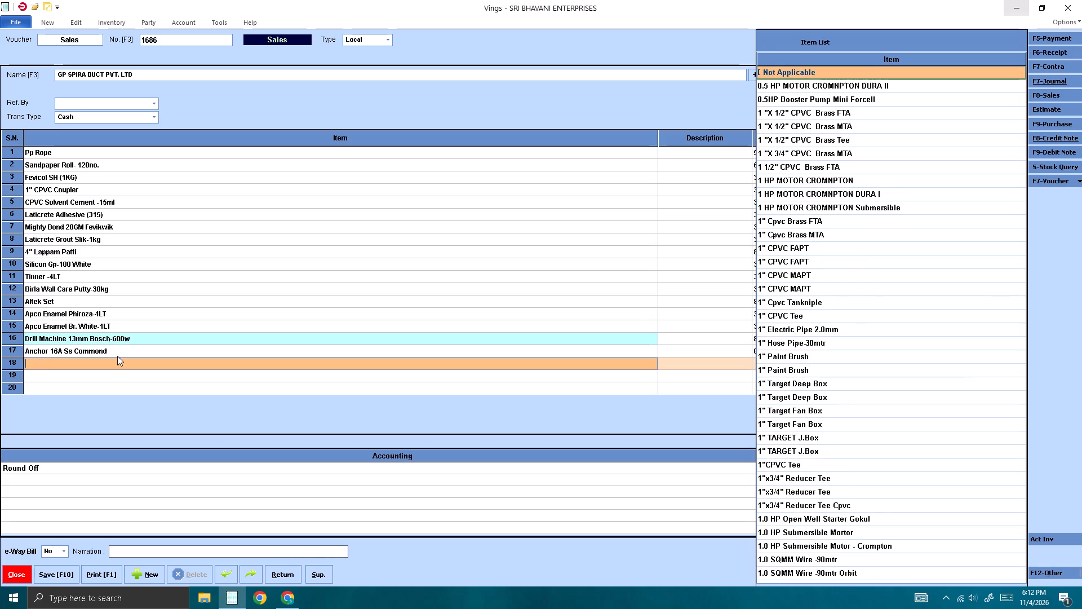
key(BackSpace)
Set the quantity of Tinner -4LT on line 11 to 6 Nos.
click(156, 272)
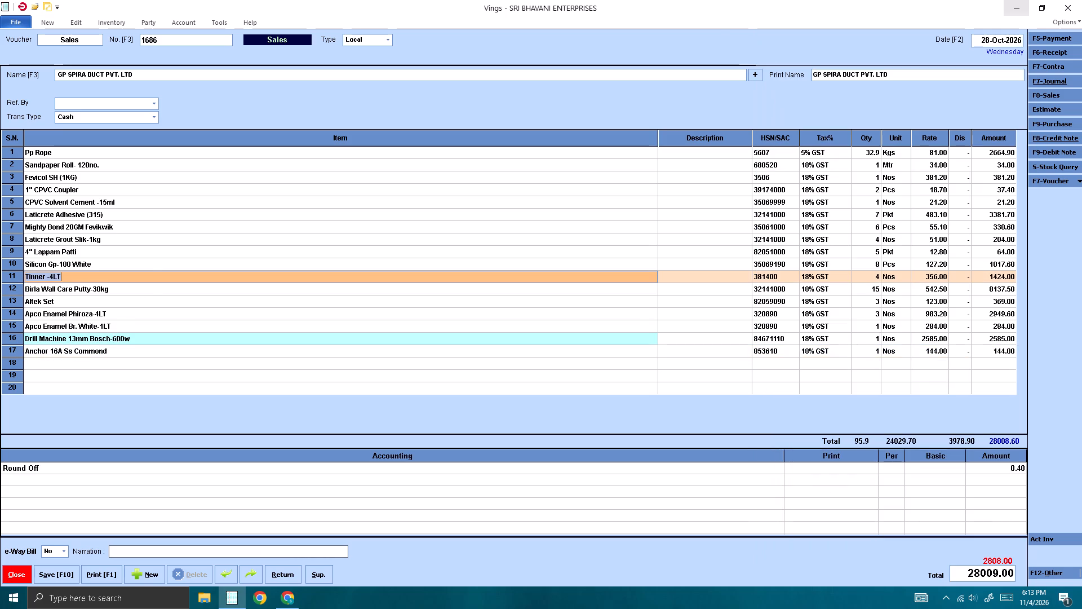
key(Return)
key(Return)
key(6)
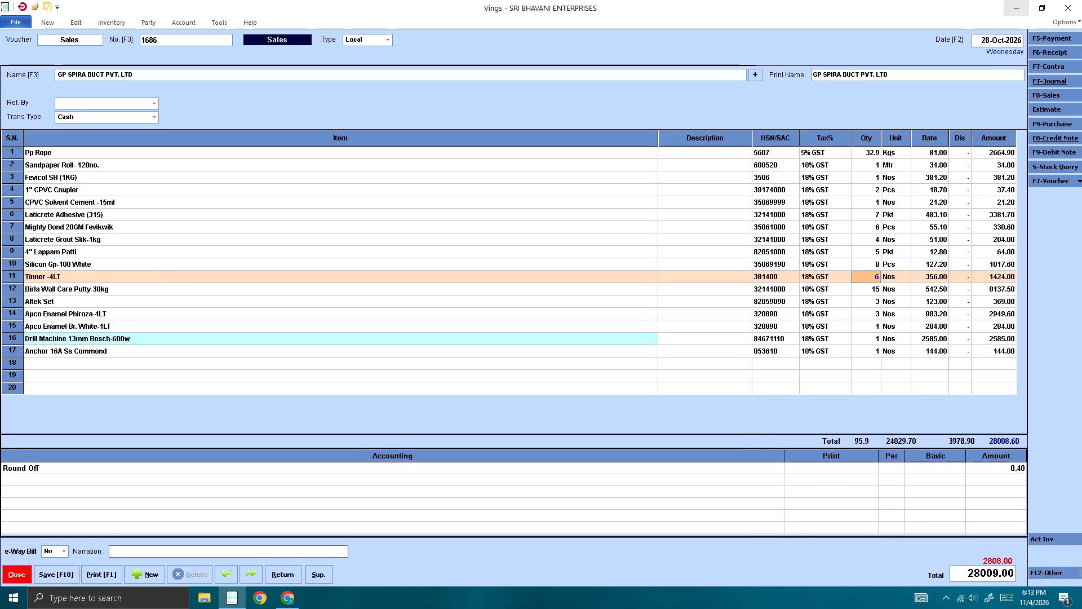
key(Return)
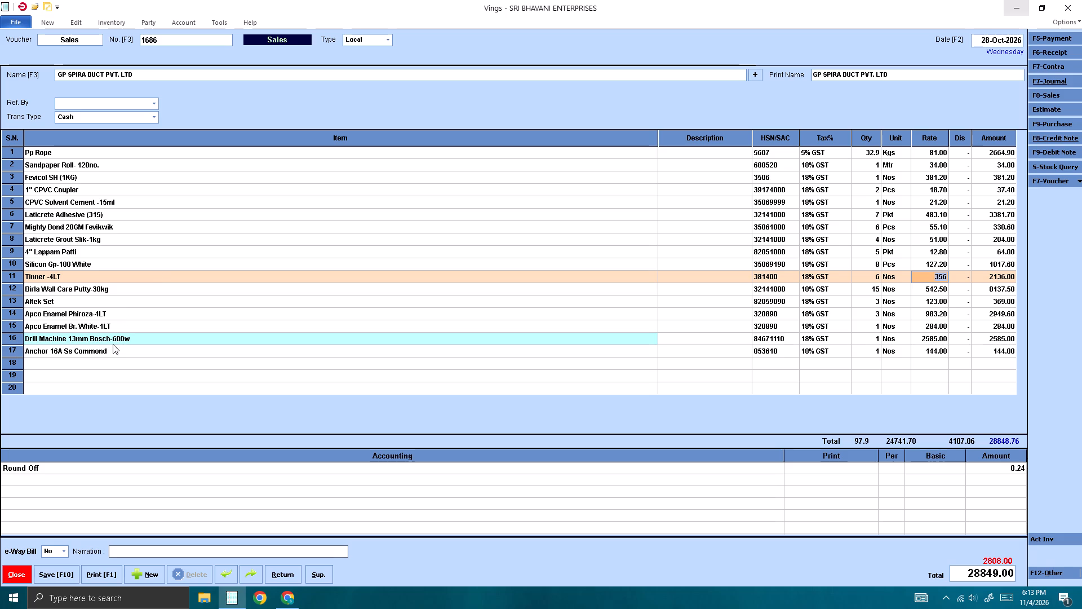
Find pri in the item list and add Primer 10LT on line 18 with quantity 1 Nos.
click(106, 360)
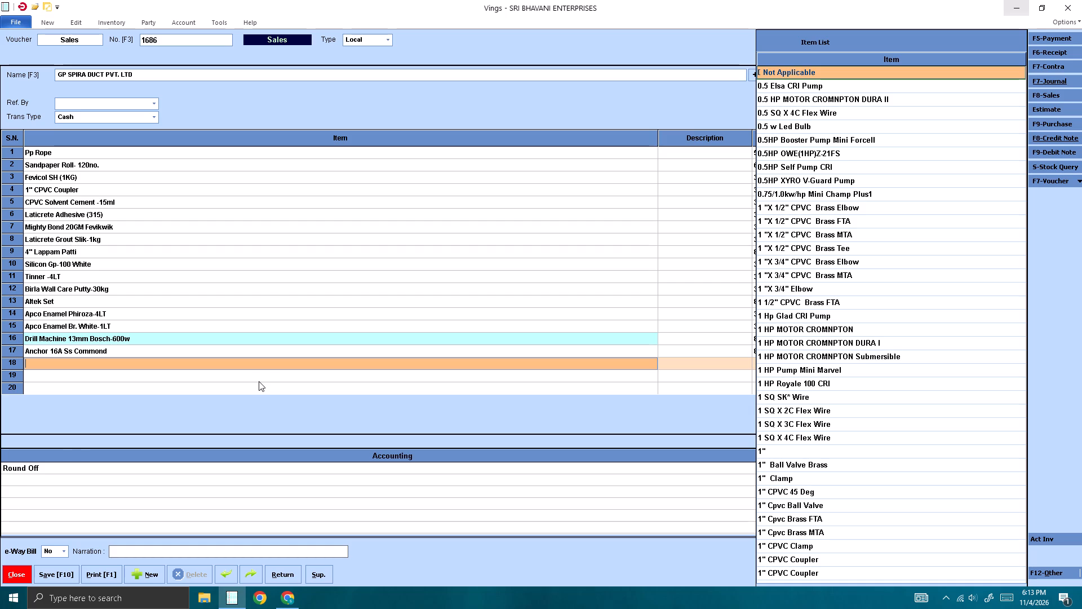
text(pri)
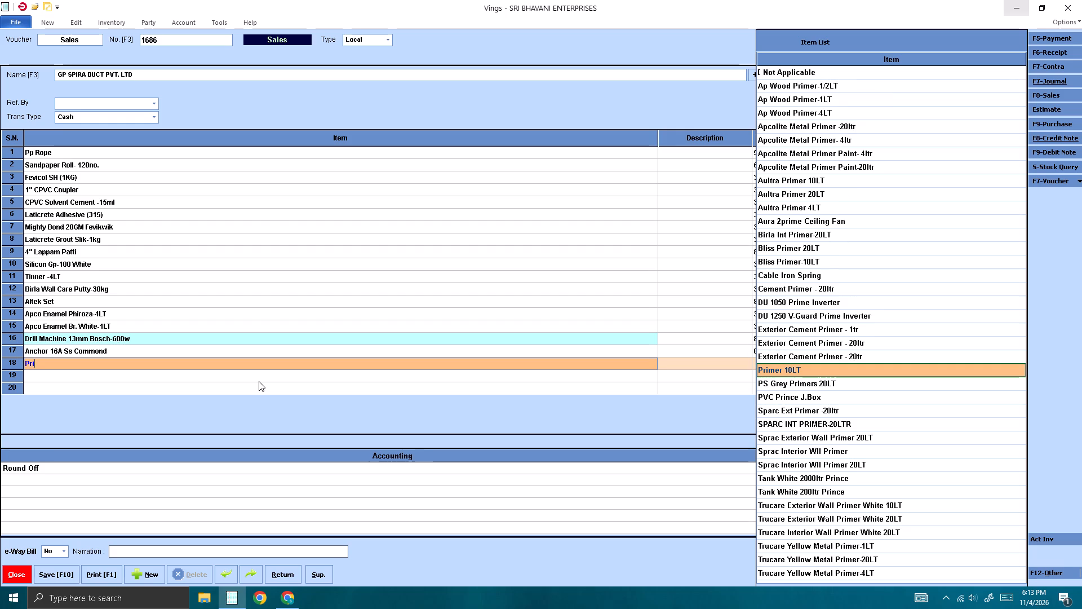
key(Return)
key(Return)
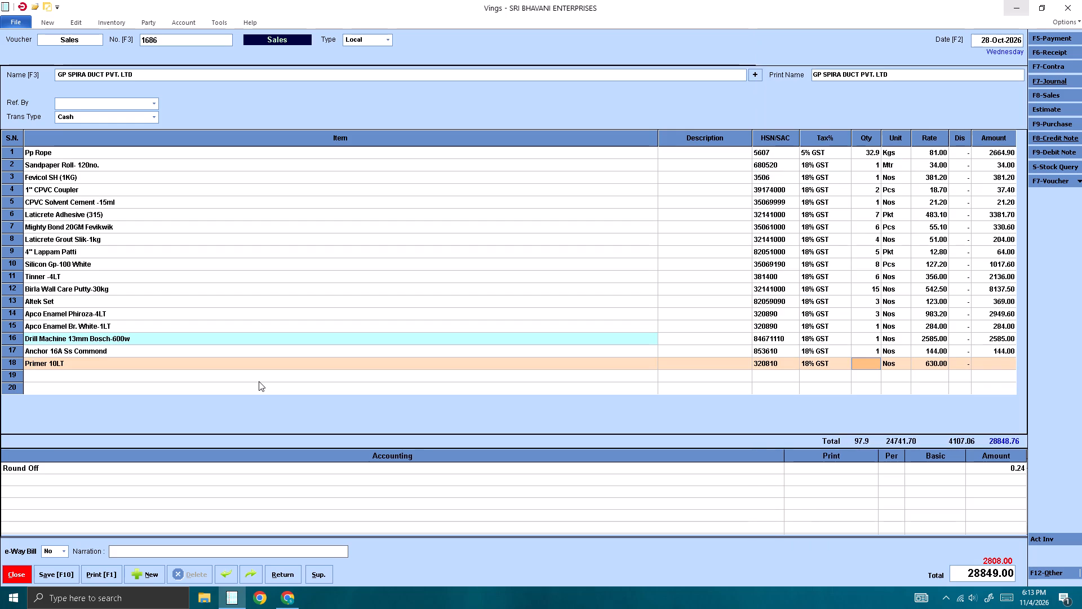
key(1)
key(Return)
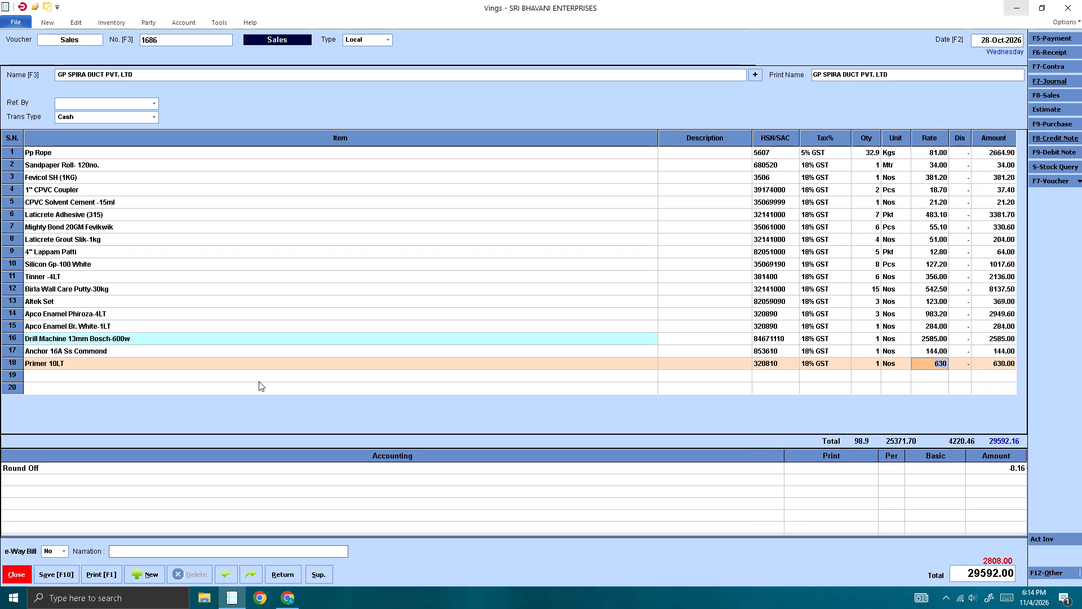
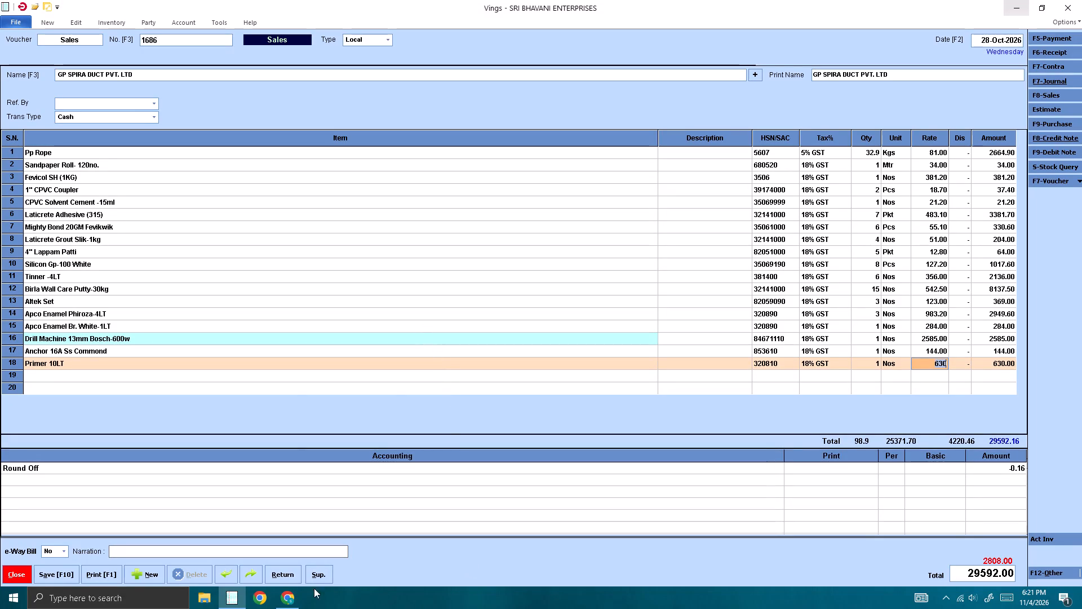
Switch to the YouTube page open in Chrome.
click(298, 601)
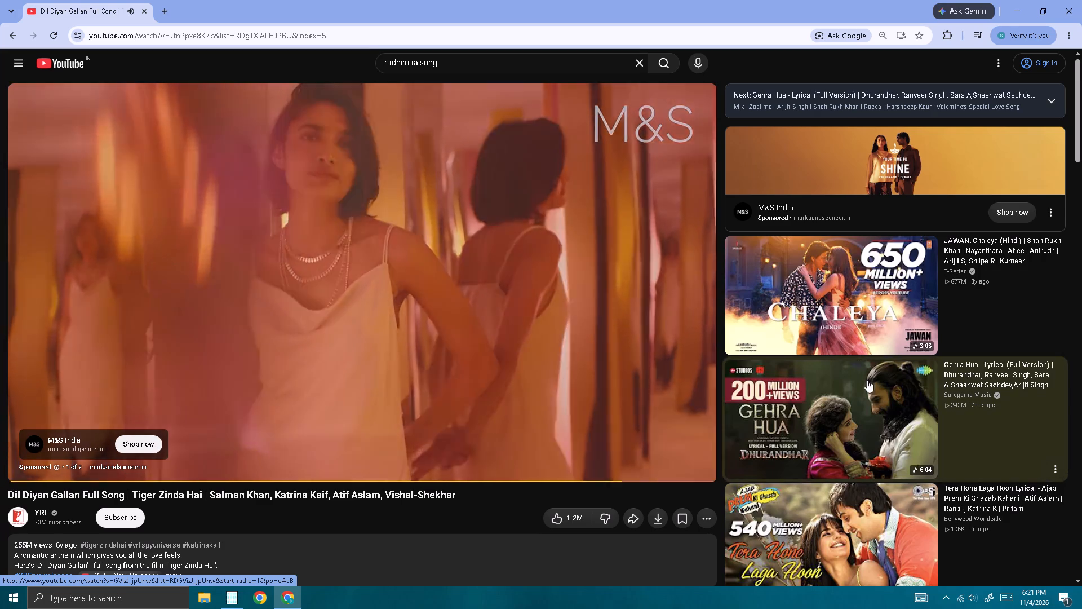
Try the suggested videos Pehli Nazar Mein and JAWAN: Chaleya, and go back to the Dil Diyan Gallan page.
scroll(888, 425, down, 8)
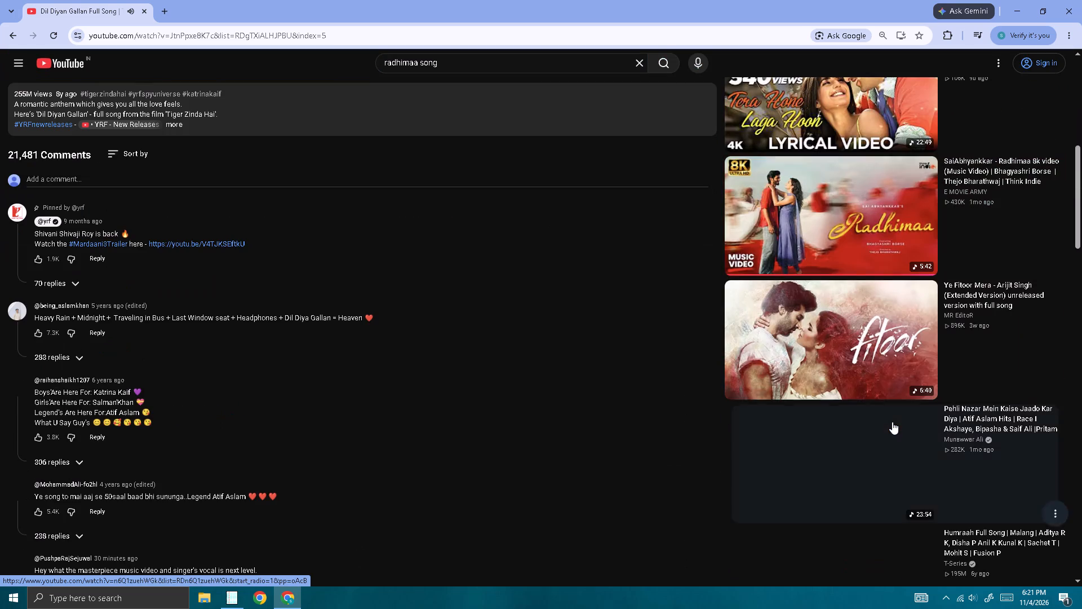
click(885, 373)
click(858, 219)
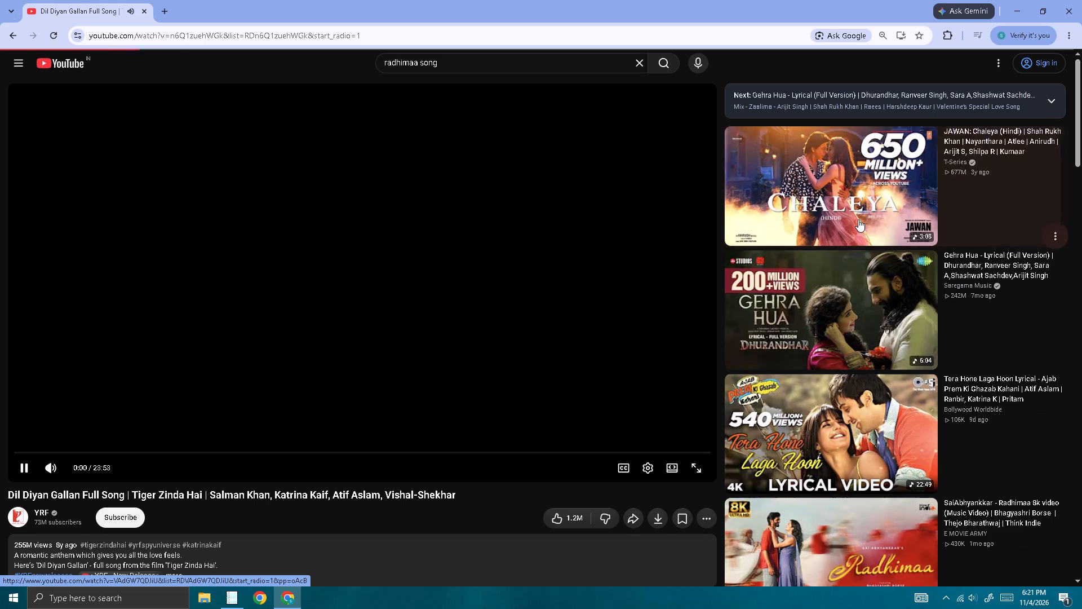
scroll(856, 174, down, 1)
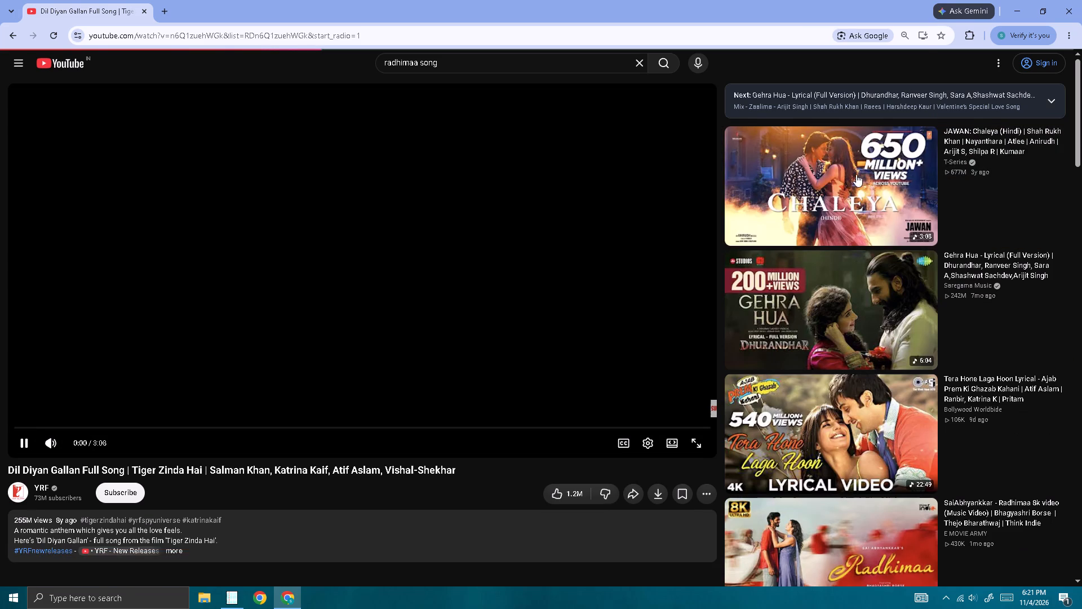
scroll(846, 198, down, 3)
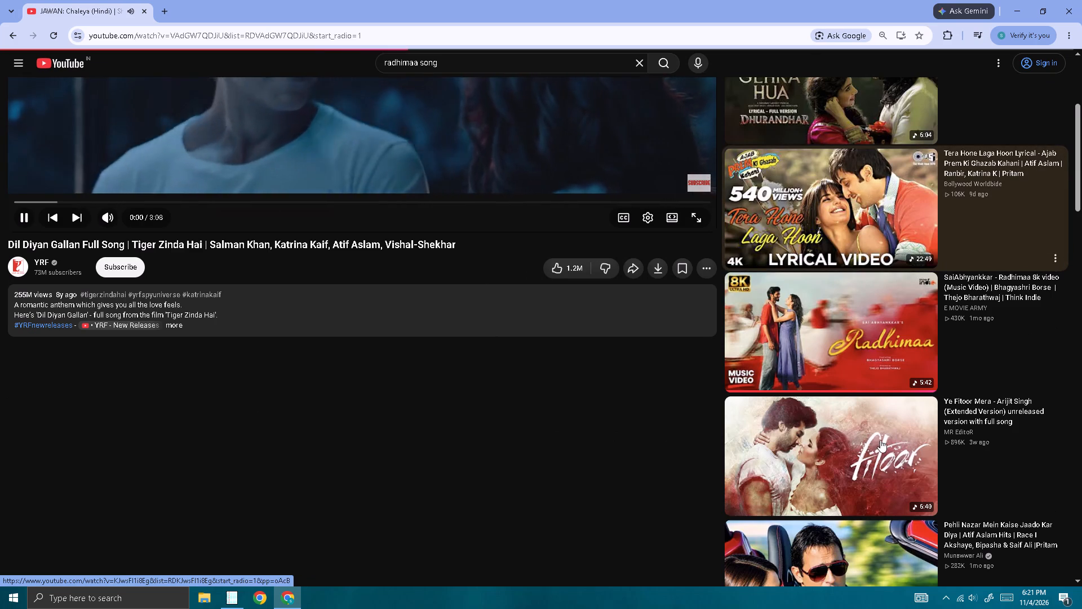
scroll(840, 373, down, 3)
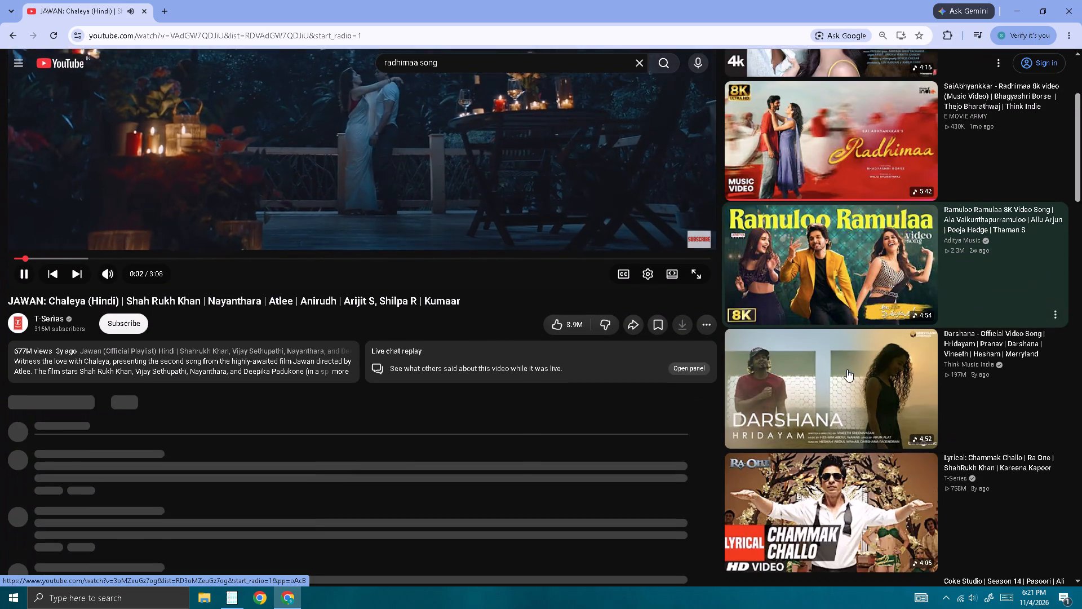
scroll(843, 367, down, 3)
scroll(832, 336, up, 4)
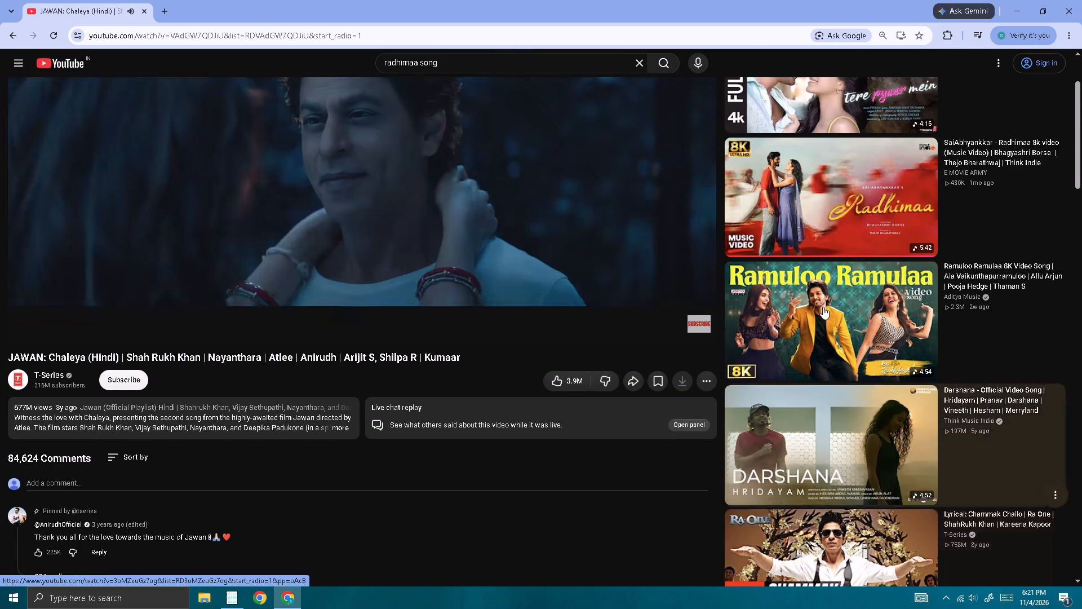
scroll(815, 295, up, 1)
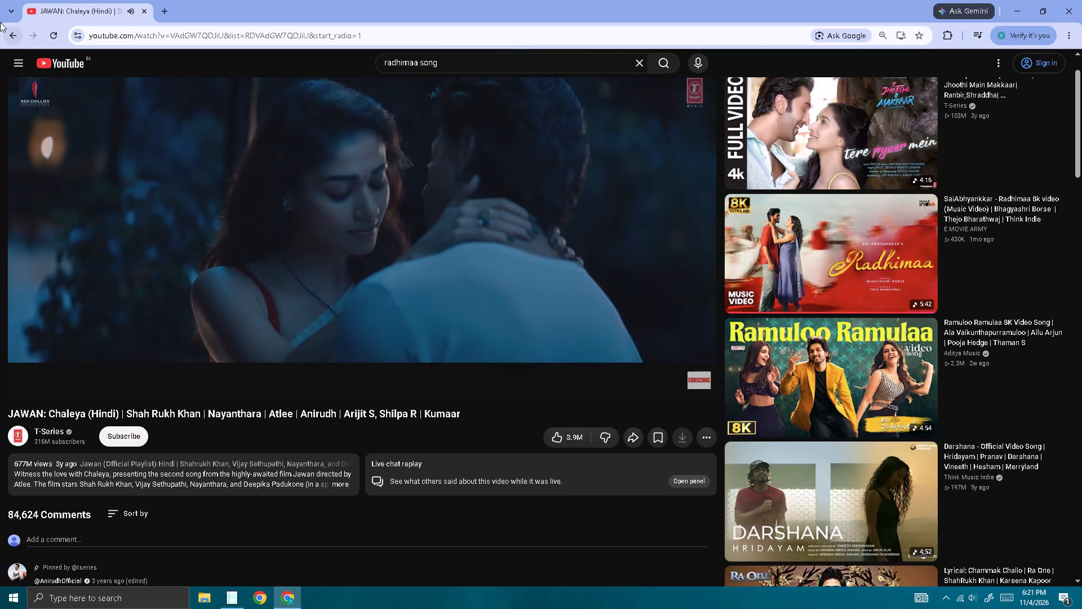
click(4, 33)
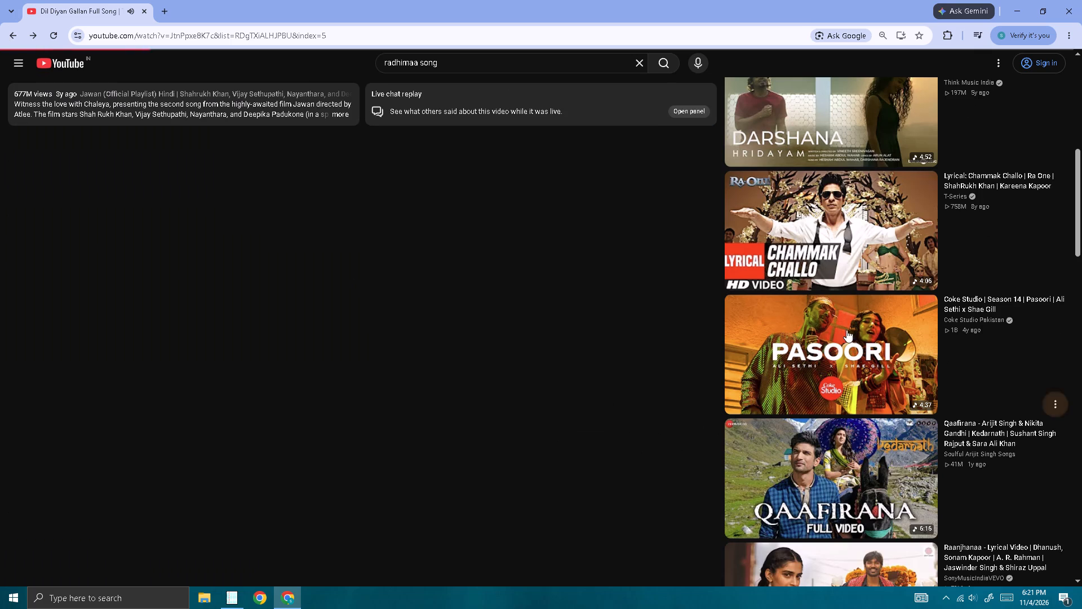
Play the suggested video Ye Fitoor Mera - Arijit Singh (Extended Version) and return to the sales voucher in Vings.
scroll(844, 318, up, 5)
scroll(837, 339, down, 5)
scroll(789, 469, down, 4)
scroll(821, 395, down, 4)
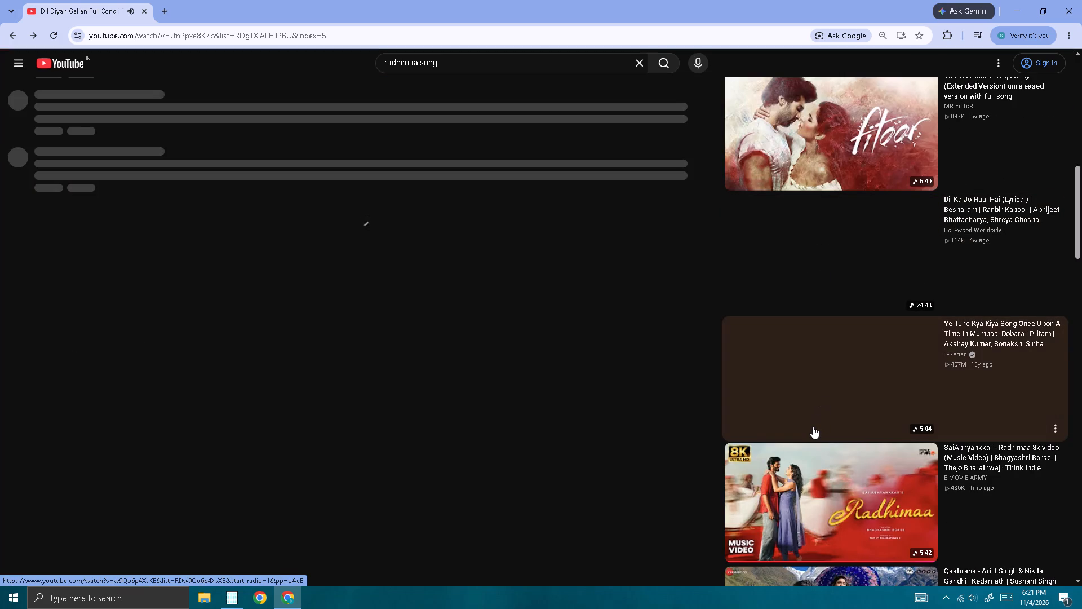
scroll(813, 416, down, 11)
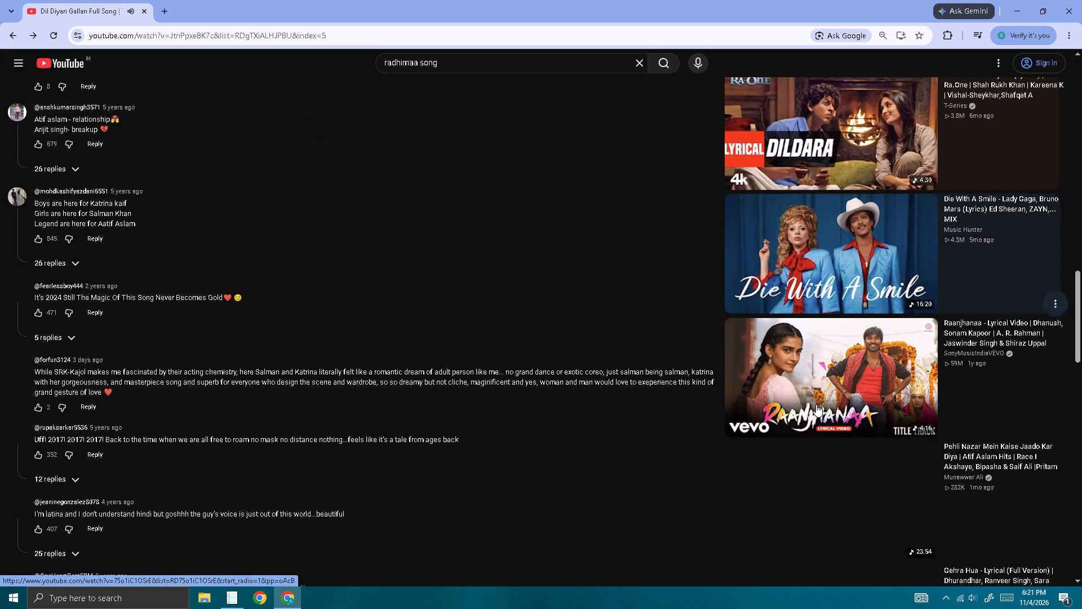
scroll(815, 391, up, 15)
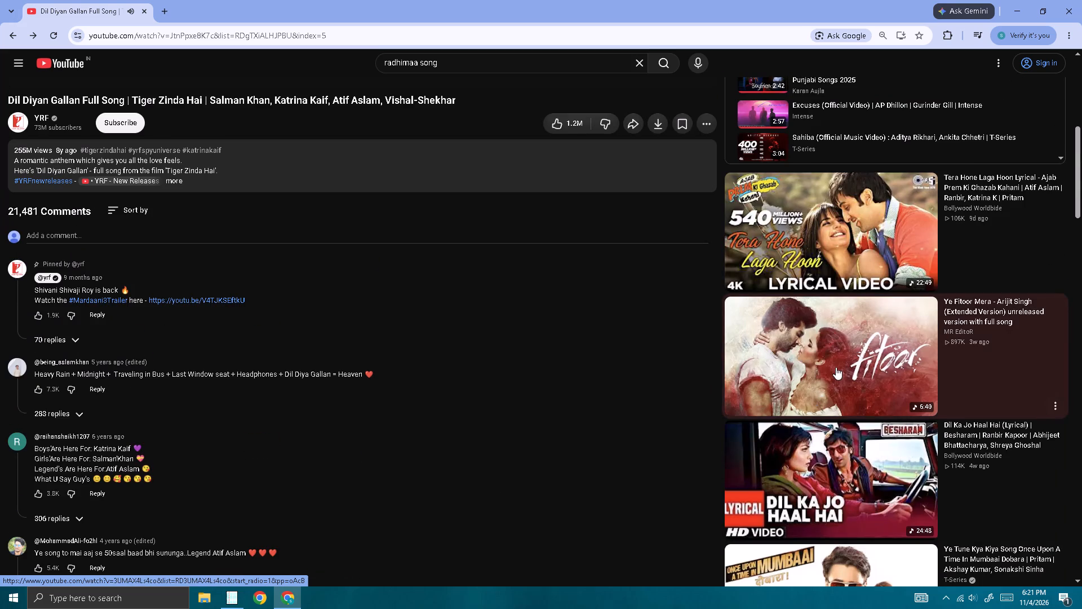
click(836, 367)
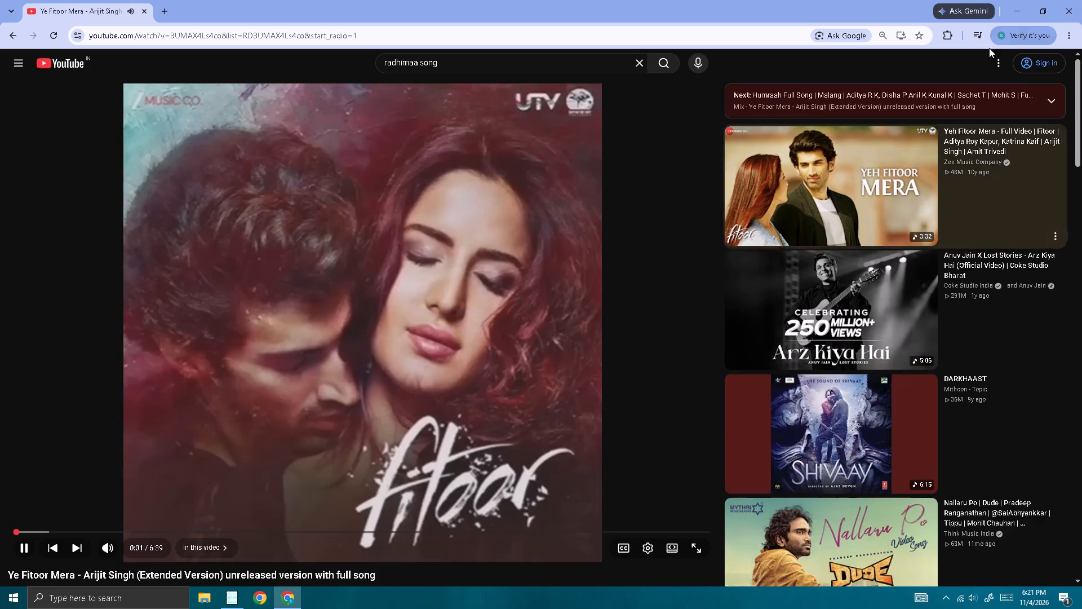
click(1023, 3)
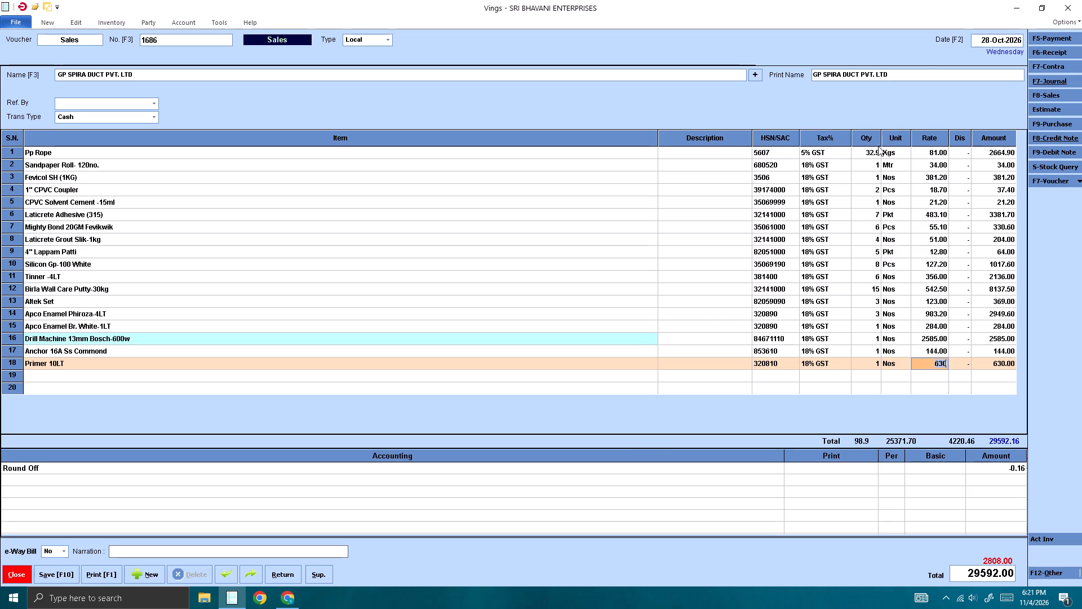
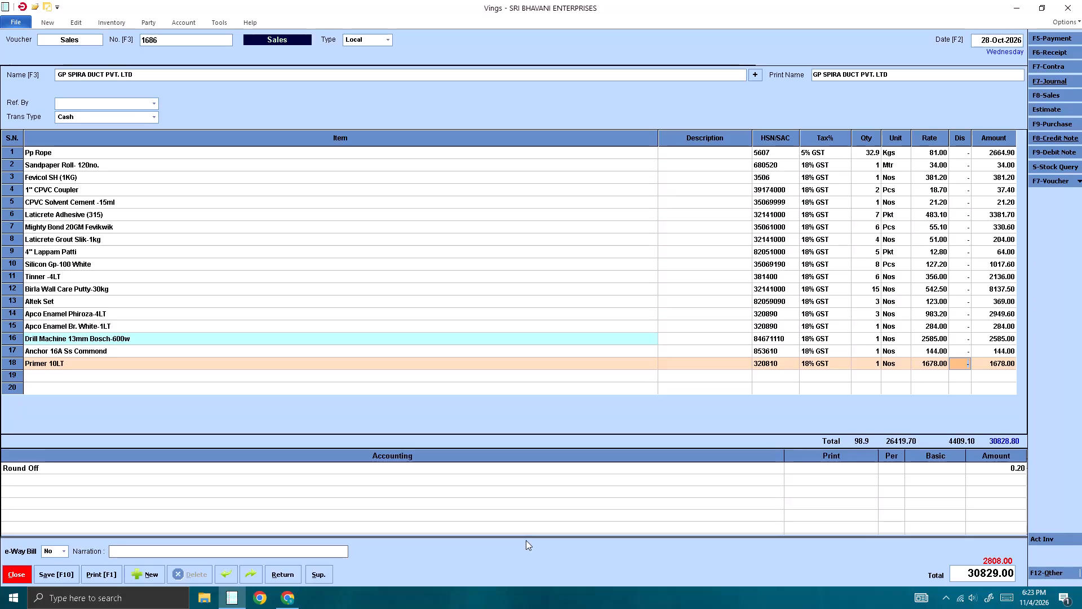
Add line 19 for 9" Yellow Roller + Zinc Handle with quantity 2 Pcs at a rate of 110.20.
key(Return)
key(Return)
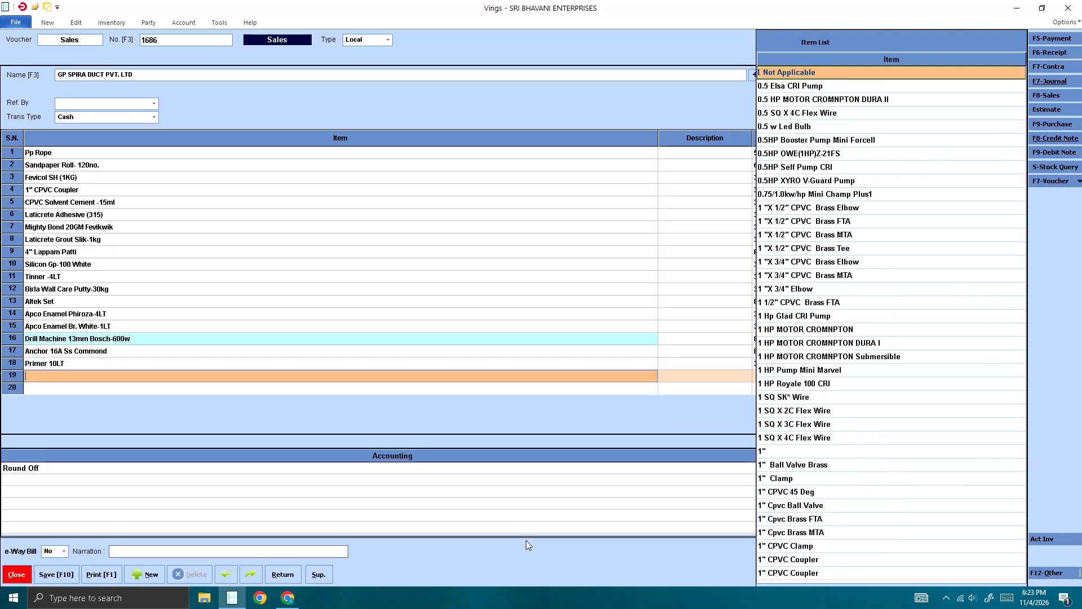
text(roller)
key(Down)
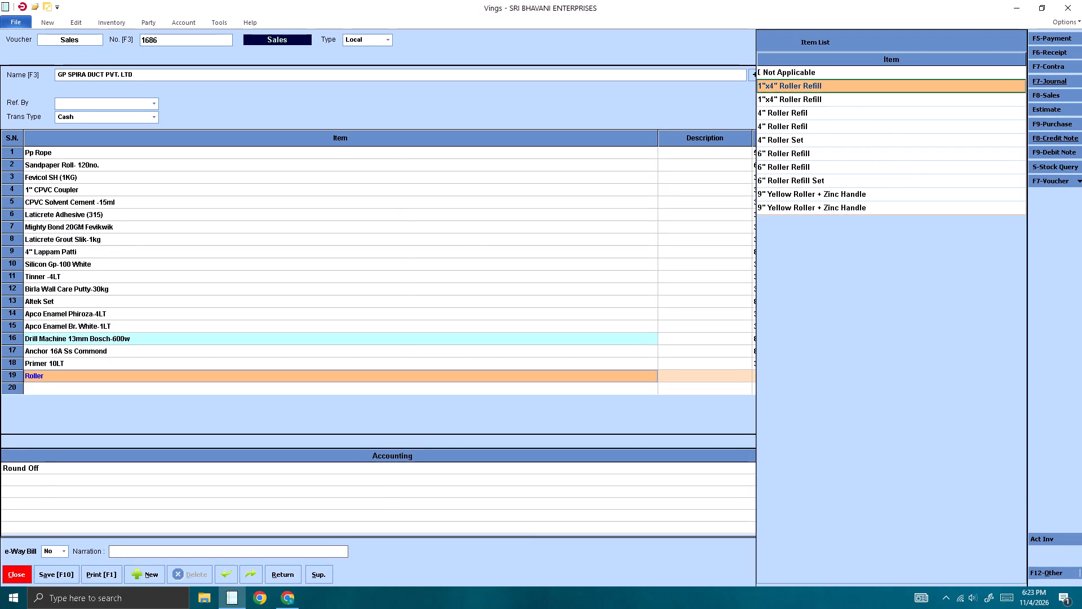
key(Down)
key(Down)
key(Down)
key(Down)
key(Down)
key(Down)
key(Down)
key(Down)
key(Return)
key(Return)
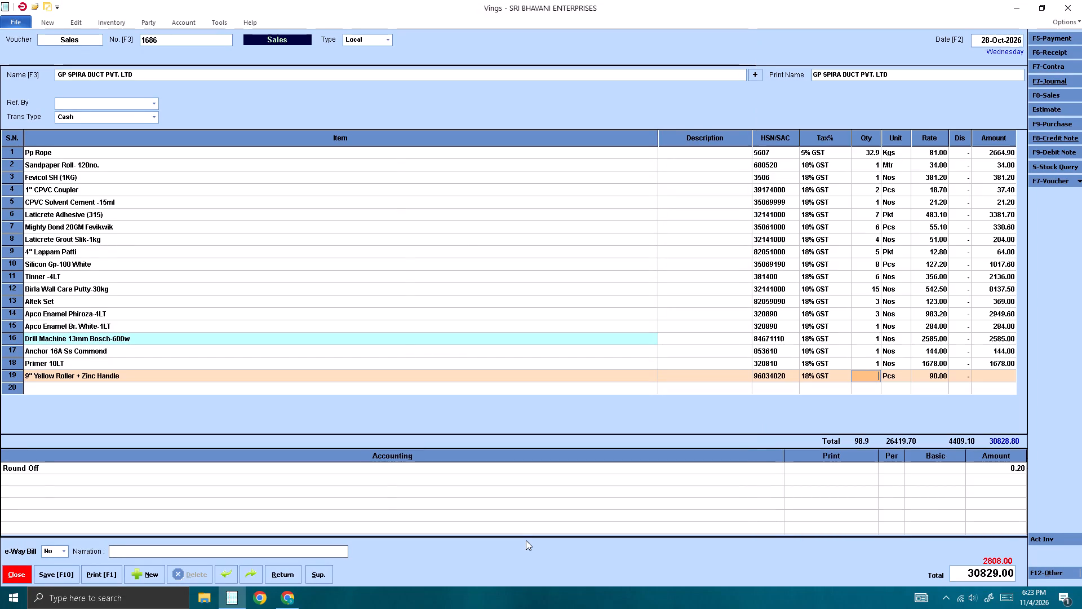
key(2)
key(Return)
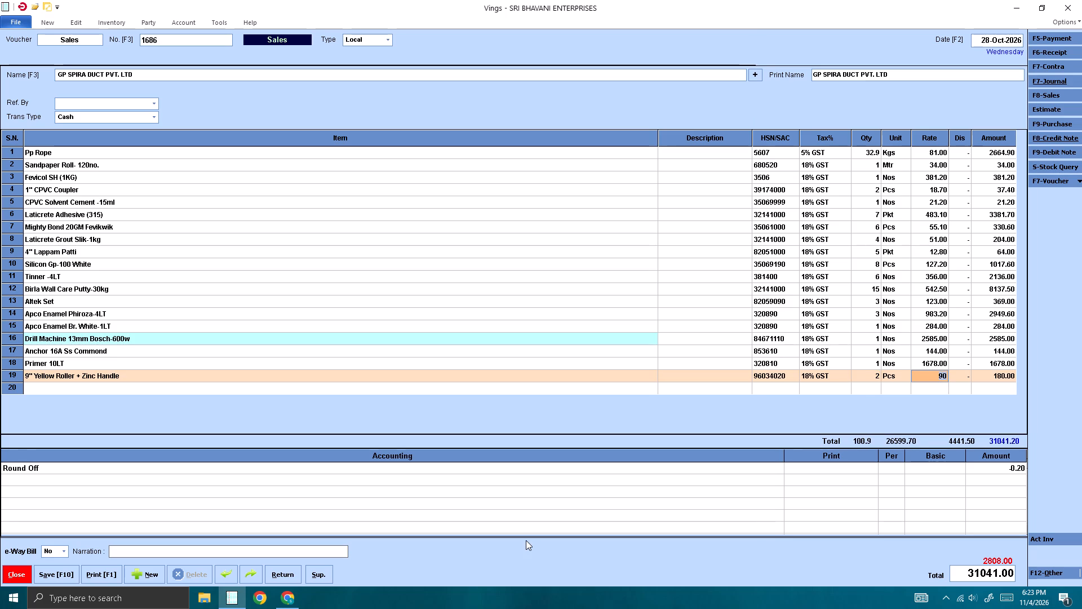
text(110)
text(.2)
key(Return)
key(Return)
key(Return)
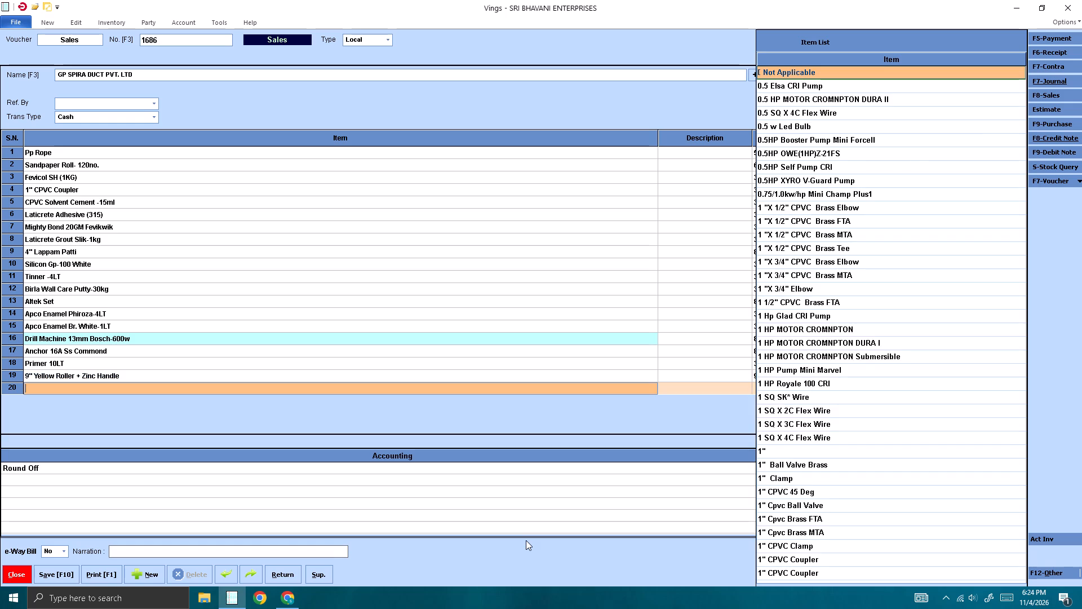
Add line 20 for 4" Double Paint Brush with quantity 2 Pcs at a rate of 110.20.
text(4' pai)
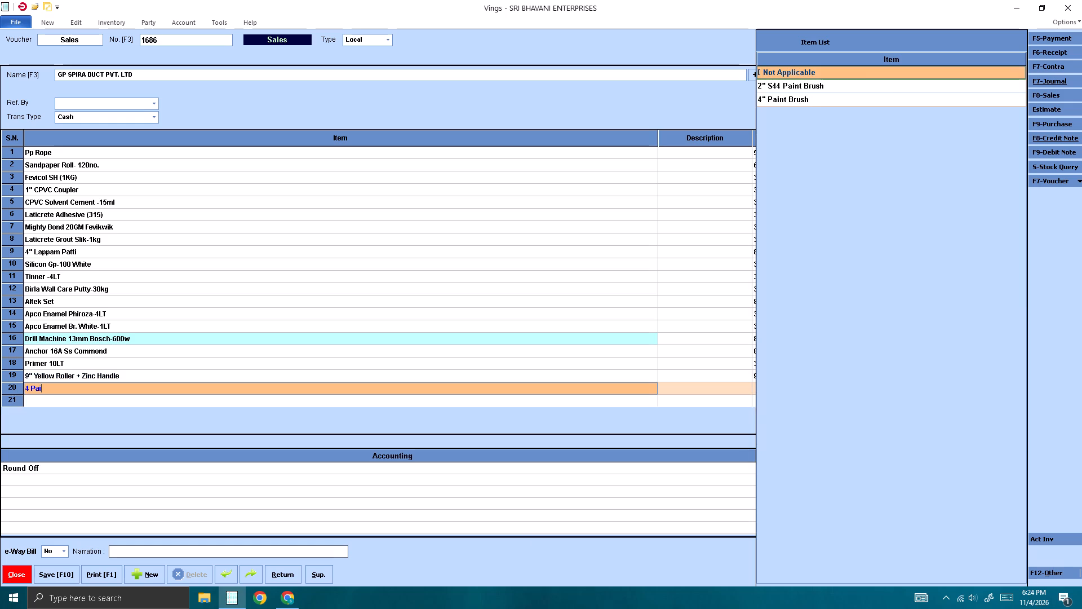
key(BackSpace)
key(BackSpace)
key(BackSpace)
text(dou)
key(Down)
key(Return)
key(Return)
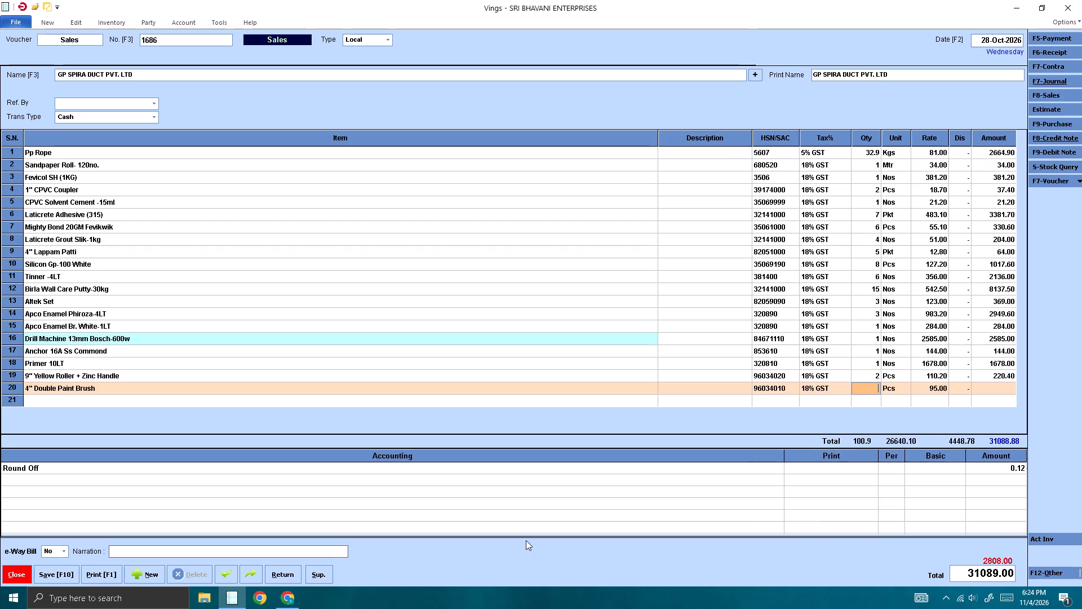
key(2)
key(Return)
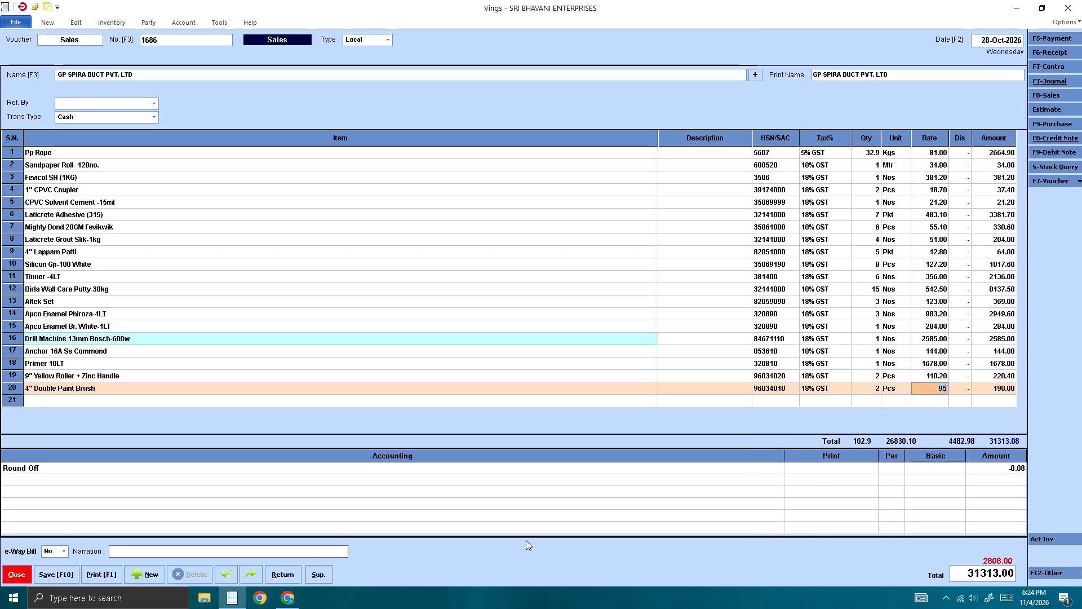
text(110.2)
key(Return)
key(Return)
key(Return)
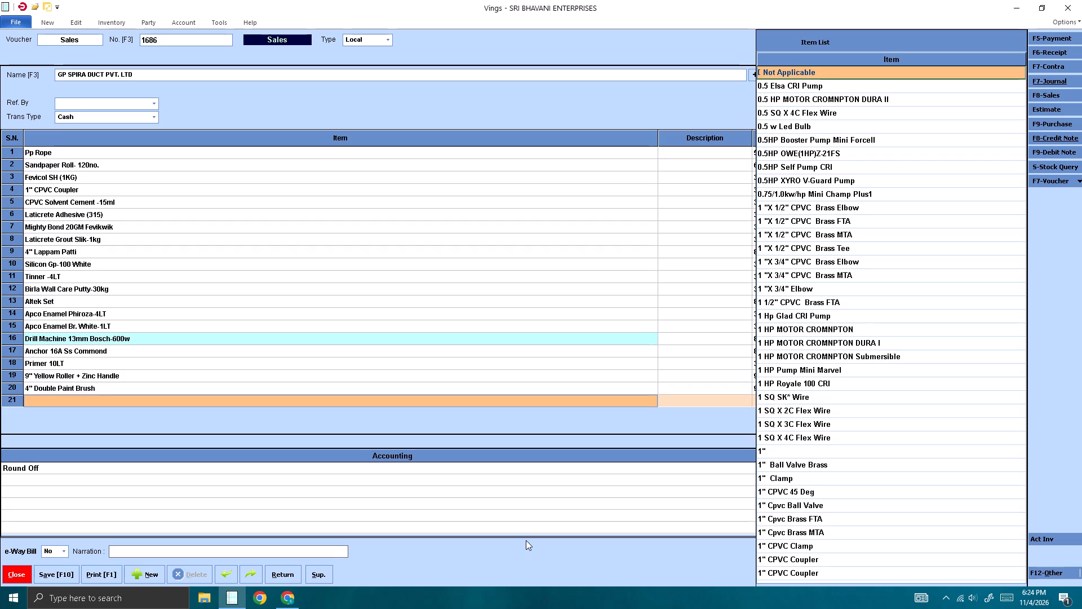
Add line 21 for 1" Flexible Pipe with quantity 1.5 Mtr at a rate of 8.60.
text(1" f)
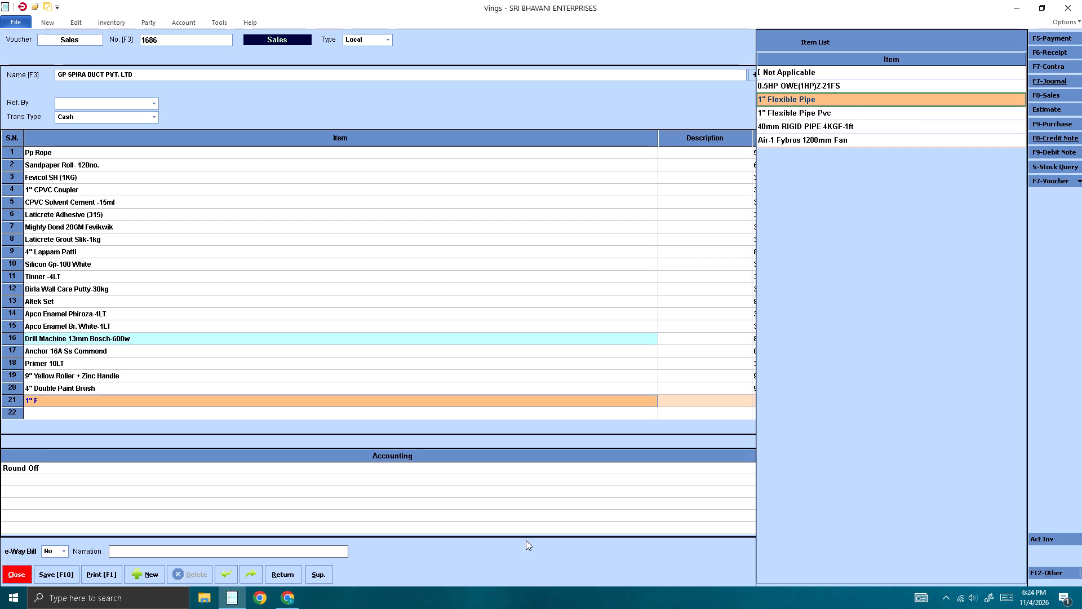
key(Return)
key(Return)
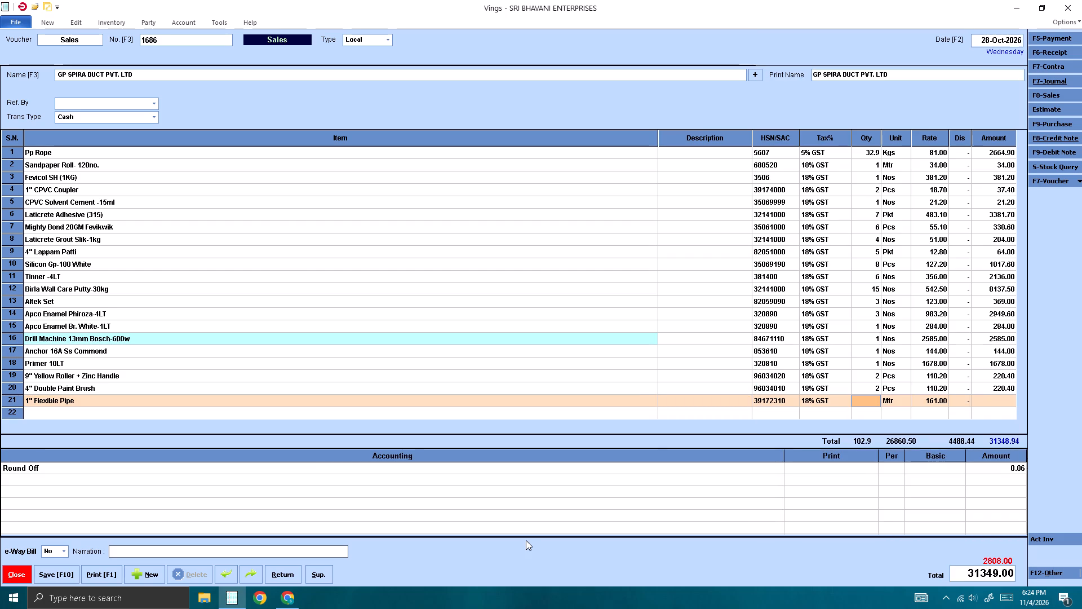
text(1.5)
key(Return)
text(8.6)
key(Return)
key(Return)
key(Return)
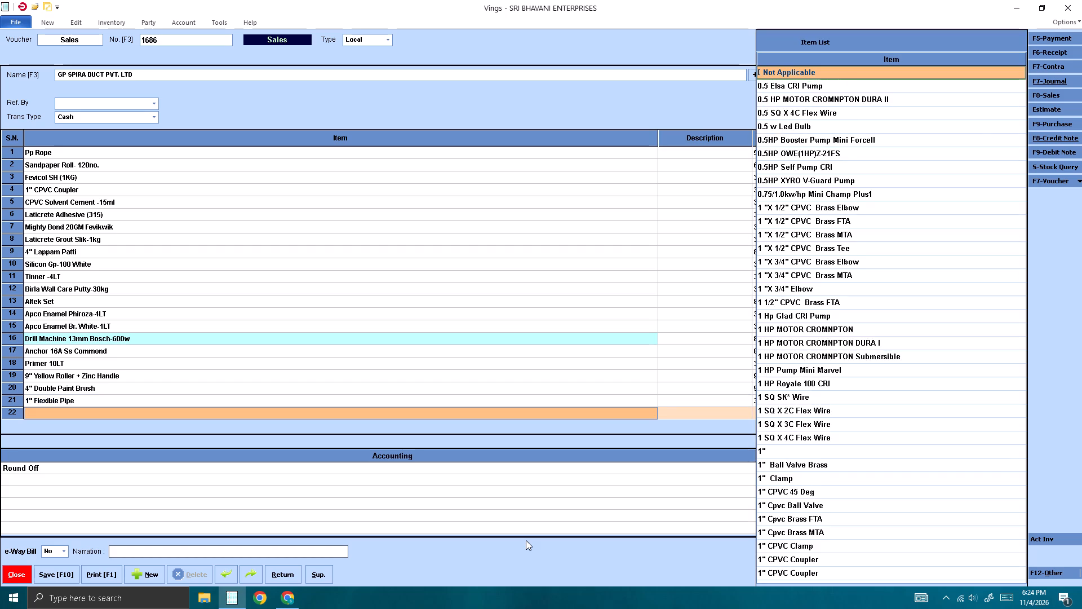
click(594, 284)
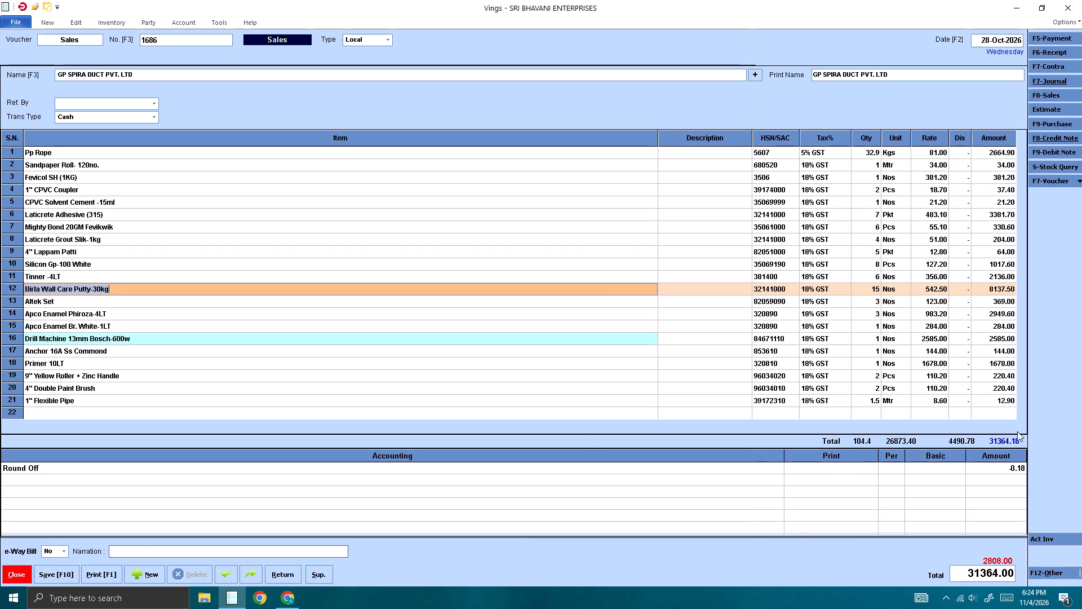
Add line 22 for Cable Tie 150 X 3.6mm with quantity 1 Pkt at a rate of 76.30.
click(588, 413)
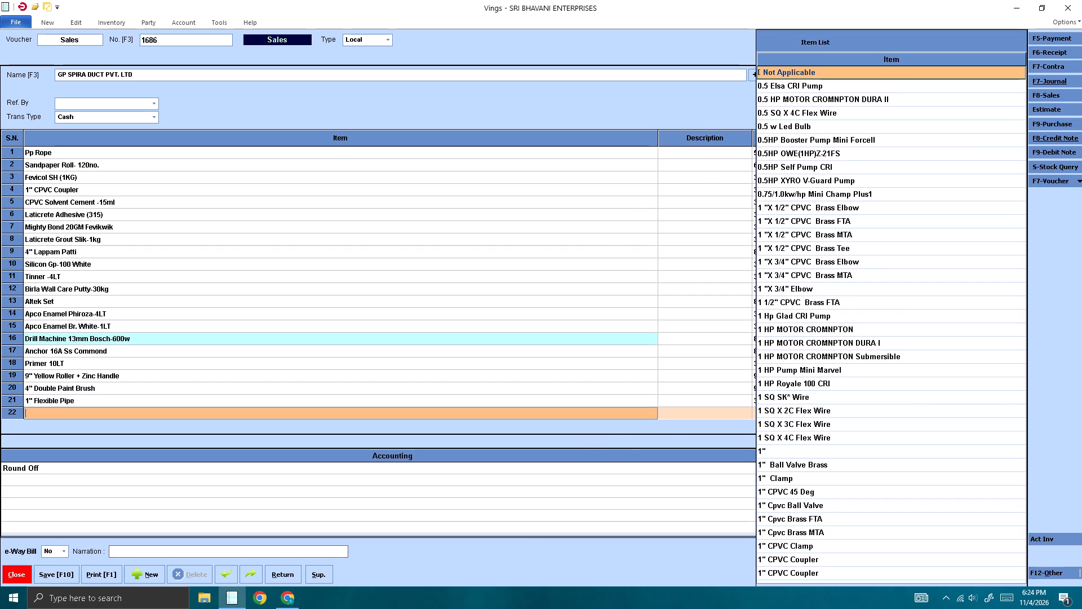
text(cable)
key(Down)
key(Down)
key(Down)
key(Down)
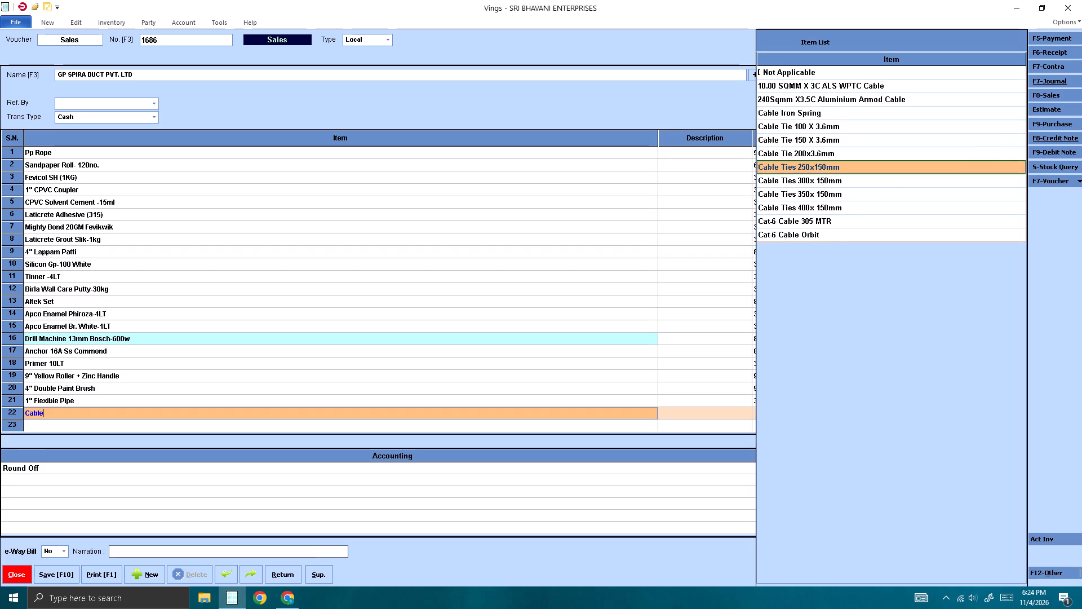
key(Up)
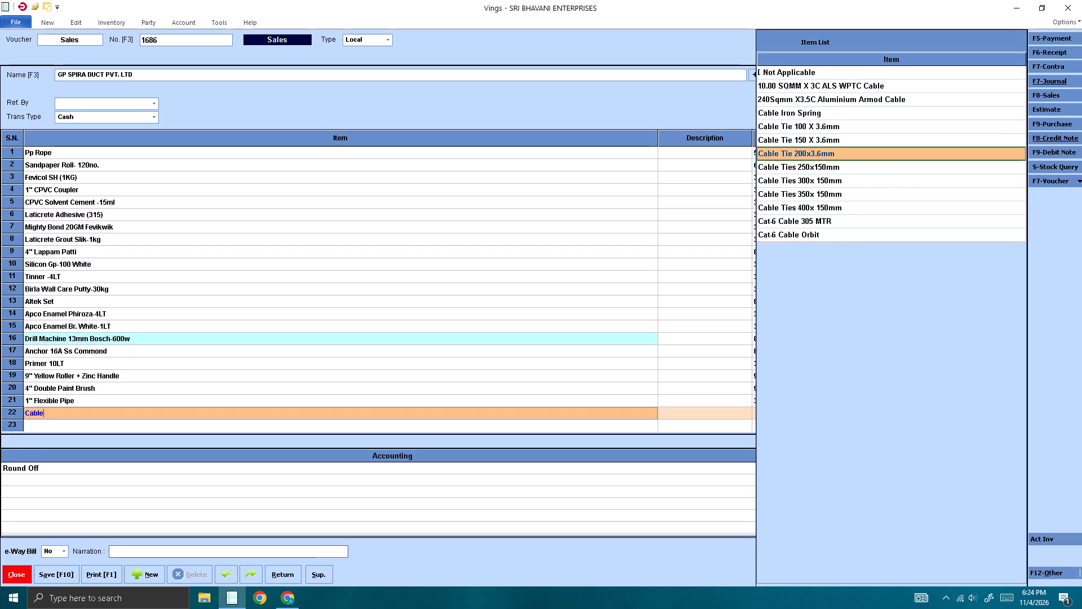
key(Up)
key(Up)
key(Down)
key(Return)
key(Return)
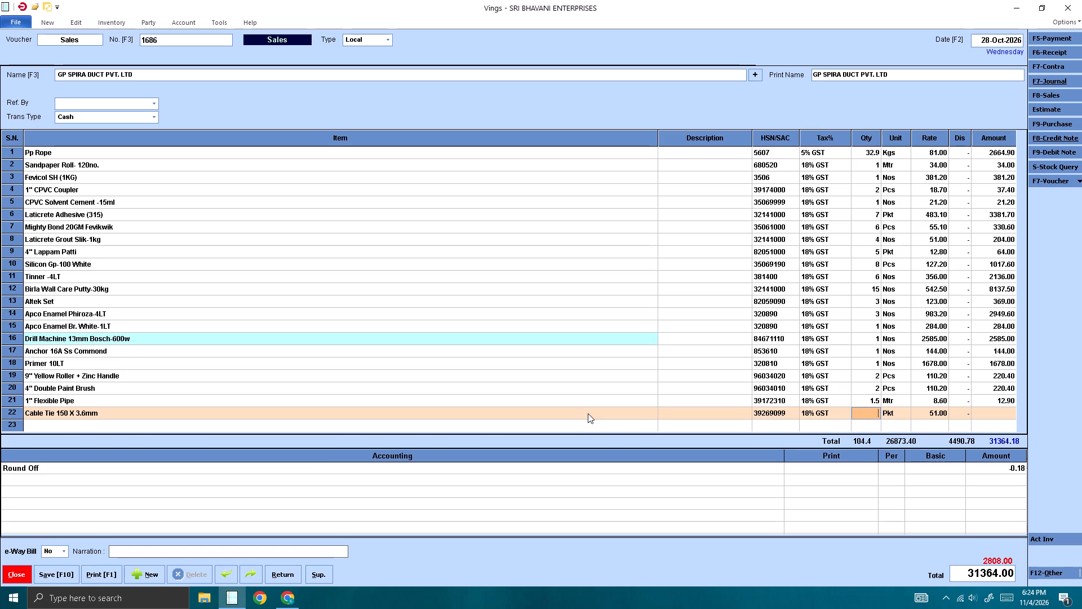
key(1)
key(Return)
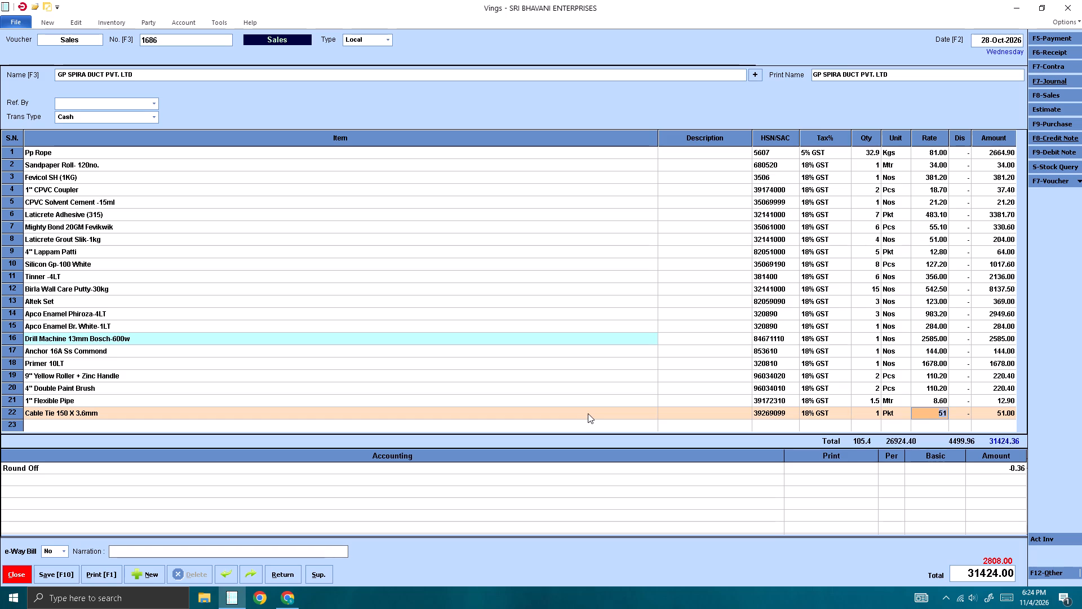
key(7)
text(6.3)
key(Return)
key(Return)
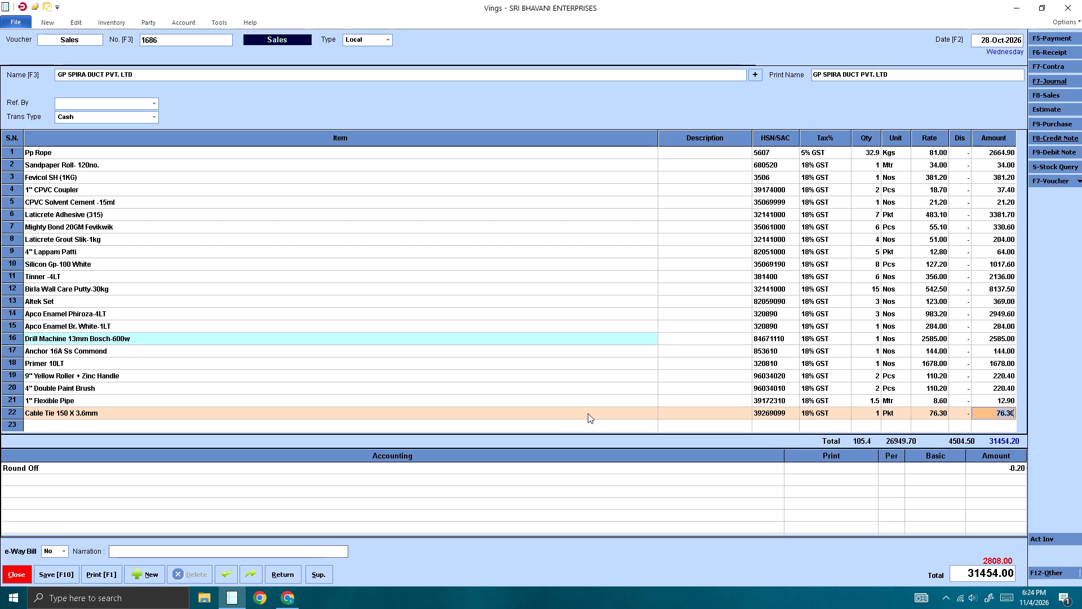
key(Return)
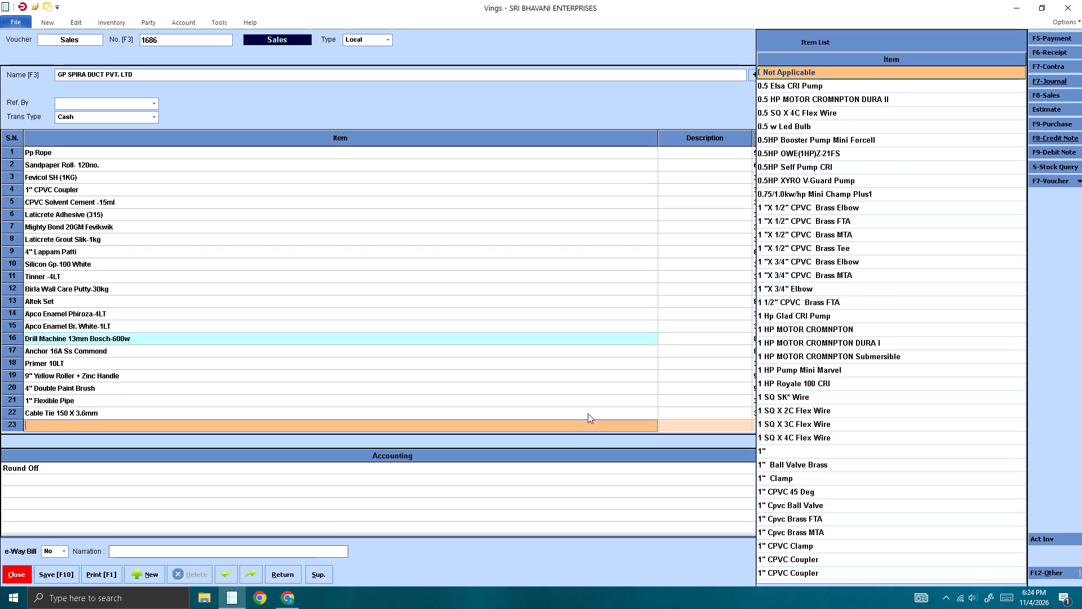
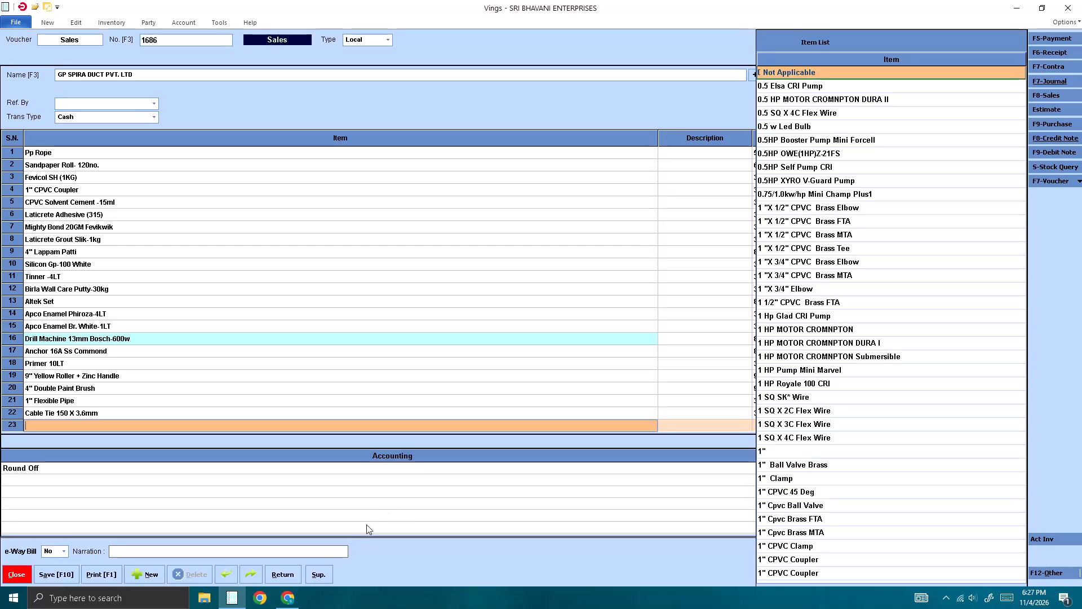
Switch to YouTube in Chrome, play the Humraah full song from the recommended videos, skip its ad and return to Vings.
click(277, 603)
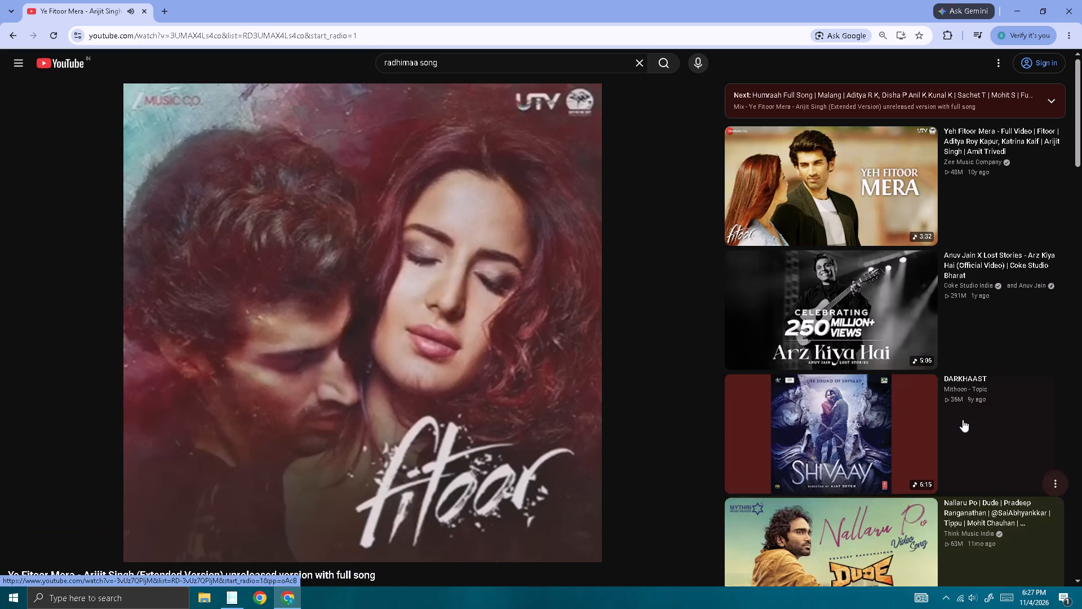
scroll(801, 452, down, 8)
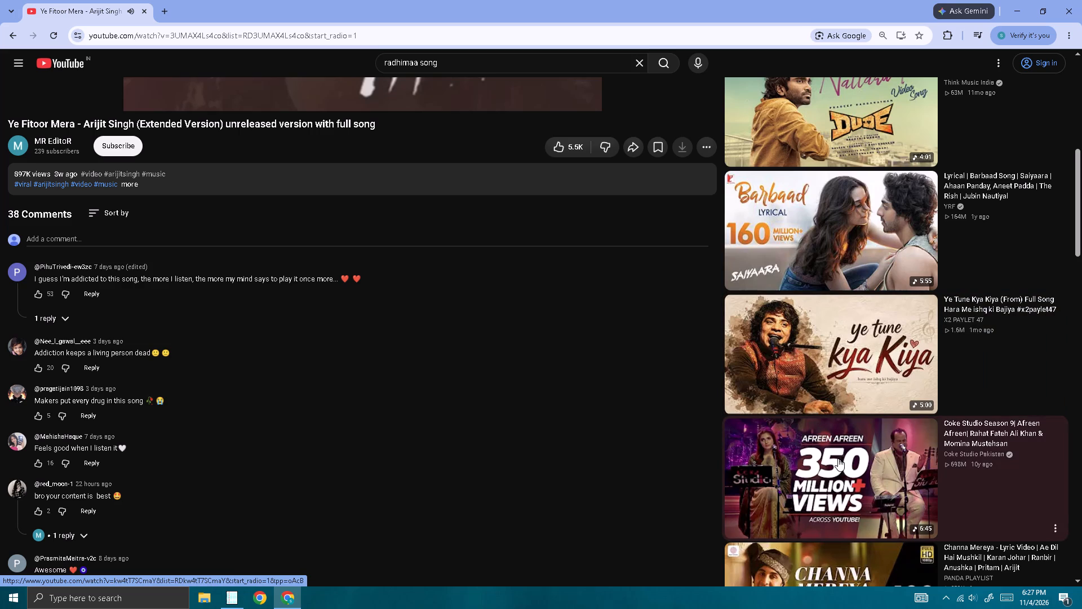
scroll(838, 458, down, 5)
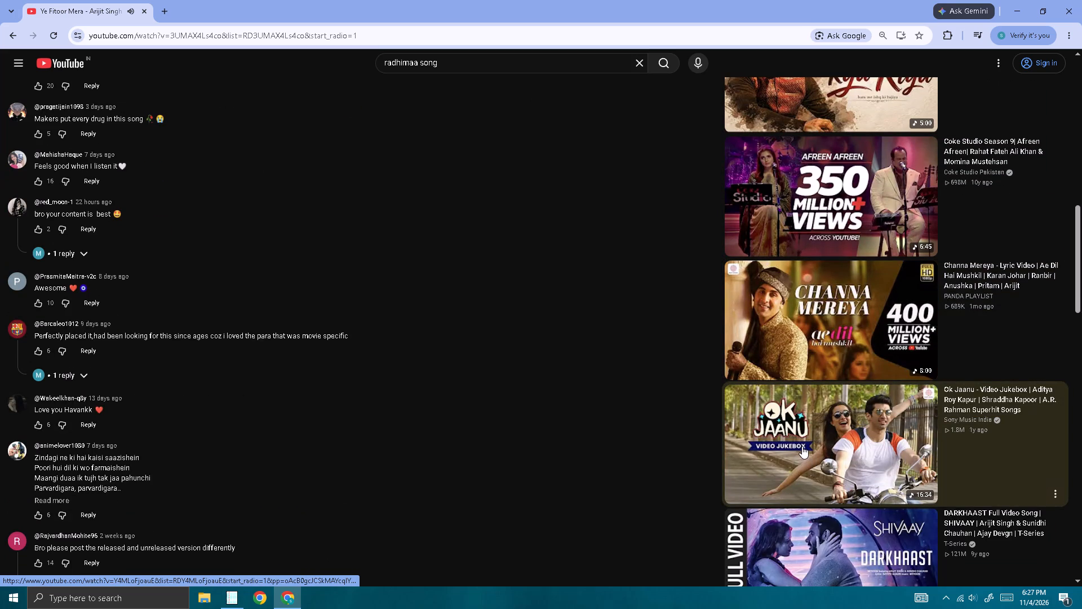
scroll(804, 445, down, 7)
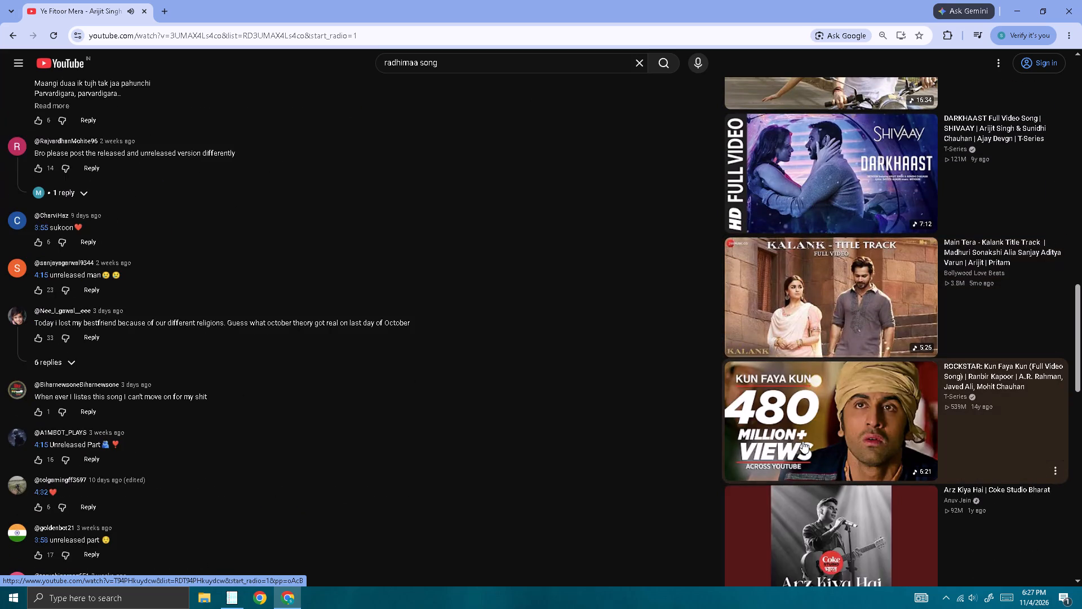
scroll(802, 441, down, 6)
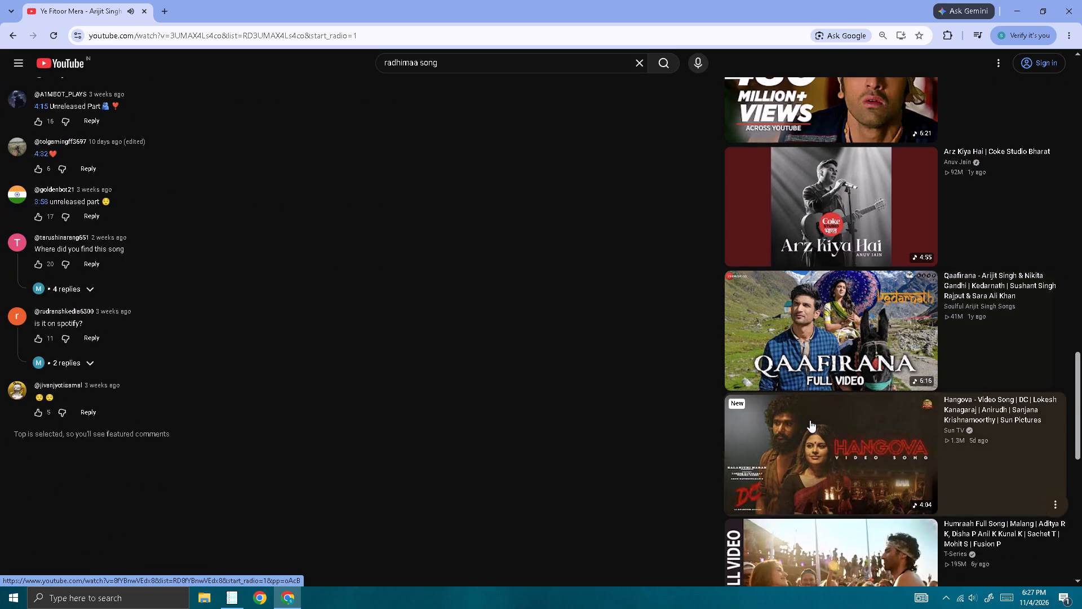
scroll(809, 412, down, 3)
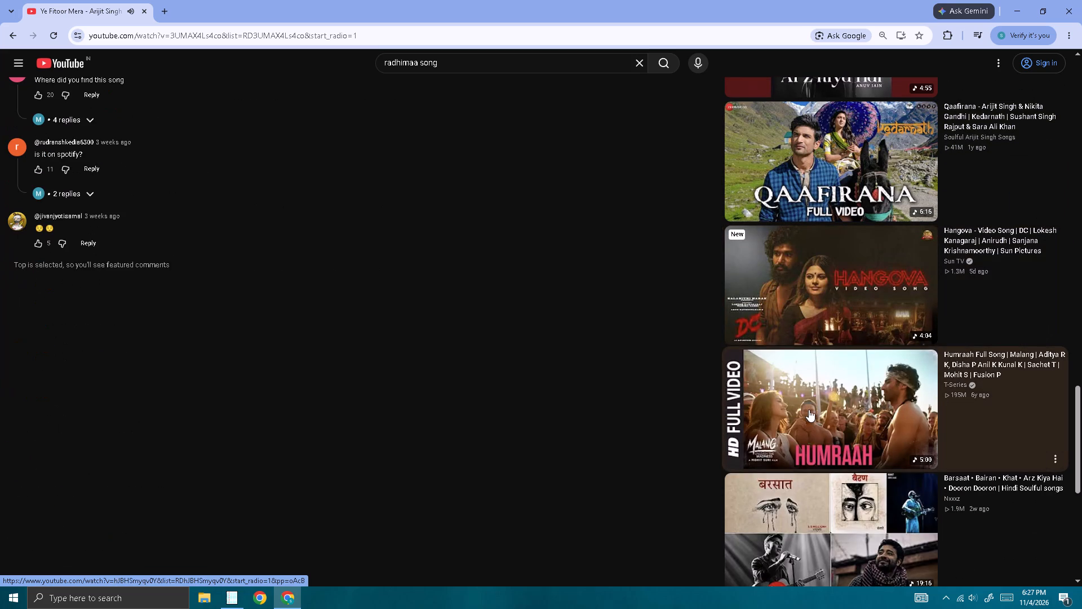
scroll(835, 369, up, 16)
scroll(835, 369, up, 10)
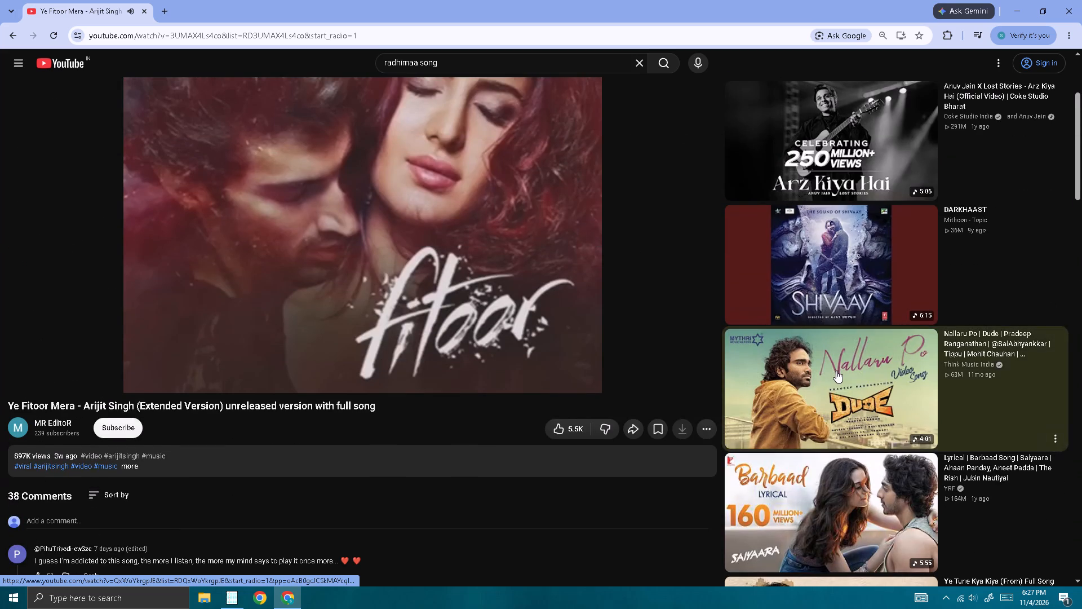
scroll(850, 335, up, 4)
scroll(864, 368, down, 4)
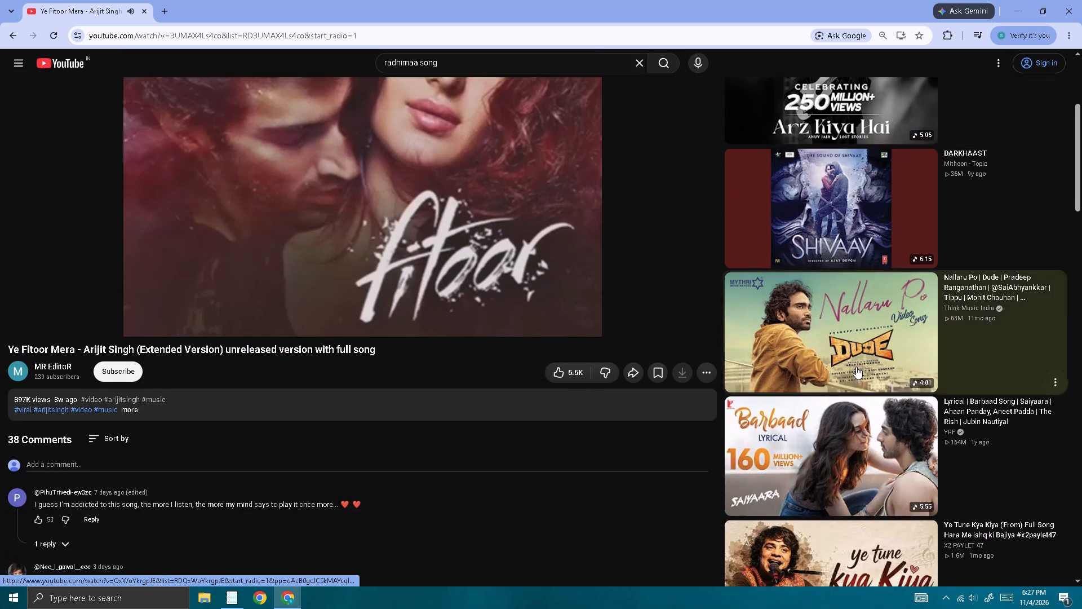
scroll(855, 367, down, 11)
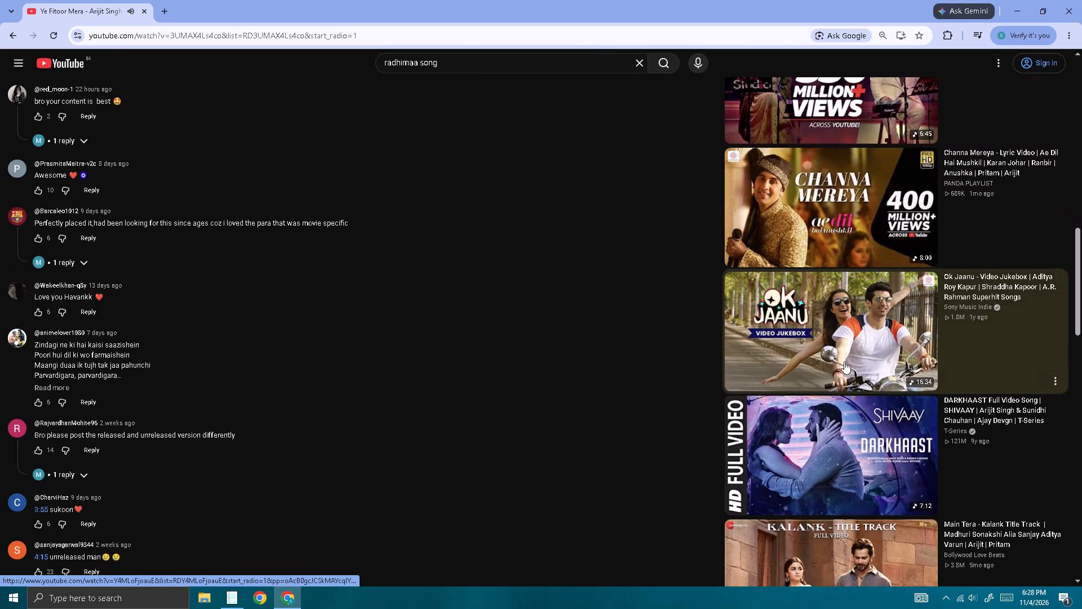
scroll(837, 337, down, 1)
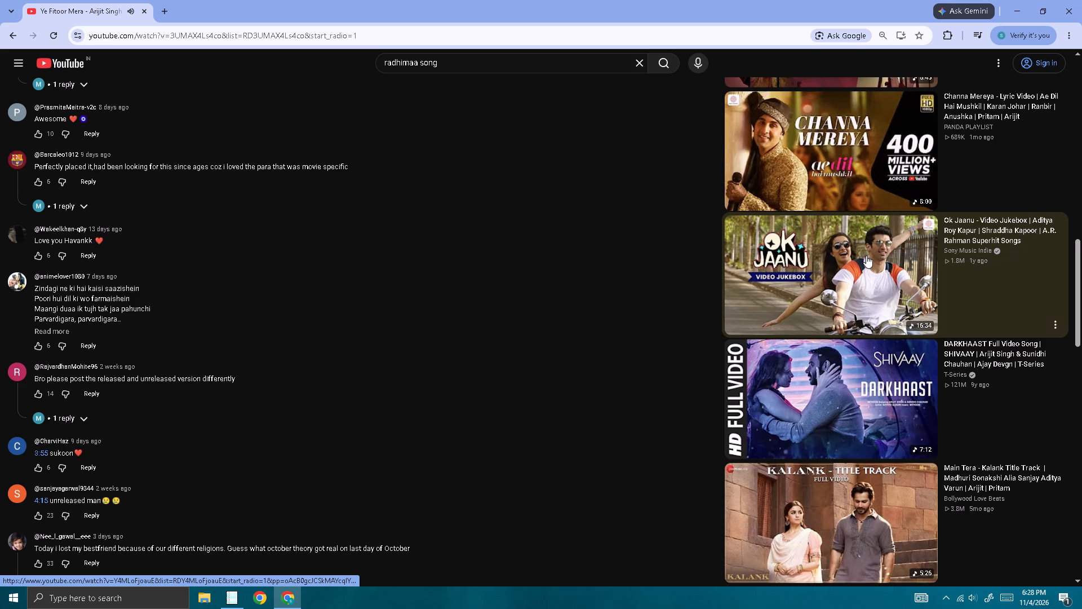
scroll(866, 257, down, 1)
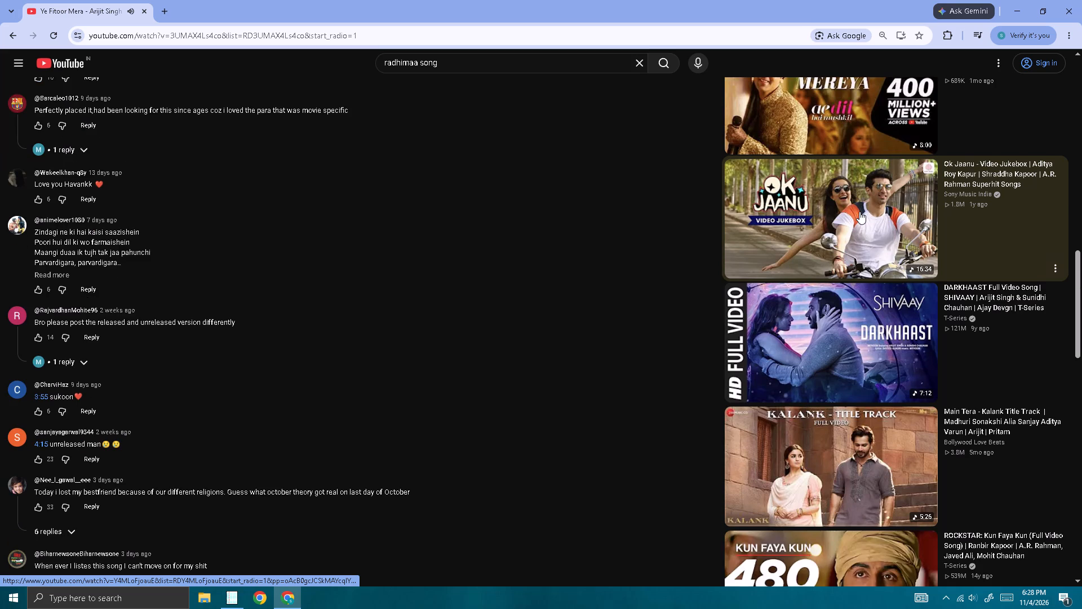
scroll(859, 214, down, 1)
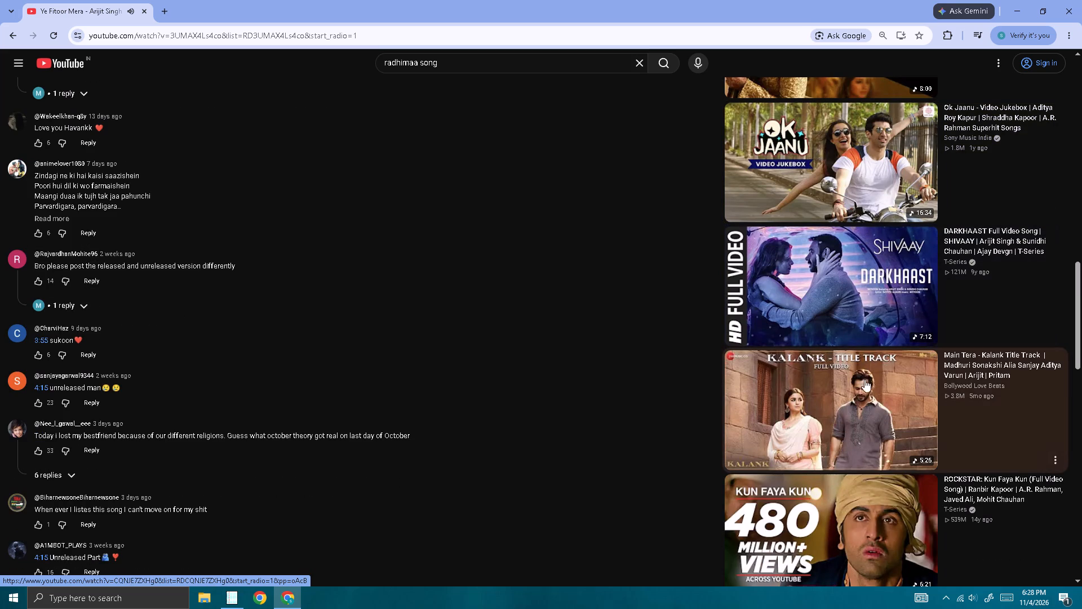
scroll(839, 496, down, 3)
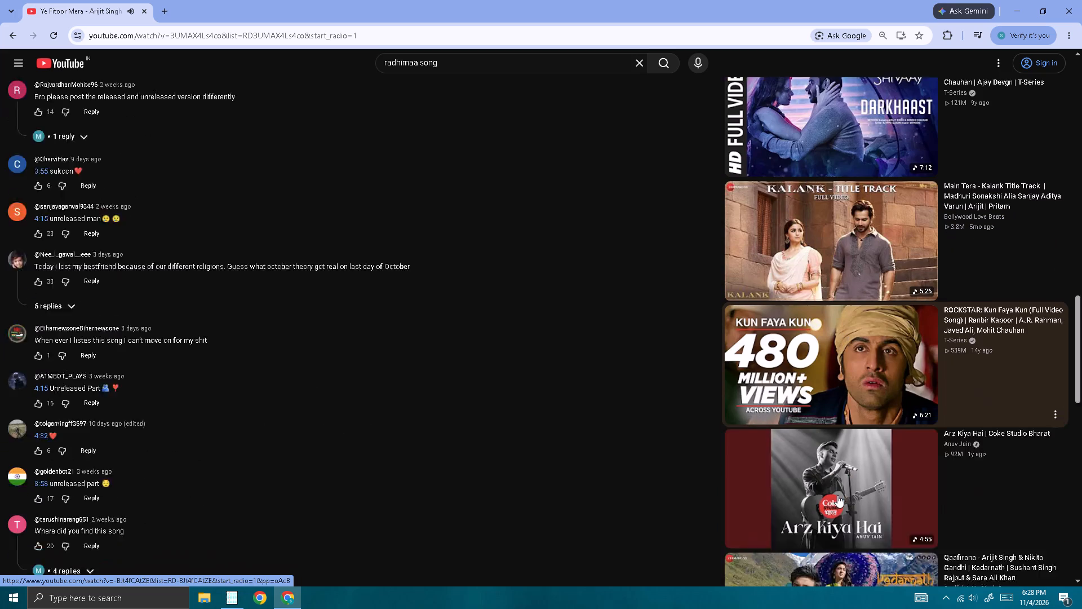
scroll(837, 495, down, 7)
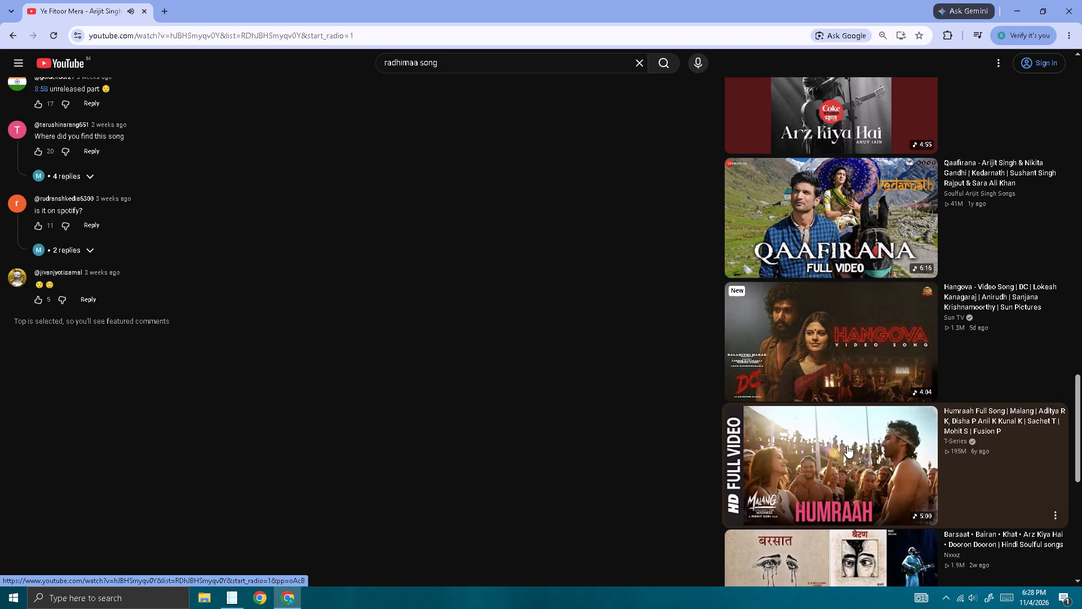
scroll(725, 355, up, 4)
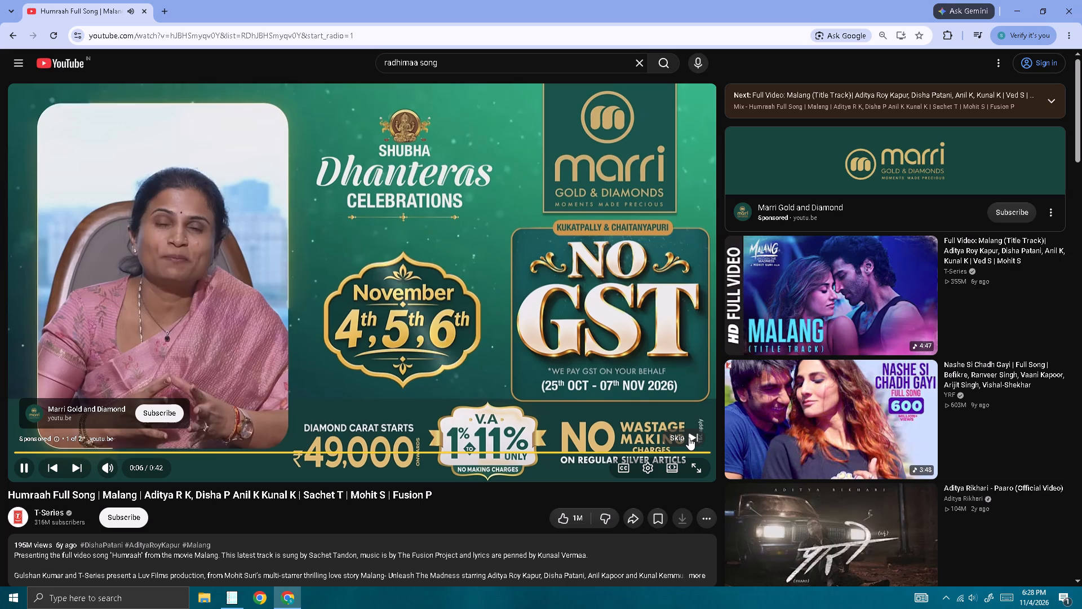
click(689, 438)
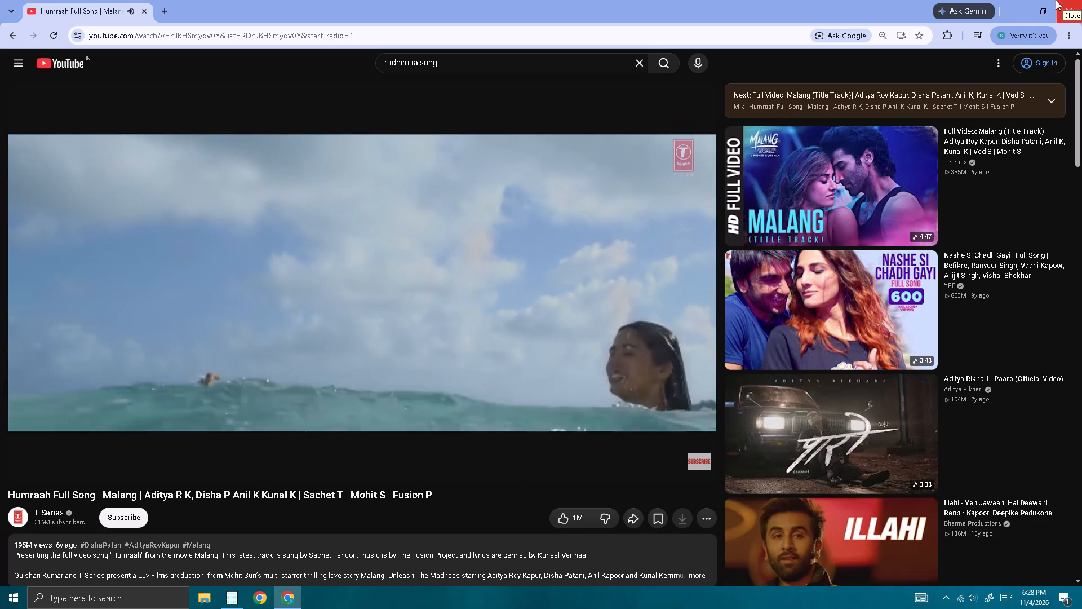
click(1010, 10)
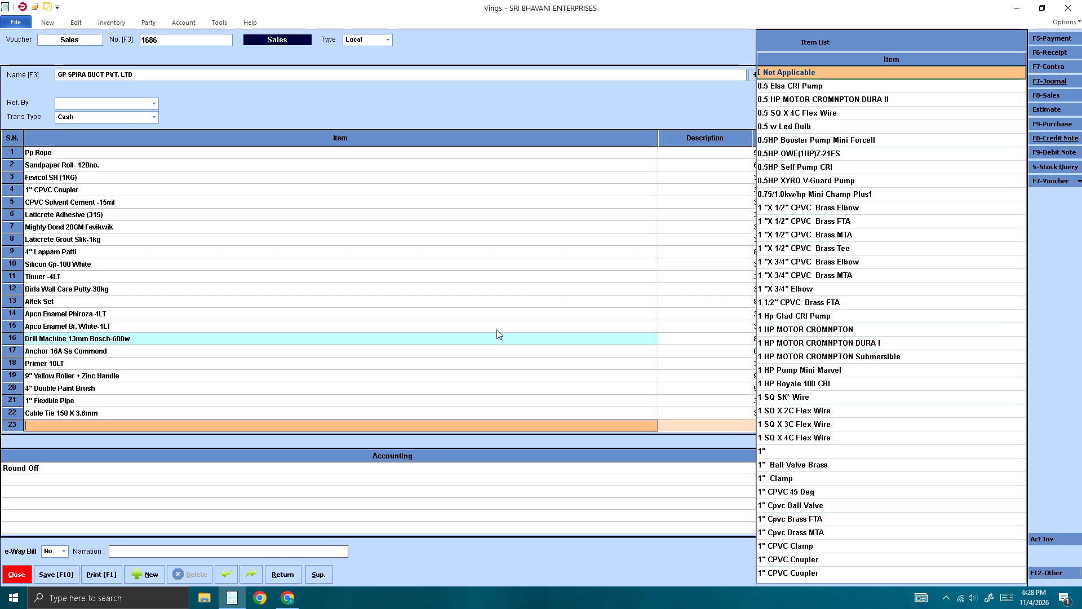
Save sales voucher 1686 for GP SPIRA DUCT PVT. LTD without changing its date, and close the voucher form.
click(63, 579)
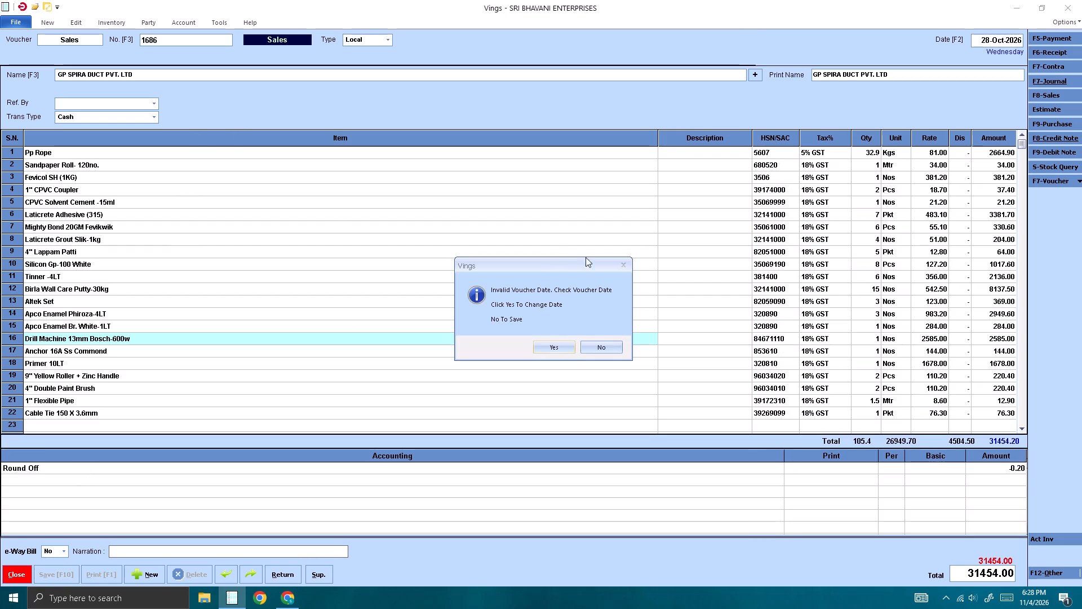
click(597, 344)
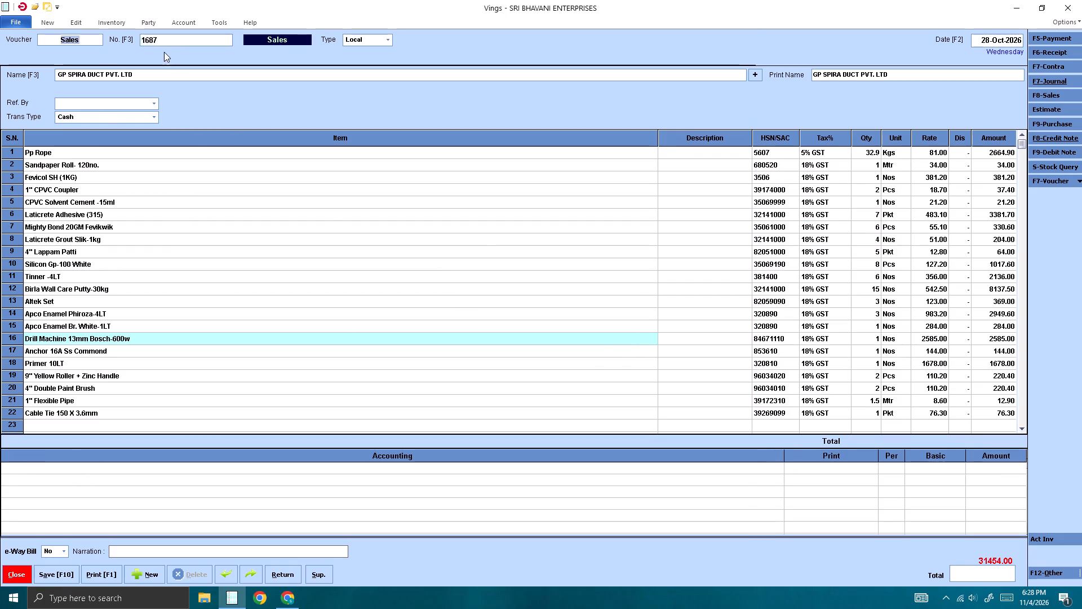
click(11, 571)
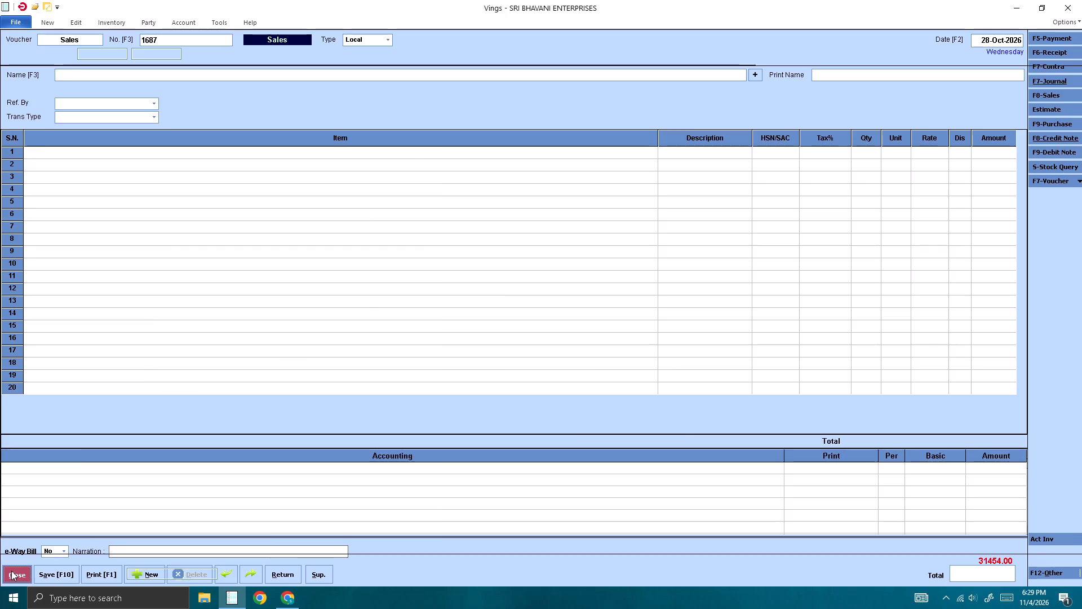
Refresh the Sales Register and check the most recent late-October vouchers at the end of the list.
click(203, 61)
scroll(264, 405, down, 2)
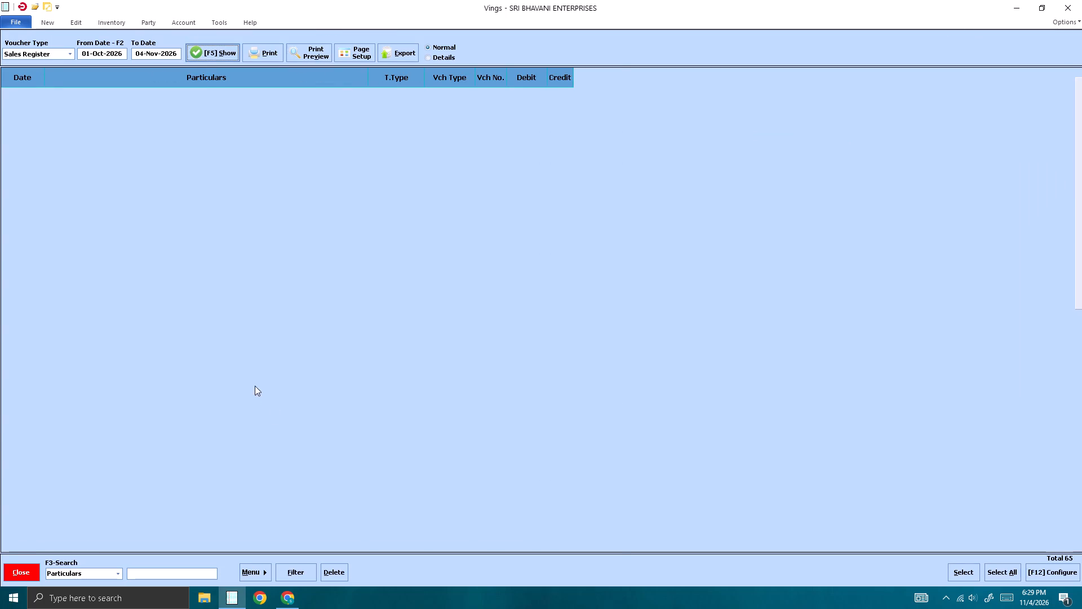
scroll(255, 386, down, 15)
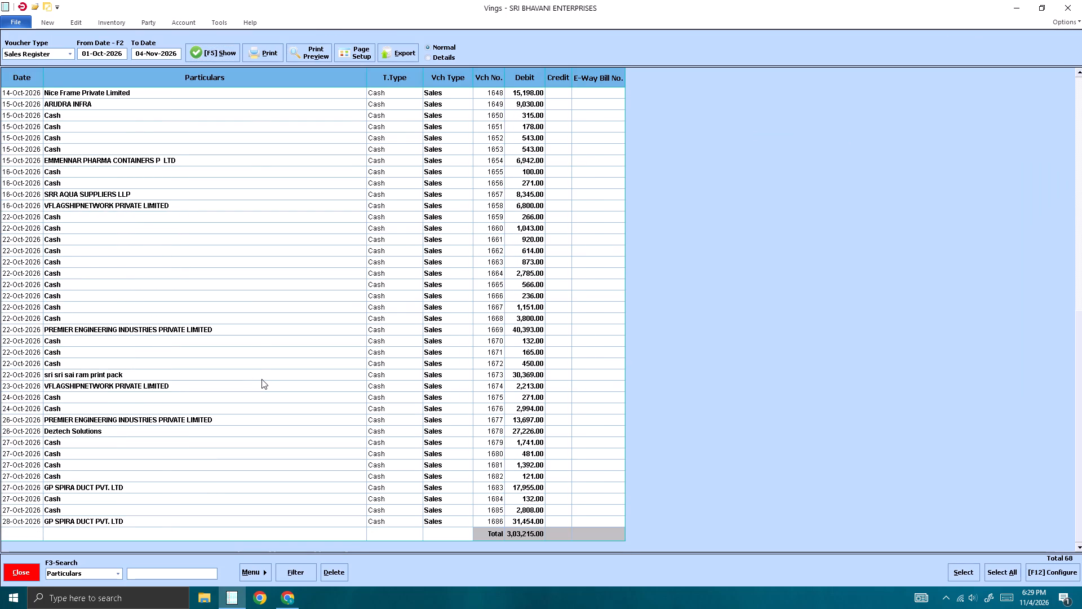
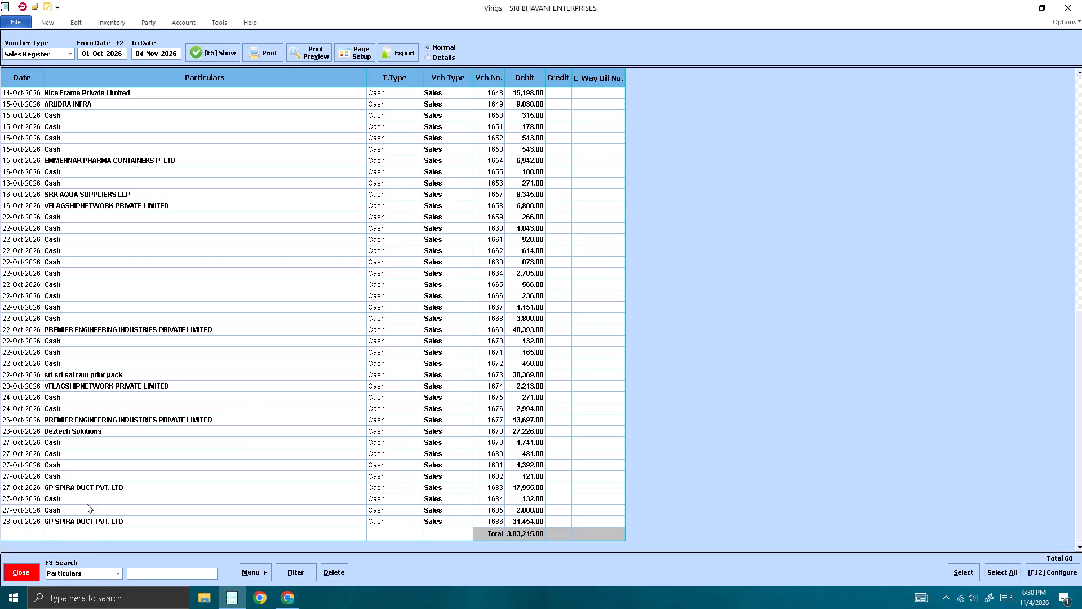
Open GP SPIRA DUCT PVT. LTD voucher 1686 from the Sales Register and advance to blank sales voucher 1687.
double_click(96, 522)
key(Return)
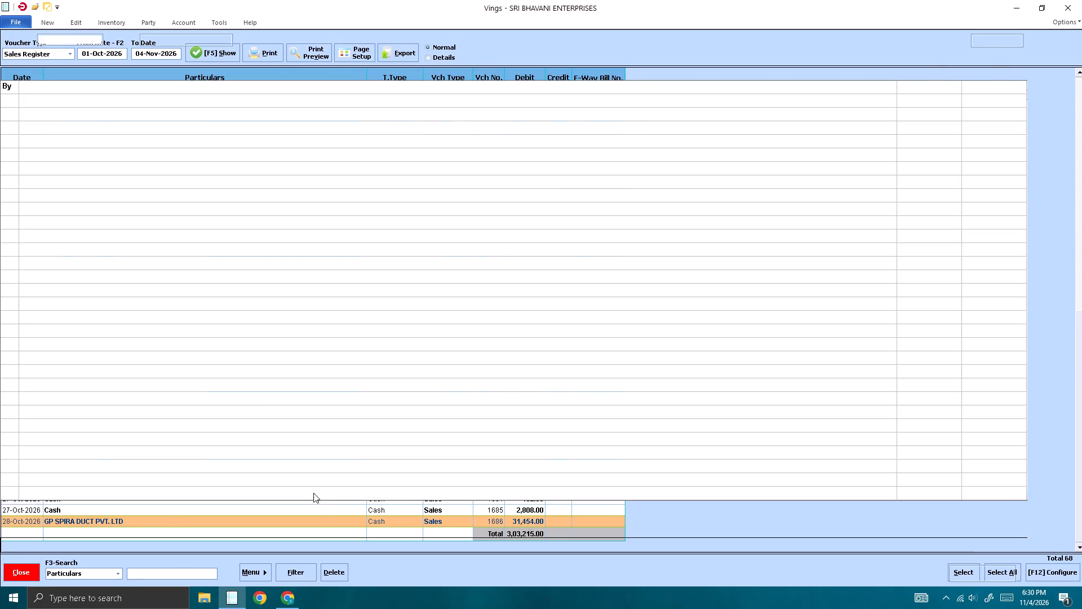
click(252, 573)
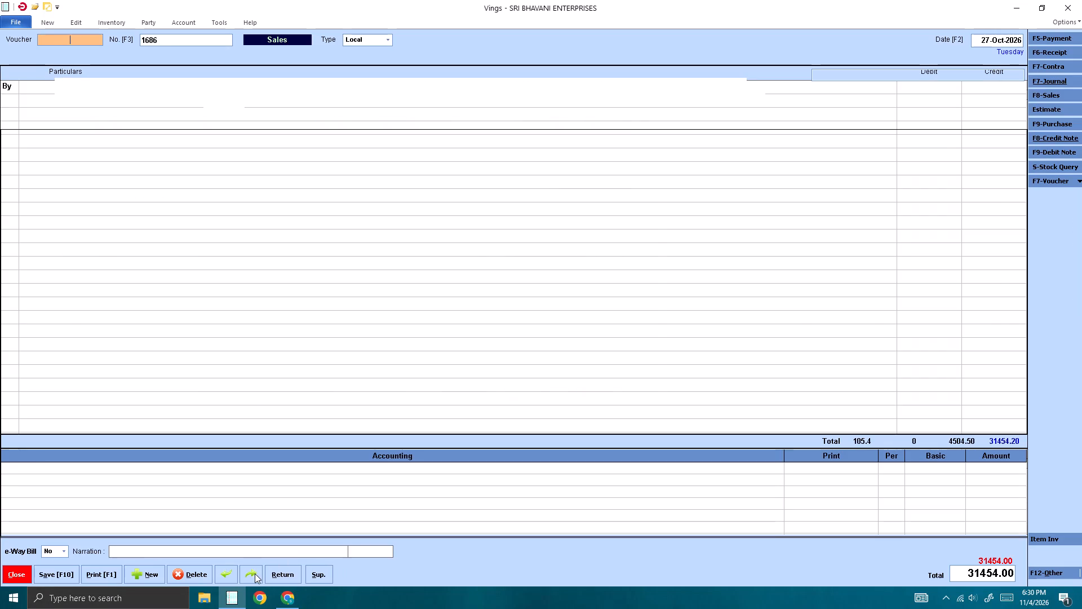
Set GP SPIRA DUCT PVT. LTD as the customer on voucher 1687, keeping its buyer details and the Cash transaction type.
click(162, 69)
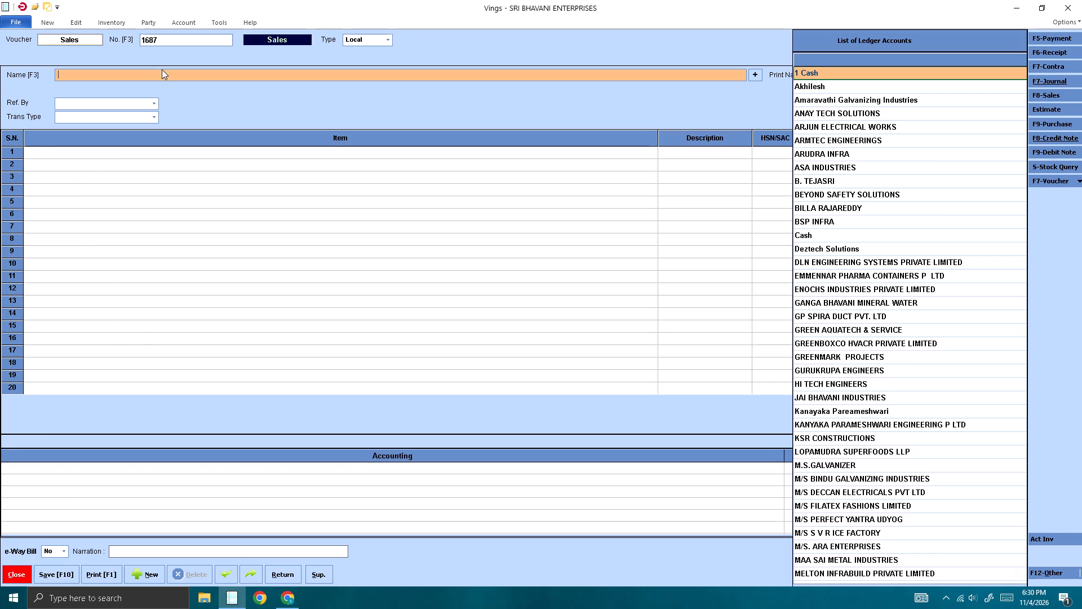
text(gp)
key(Return)
key(Return)
key(Return)
key(Return)
key(Return)
key(Return)
key(Return)
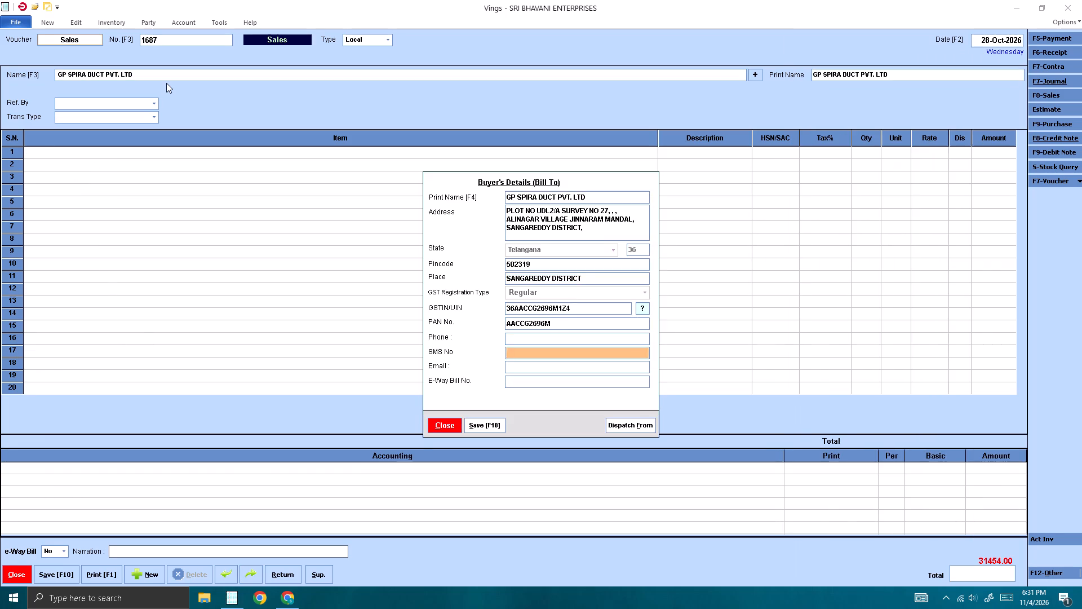
key(Return)
key(Return)
key(Tab)
key(Return)
key(Return)
key(Tab)
key(Return)
key(Tab)
key(Return)
key(Tab)
key(Tab)
key(Return)
key(Return)
key(Tab)
key(Return)
key(Tab)
key(Return)
key(Return)
key(Return)
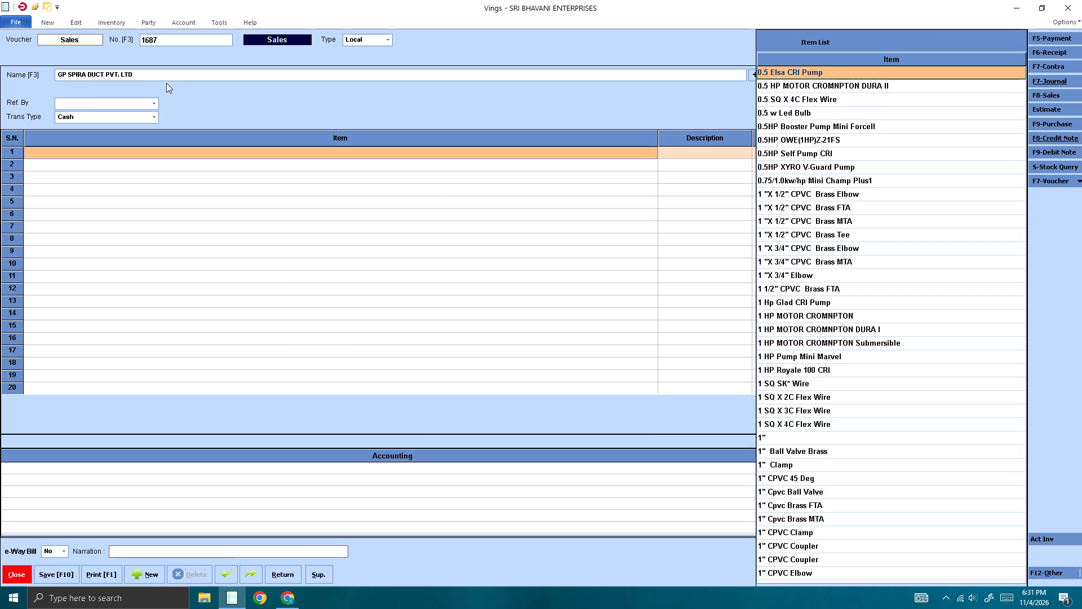
Add 1" CPVC PIPE 11 SDR as the first item line with quantity 12 at rate 370.00.
text(1" sdr)
key(Down)
key(Down)
key(Down)
key(Down)
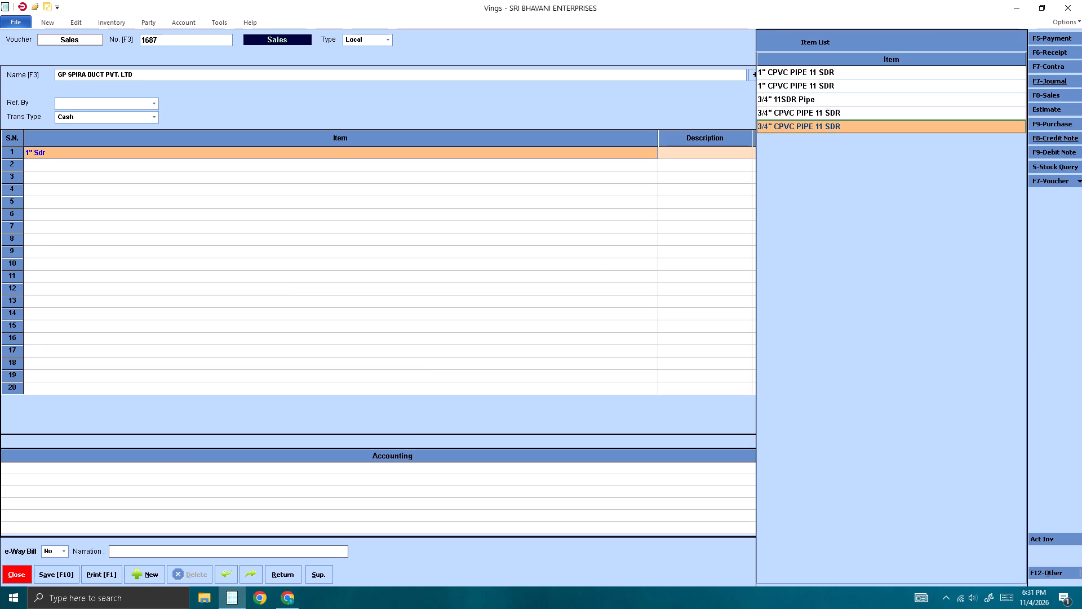
key(Up)
key(Up)
key(Up)
key(Return)
key(Return)
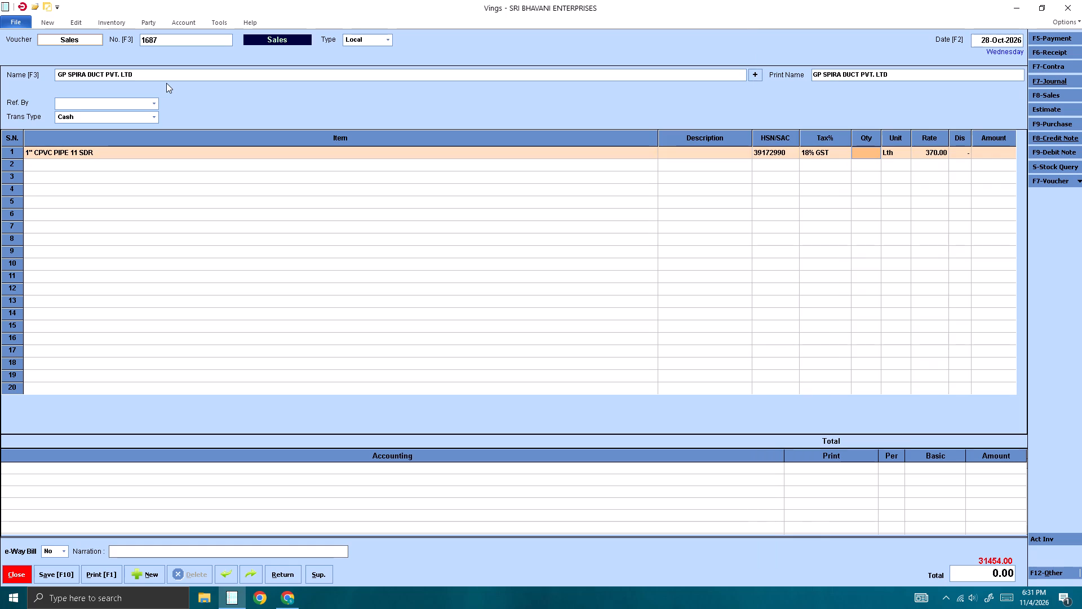
text(12)
key(Return)
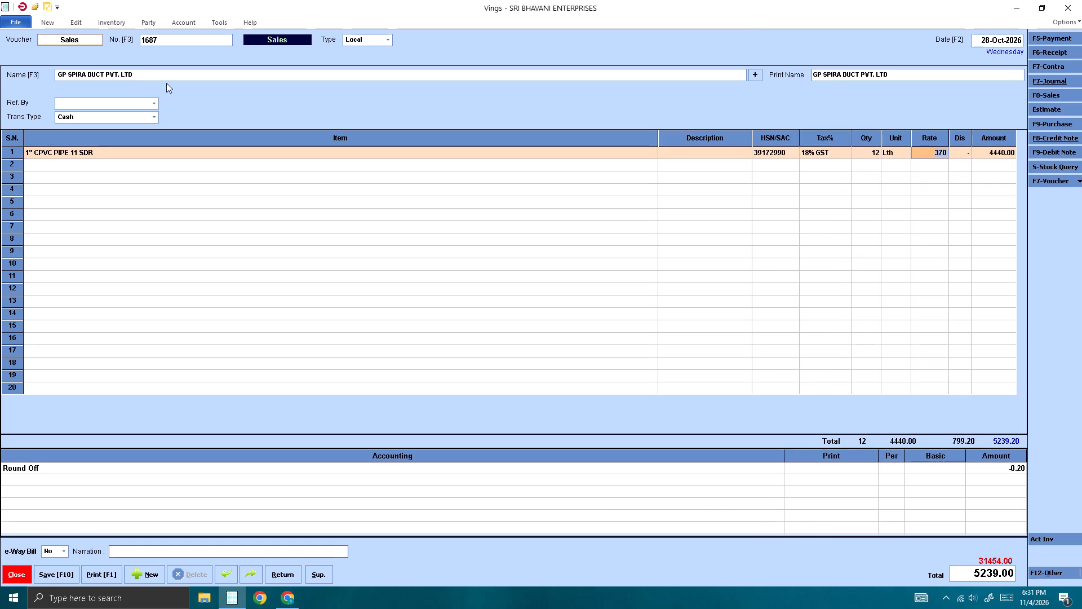
key(BackSpace)
key(BackSpace)
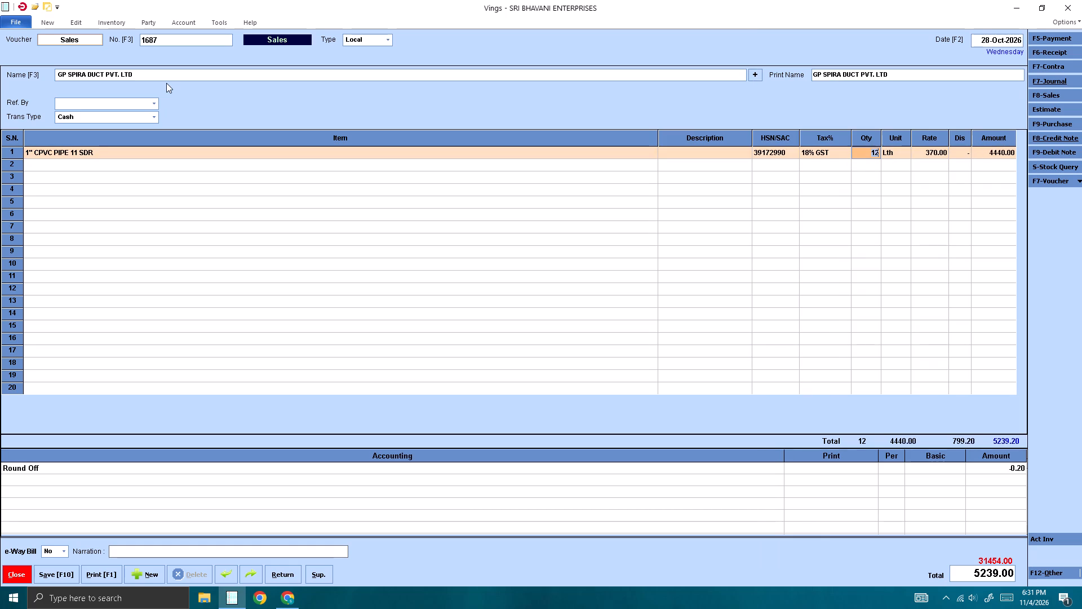
key(Return)
key(Return)
key(Return)
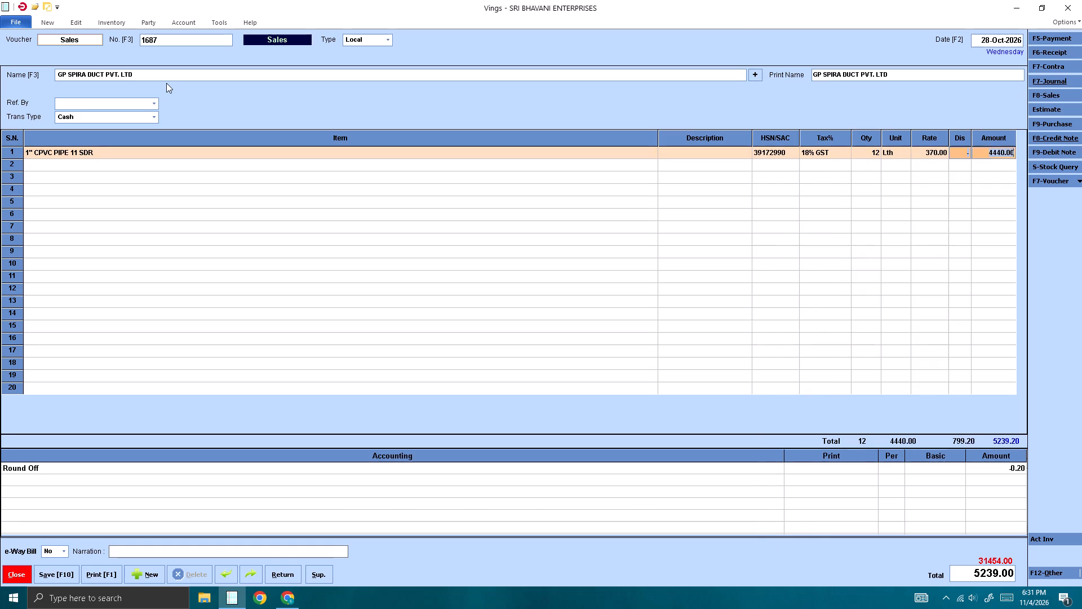
key(Return)
Add 1" CPVC Elbow as the second item line with quantity 10 at rate 29.50.
text(1")
key(space)
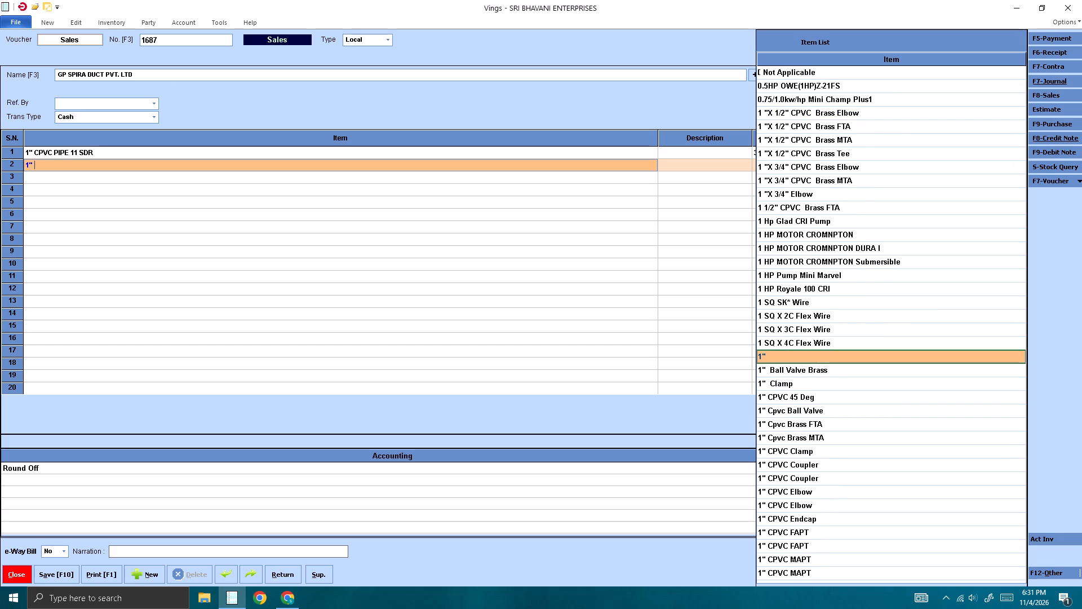
key(Down)
key(Down)
key(Down)
key(Down)
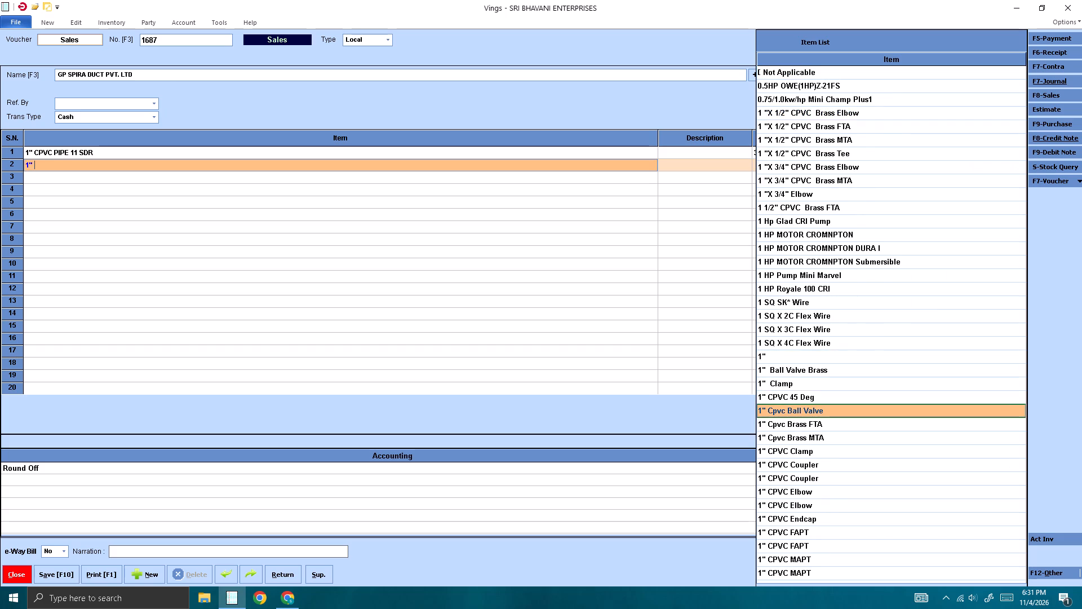
key(Down)
key(Down)
key(Down)
key(Down)
key(Down)
key(Down)
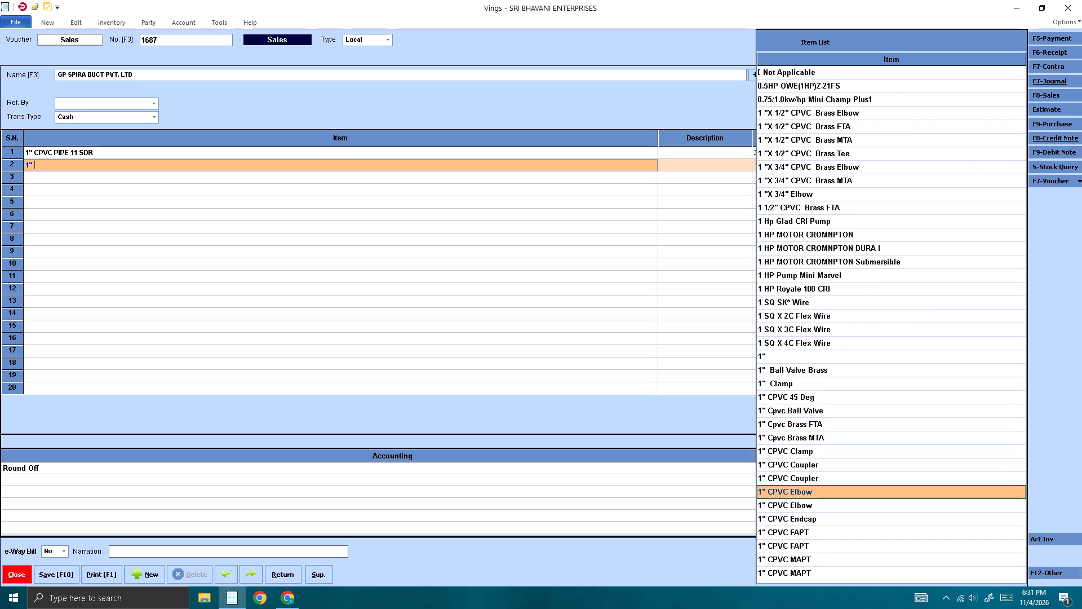
key(Return)
key(Return)
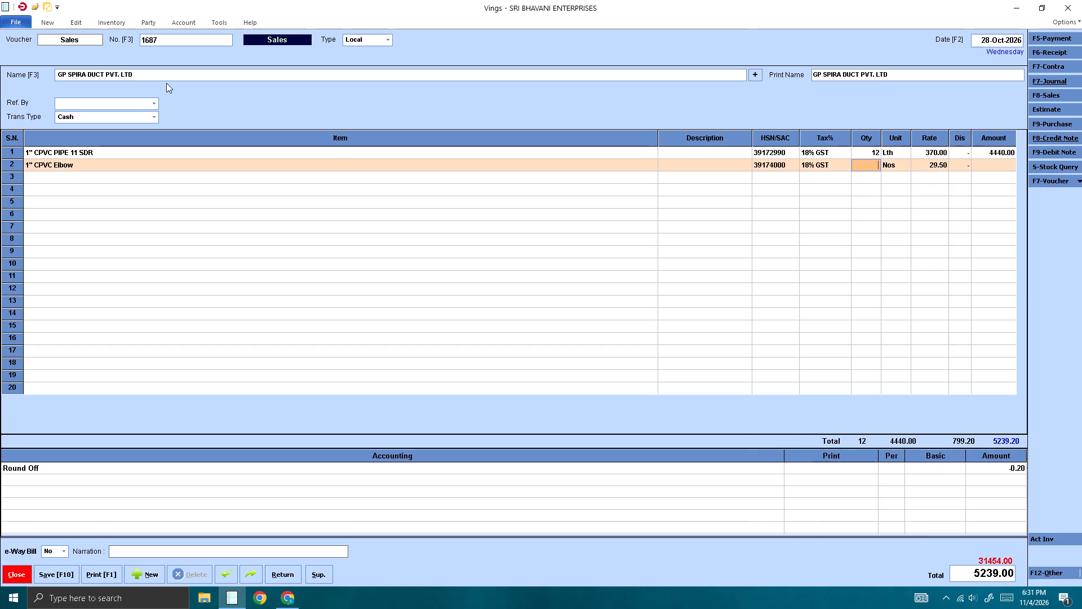
text(10)
key(Return)
key(Return)
key(Return)
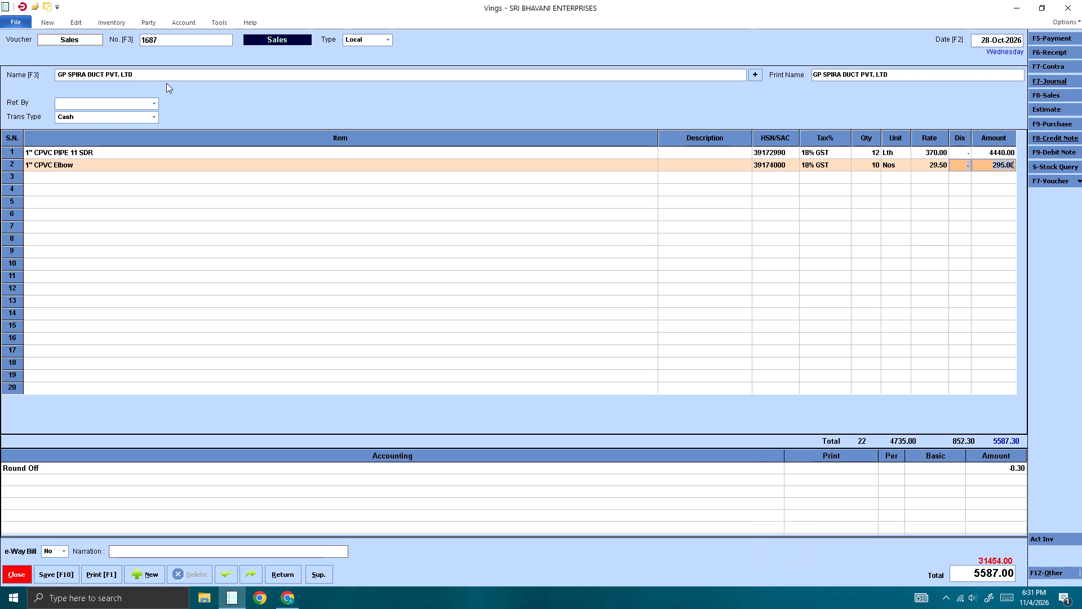
key(Return)
Add 1" CPVC Coupler as the third item line with quantity 5 at rate 22.50.
text(1")
key(Down)
key(Down)
key(Down)
key(Down)
key(Down)
key(Down)
key(Down)
key(Down)
key(Down)
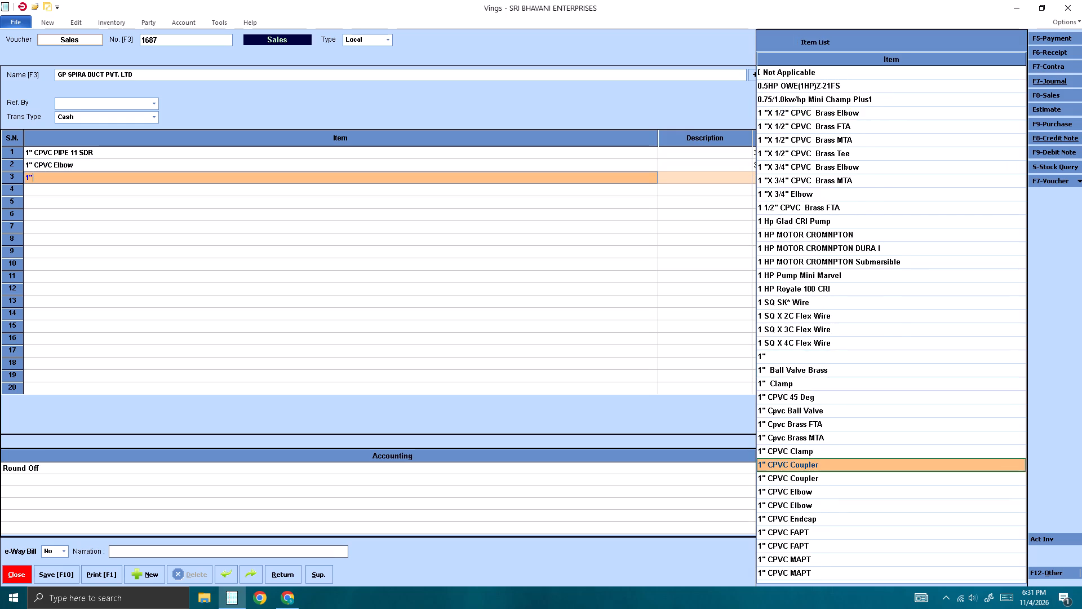
key(Down)
key(Down)
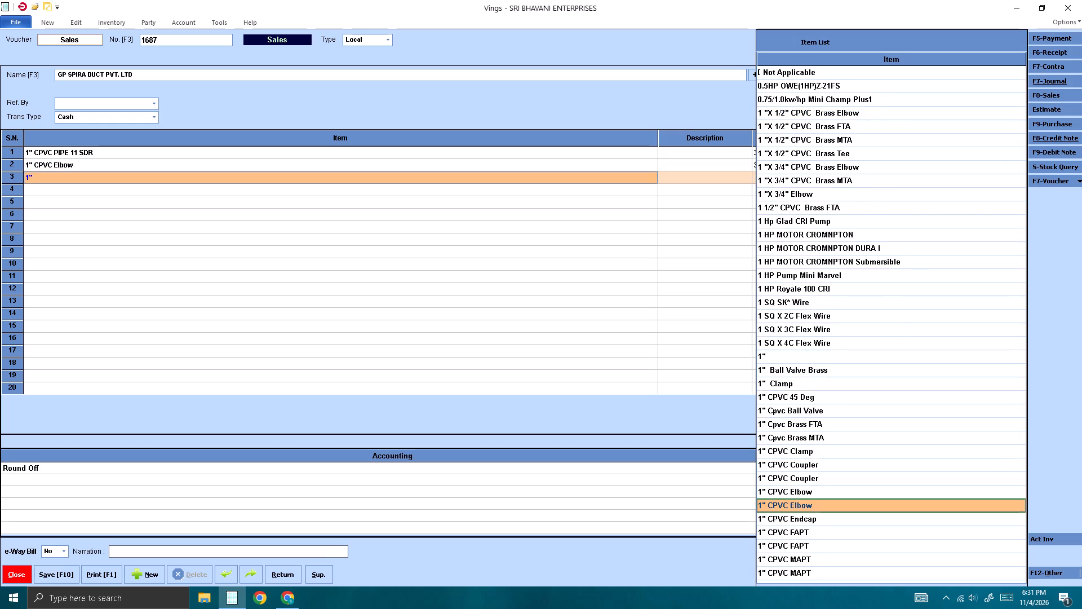
key(Up)
key(Down)
key(Down)
key(Up)
key(Up)
key(Up)
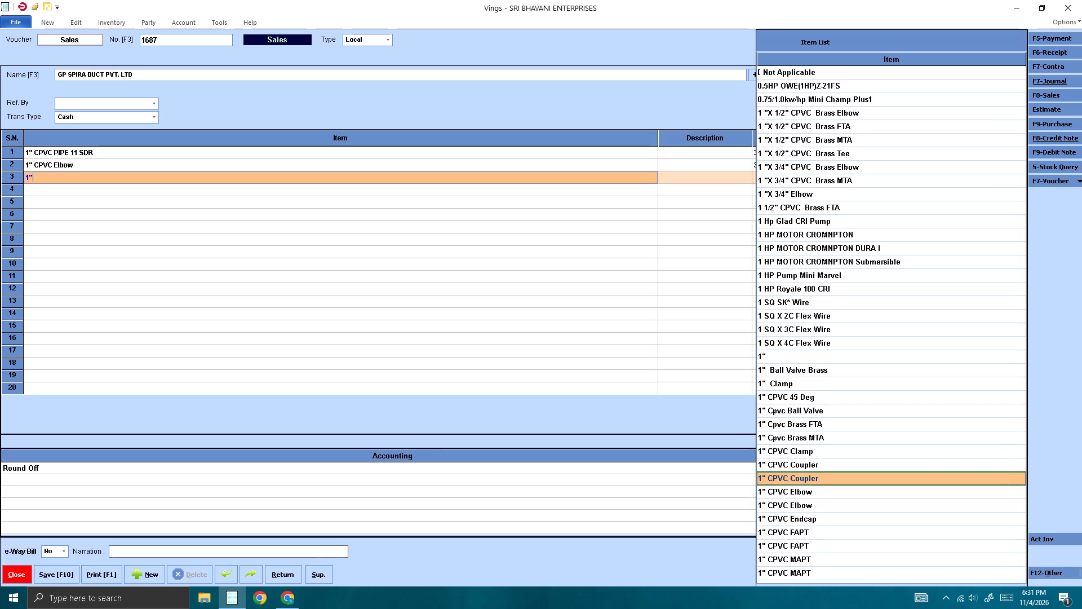
key(Up)
key(Return)
key(Return)
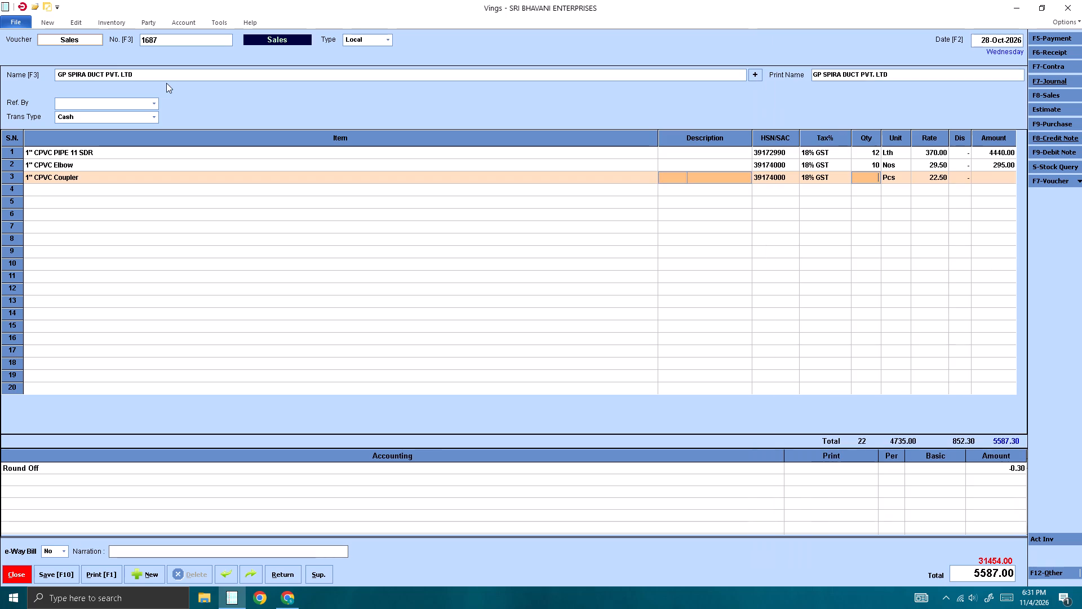
key(5)
key(Return)
key(Return)
key(Return)
key(Return)
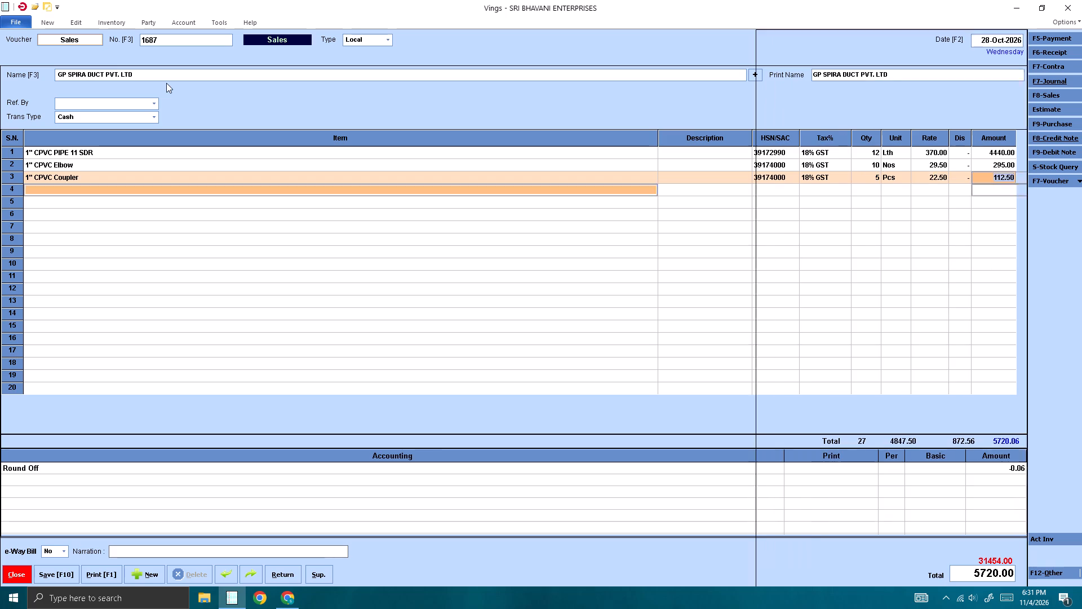
Add 1" CPVC Tee as the fourth item line with quantity 5 at rate 39.00.
text(1")
key(Down)
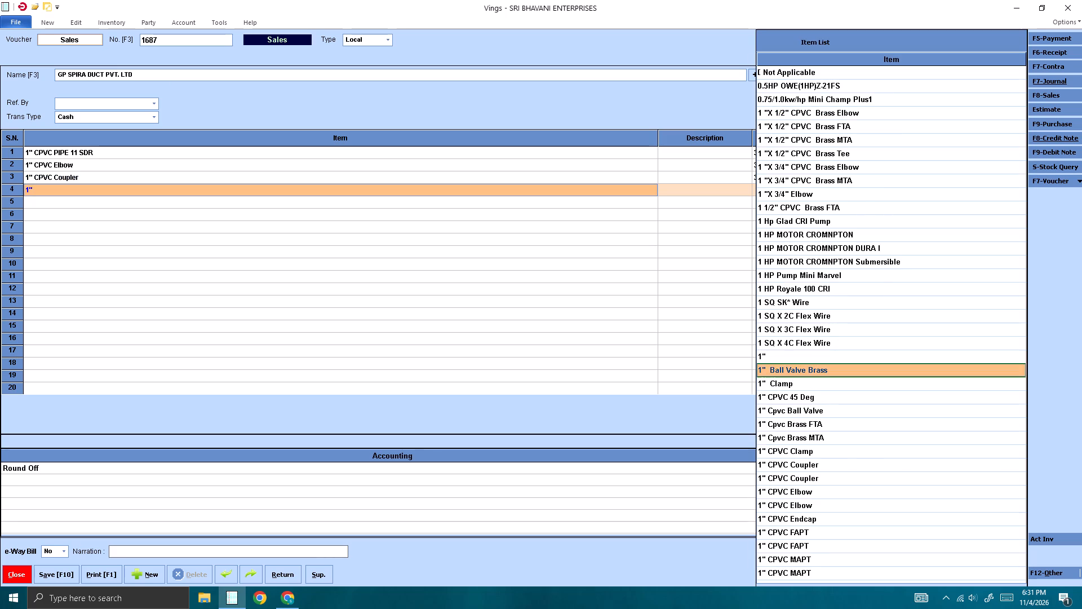
key(Down)
key(Down)
key(Down)
key(Down)
key(Down)
key(Down)
key(Down)
key(Down)
key(Down)
key(Down)
key(Down)
key(Down)
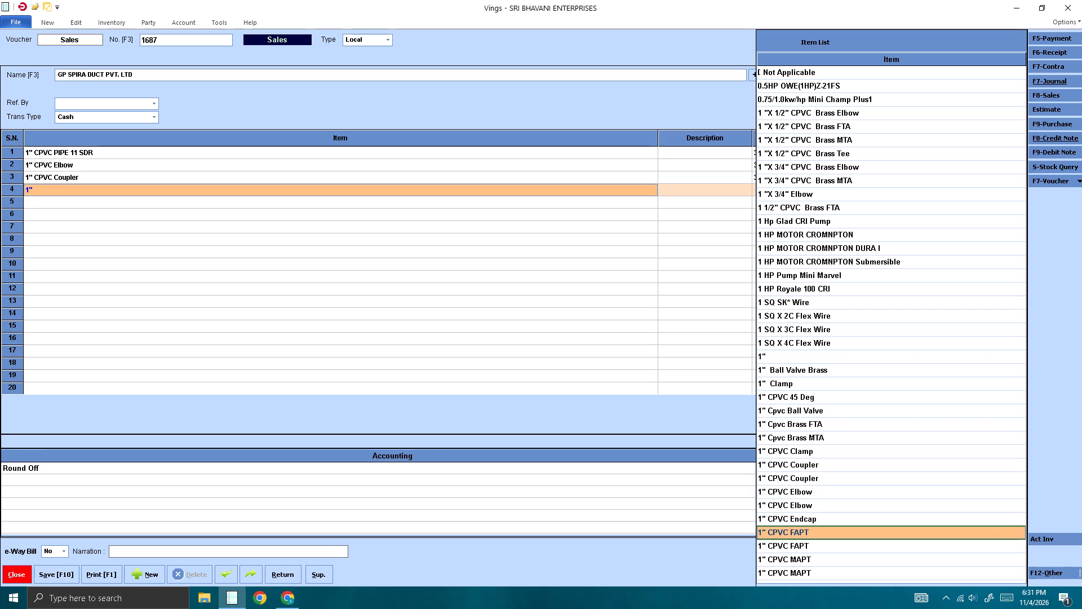
key(Down)
key(Up)
key(Down)
key(Down)
key(Down)
key(Down)
key(Down)
key(Down)
key(Down)
key(Down)
key(Down)
key(Down)
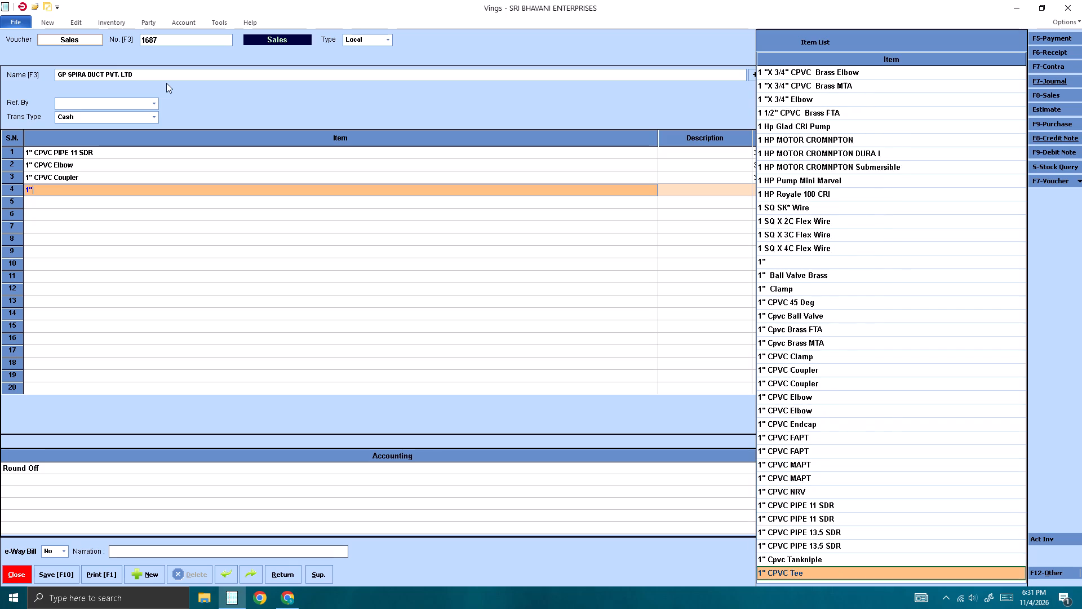
key(Down)
key(Down)
key(Up)
key(Up)
key(Return)
key(Return)
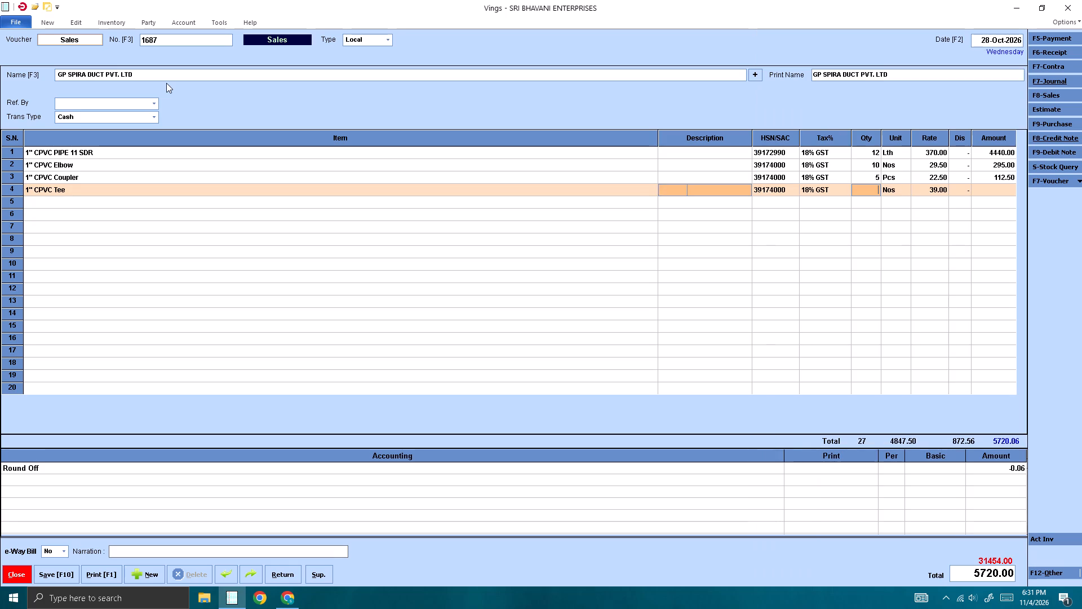
key(5)
key(Return)
key(Return)
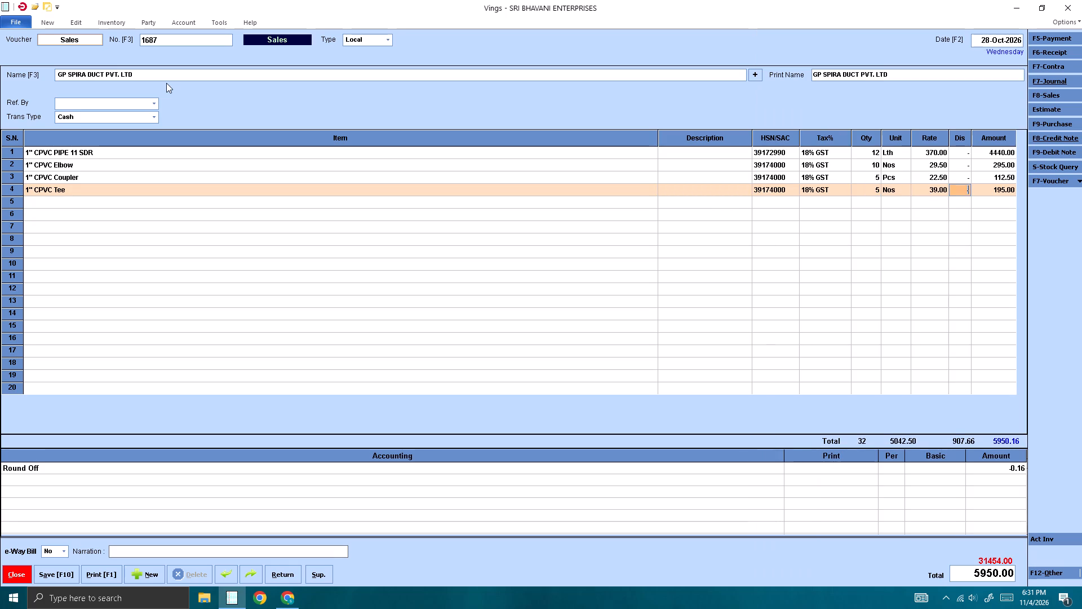
key(Return)
key(Return)
Add 1" Long Bend Cpvc as the fifth item line with quantity 2 at rate 56.50.
text(1")
key(Down)
key(Down)
key(Down)
key(Down)
key(Down)
key(Down)
key(Down)
key(Down)
key(Down)
key(Down)
key(Down)
key(Down)
key(Down)
key(Down)
key(Down)
key(Down)
key(Down)
key(Down)
key(Down)
key(Down)
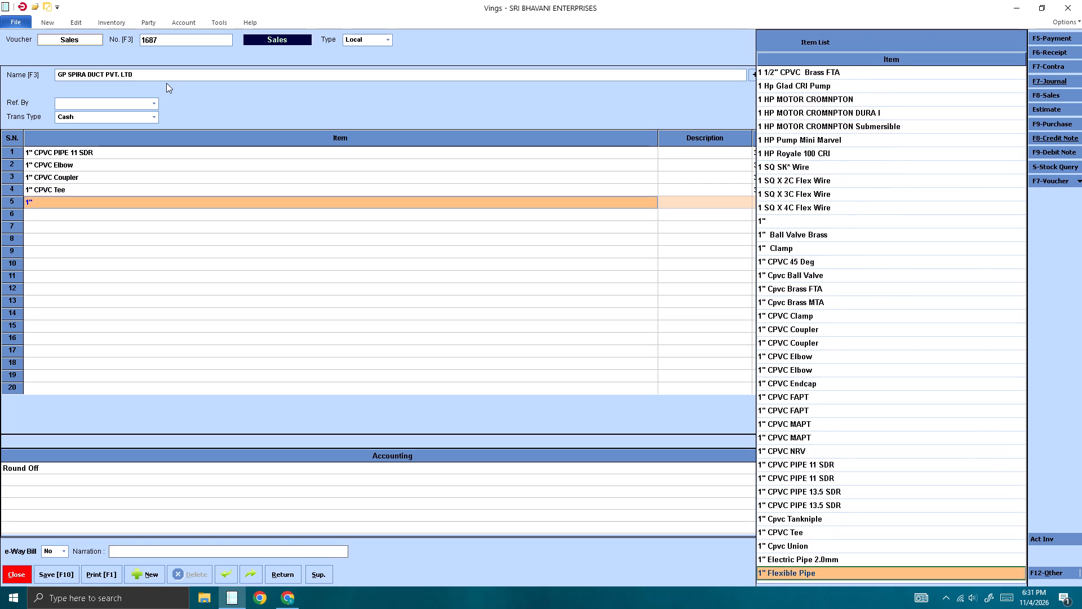
key(Up)
key(Up)
key(Up)
key(Up)
key(Up)
key(Up)
key(Up)
key(Up)
key(Up)
key(Up)
key(Up)
key(Up)
key(Up)
key(Up)
key(Up)
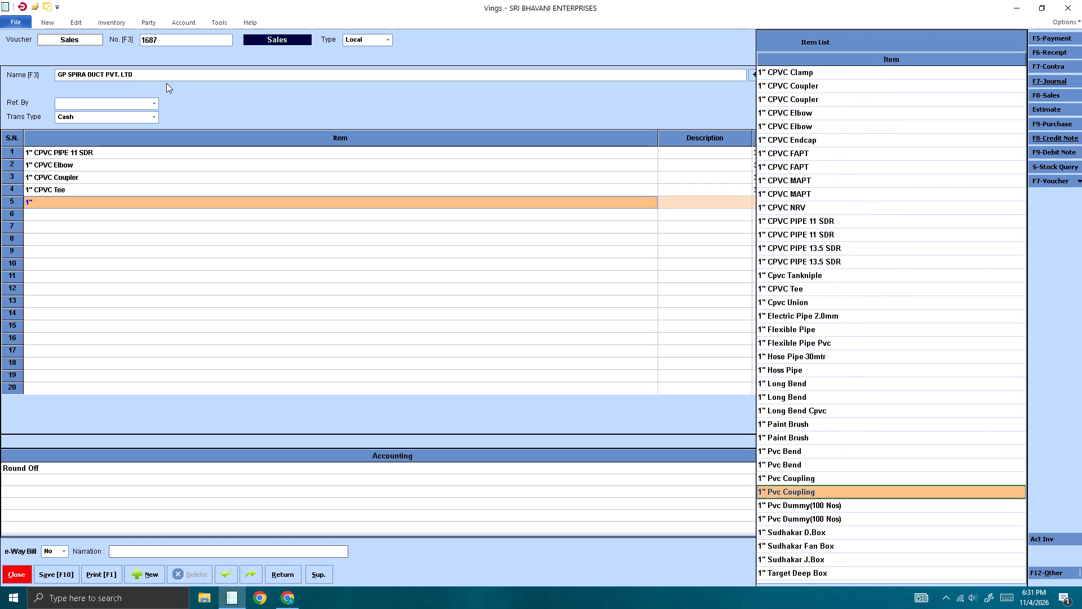
key(Down)
key(Down)
key(Down)
key(Return)
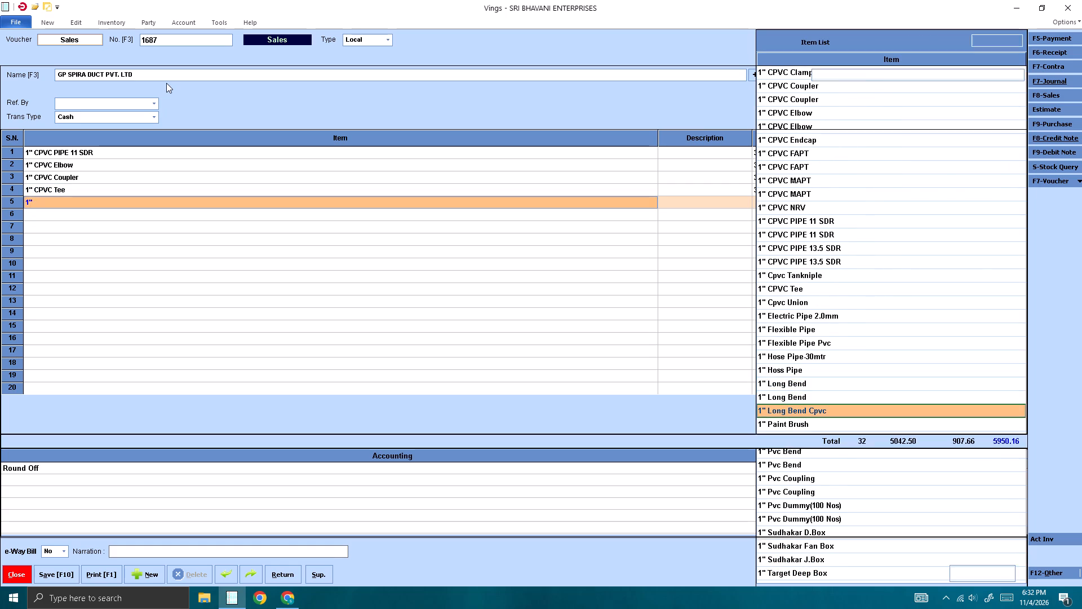
key(Return)
key(2)
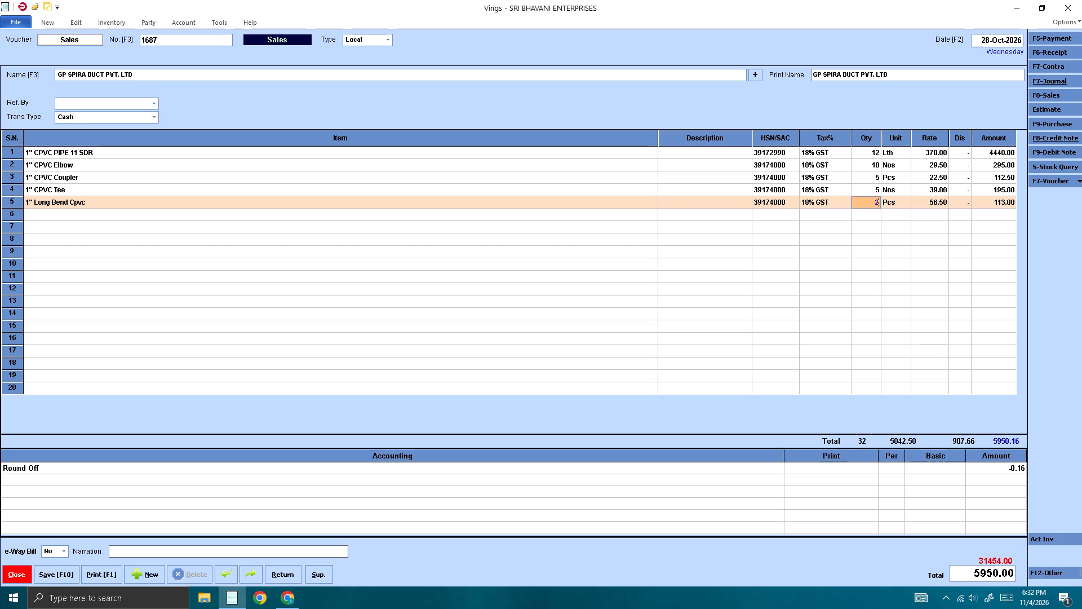
key(Return)
key(Return)
key(Return)
key(Return)
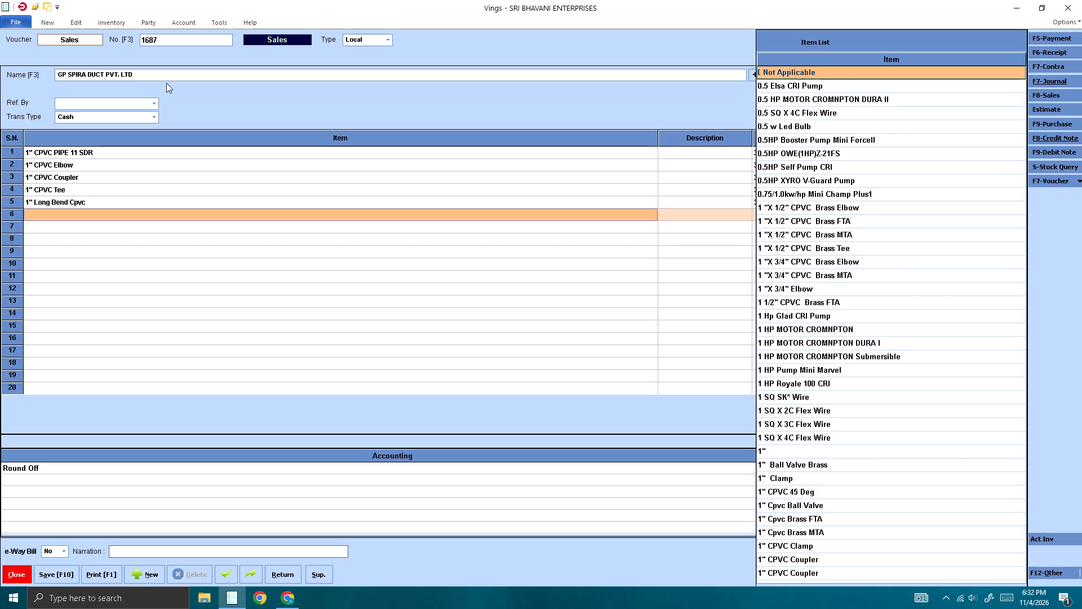
Add 1" Cpvc Brass MTA as the sixth item line with quantity 4 at rate 218.00.
text(1")
key(Down)
key(Down)
key(Down)
key(Down)
key(Down)
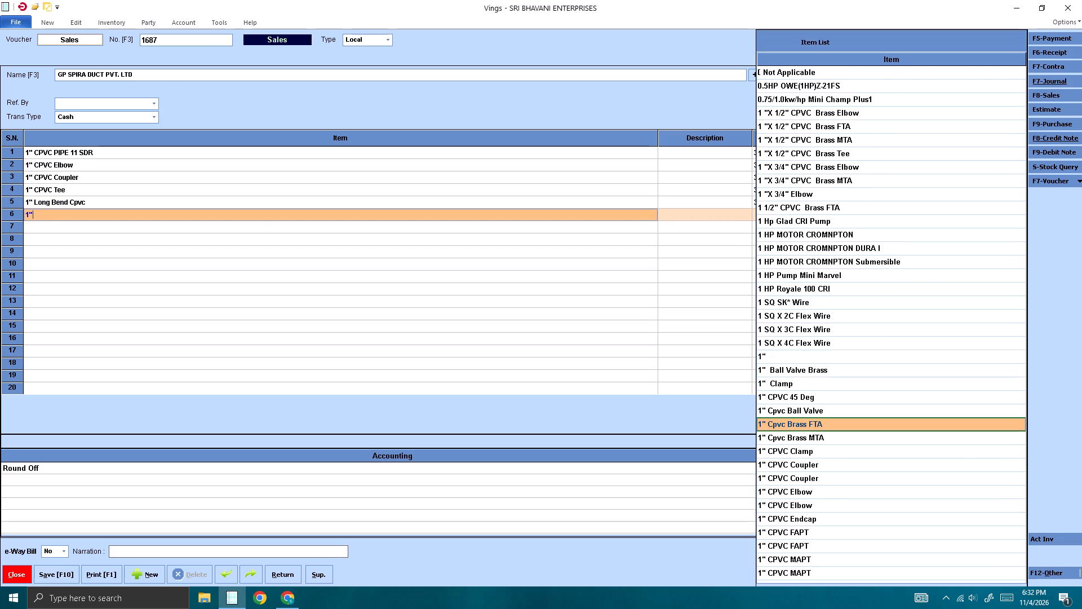
key(Down)
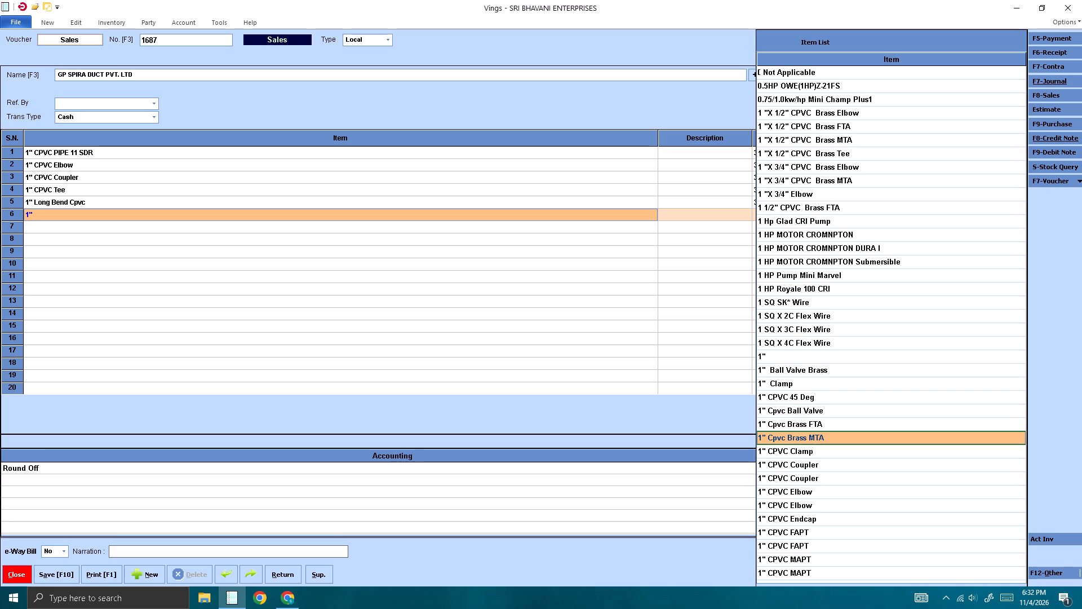
key(Return)
key(Return)
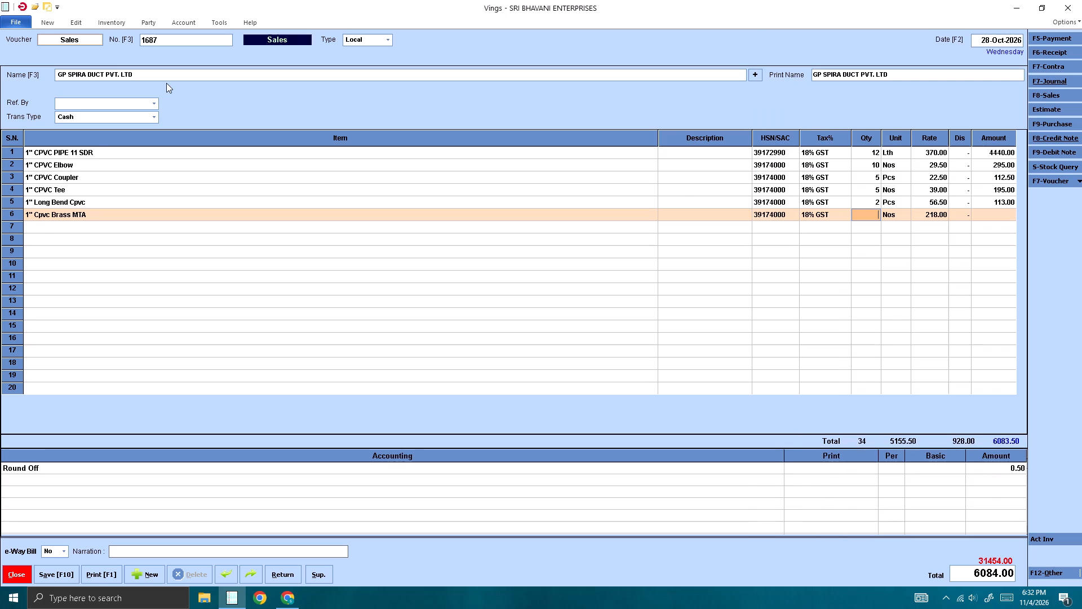
key(3)
key(Return)
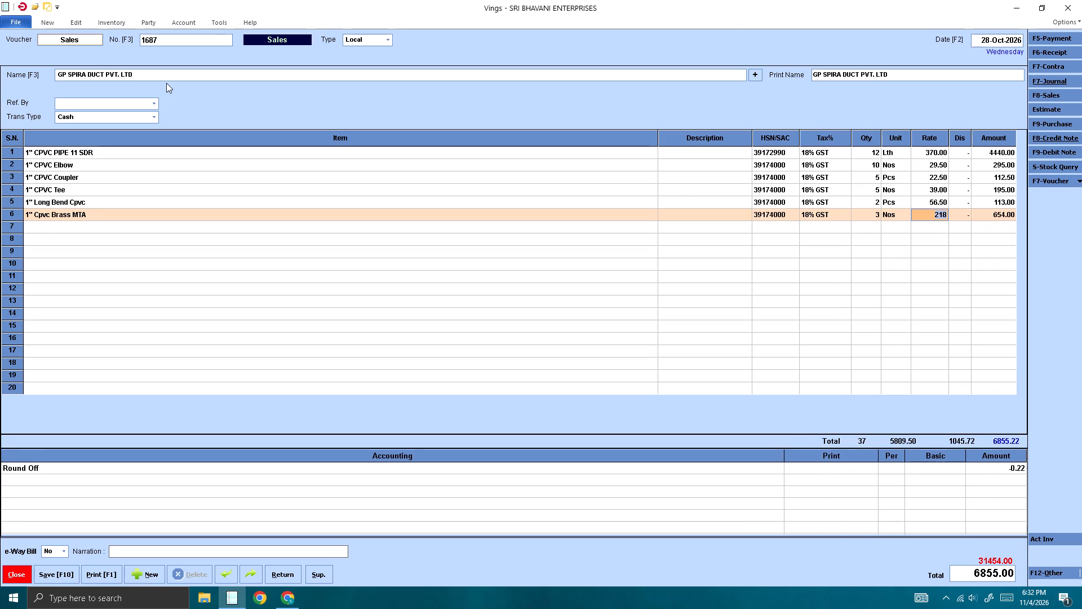
key(BackSpace)
key(BackSpace)
key(4)
key(Return)
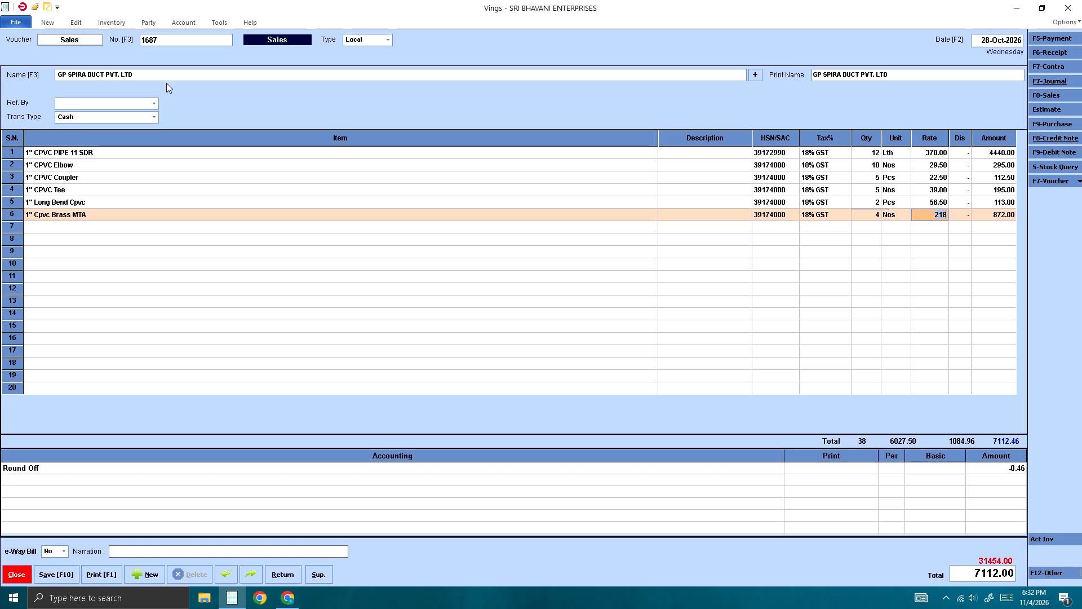
key(Return)
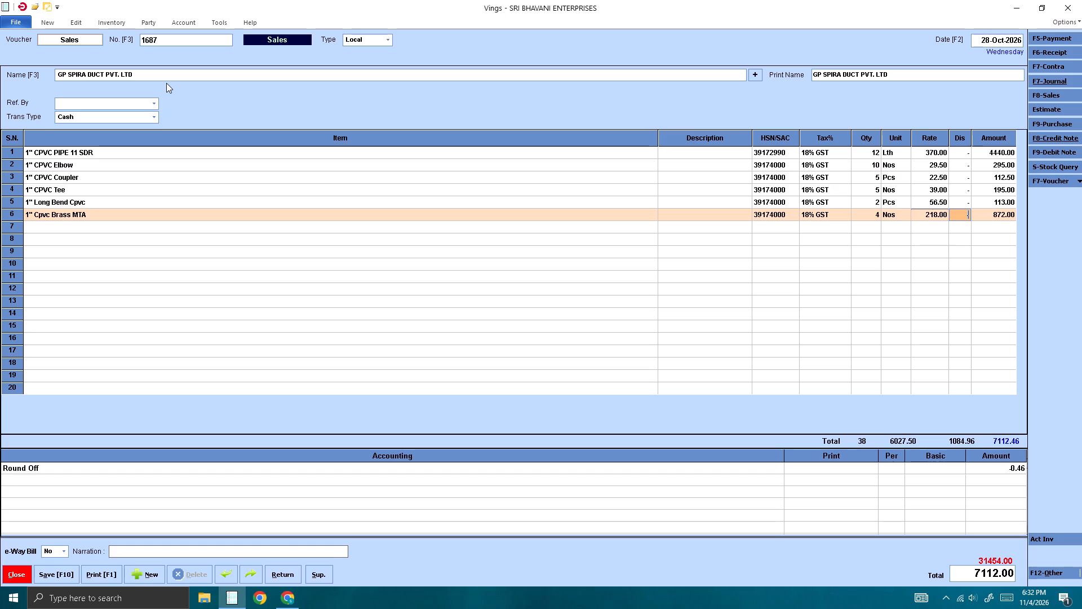
key(Return)
key(Return)
Add Insulation Tape as the seventh item line with quantity 6 at rate 7.80.
text(insu)
key(Return)
key(Return)
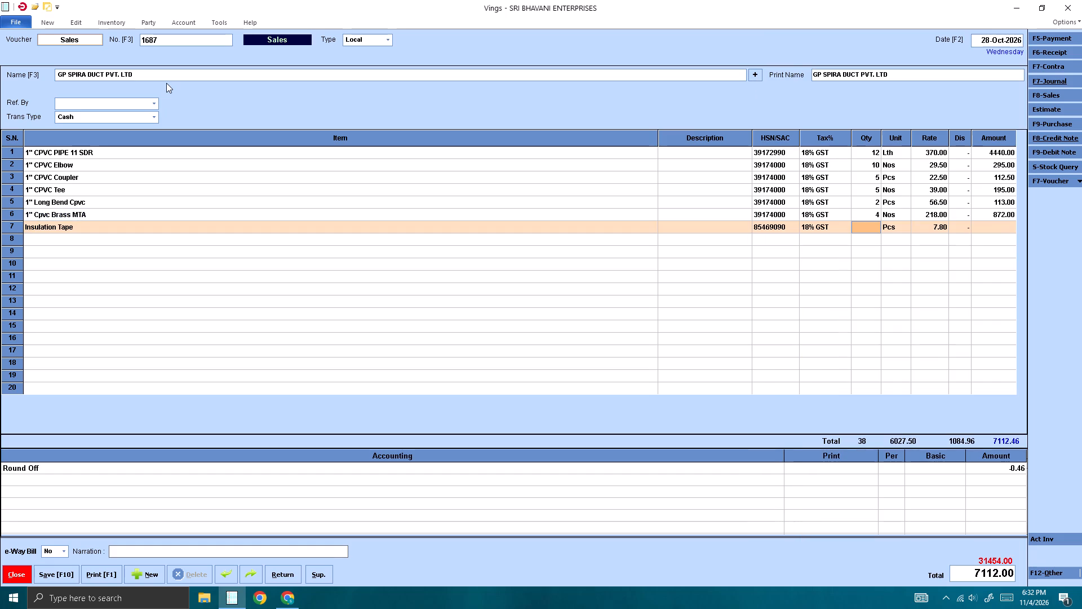
key(4)
key(Return)
key(BackSpace)
key(BackSpace)
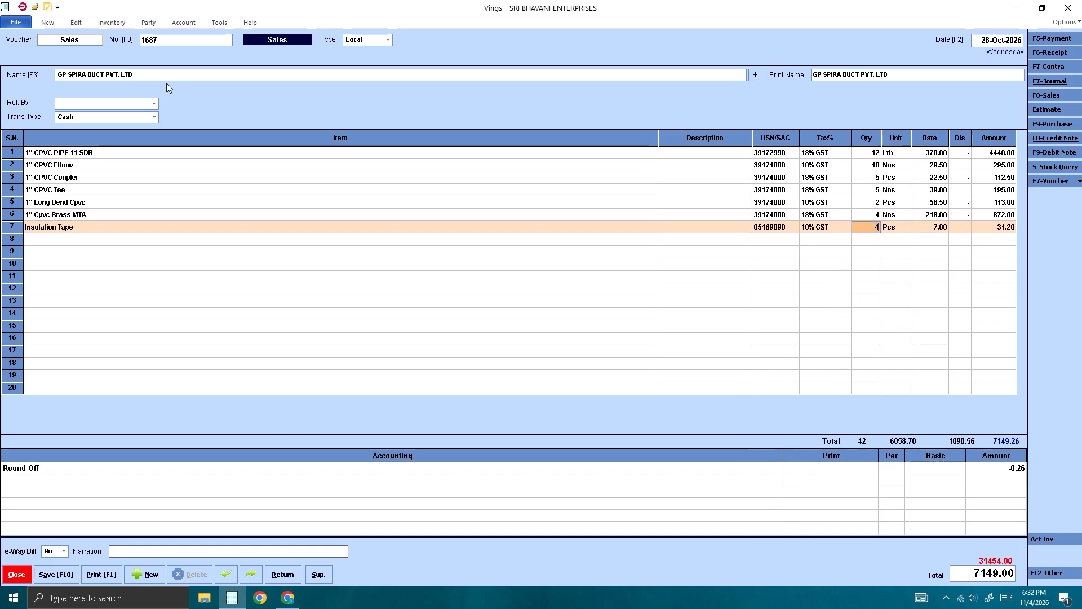
key(6)
key(Return)
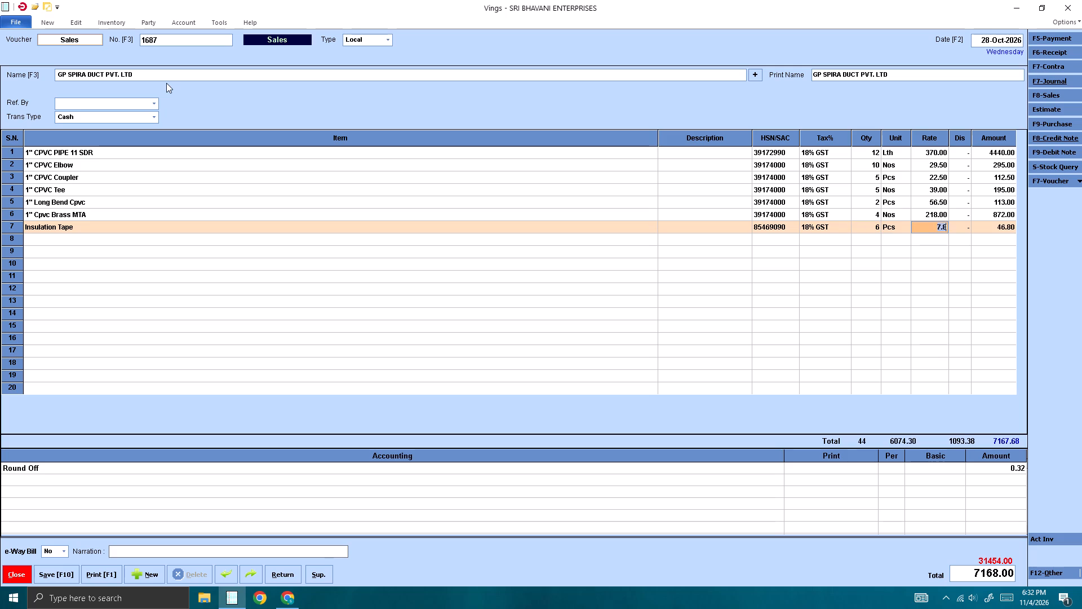
Save voucher 1687, keeping the 28-Oct-2026 date and skipping the item recheck, and return to the sales register.
click(55, 579)
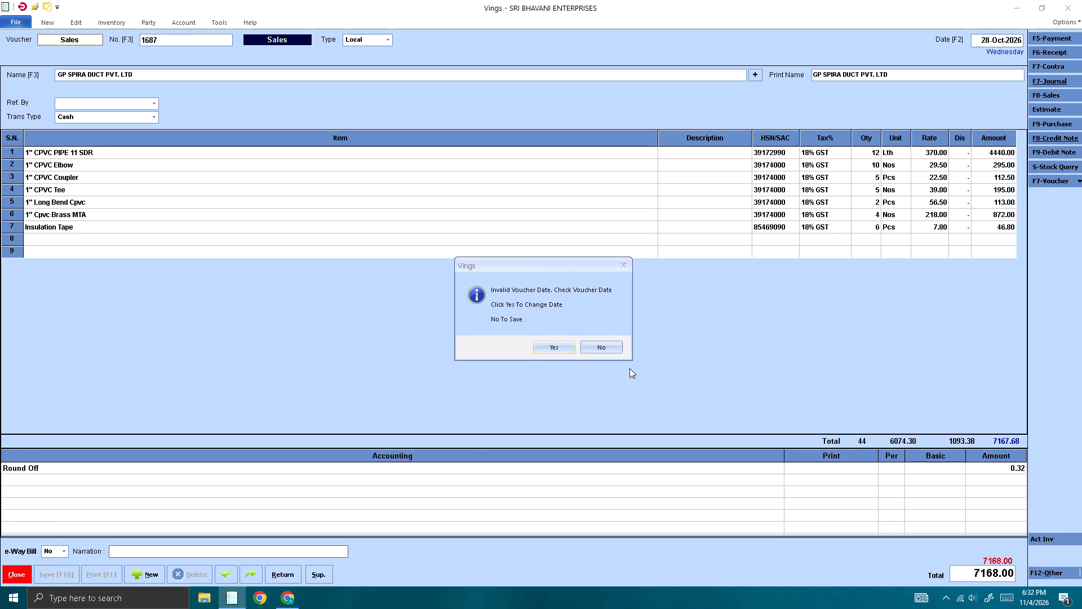
click(596, 347)
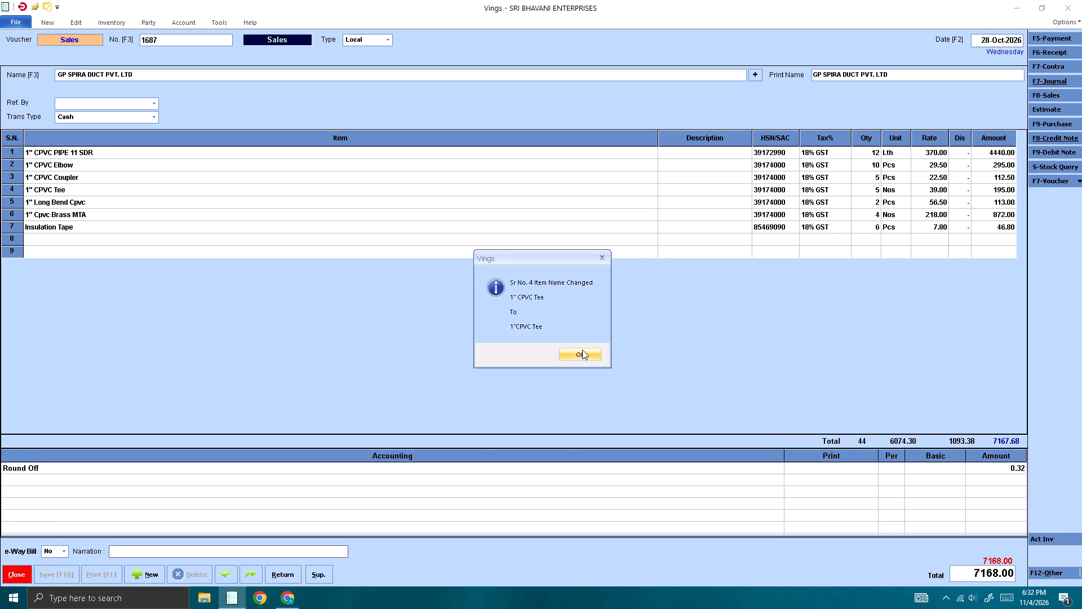
click(582, 350)
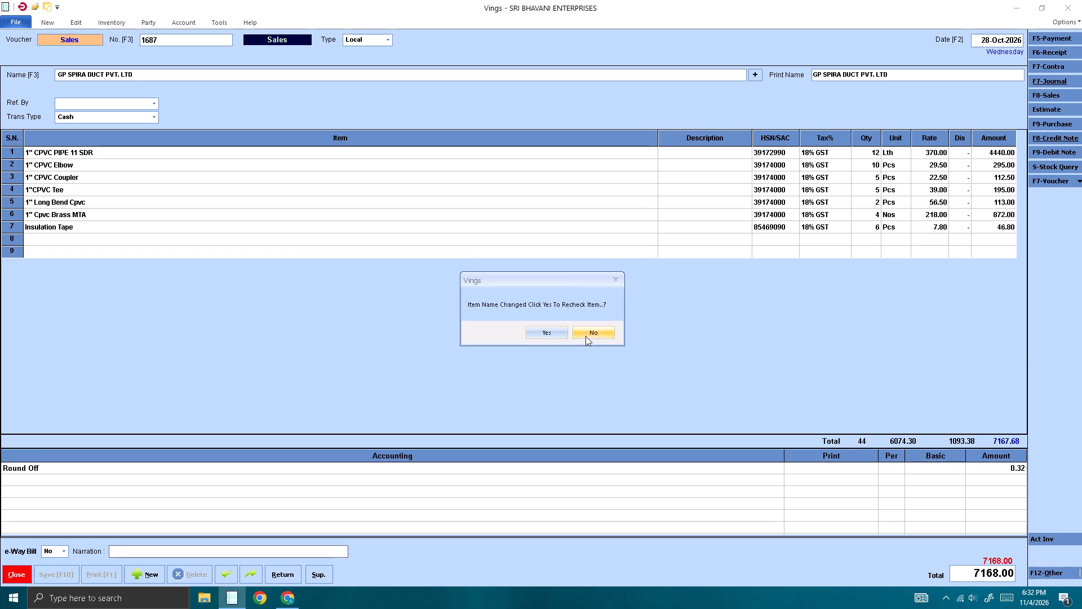
click(589, 327)
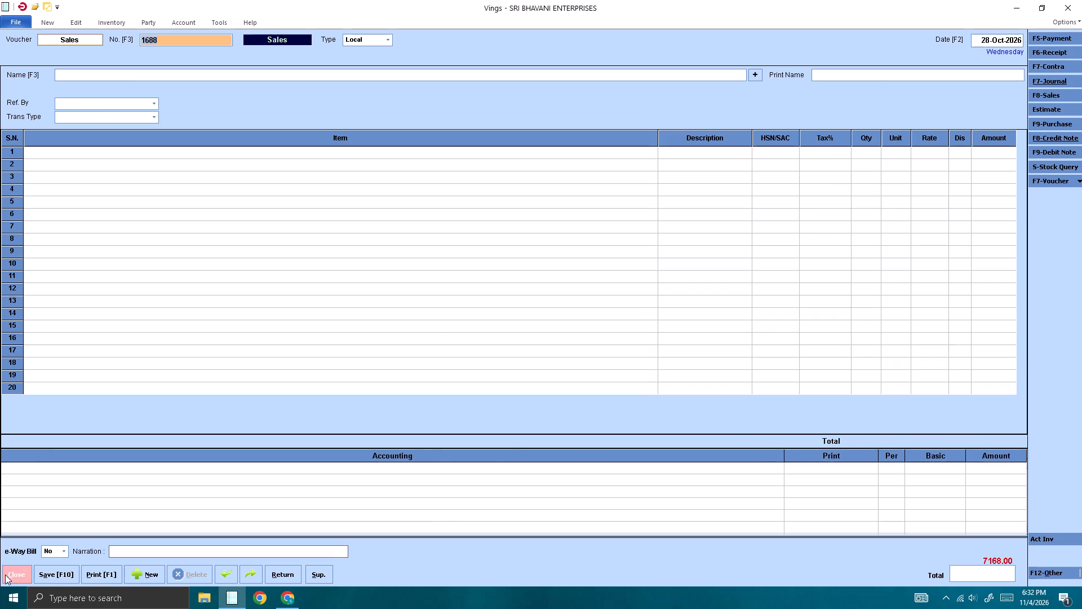
click(6, 574)
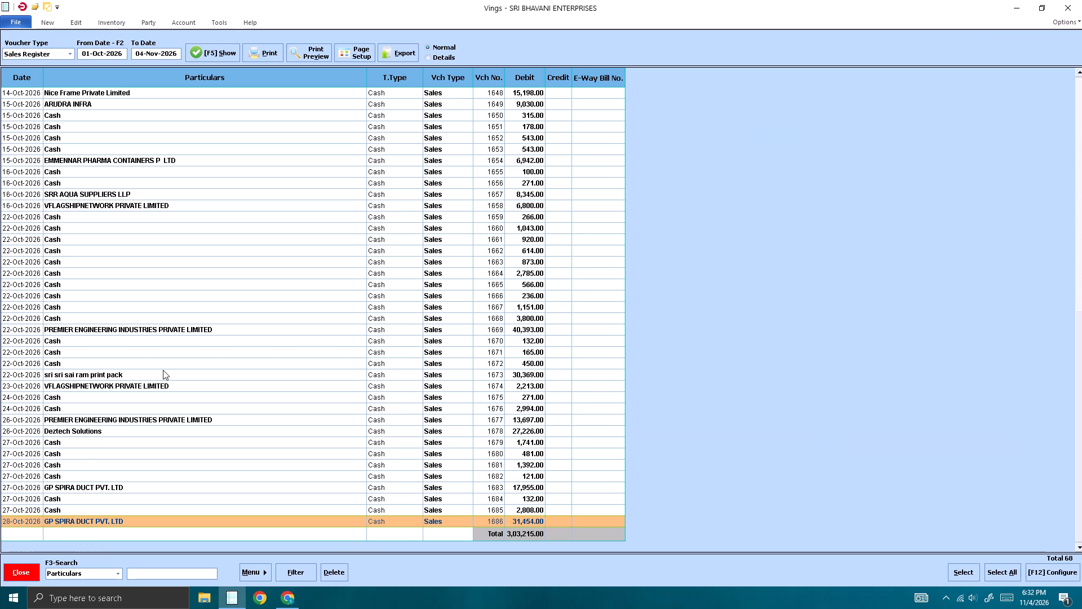
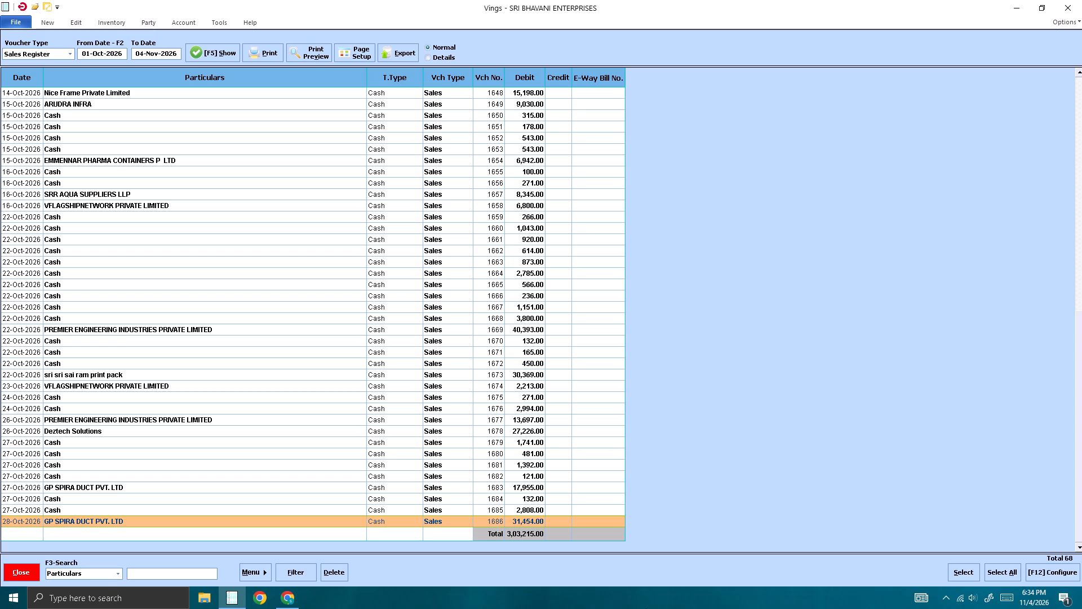
Refresh the sales register for 01-Oct-2026 to 04-Nov-2026 and review its voucher entries, from the latest back to early October.
click(209, 52)
scroll(413, 458, down, 7)
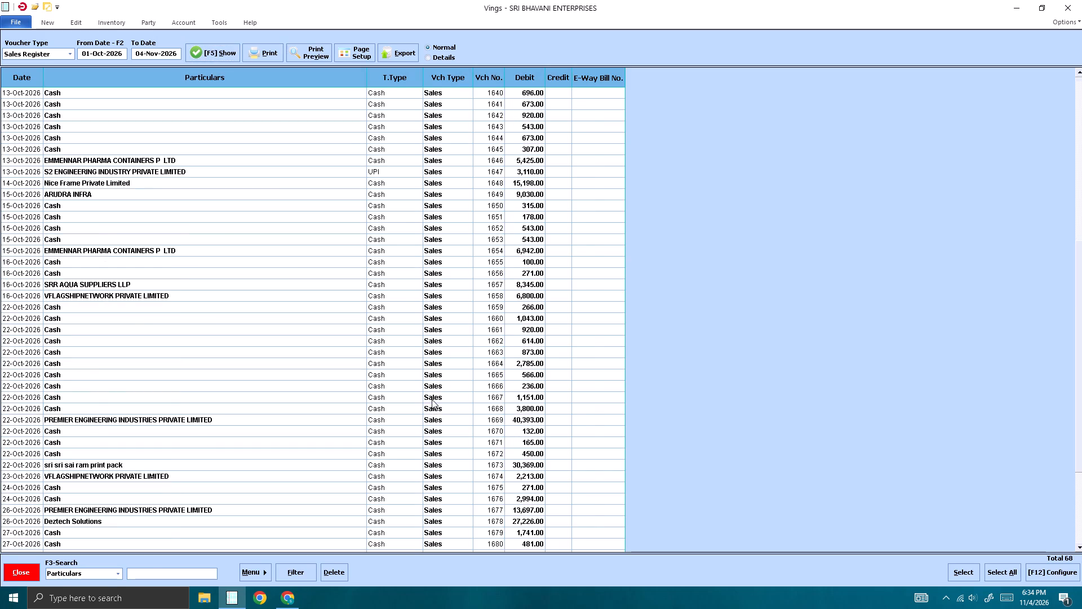
scroll(458, 500, down, 5)
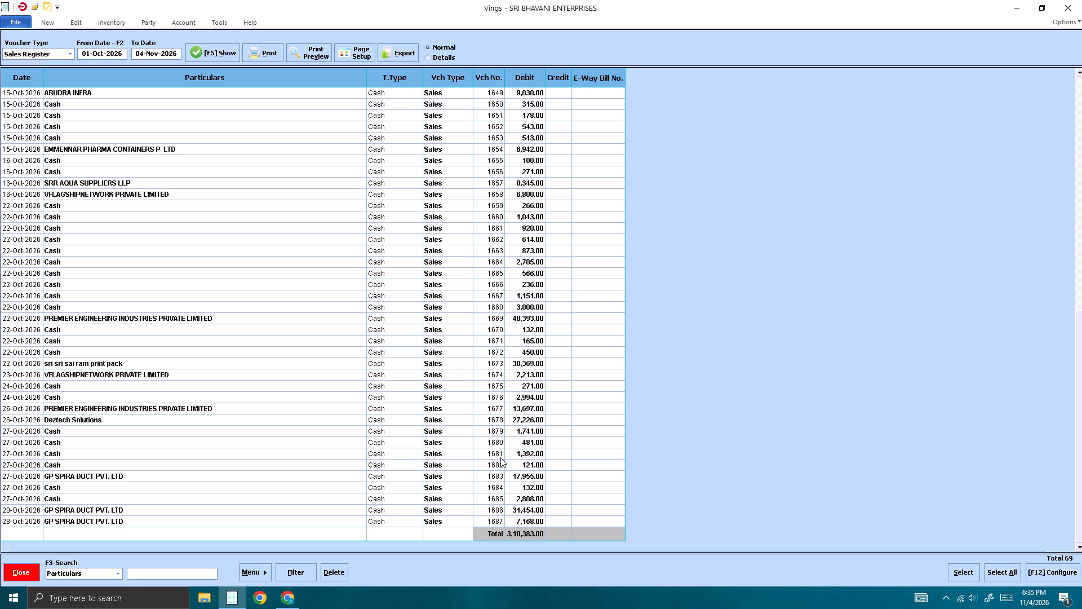
click(202, 50)
scroll(184, 203, down, 7)
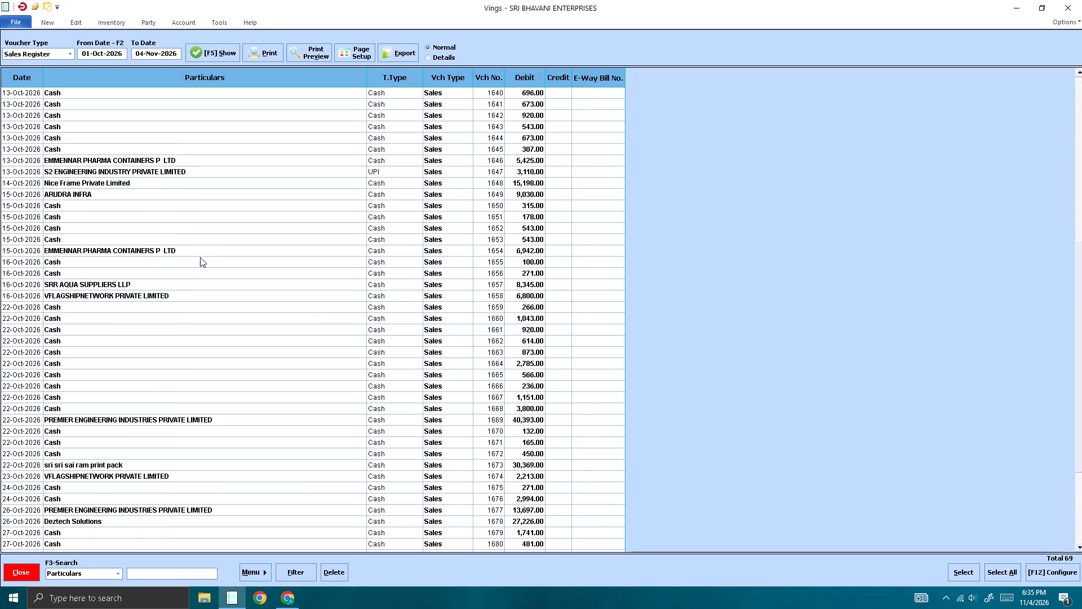
scroll(198, 247, down, 5)
scroll(202, 199, down, 12)
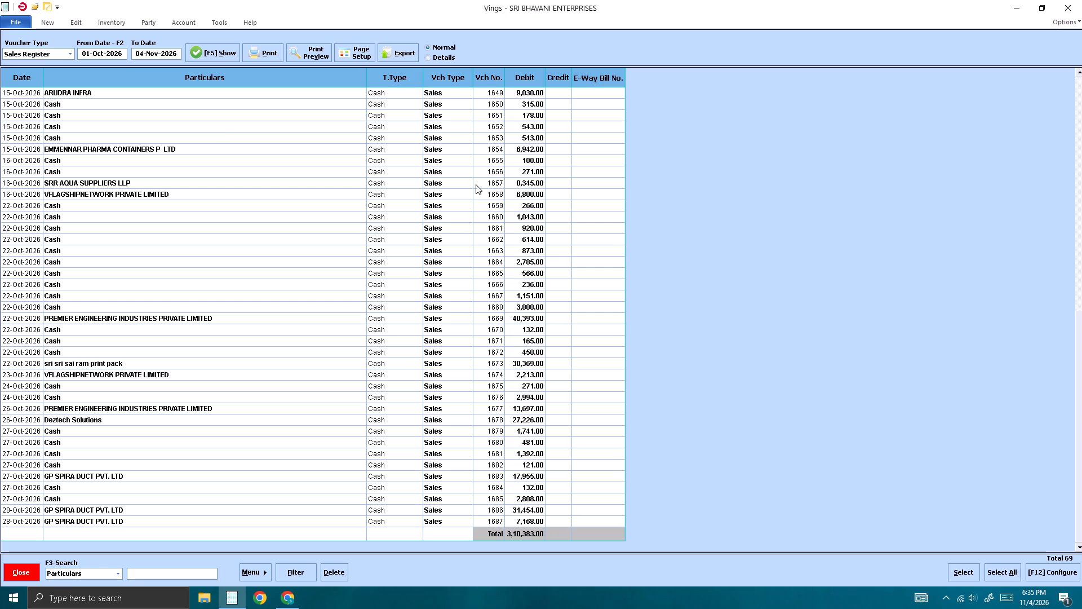
scroll(432, 224, up, 5)
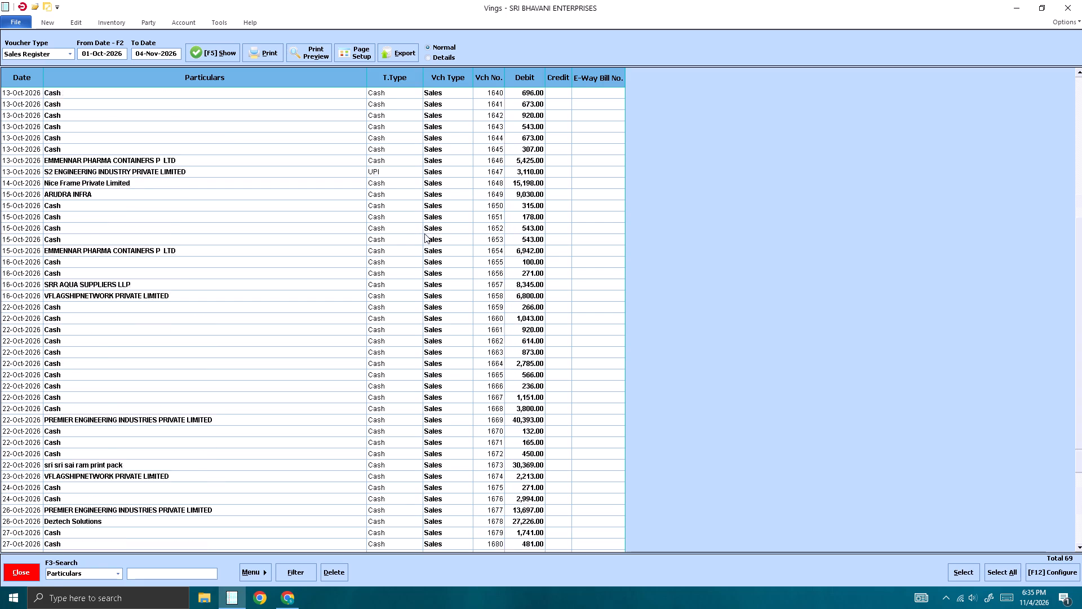
scroll(418, 233, up, 12)
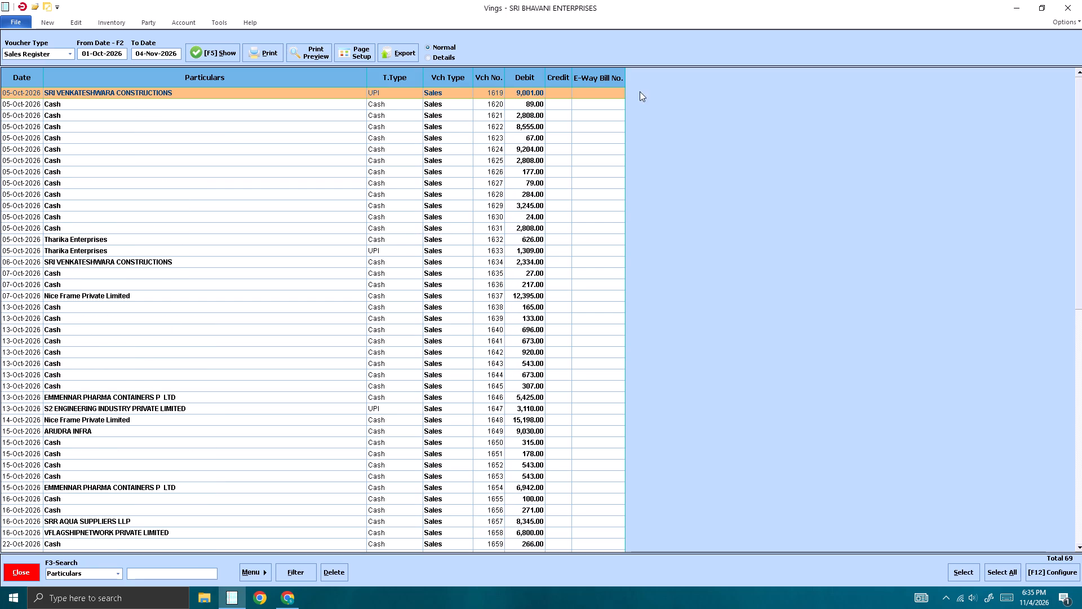
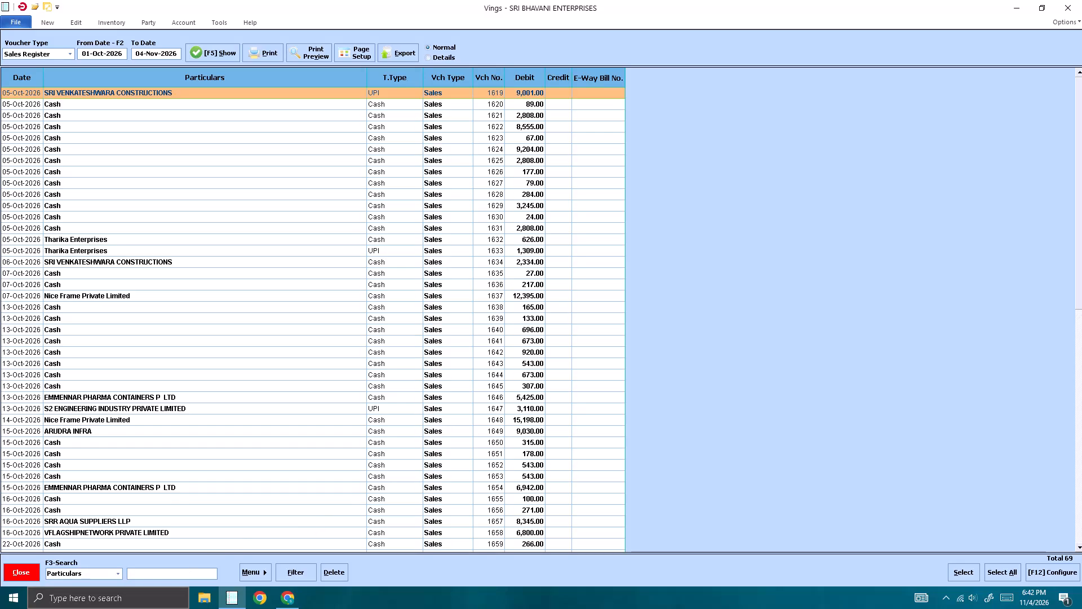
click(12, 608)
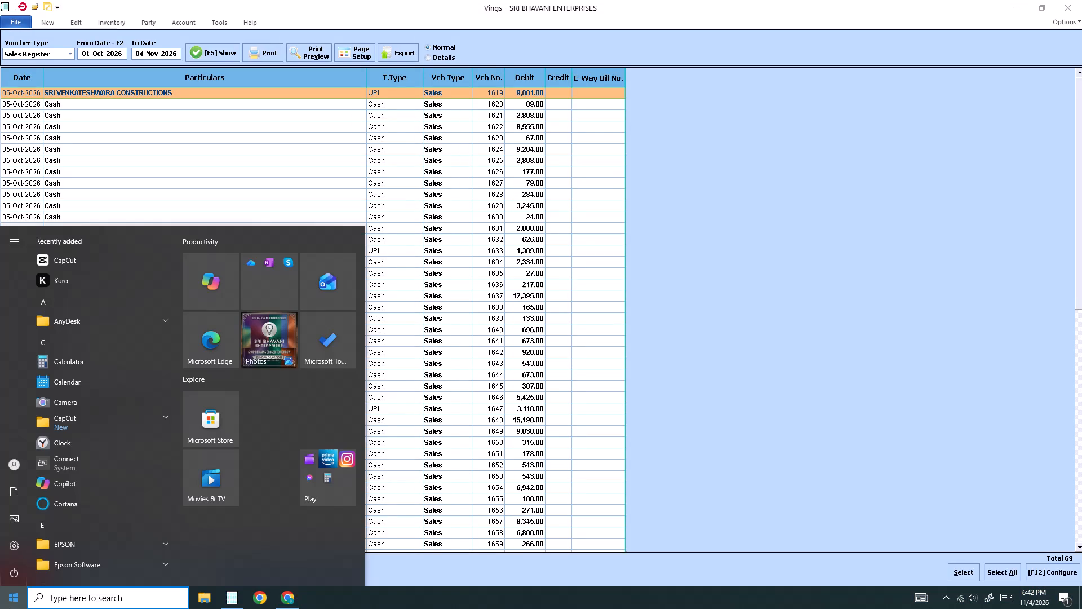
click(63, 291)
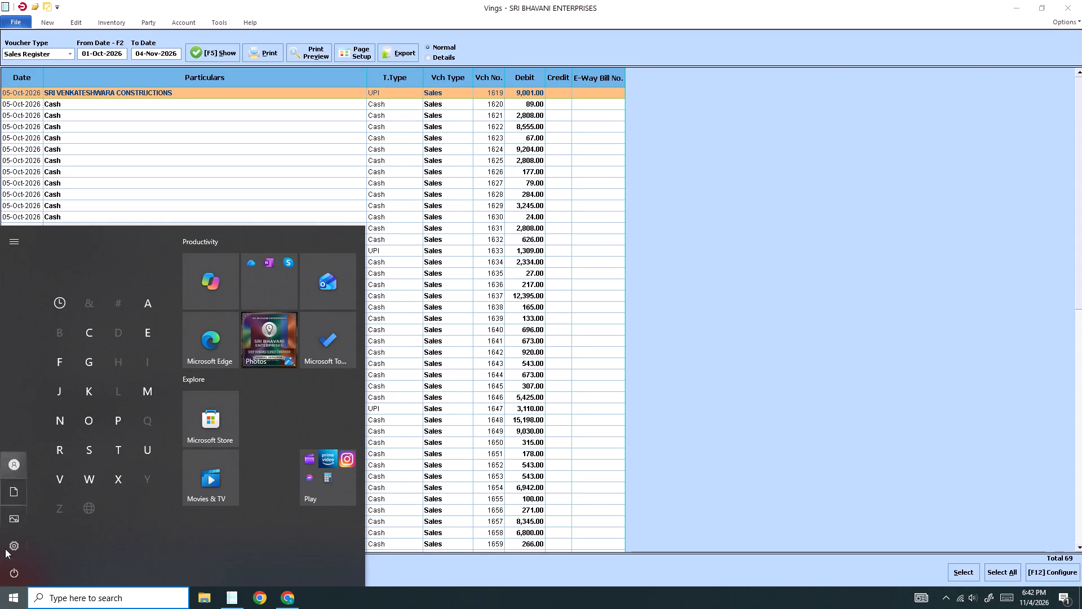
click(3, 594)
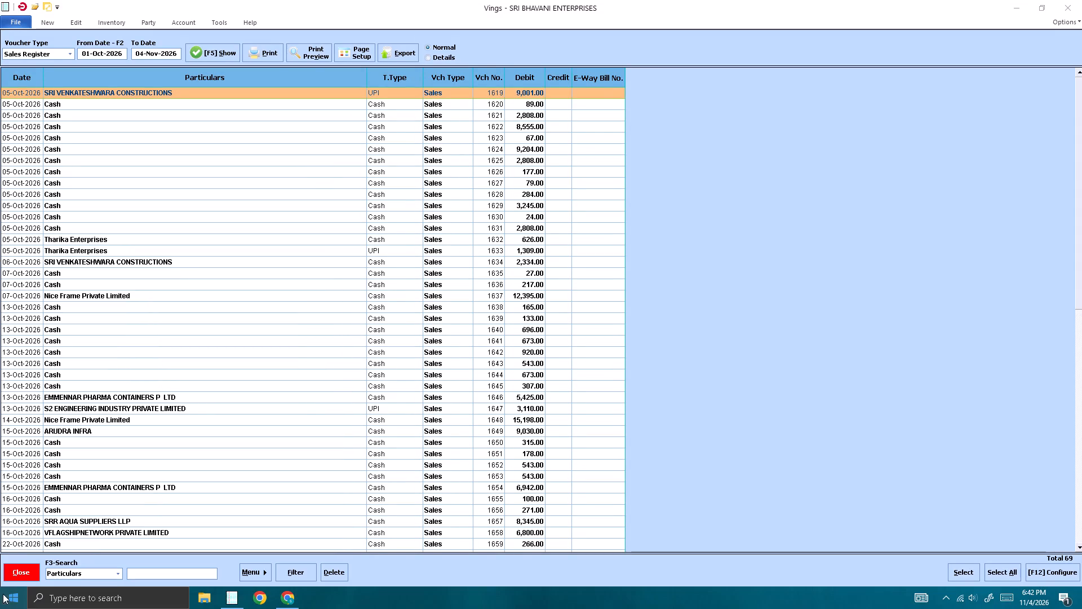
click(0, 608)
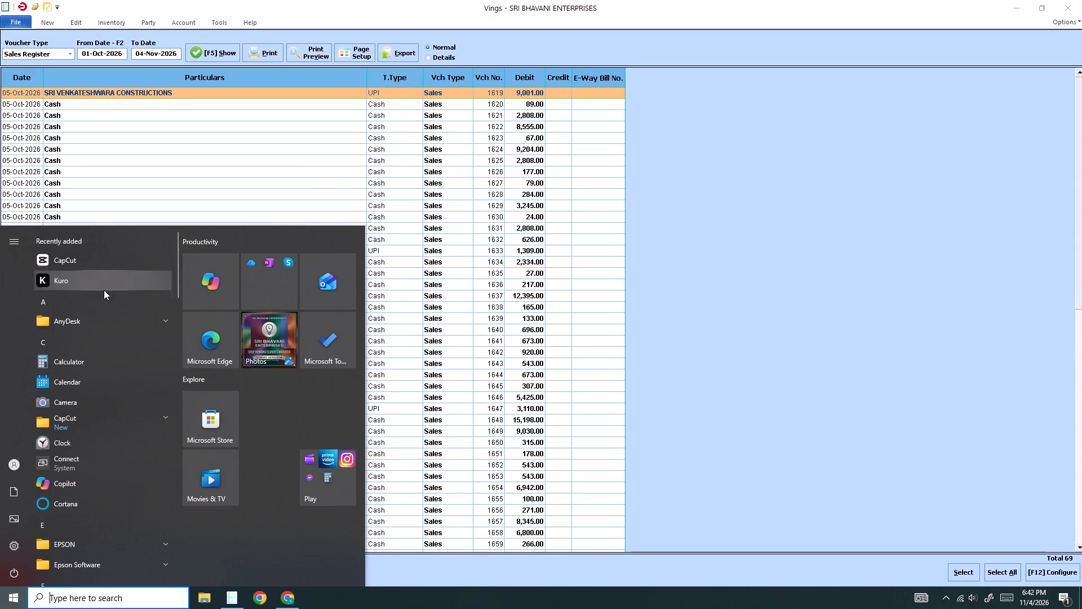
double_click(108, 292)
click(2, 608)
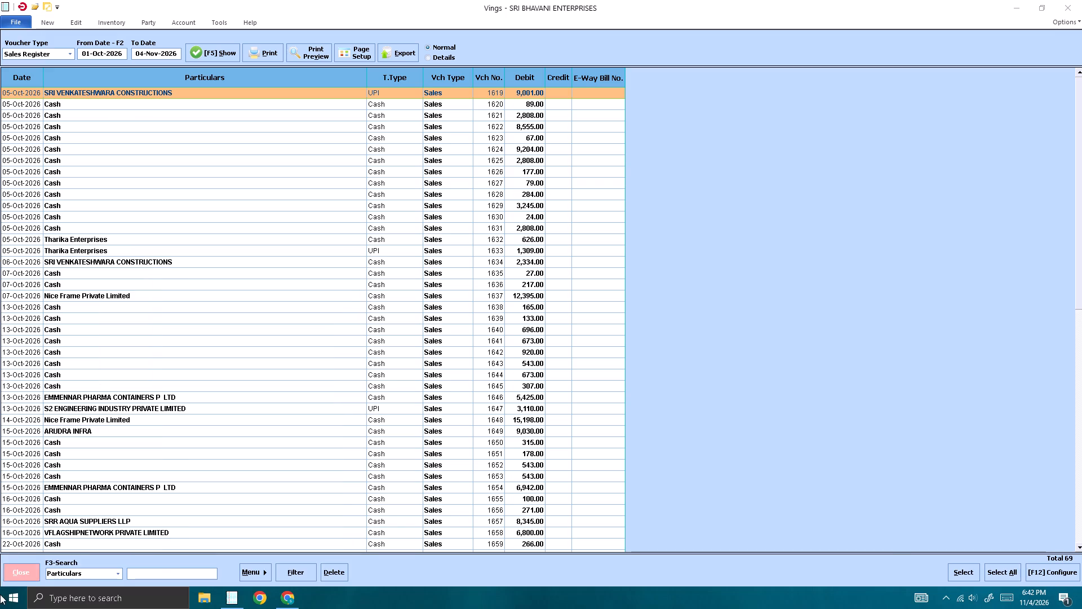
Switch from the sales register to Kuro by launching it from the recently added apps.
click(1, 606)
double_click(109, 278)
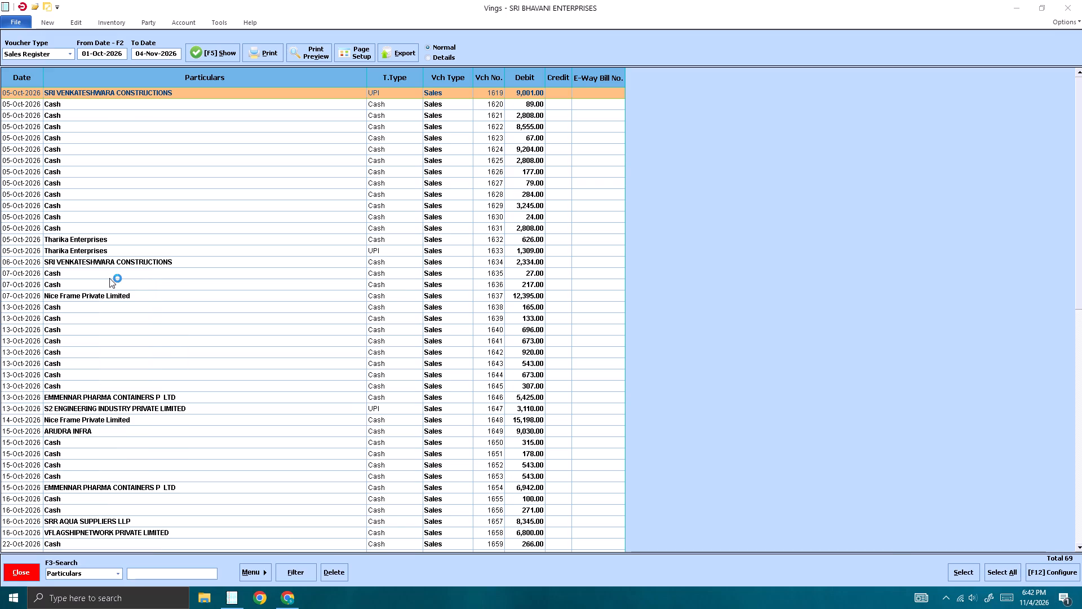
click(328, 604)
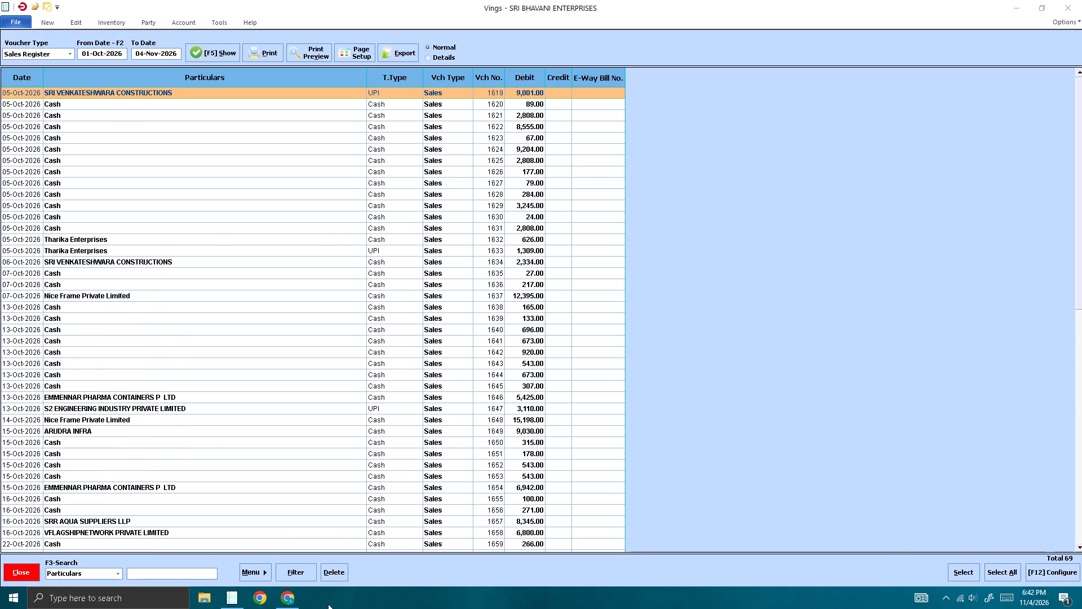
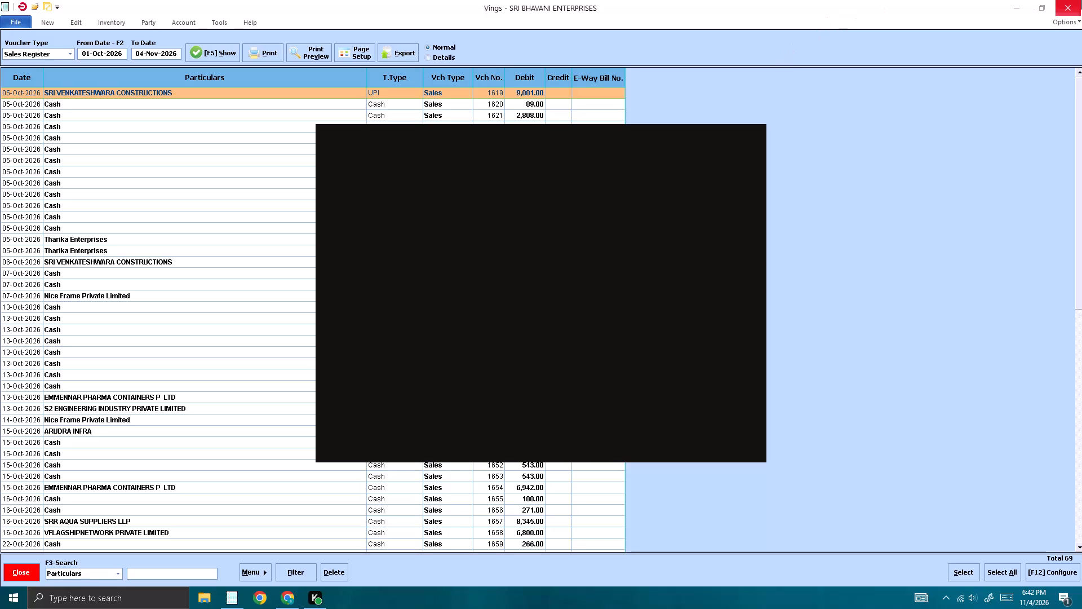
Minimize the Vings sales register window, leaving Kuro open over the desktop.
click(1023, 3)
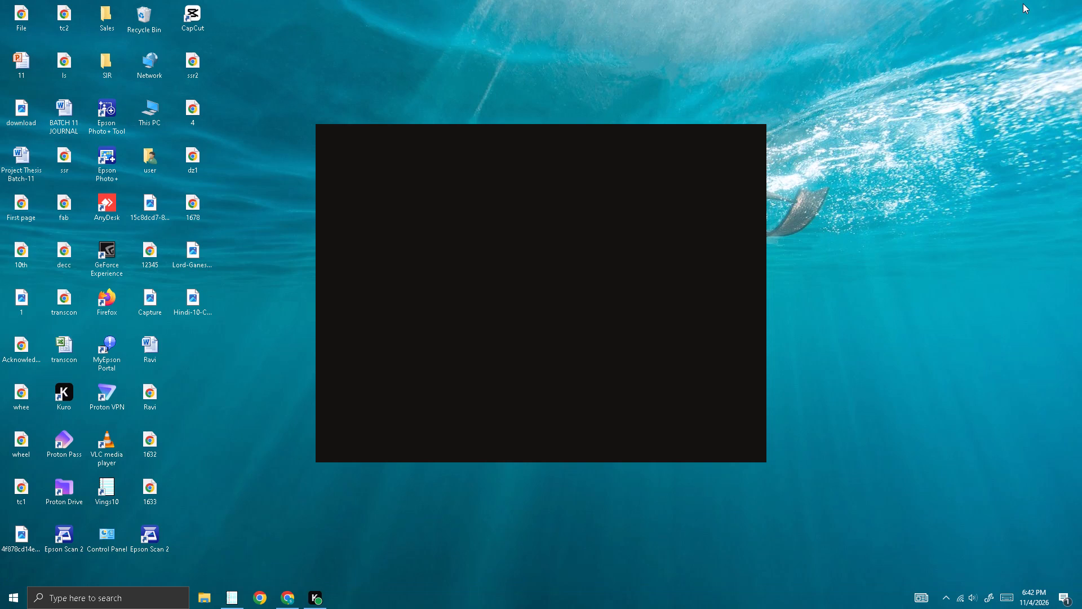
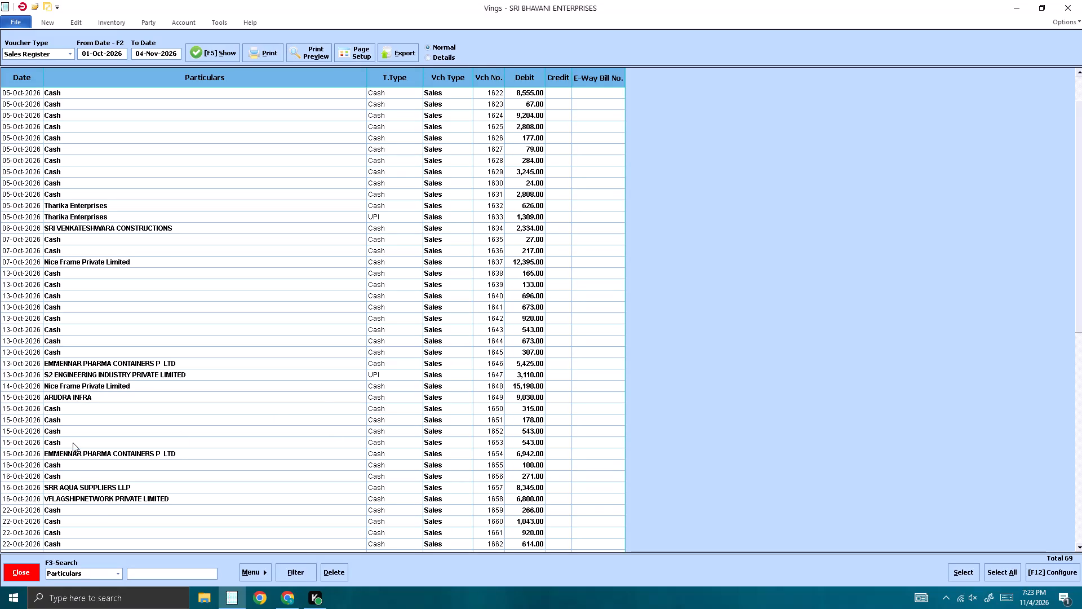
Examine the October sales register entries from the early-October vouchers down to voucher 1677 of 26-Oct-2026.
scroll(51, 443, up, 6)
scroll(172, 324, up, 5)
scroll(209, 251, up, 2)
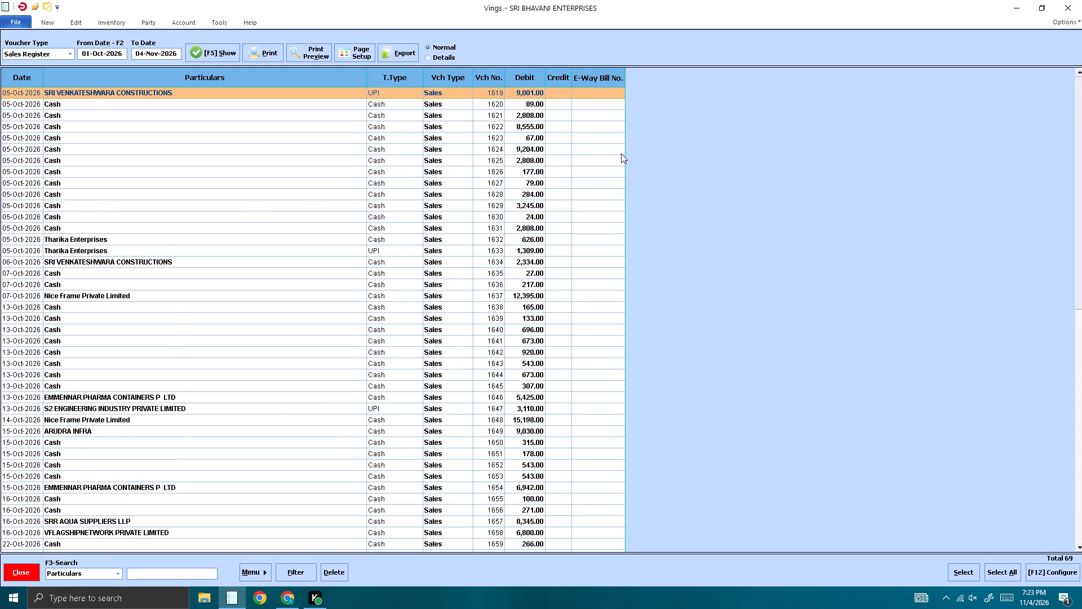
key(Up)
key(Up)
key(Up)
key(Up)
key(Up)
key(Up)
key(Down)
key(Down)
key(Down)
key(Down)
key(Down)
key(Down)
key(Down)
key(Down)
key(Down)
key(Down)
key(Down)
key(Down)
key(Down)
key(Down)
key(Down)
key(Down)
key(Down)
key(Down)
key(Down)
key(Down)
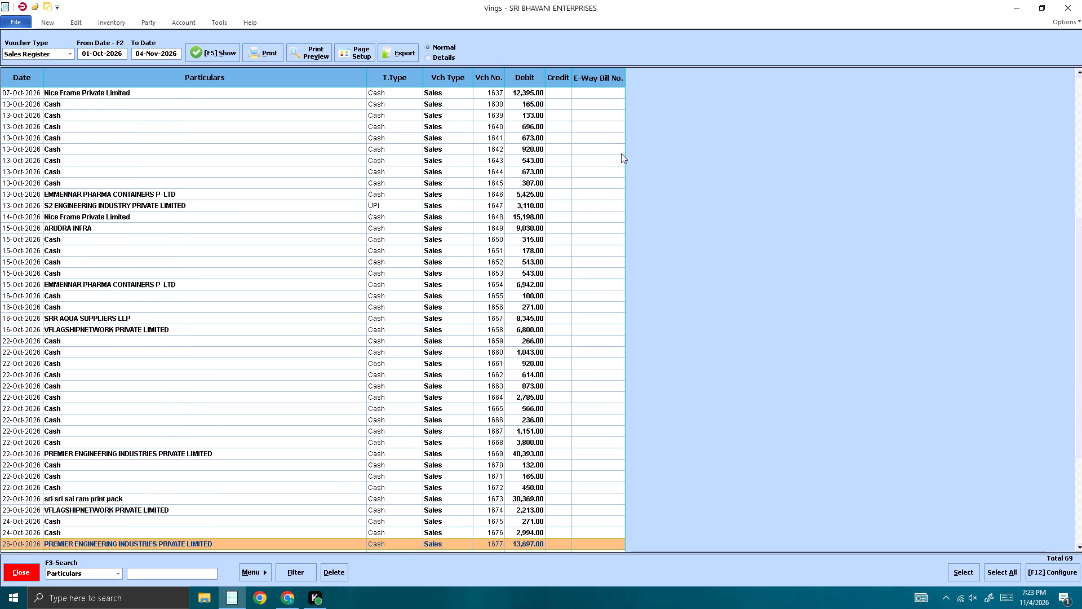
Review the sales register entries back up from voucher 1677 to the 05-Oct-2026 vouchers 1619 and 1620.
key(Up)
key(Up)
key(Up)
key(Up)
key(Up)
key(Up)
key(Up)
key(Up)
key(Up)
key(Up)
key(Up)
key(Up)
key(Up)
key(Up)
key(Up)
key(Up)
key(Up)
key(Up)
key(Up)
key(Up)
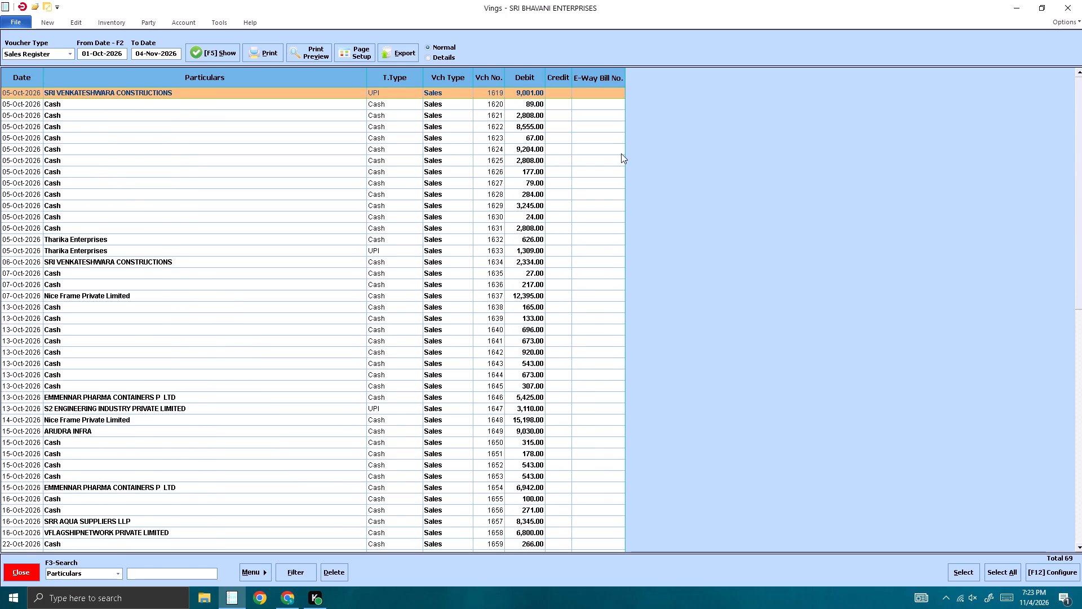
key(Down)
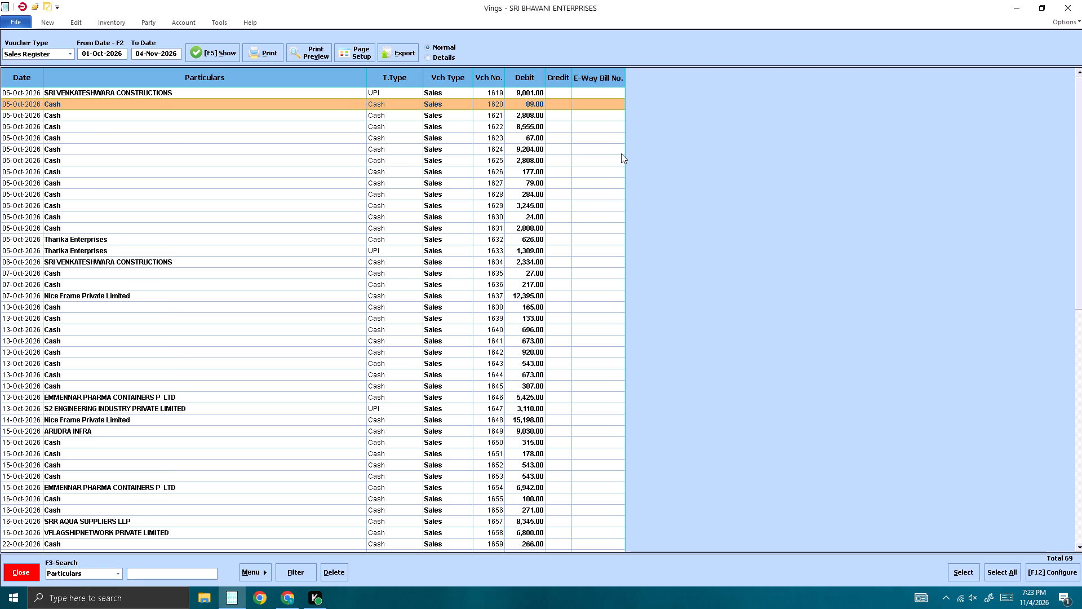
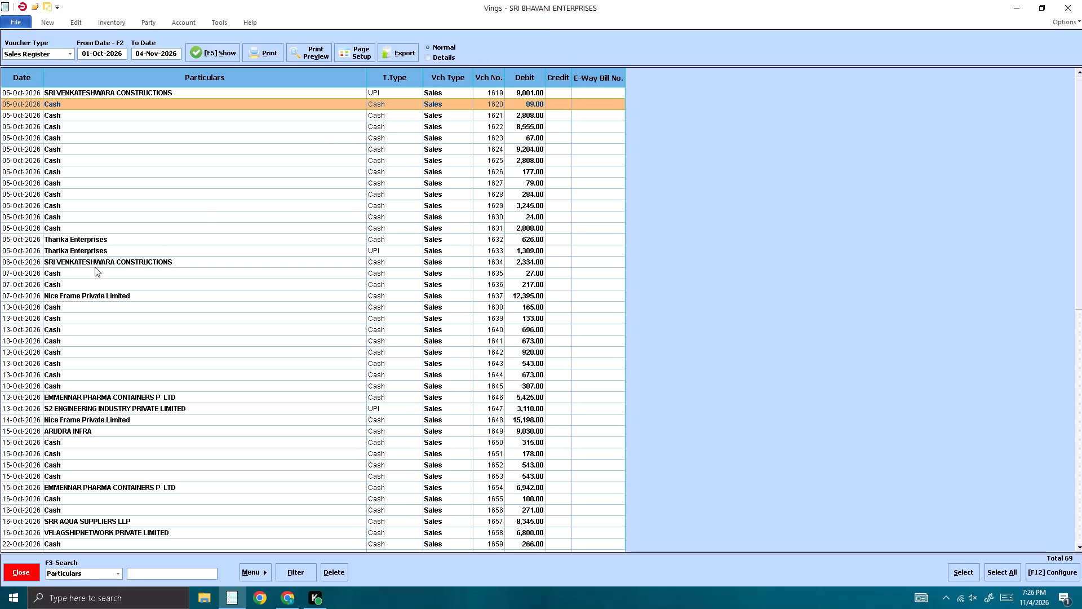
Open the cash sales voucher 1635 dated 07-Oct-2026 from the sales register.
triple_click(54, 272)
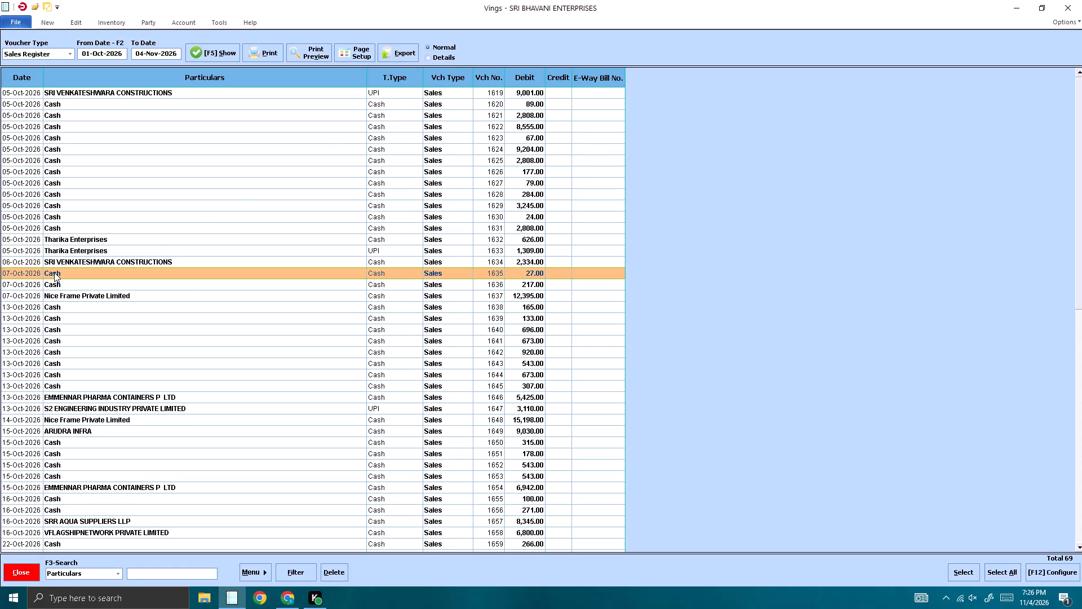
key(Return)
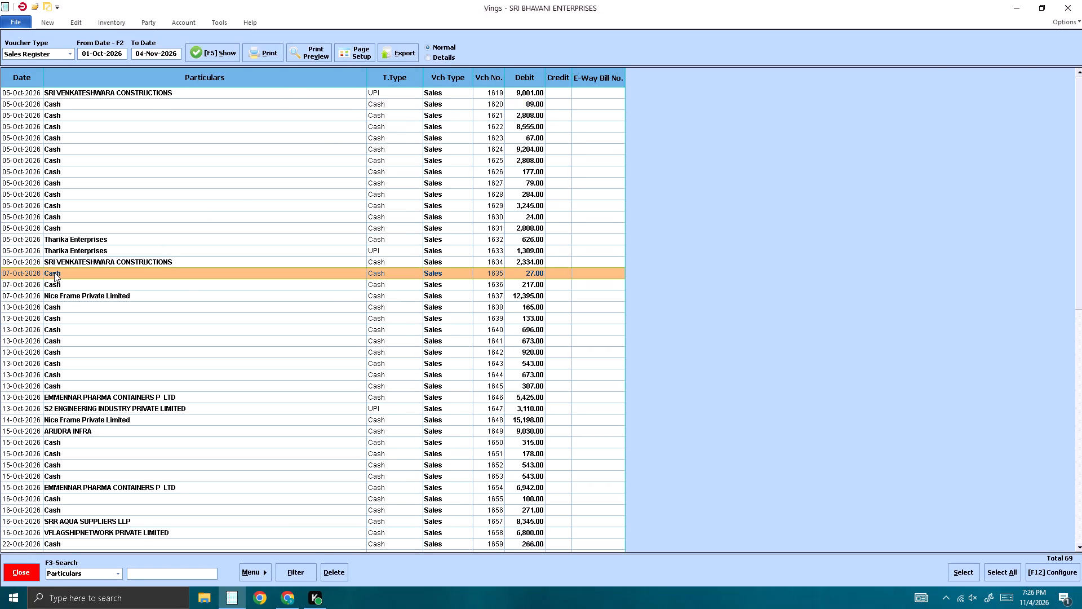
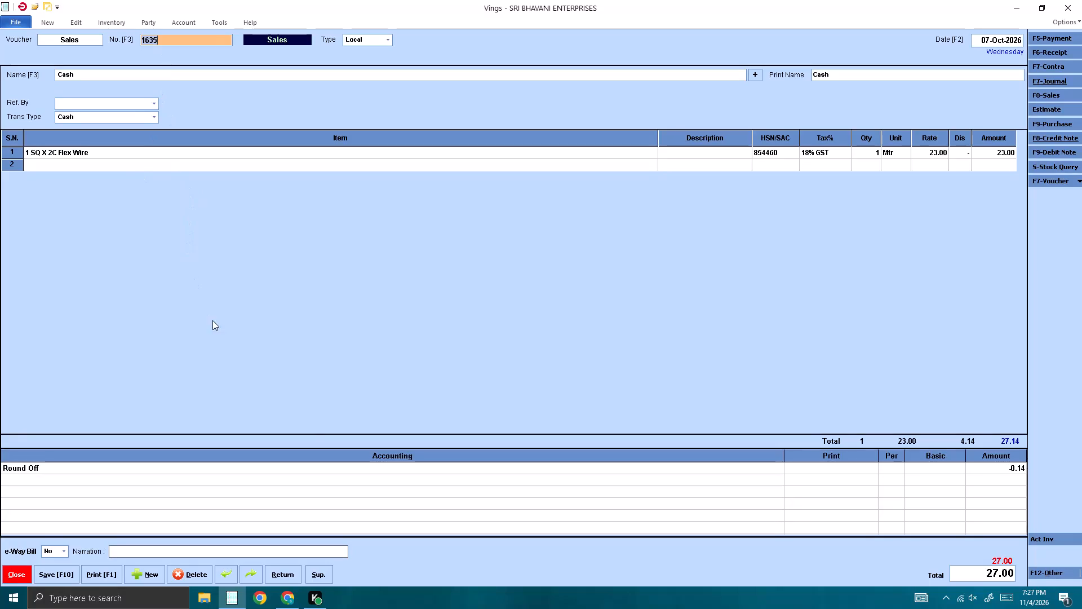
Close voucher 1635 and open the cash sales voucher 1620 dated 05-Oct-2026 from the sales register.
click(6, 575)
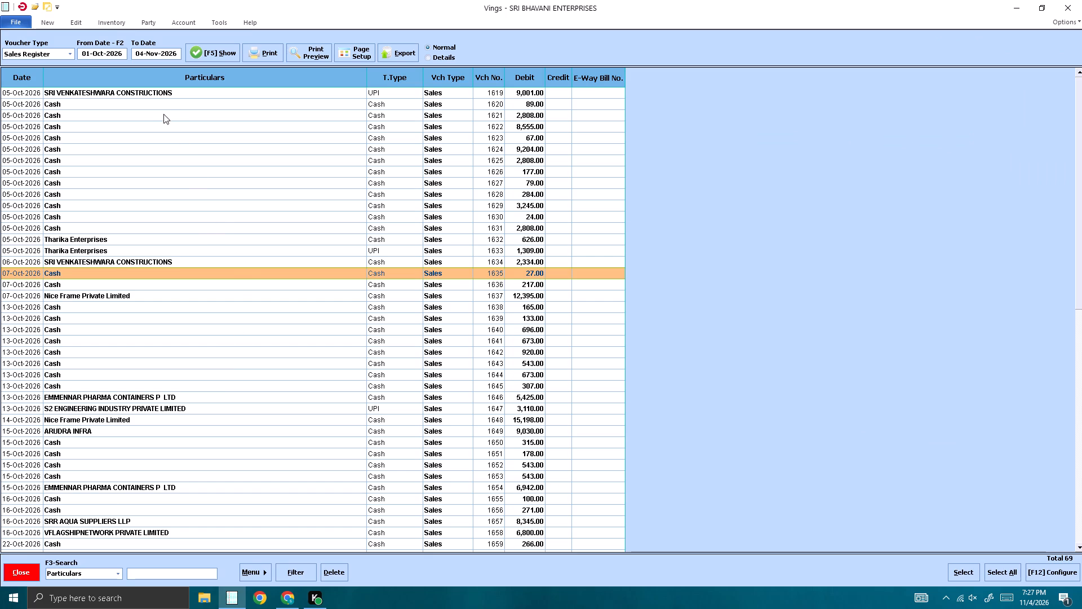
click(158, 106)
key(Return)
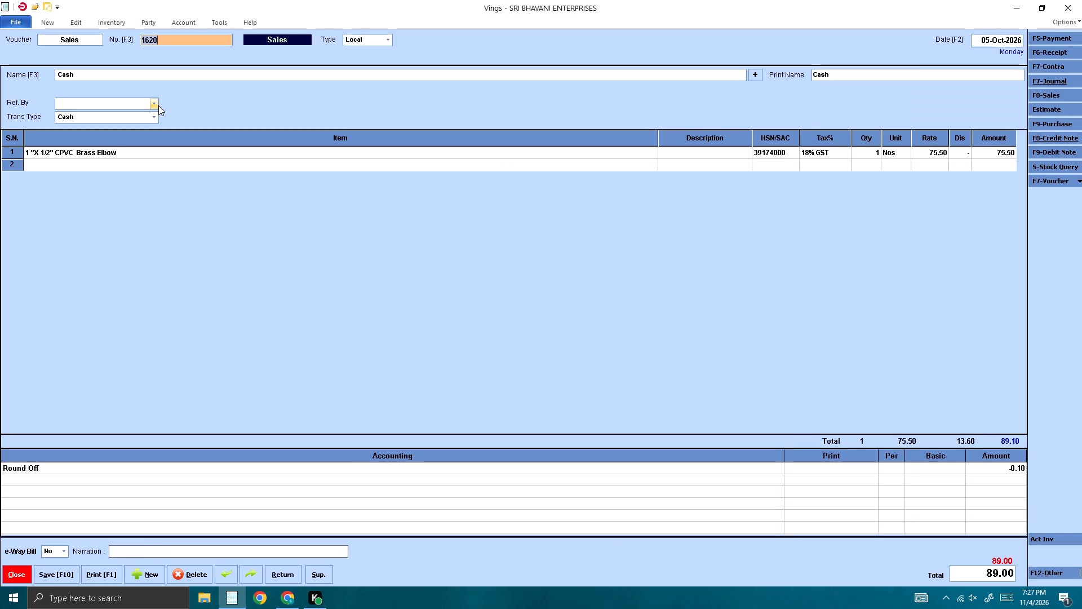
Accept the existing header fields and Bill To buyer's details of voucher 1620.
key(Return)
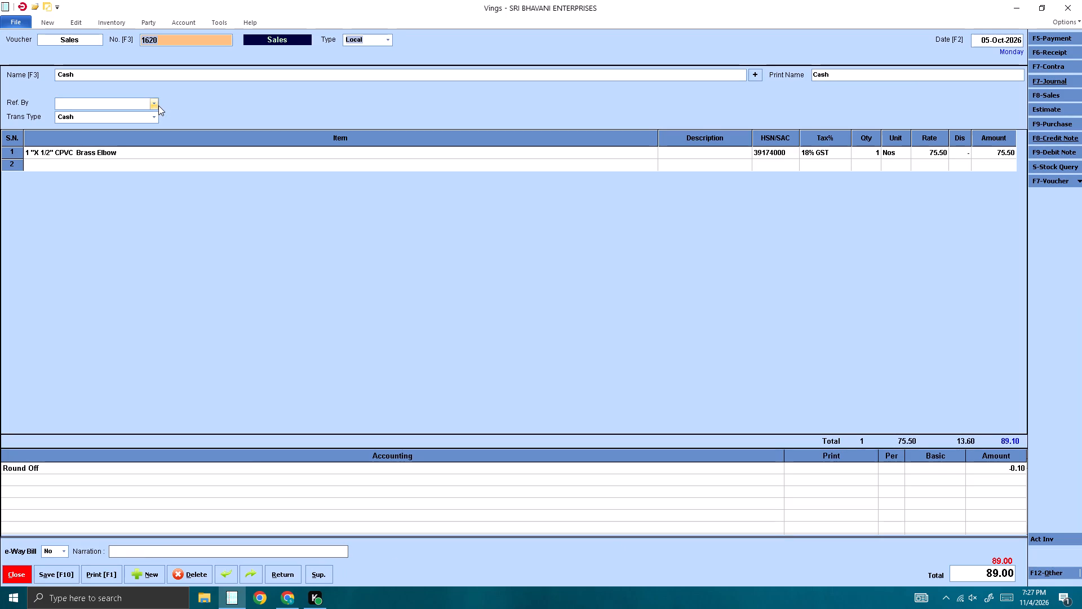
key(Return)
key(Return)
key(Return)
key(Return)
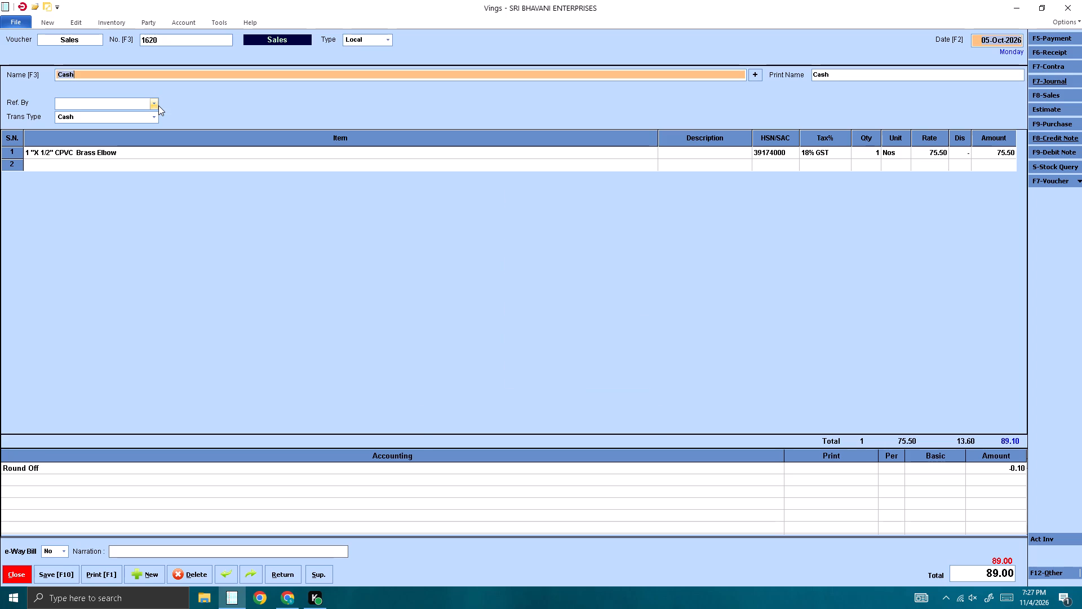
key(Return)
key(Return)
key(Return)
key(Return)
key(Return)
key(Return)
key(Return)
key(Return)
key(Return)
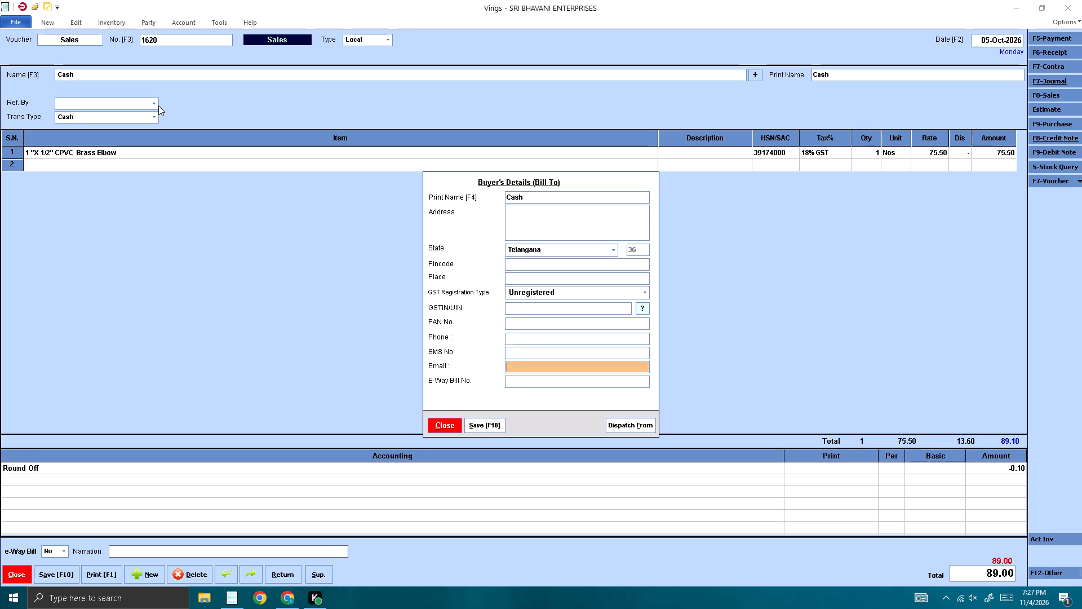
key(Return)
key(Return)
Accept the existing Buyer's Details, Ref. By and Trans Type entries and advance to the first item row.
key(Tab)
key(Return)
key(Tab)
key(Return)
key(Tab)
key(Return)
key(Tab)
key(Return)
key(Tab)
key(Return)
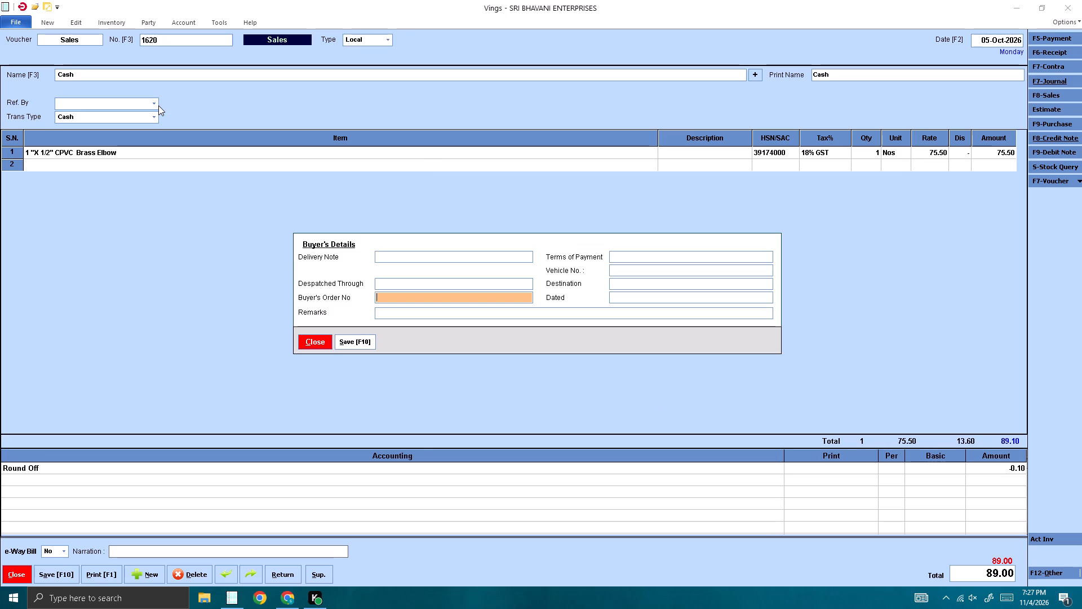
key(Tab)
key(Return)
key(Tab)
key(Return)
key(Return)
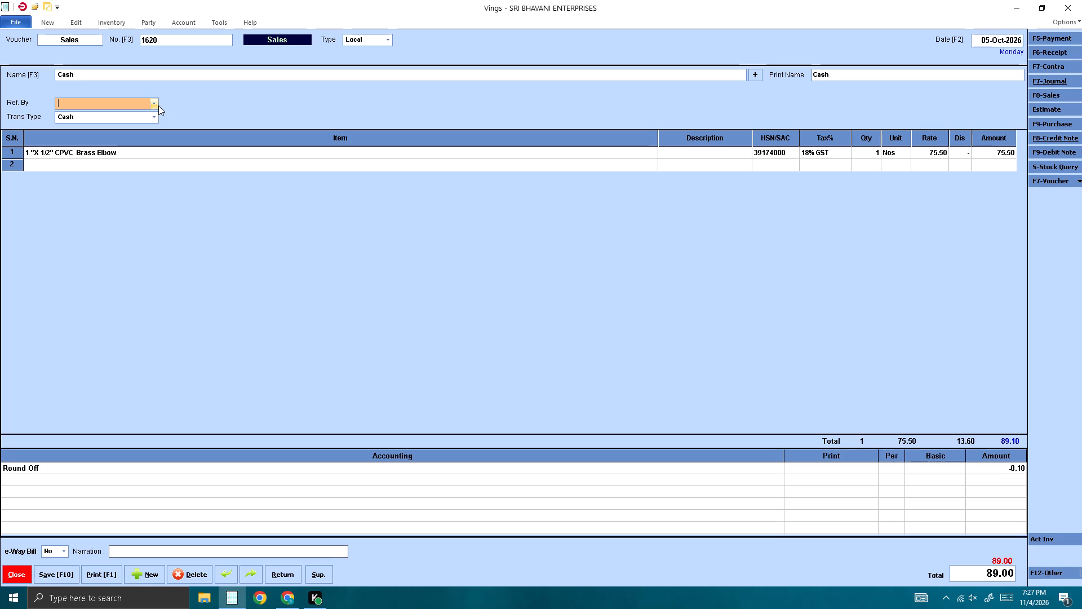
key(c)
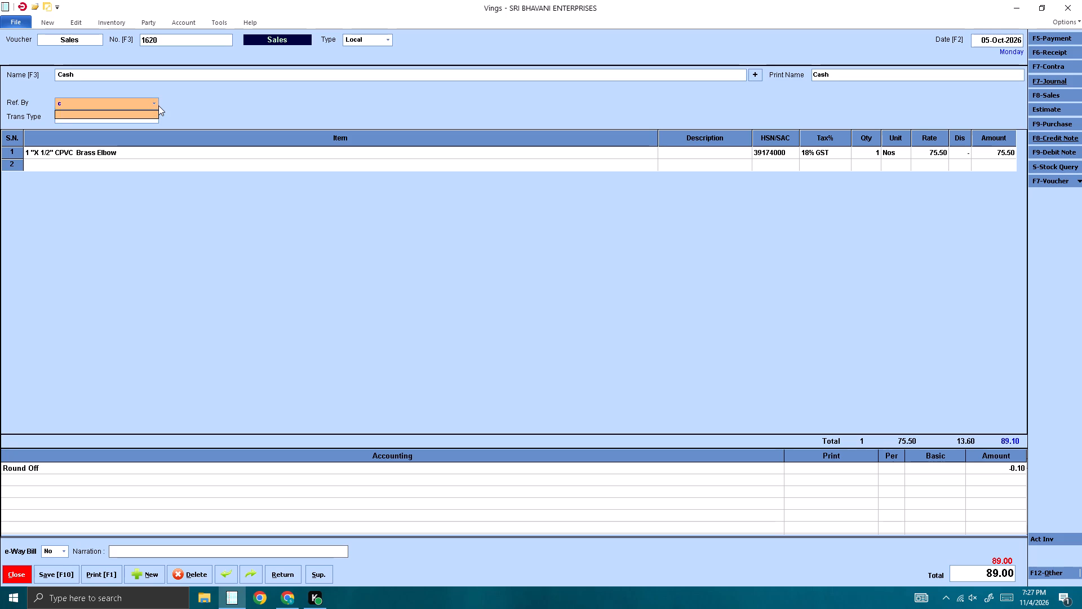
key(Return)
key(Return)
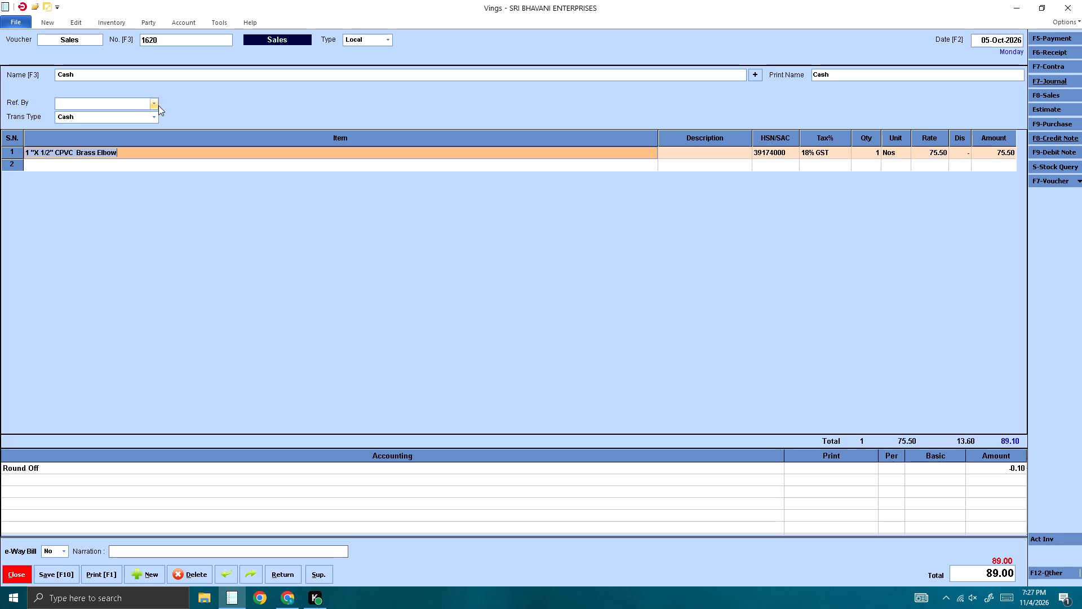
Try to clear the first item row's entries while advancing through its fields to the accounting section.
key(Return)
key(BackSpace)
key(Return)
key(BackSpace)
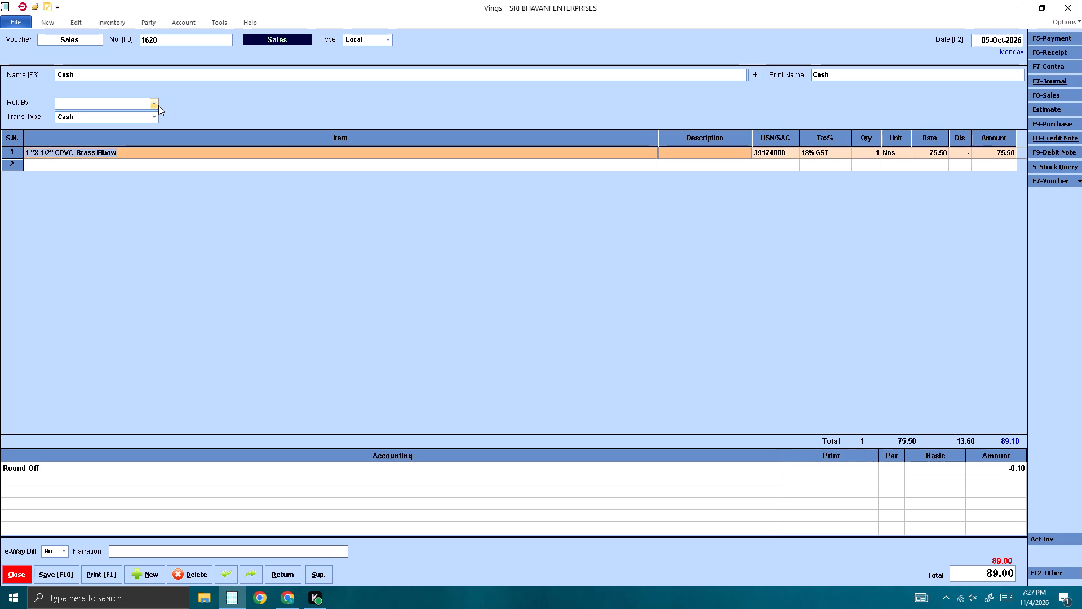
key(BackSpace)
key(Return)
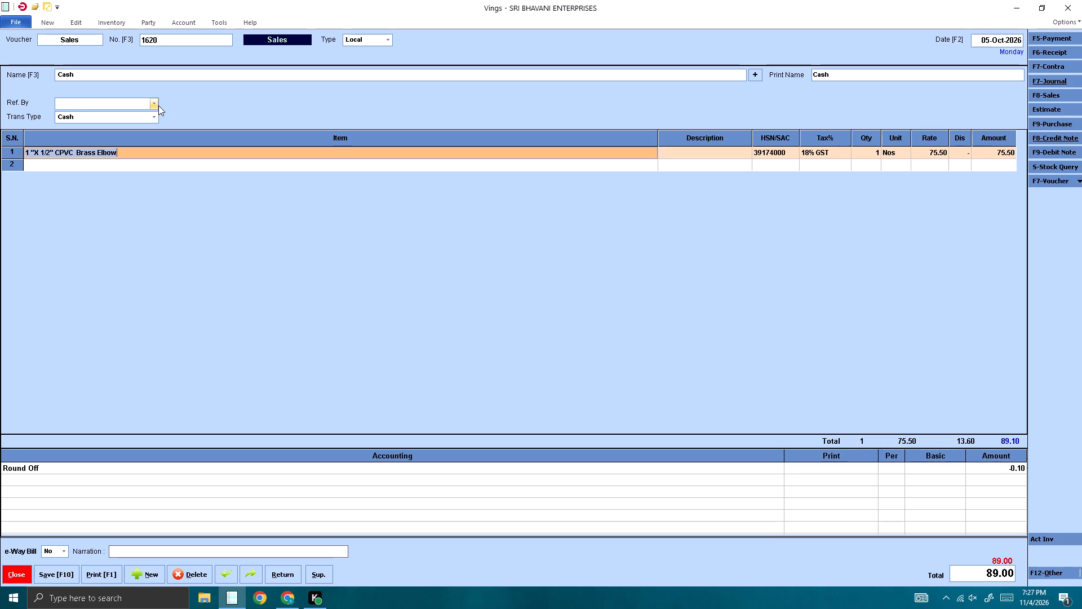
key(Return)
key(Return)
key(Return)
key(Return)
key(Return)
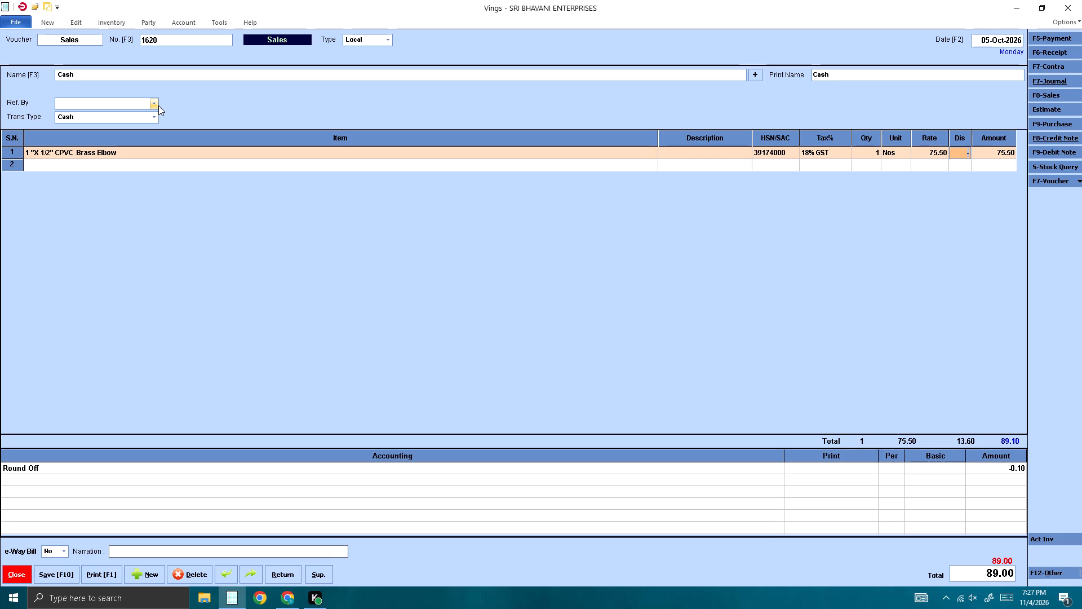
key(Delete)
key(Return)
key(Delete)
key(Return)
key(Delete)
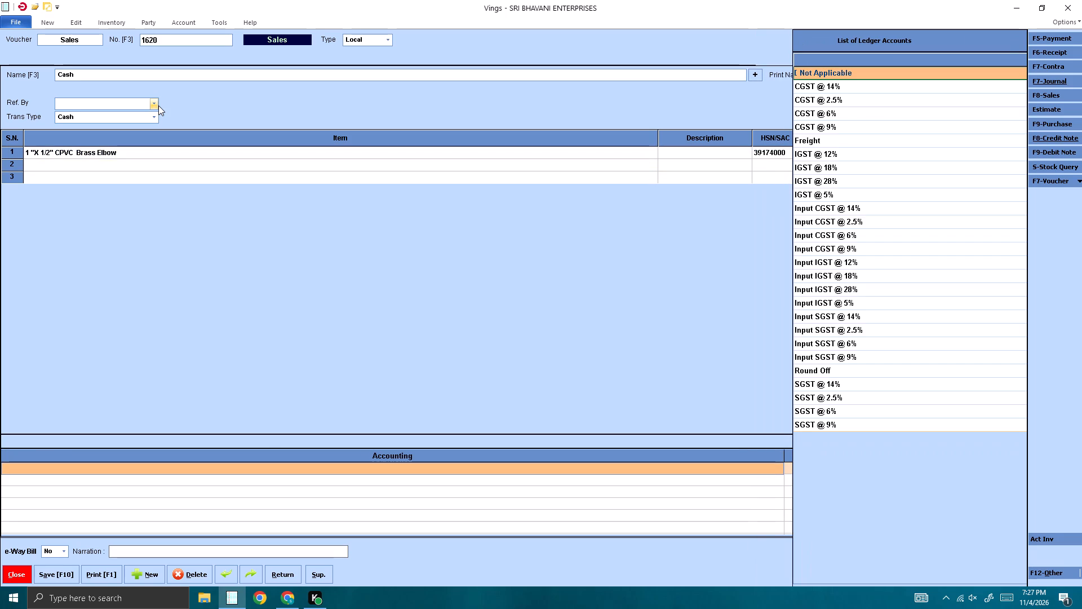
Clear the 1 "X 1/2" CPVC Brass Elbow entry from the first item row of voucher 1620.
click(200, 0)
click(240, 148)
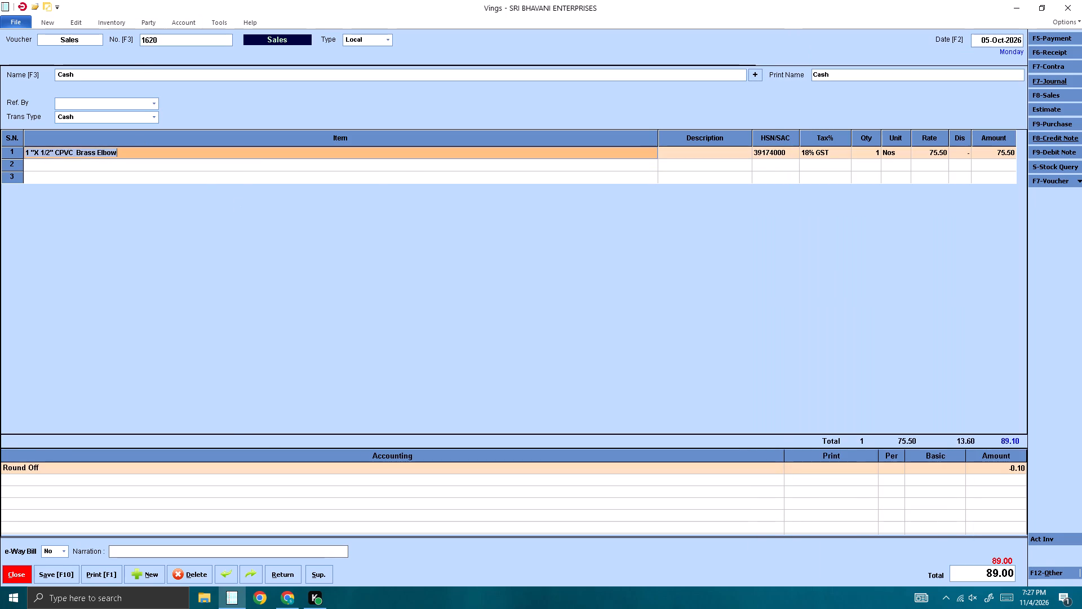
click(773, 197)
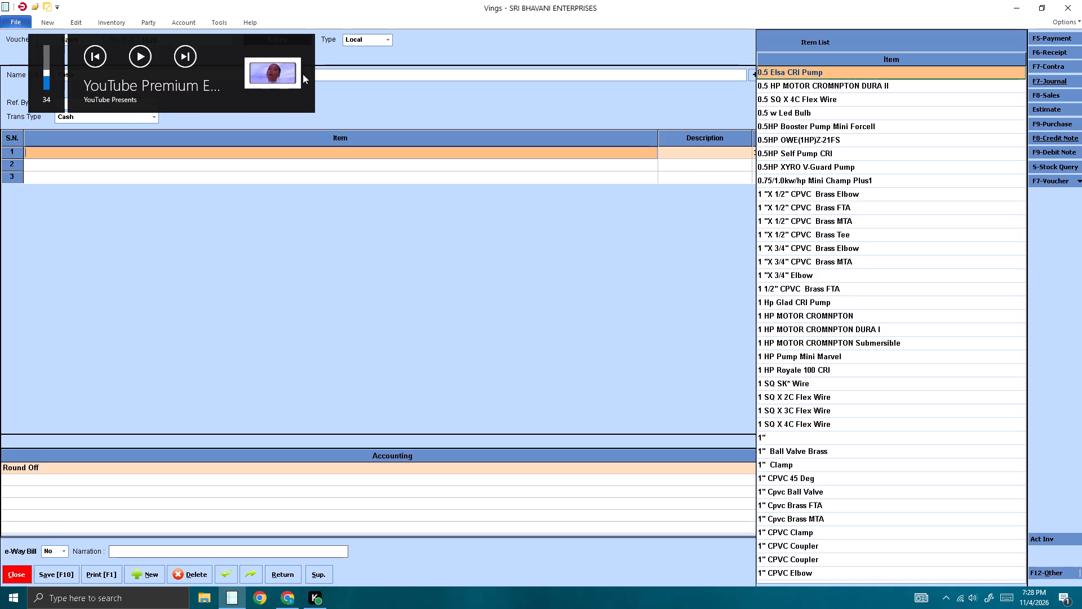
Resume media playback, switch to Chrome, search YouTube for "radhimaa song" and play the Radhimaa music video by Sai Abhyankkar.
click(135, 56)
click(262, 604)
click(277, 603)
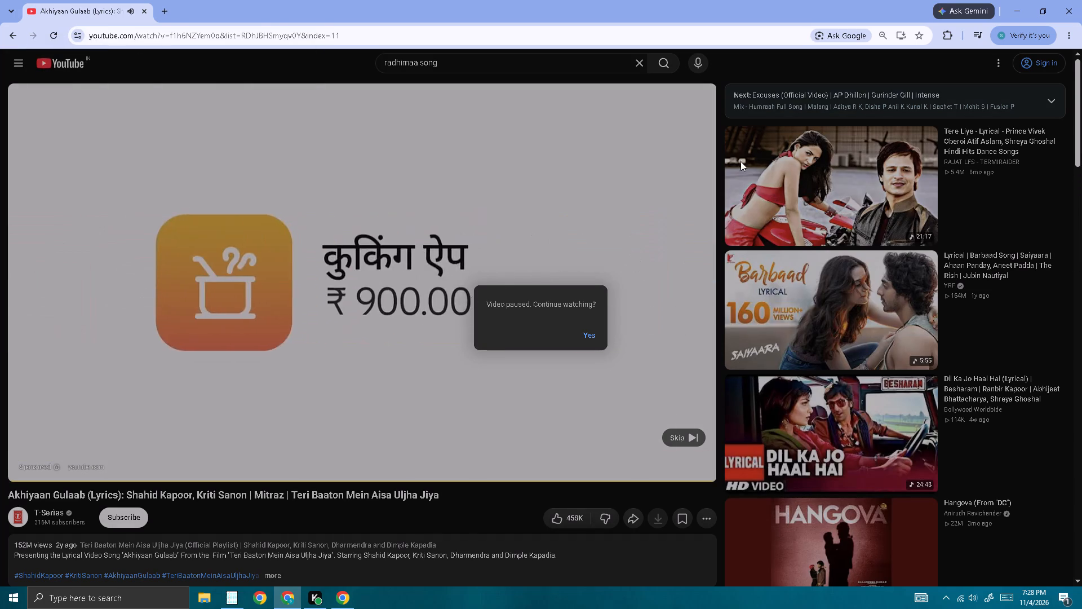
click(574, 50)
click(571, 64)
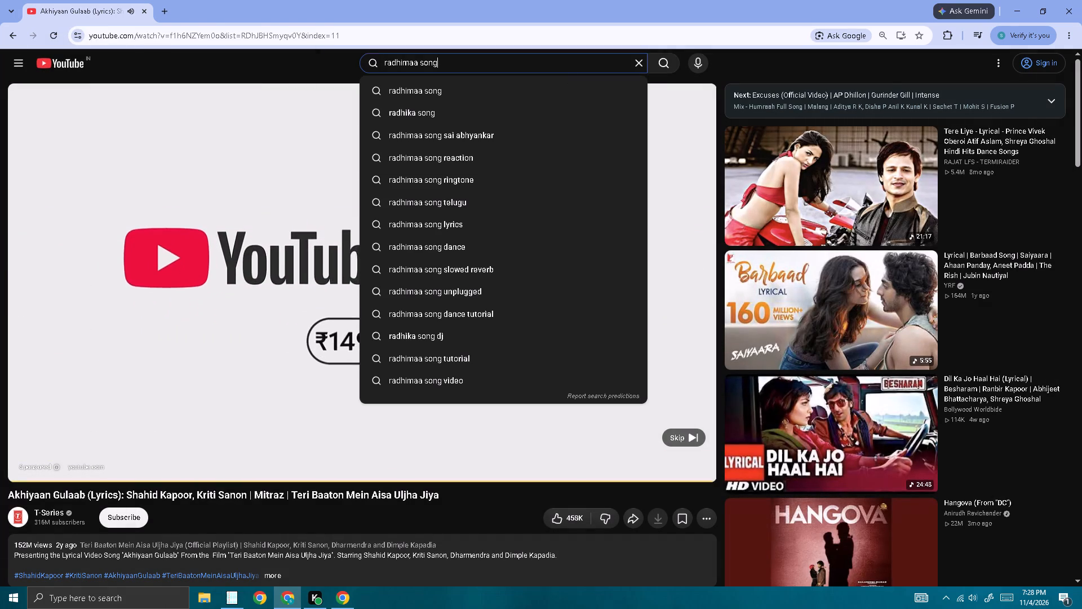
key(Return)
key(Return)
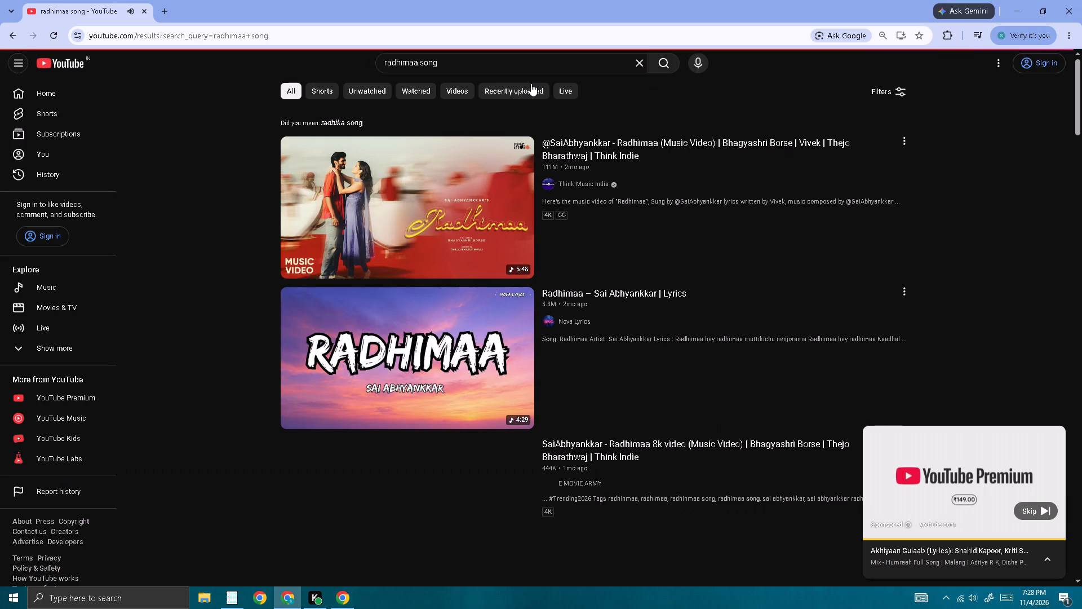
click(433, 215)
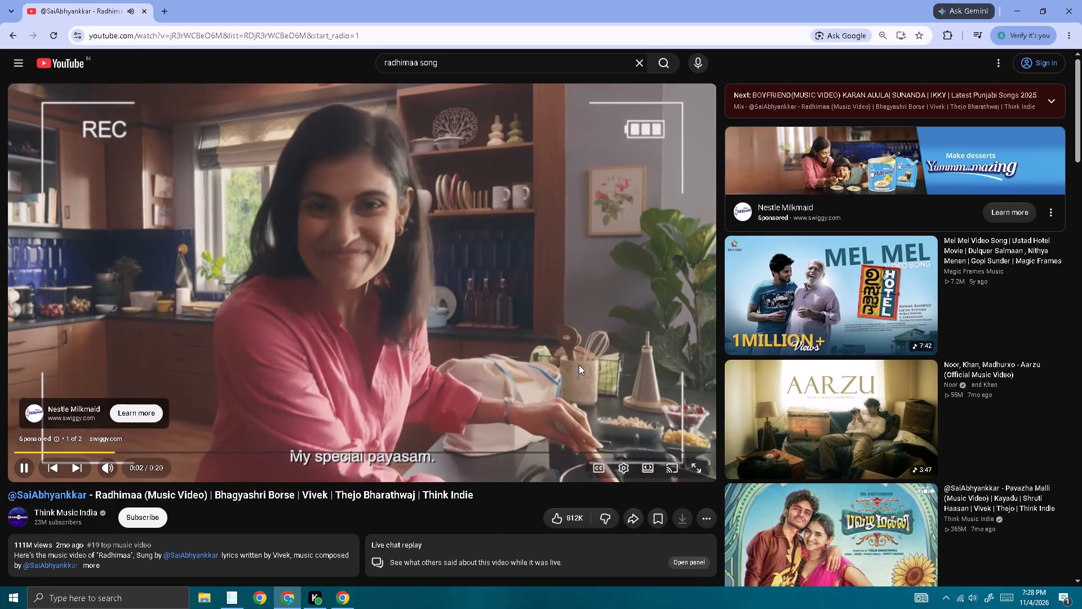
Play the BOYFRIEND music video by Karan Aujla from the suggested YouTube videos.
scroll(643, 375, down, 3)
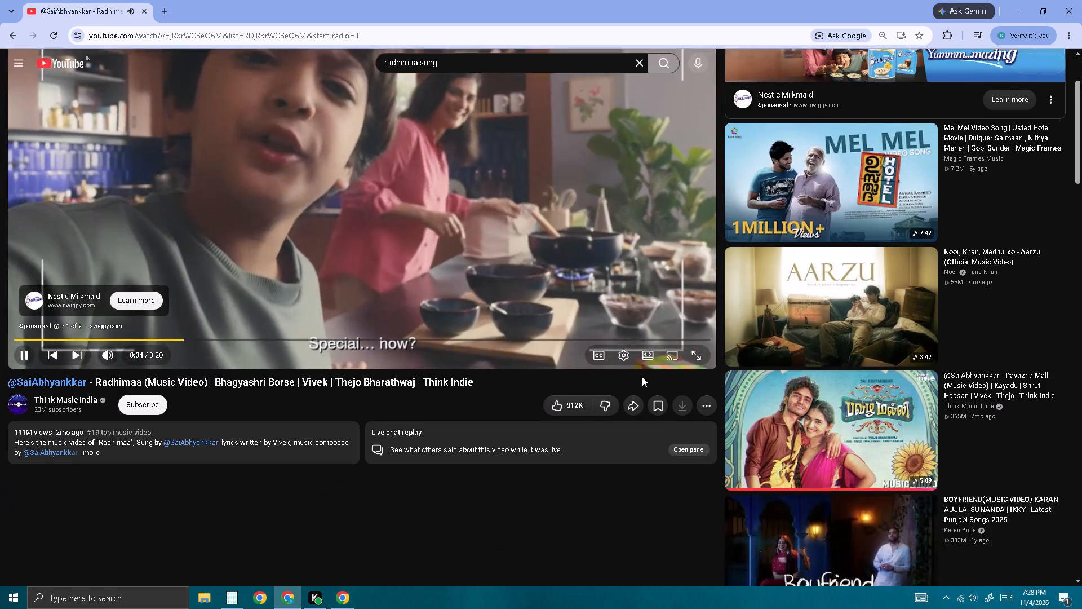
scroll(642, 377, down, 3)
click(771, 342)
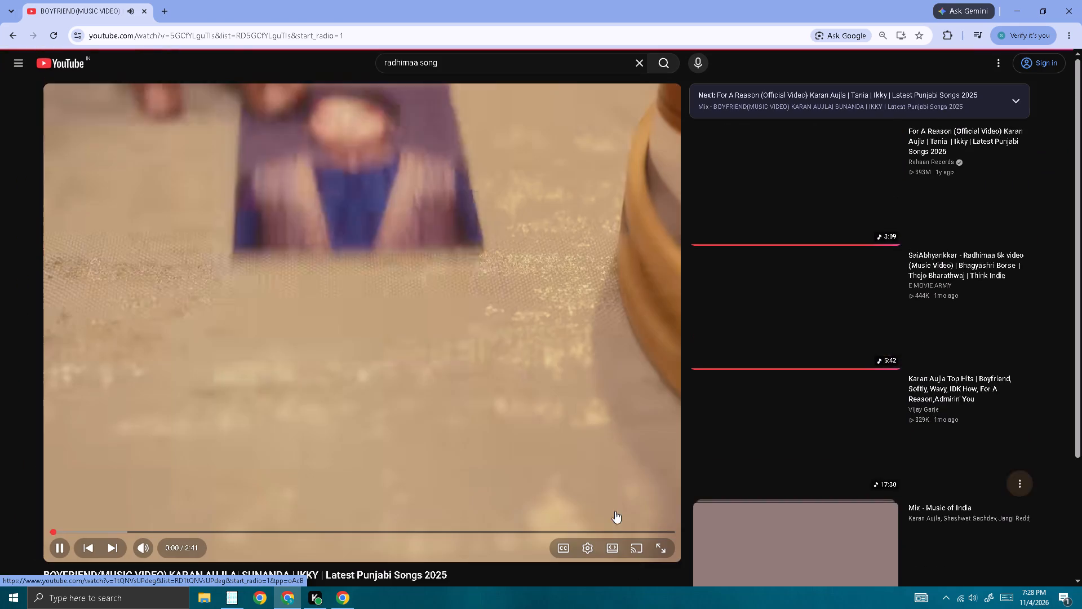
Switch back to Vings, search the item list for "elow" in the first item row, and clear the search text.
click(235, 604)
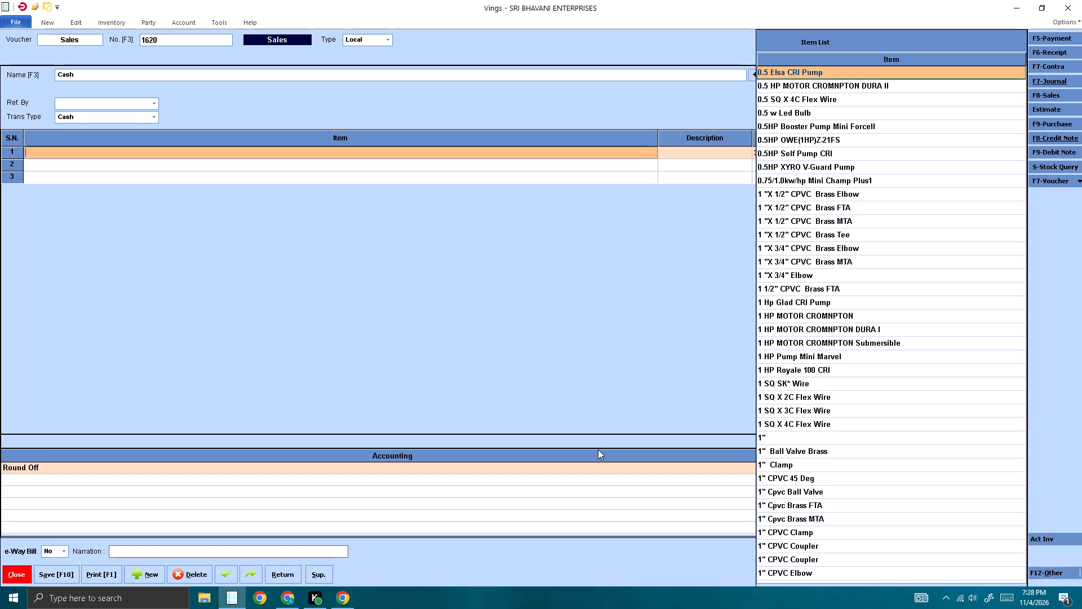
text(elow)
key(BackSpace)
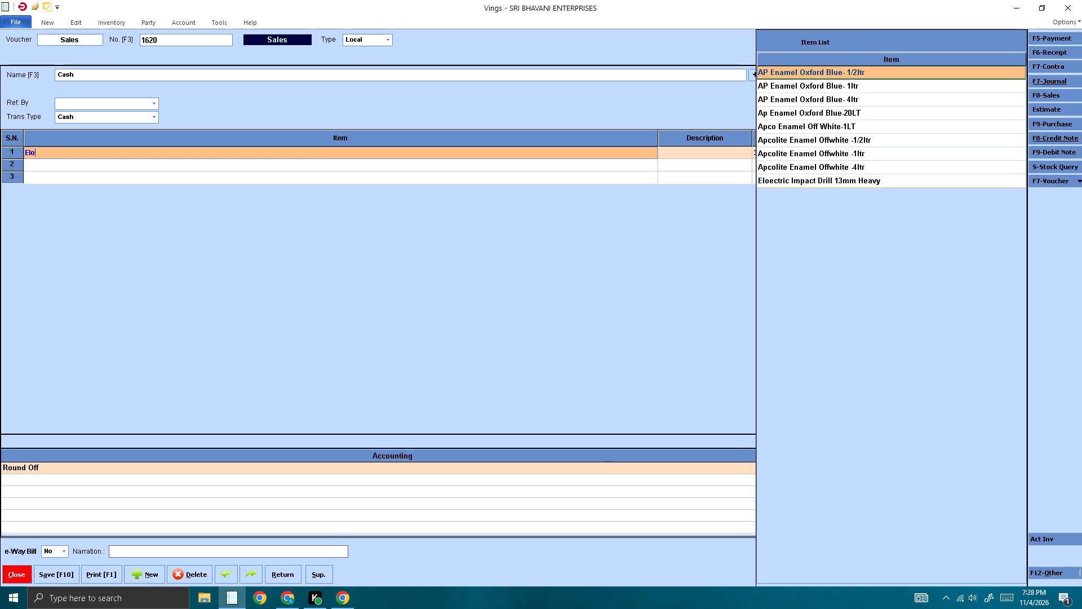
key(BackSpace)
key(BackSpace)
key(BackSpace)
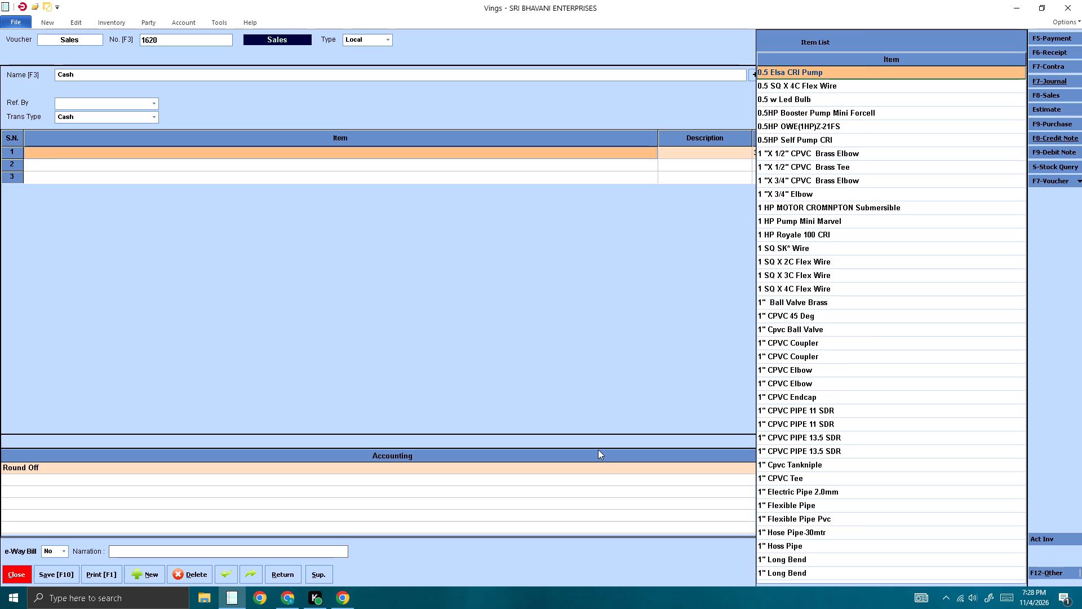
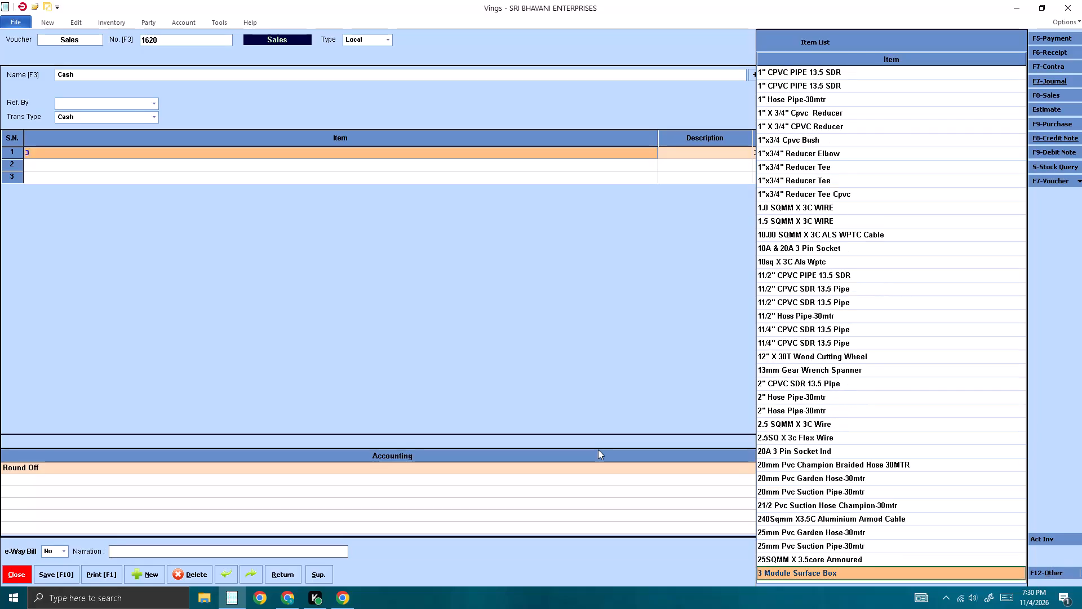
Search the items for "cpvc" and pick the first of the two 1" CPVC PIPE 13.5 SDR entries for row 1 of voucher 1620.
key(BackSpace)
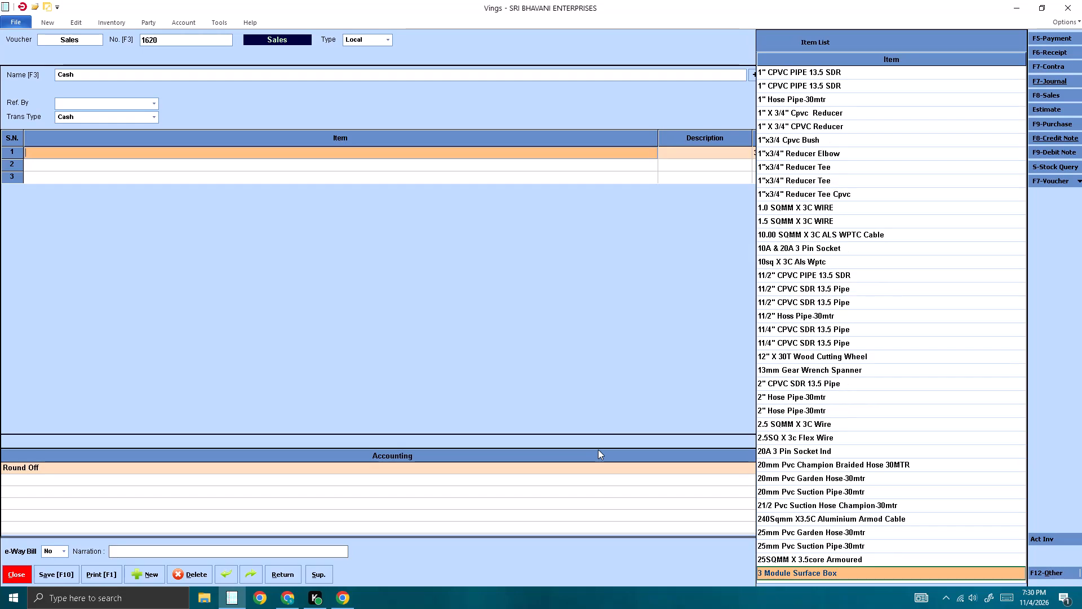
text(cp)
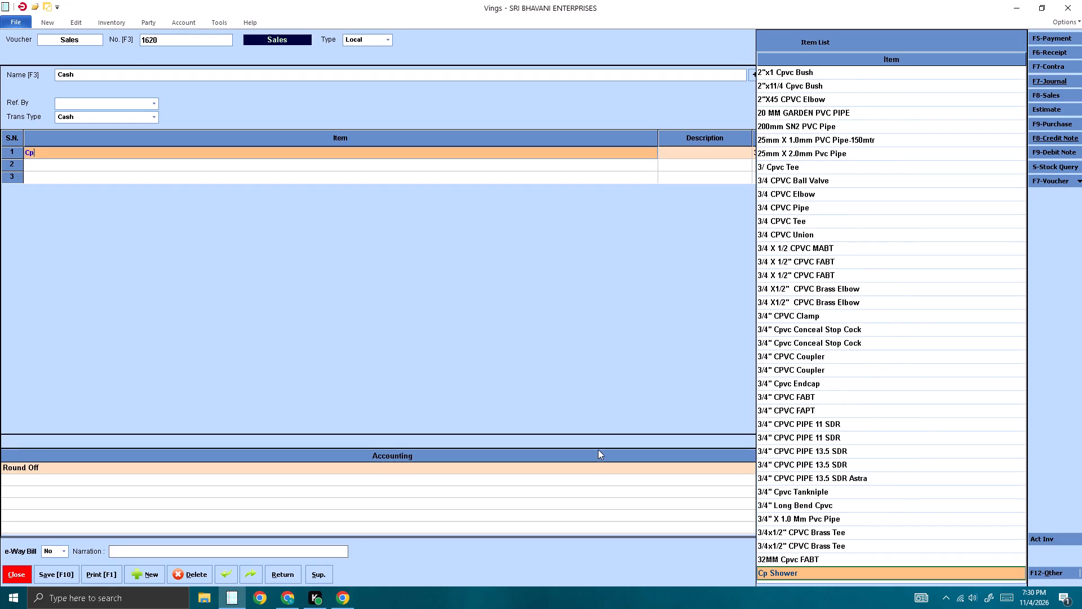
text(vc)
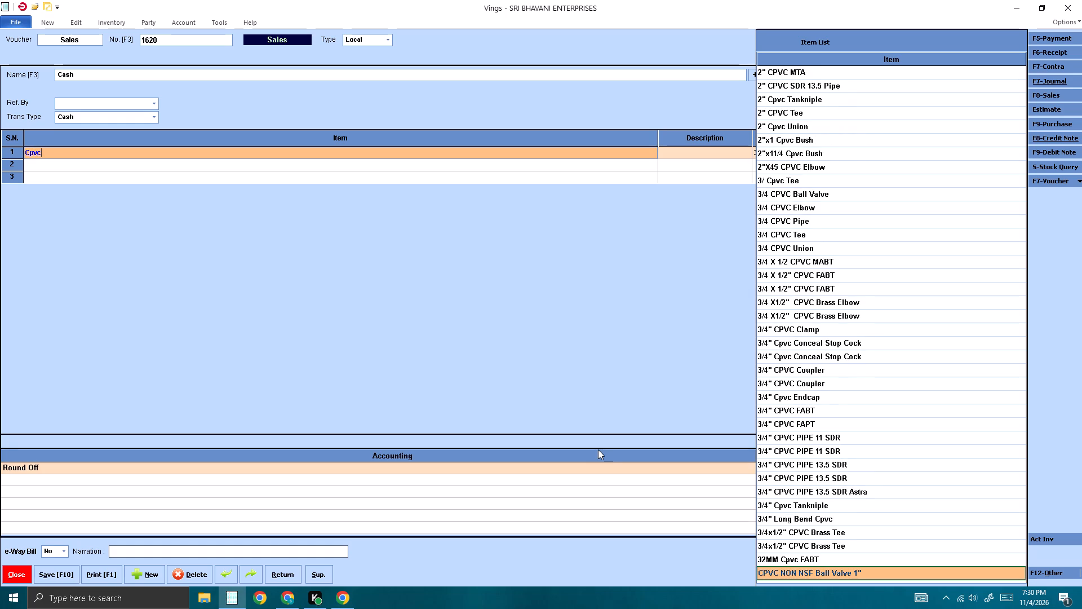
key(Up)
key(Up)
key(Up)
key(Up)
key(Up)
key(Up)
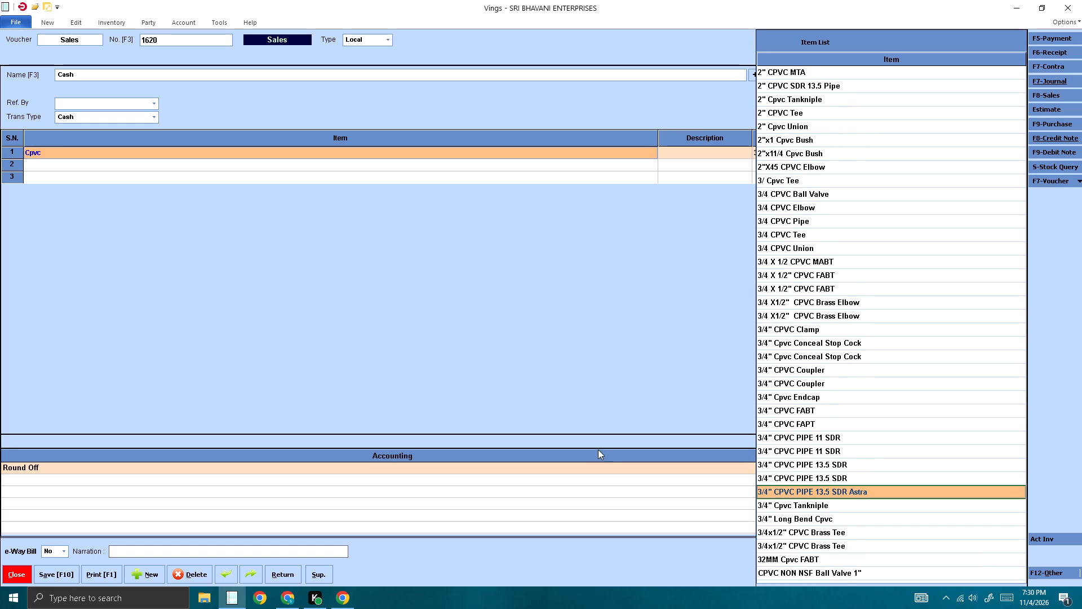
key(Up)
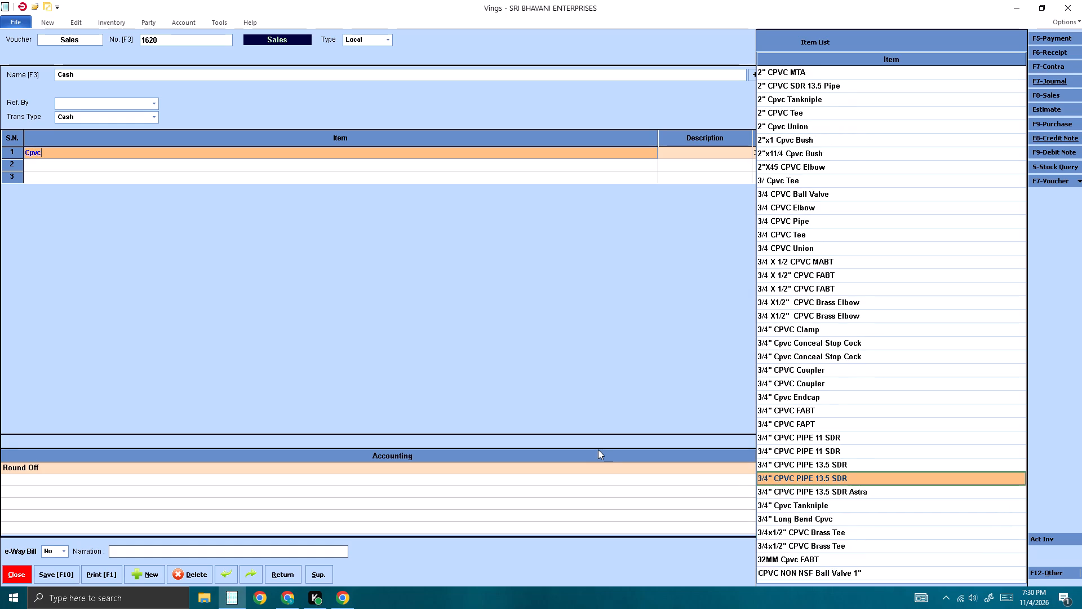
key(Up)
key(Up)
key(Up)
key(Up)
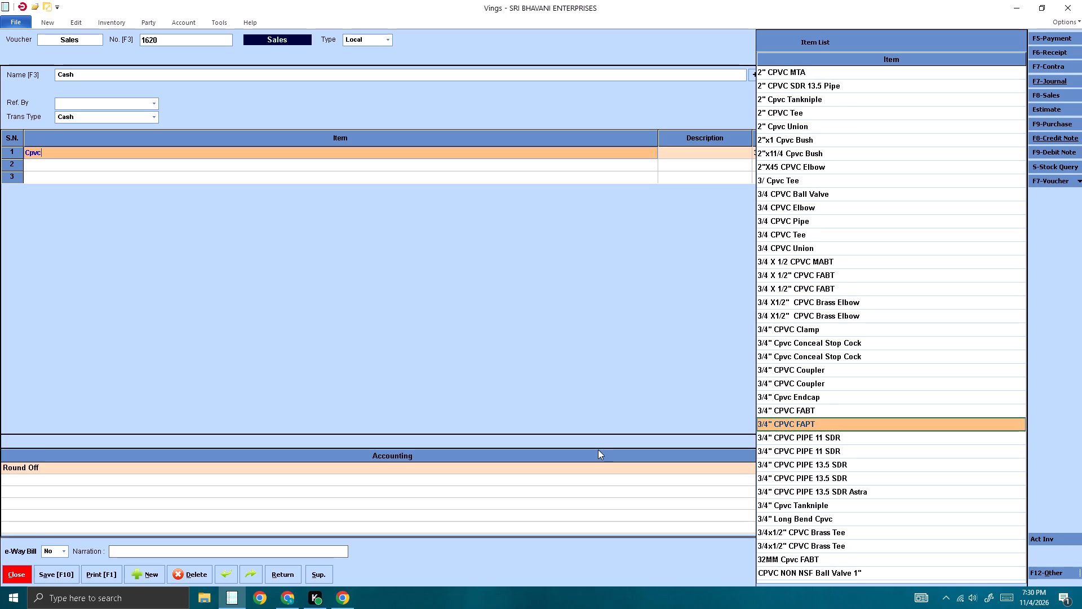
key(Down)
key(Down)
key(Down)
key(Down)
key(Down)
key(Down)
key(Down)
key(Down)
key(Down)
key(Down)
key(Down)
key(Down)
key(Down)
key(Down)
key(Down)
key(Down)
key(Down)
key(Down)
key(Down)
key(Down)
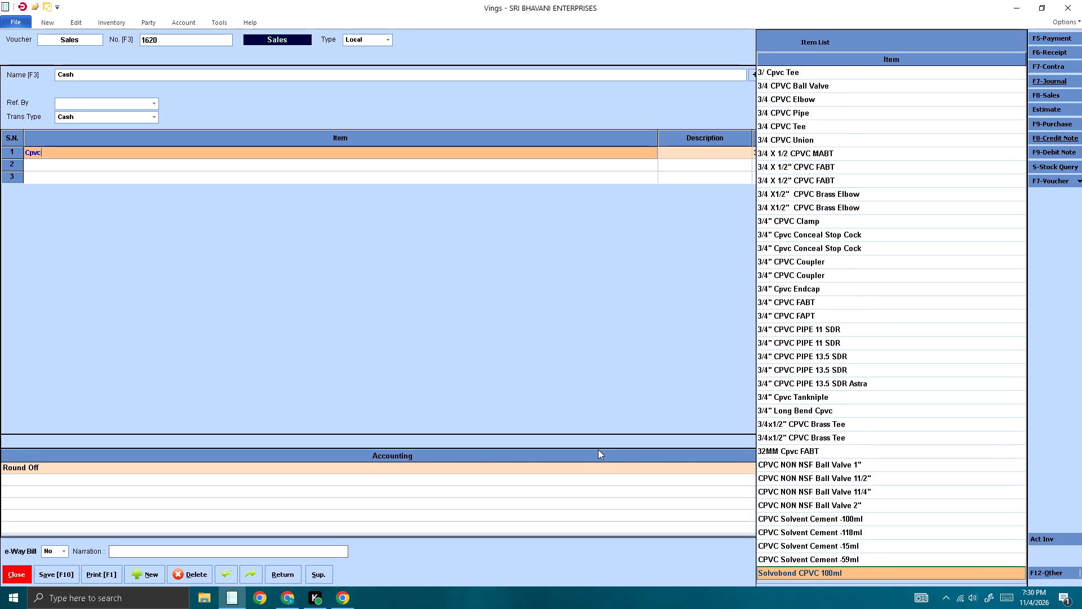
key(Up)
key(Up)
key(Up)
key(Up)
key(Up)
key(Up)
key(Up)
key(Up)
key(Up)
key(Up)
key(Up)
key(Up)
key(Up)
key(Up)
key(Up)
key(Up)
key(Up)
key(Up)
key(Up)
key(Up)
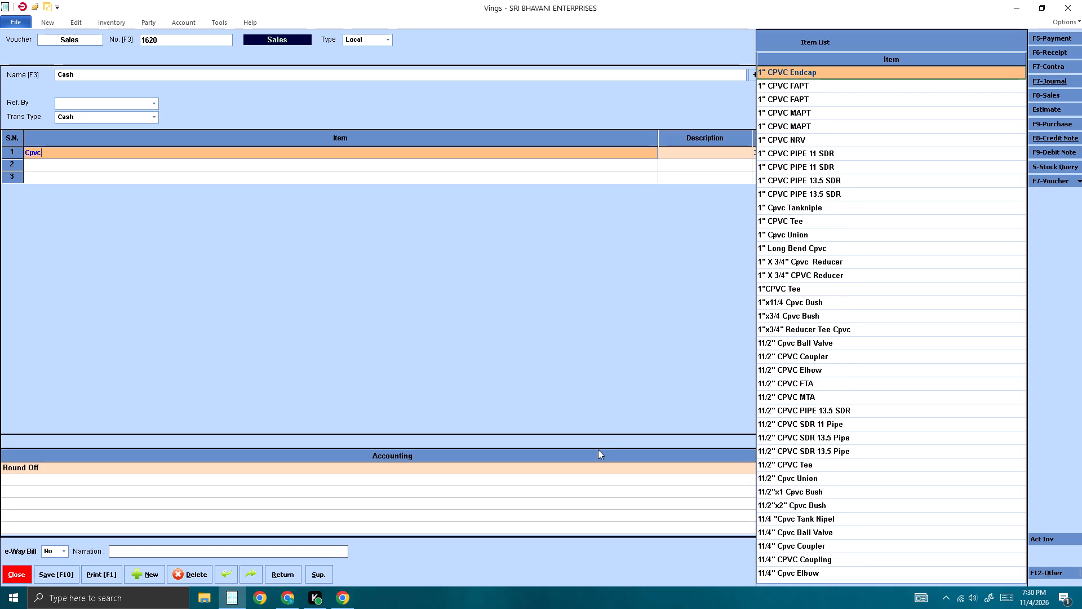
key(Down)
key(Down)
key(Down)
key(Down)
key(Down)
key(Down)
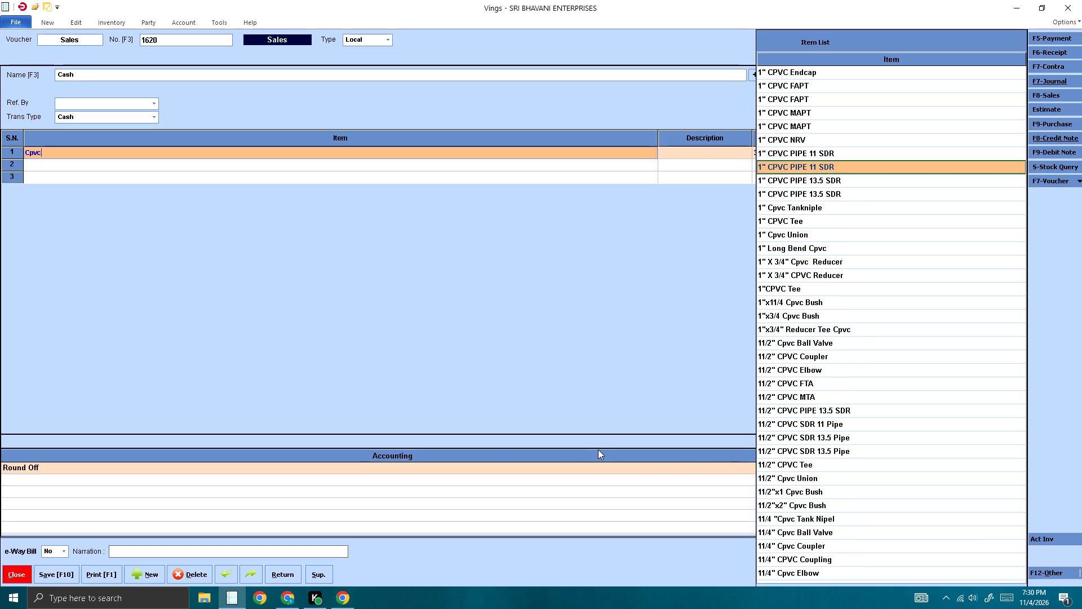
key(Down)
key(Return)
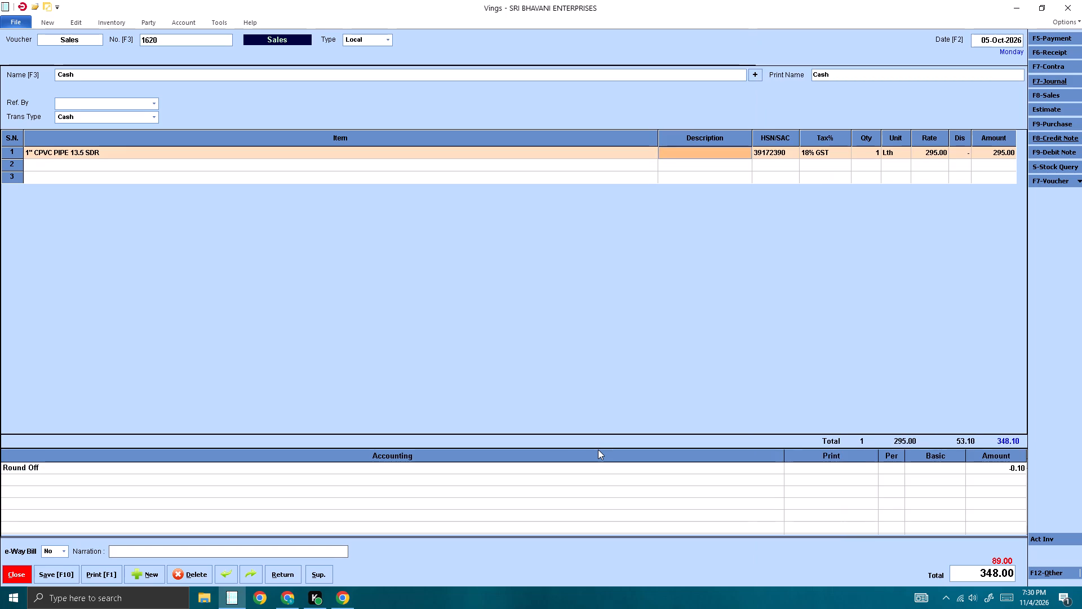
Set the 1" CPVC PIPE 13.5 SDR quantity to 45, keep its rate and discount, and proceed to the second item row.
key(Return)
key(Return)
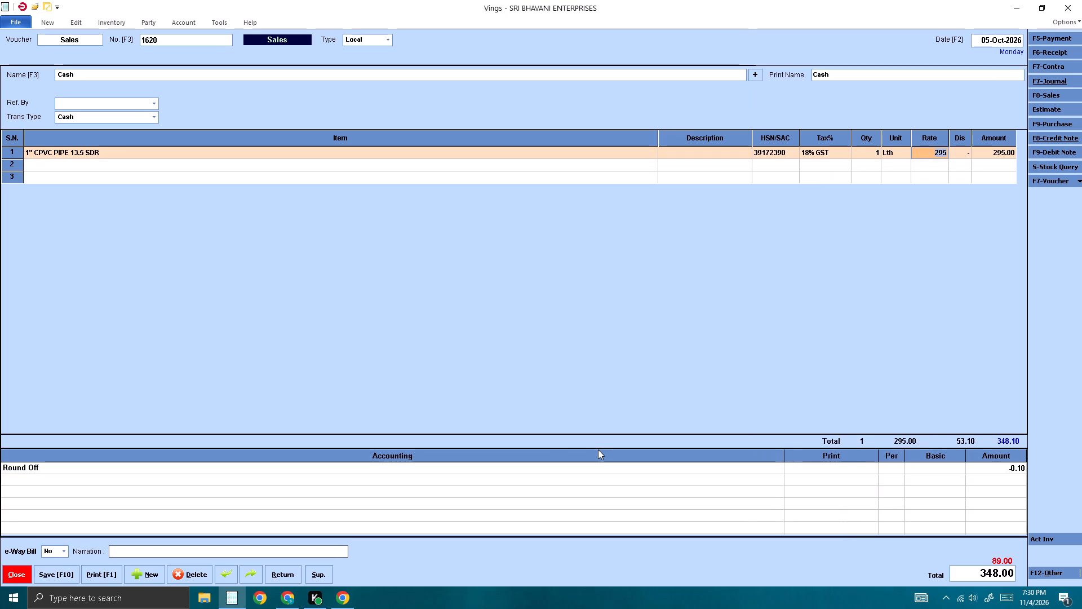
key(BackSpace)
key(BackSpace)
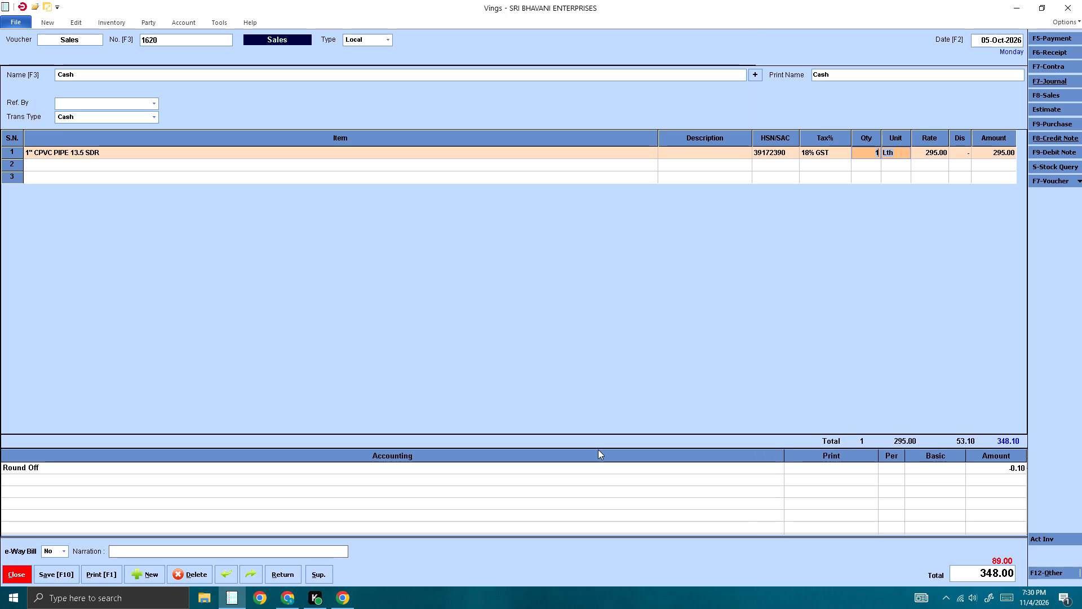
key(Delete)
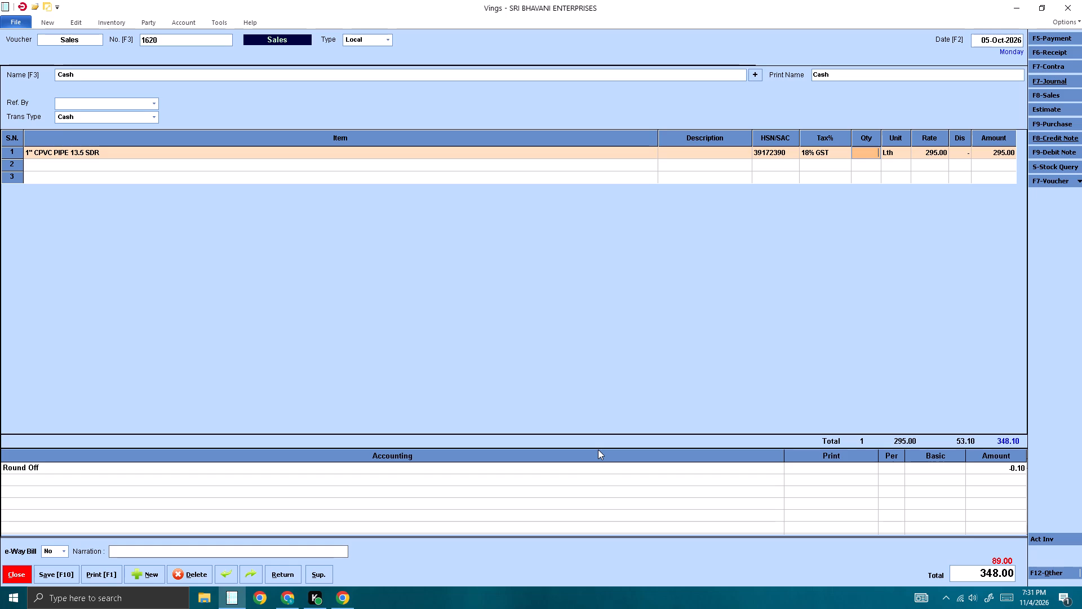
text(45)
key(Return)
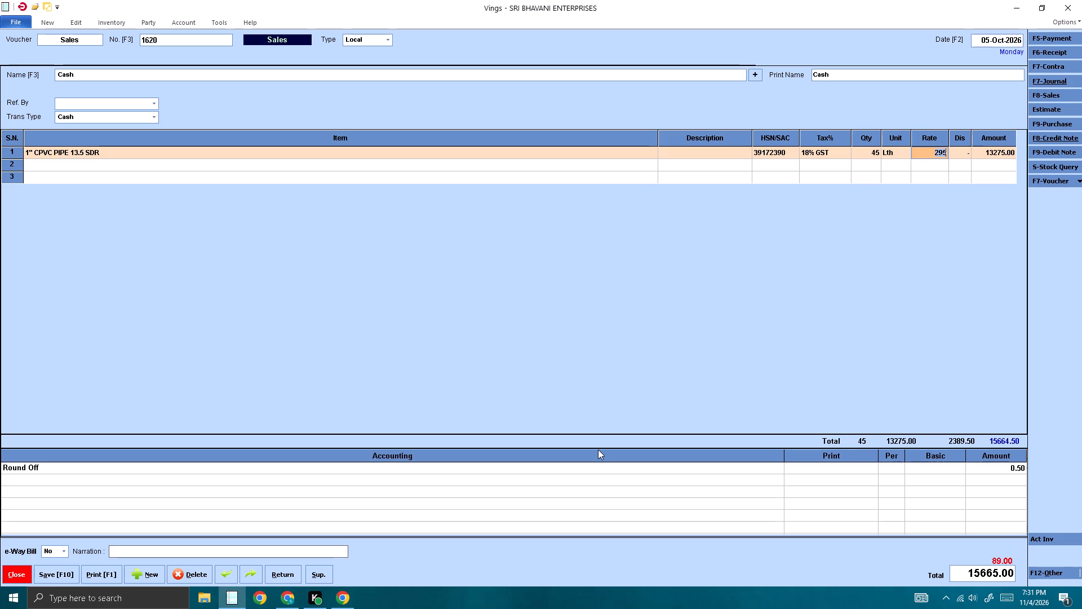
key(Return)
key(Return)
key(Return)
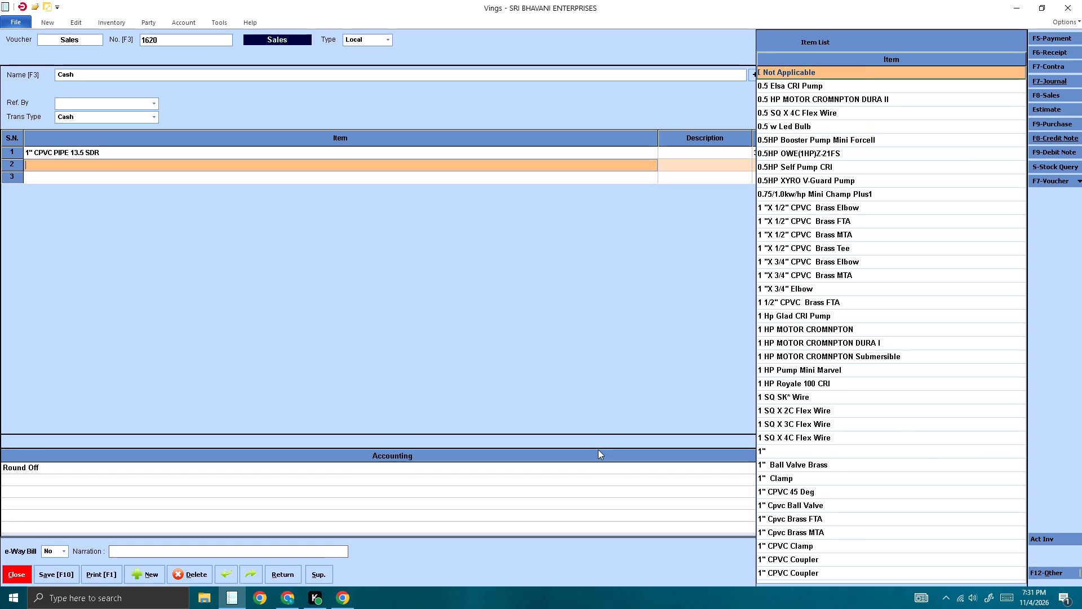
Search the items for "pipe" and pick the second of the two 3/4" CPVC PIPE 13.5 SDR entries for row 2.
text(pipe)
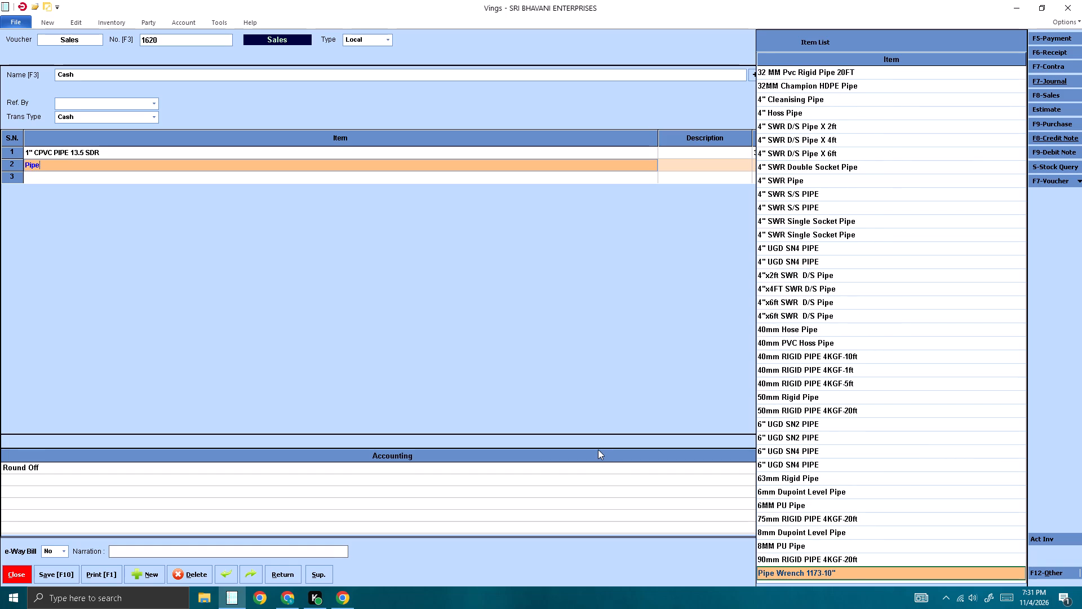
key(Up)
key(Up)
key(Up)
key(Up)
key(Up)
key(Up)
key(Up)
key(Up)
key(Up)
key(Up)
key(Up)
key(Up)
key(Up)
key(Up)
key(Up)
key(Up)
key(Up)
key(Up)
key(Up)
key(Up)
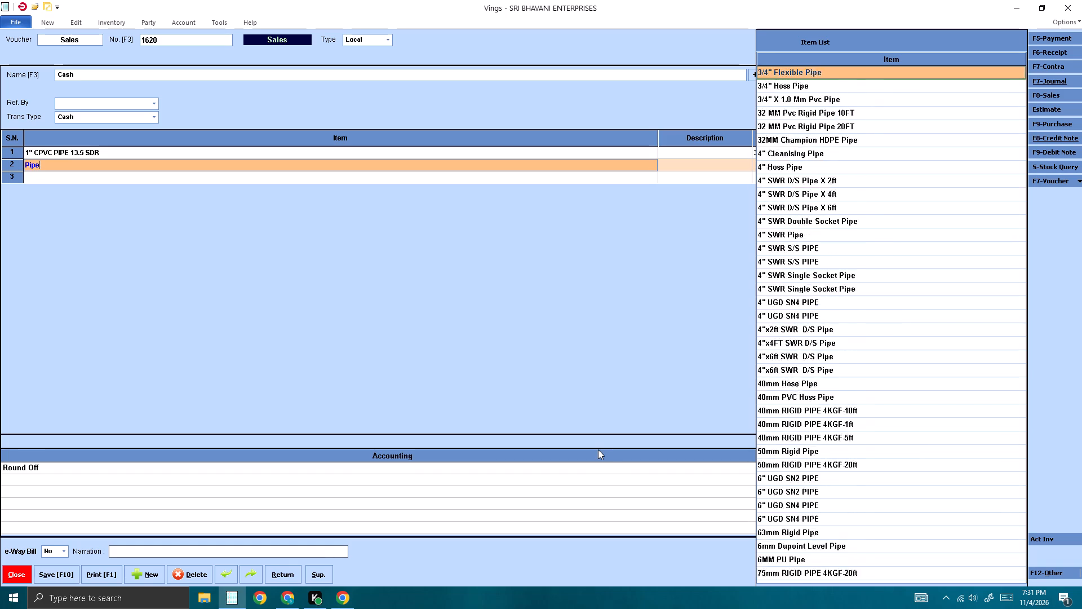
key(Down)
key(Down)
key(Down)
key(Down)
key(Down)
key(Down)
key(Down)
key(Down)
key(Down)
key(Down)
key(Down)
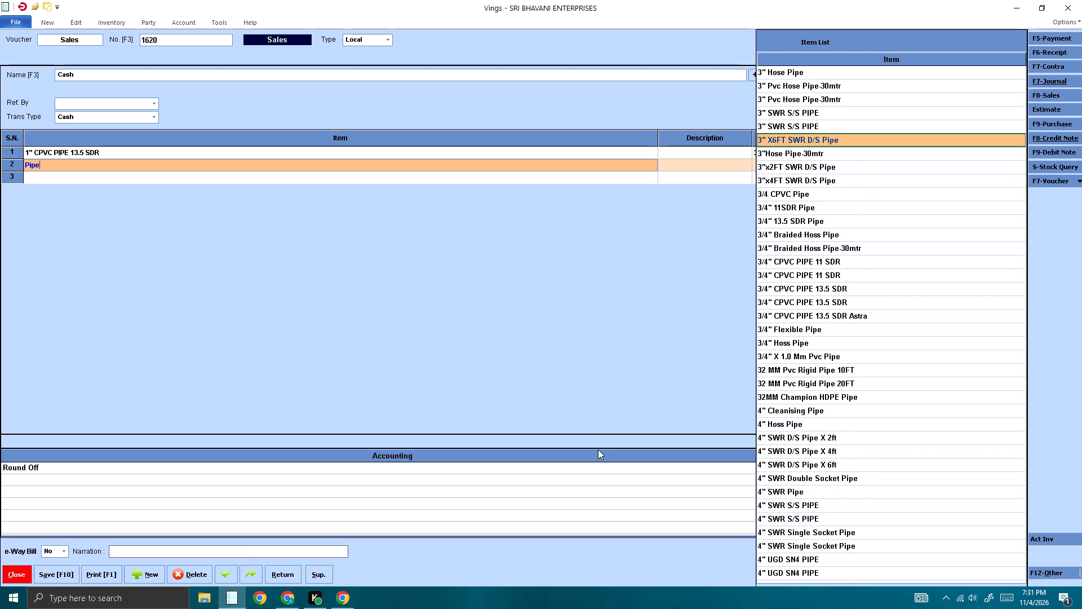
key(Down)
key(Up)
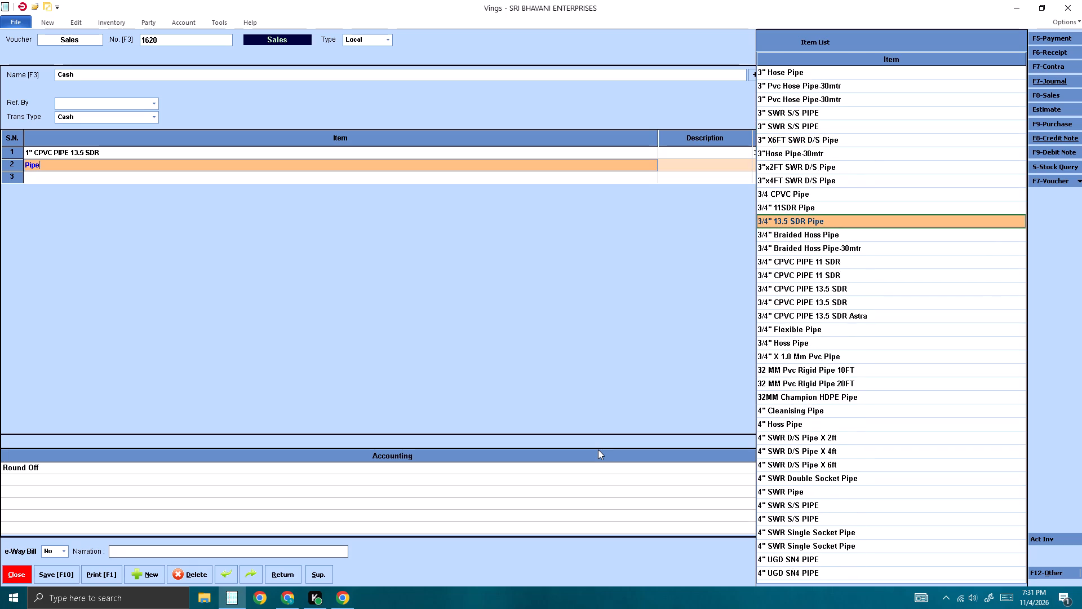
key(Down)
key(Down)
key(Down)
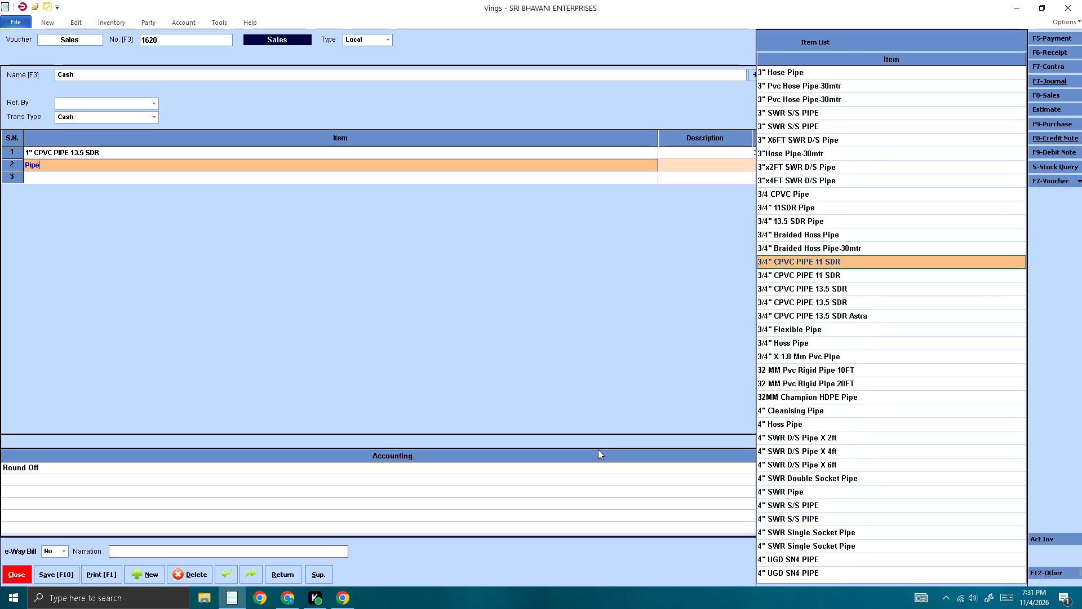
key(Down)
key(Down)
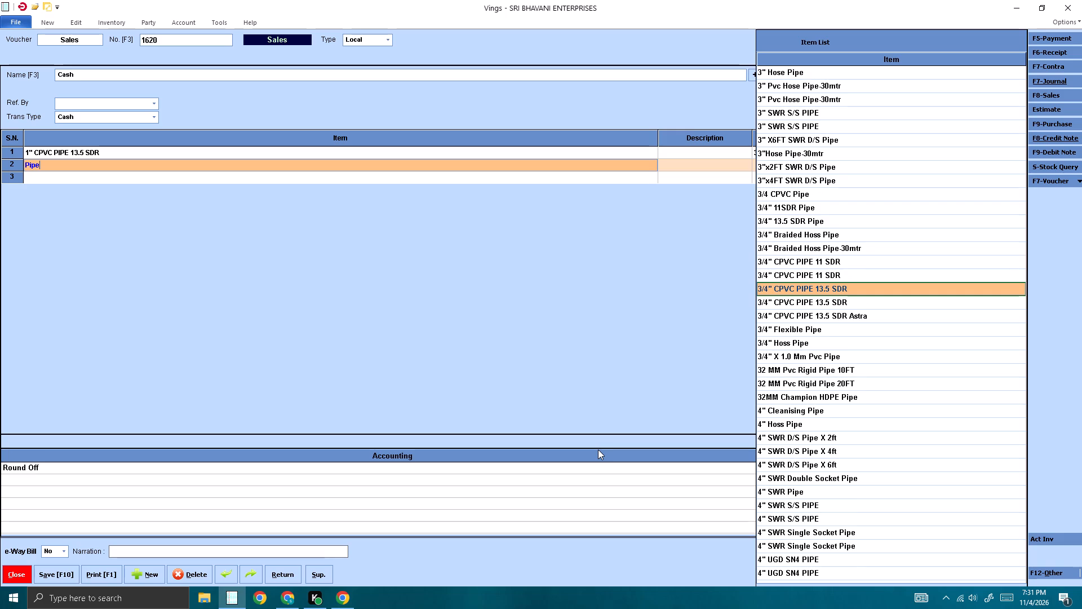
key(Down)
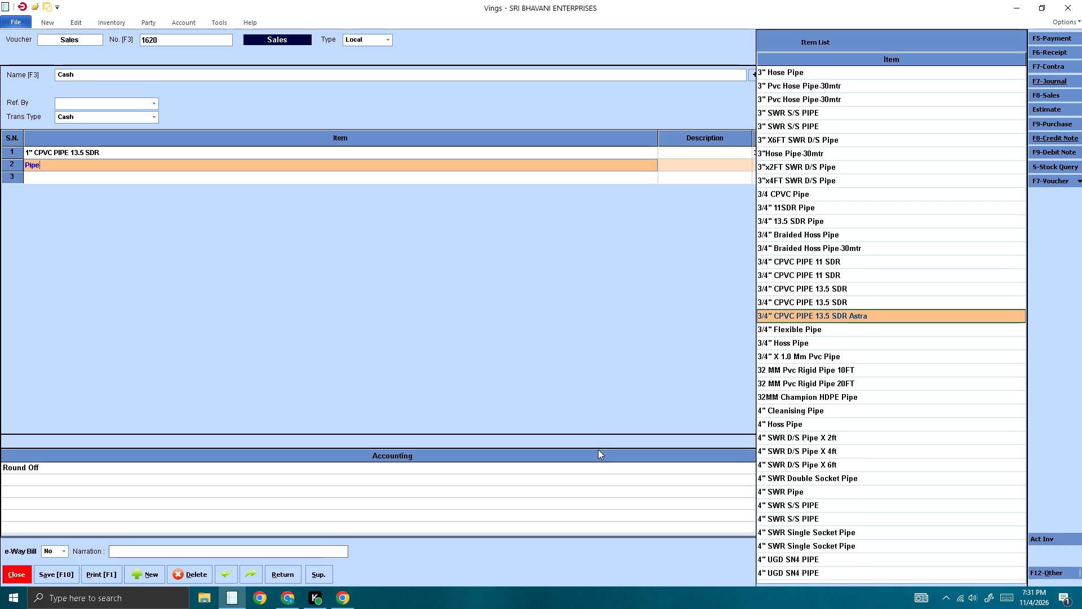
key(Up)
key(Up)
key(Up)
key(Up)
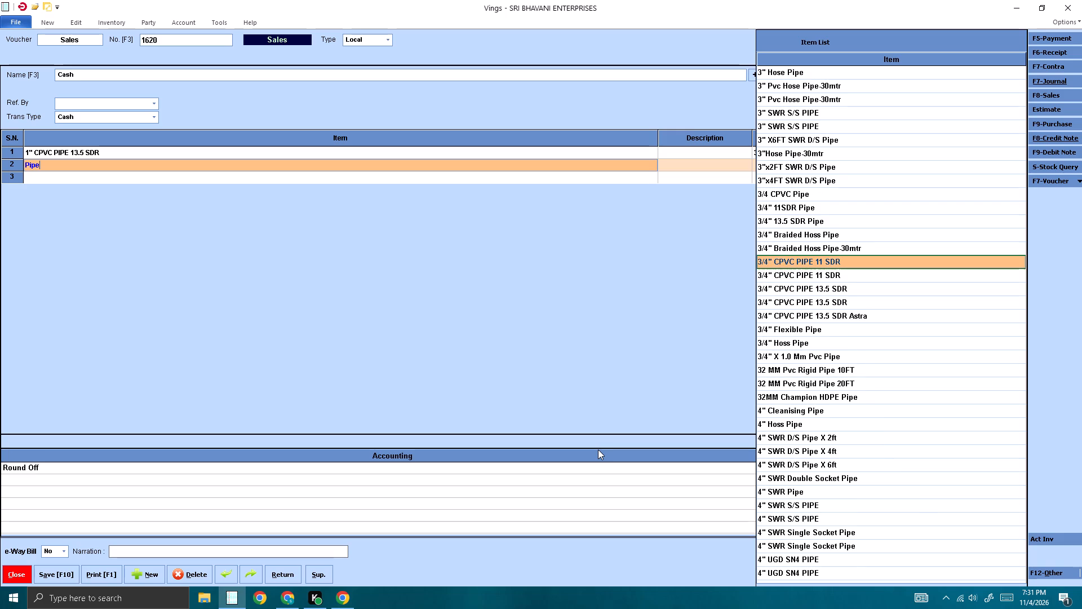
key(Down)
key(Down)
key(Down)
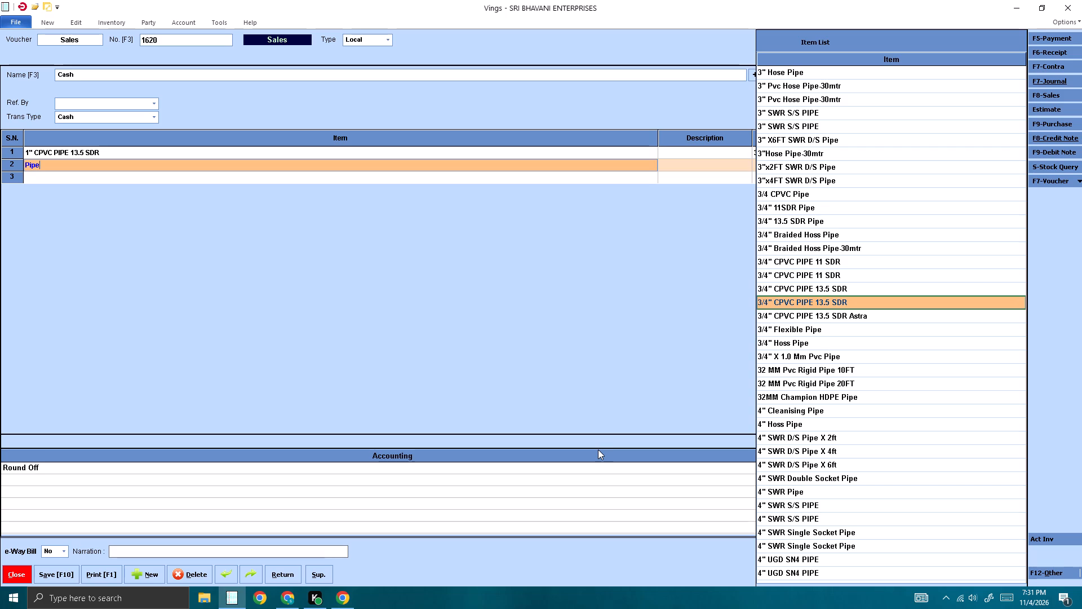
key(Return)
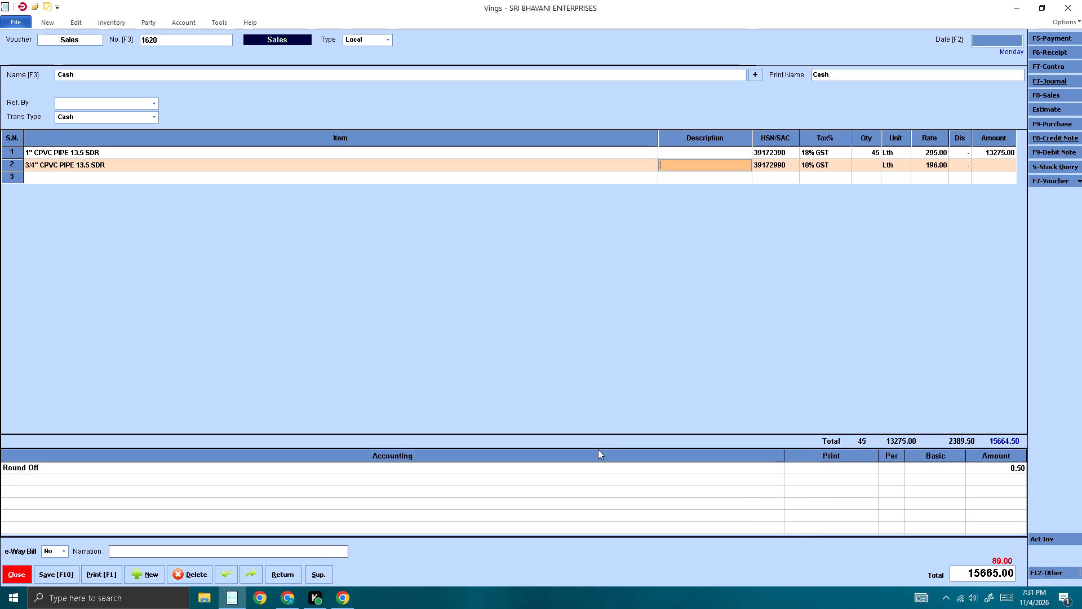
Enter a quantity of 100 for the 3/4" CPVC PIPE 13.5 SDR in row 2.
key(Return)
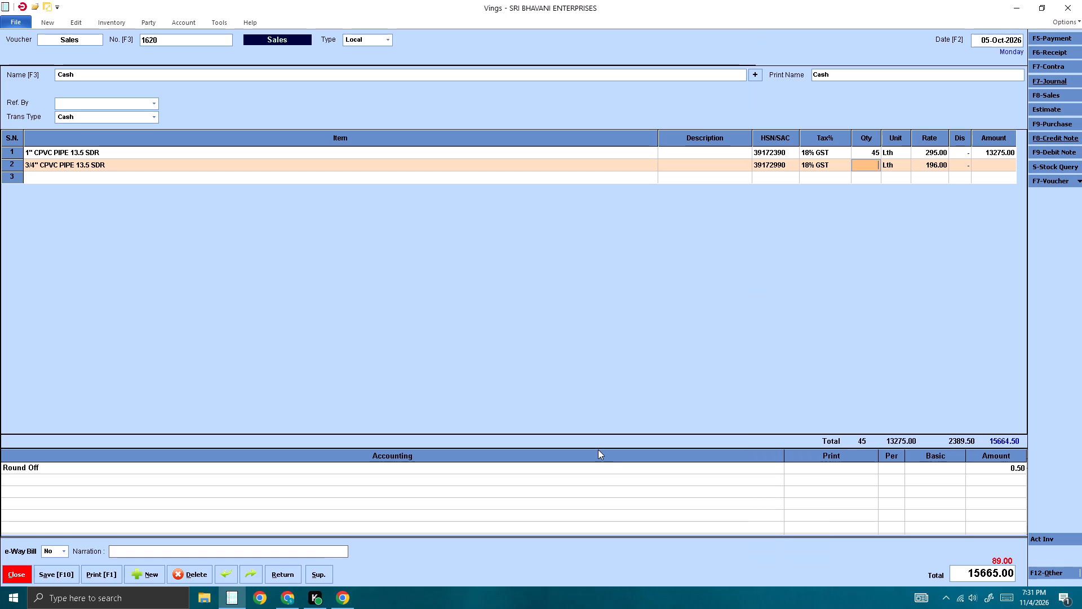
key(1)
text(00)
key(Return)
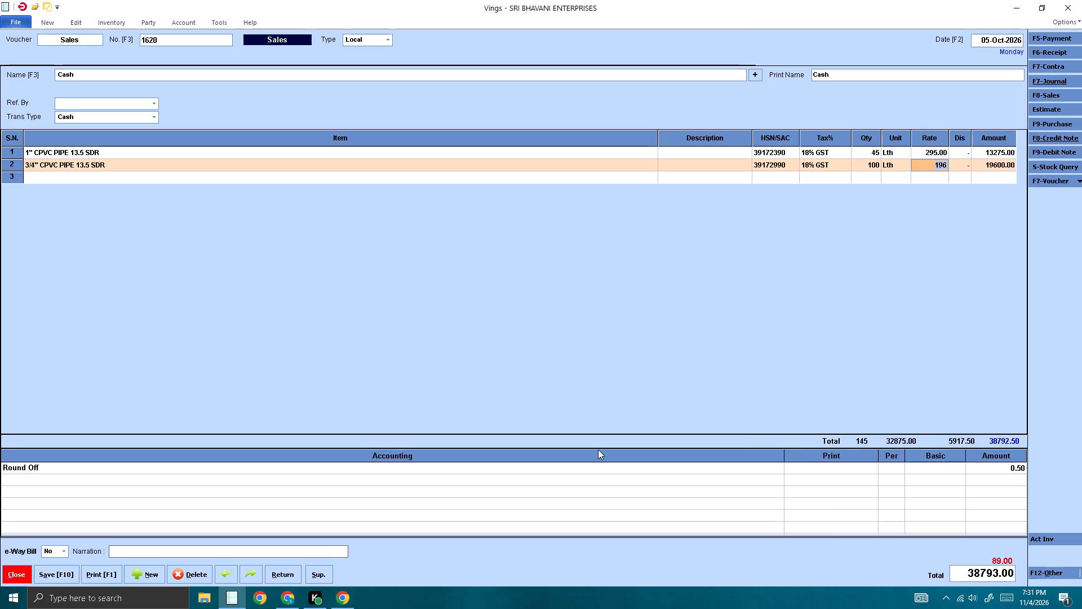
Set the 3/4" CPVC PIPE 13.5 SDR quantity to 60, keep its rate and discount, and proceed to the third item row.
key(BackSpace)
key(BackSpace)
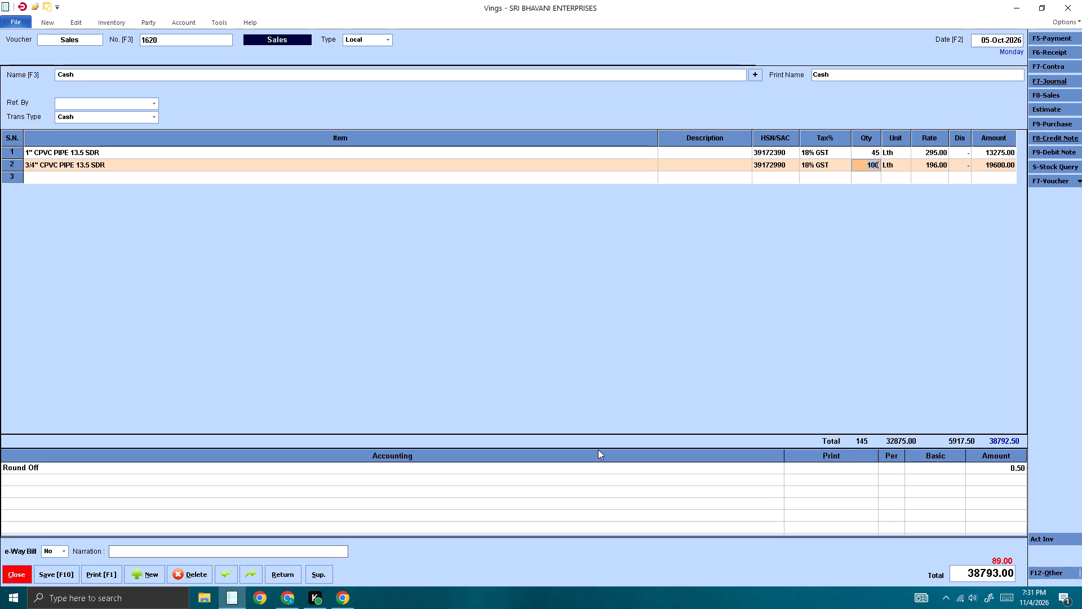
text(60)
key(Return)
key(Return)
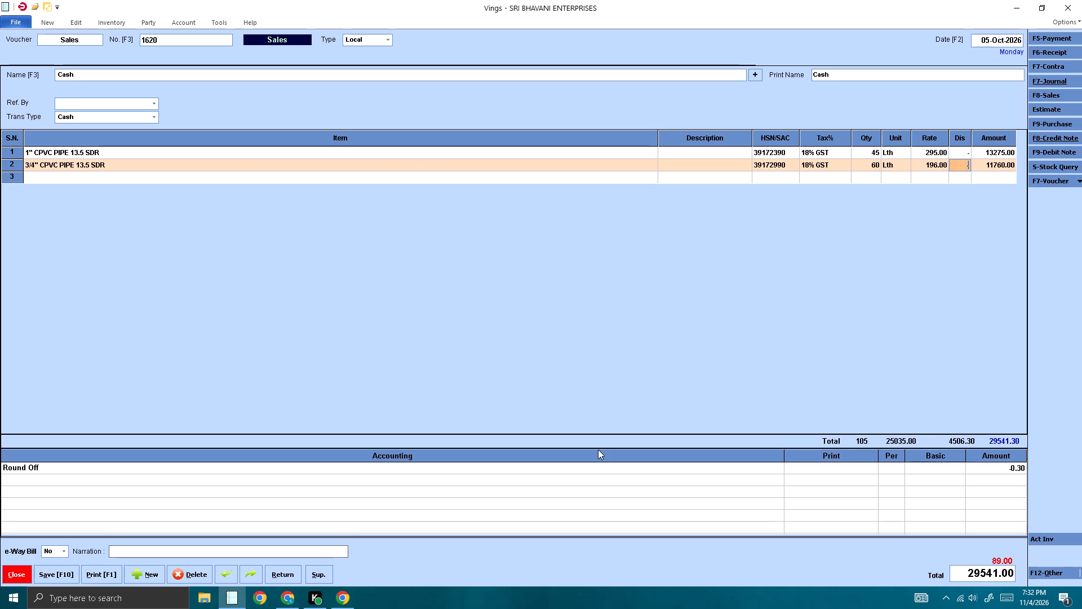
key(Return)
key(Return)
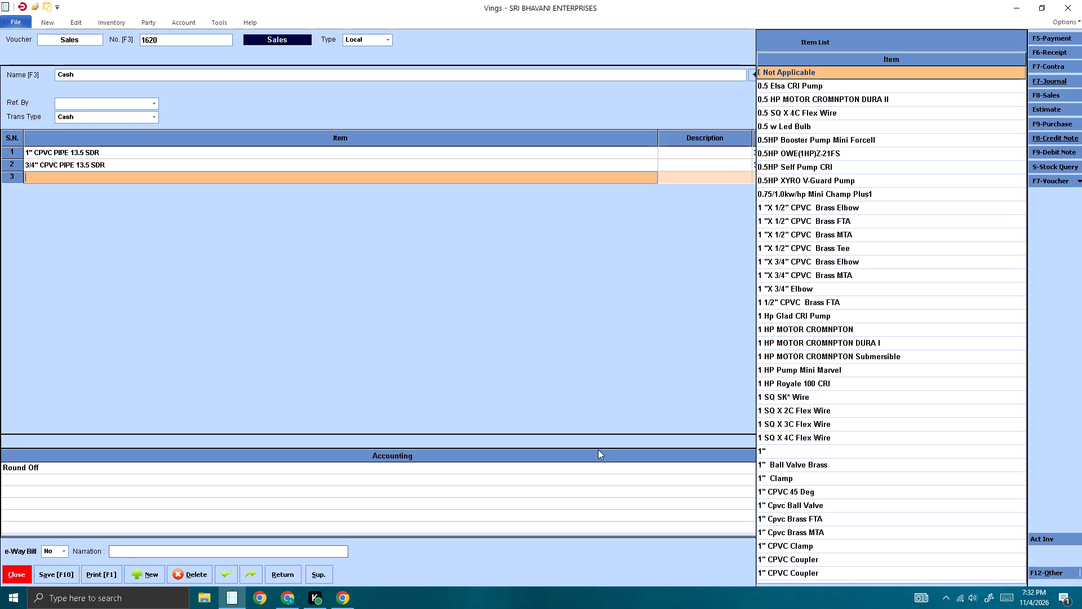
Search the items for "elbow" and pick 3/4 CPVC Elbow for row 3.
text(elow)
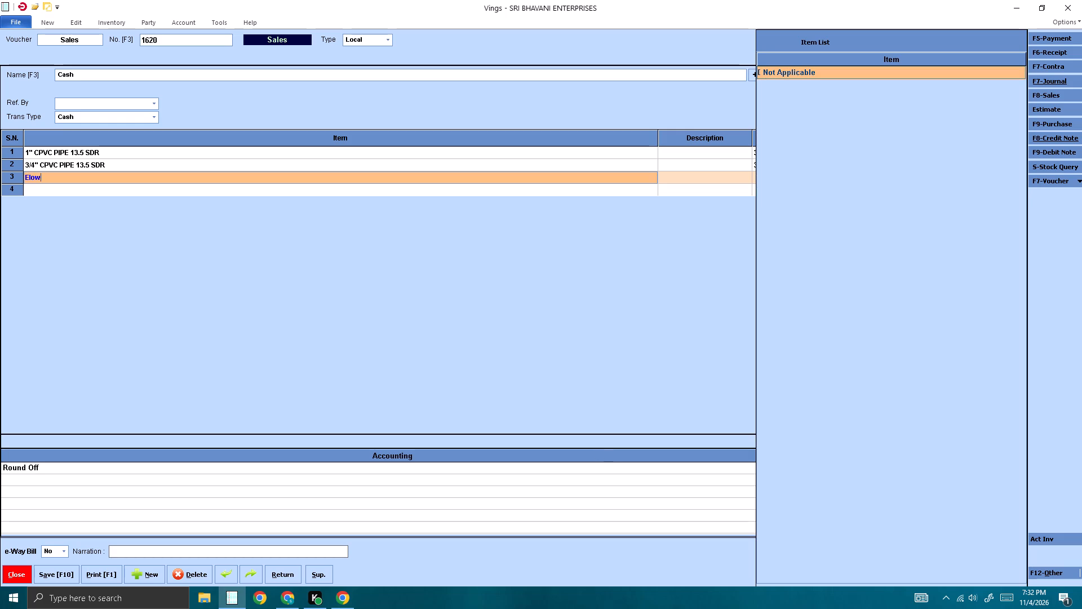
key(BackSpace)
key(BackSpace)
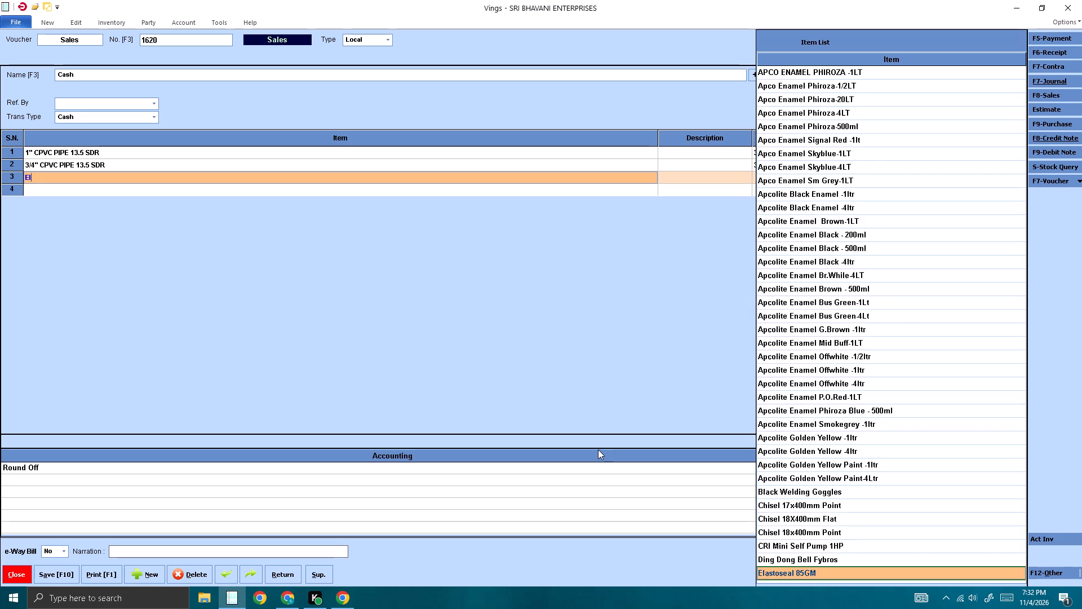
text(bow)
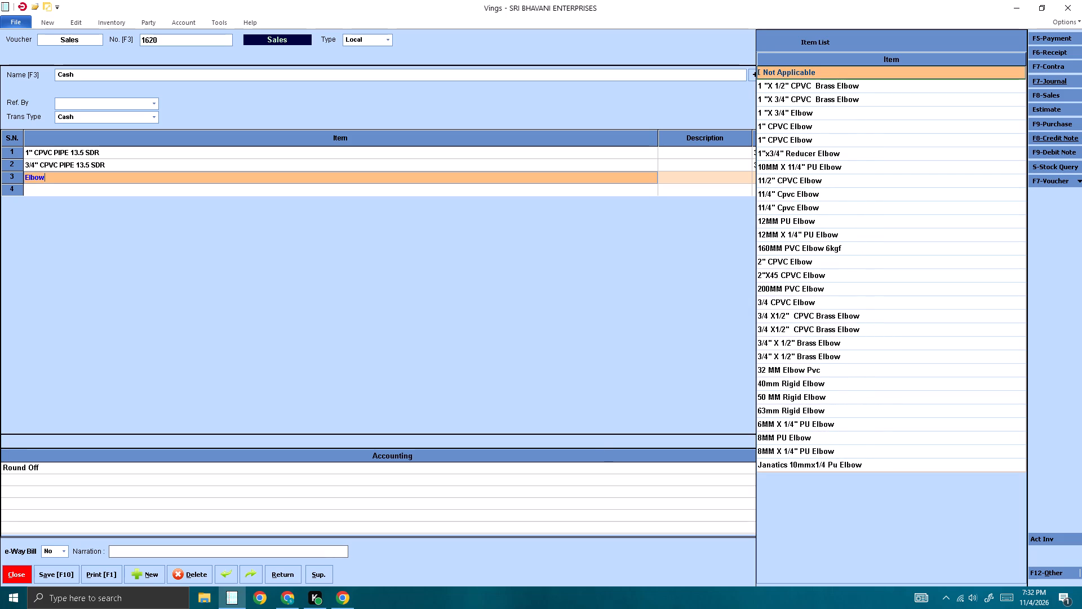
key(Down)
key(Down)
key(Down)
key(Down)
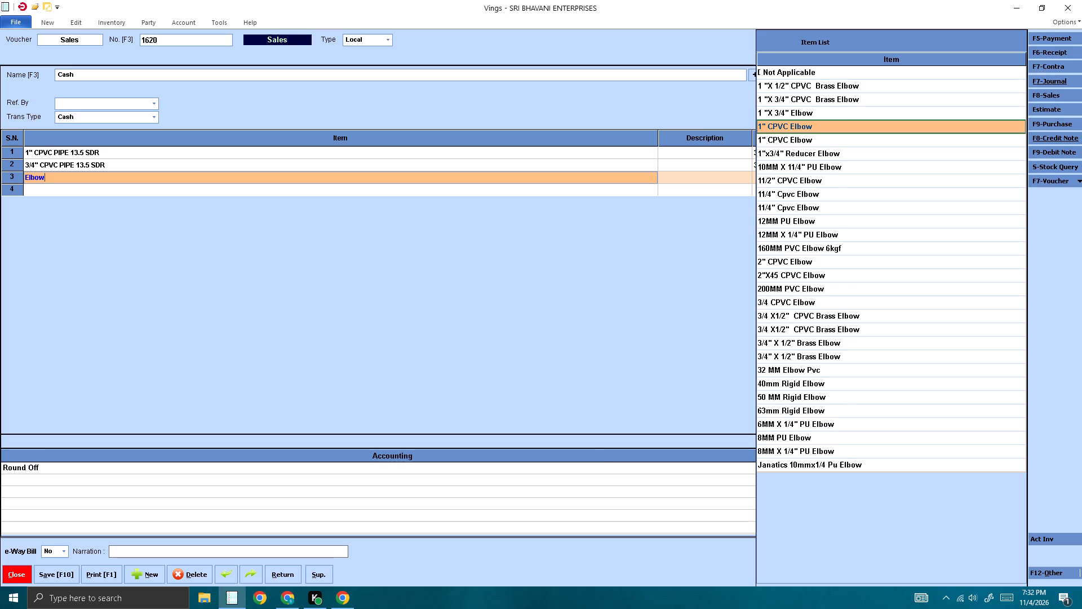
key(Down)
key(Down)
key(Down)
key(Down)
key(Down)
key(Down)
key(Down)
key(Down)
key(Down)
key(Down)
key(Down)
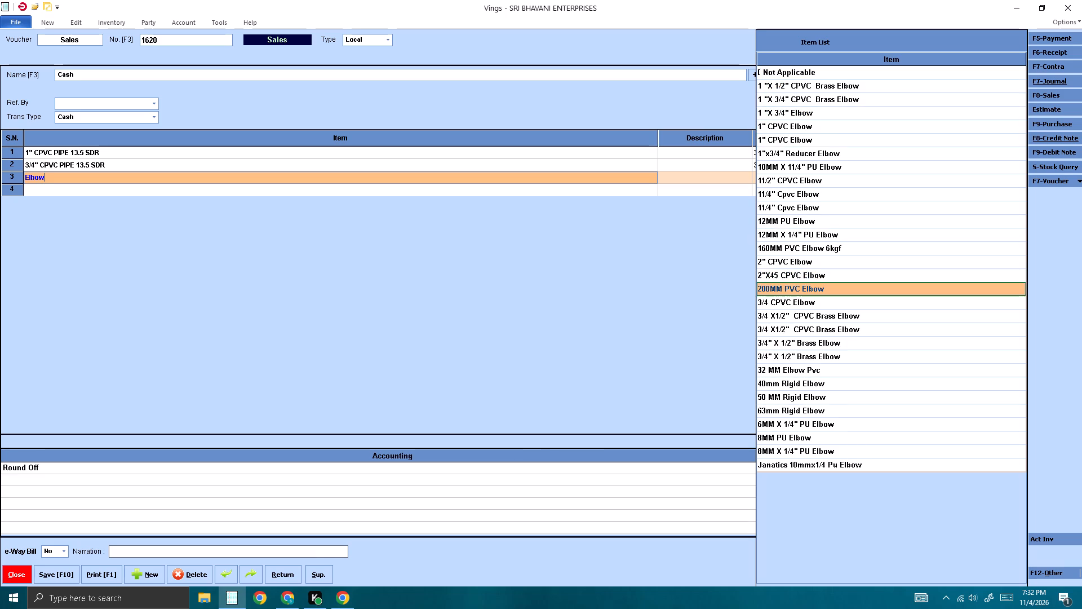
key(Down)
key(Return)
Set the 3/4 CPVC Elbow quantity to 150, keep its rate and discount, and proceed to the fourth item row.
key(Return)
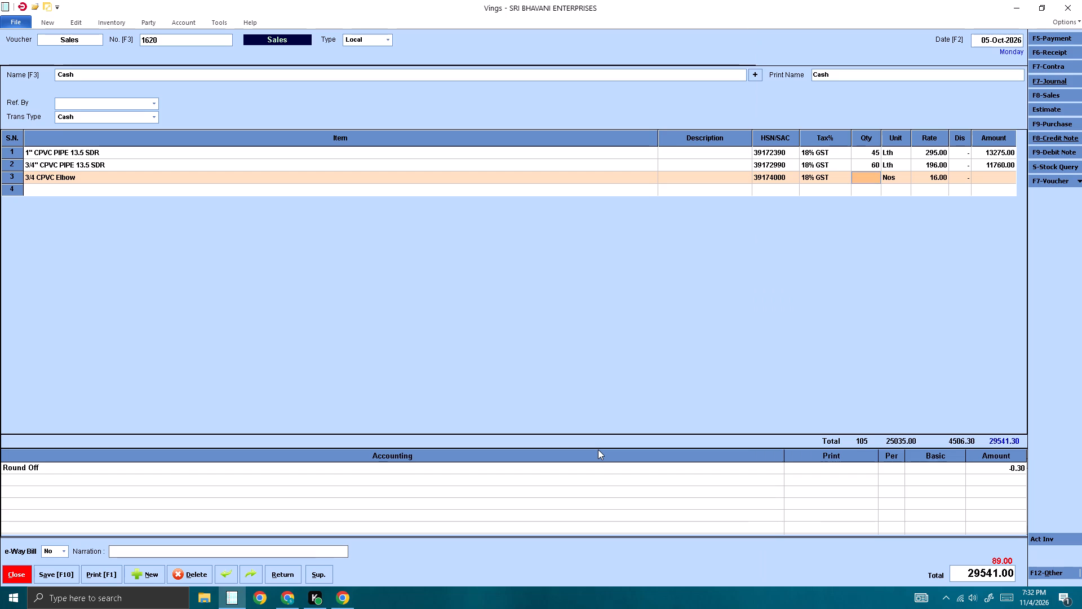
text(150)
key(Return)
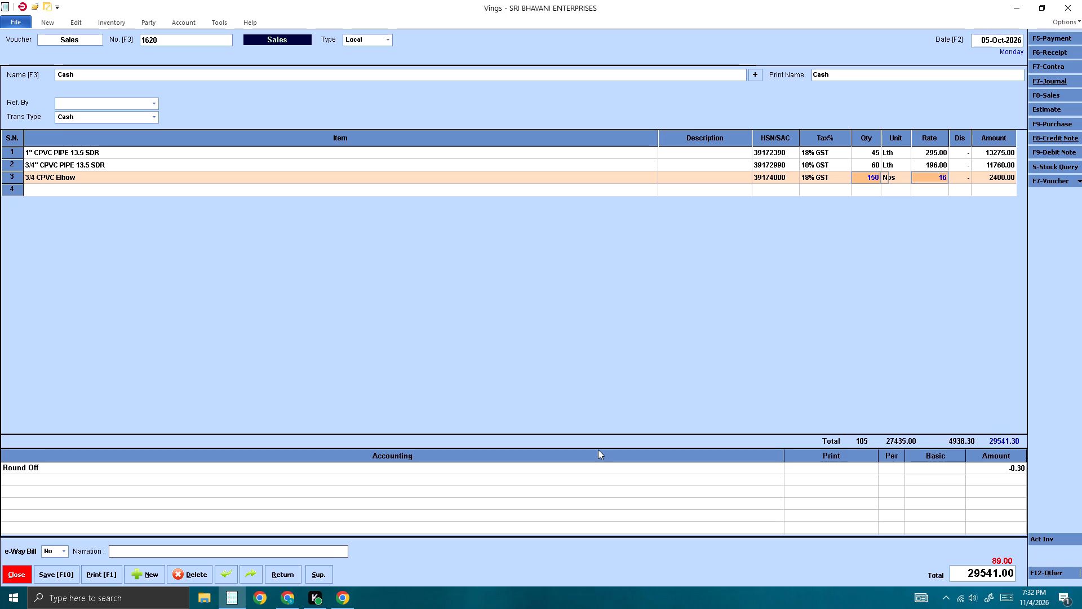
key(Return)
key(Return)
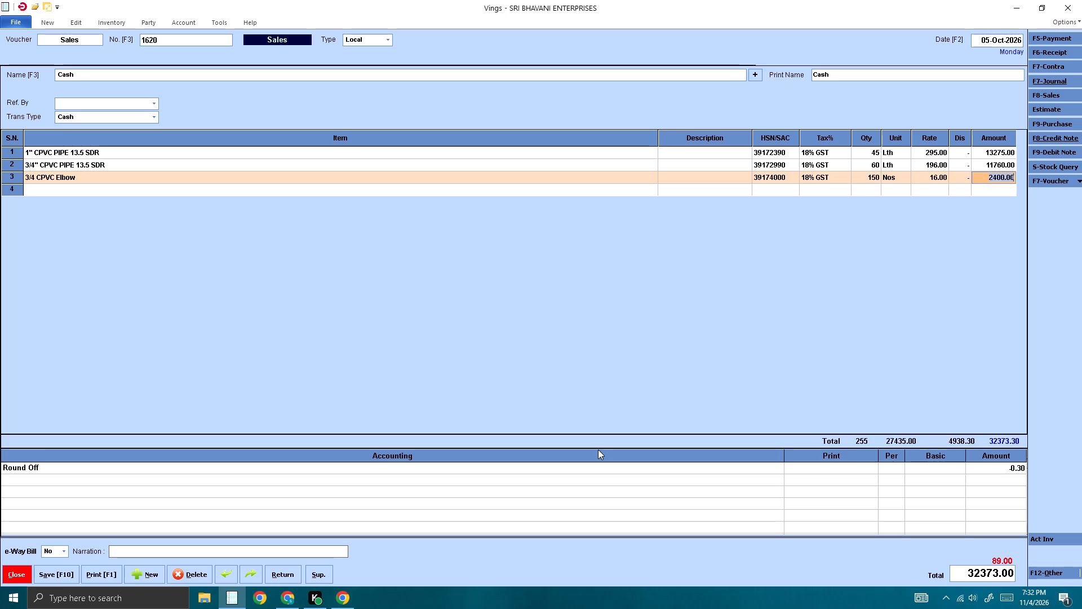
key(Return)
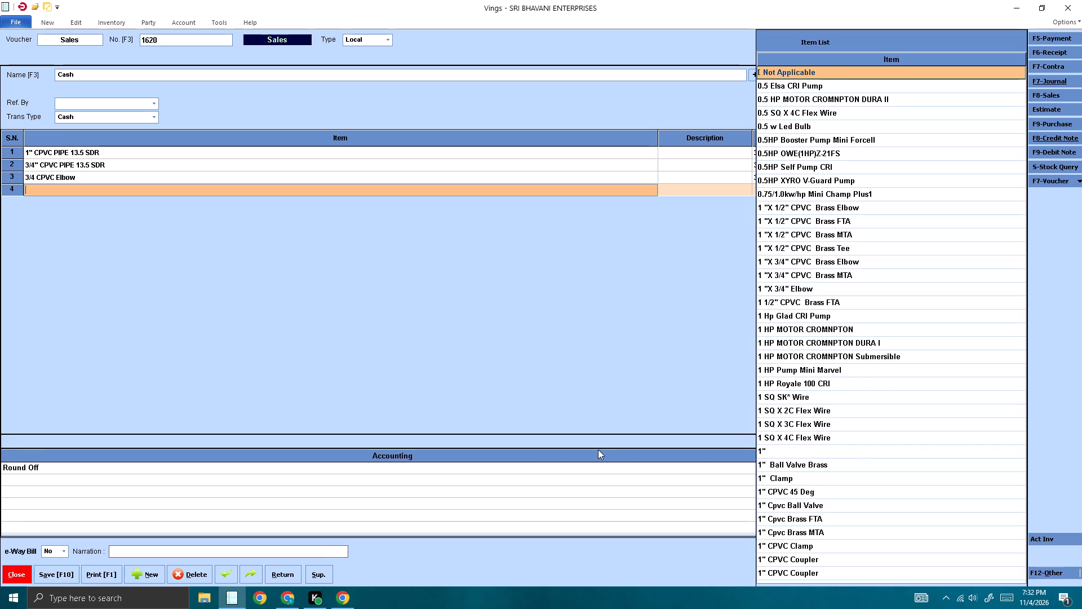
Search the items for "elbow" and pick the second of the two 1" CPVC Elbow entries for row 4.
text(elbow)
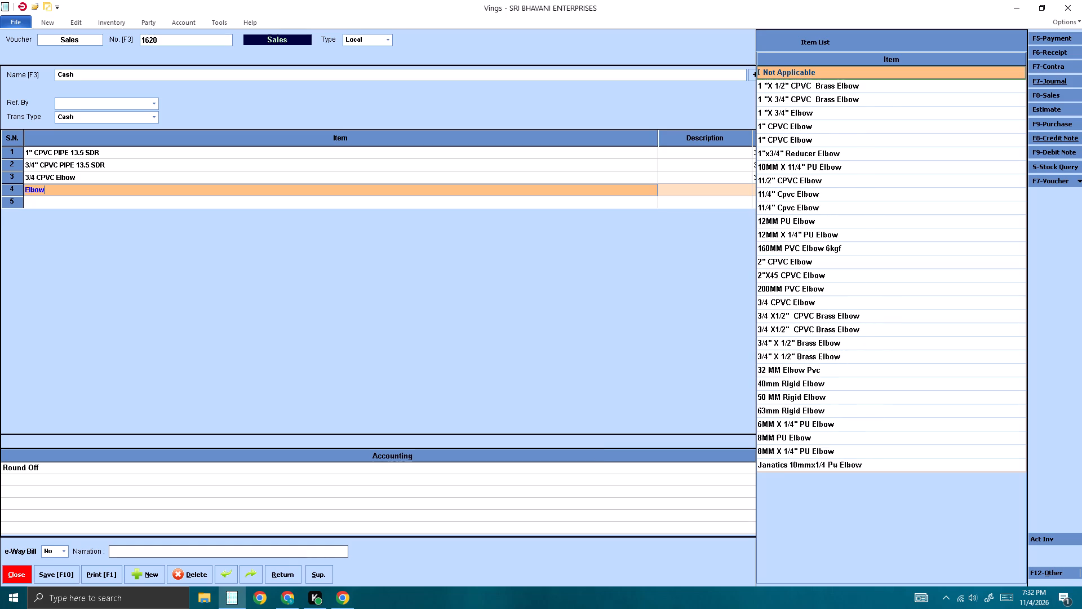
key(Down)
key(Down)
key(Down)
key(Down)
key(Down)
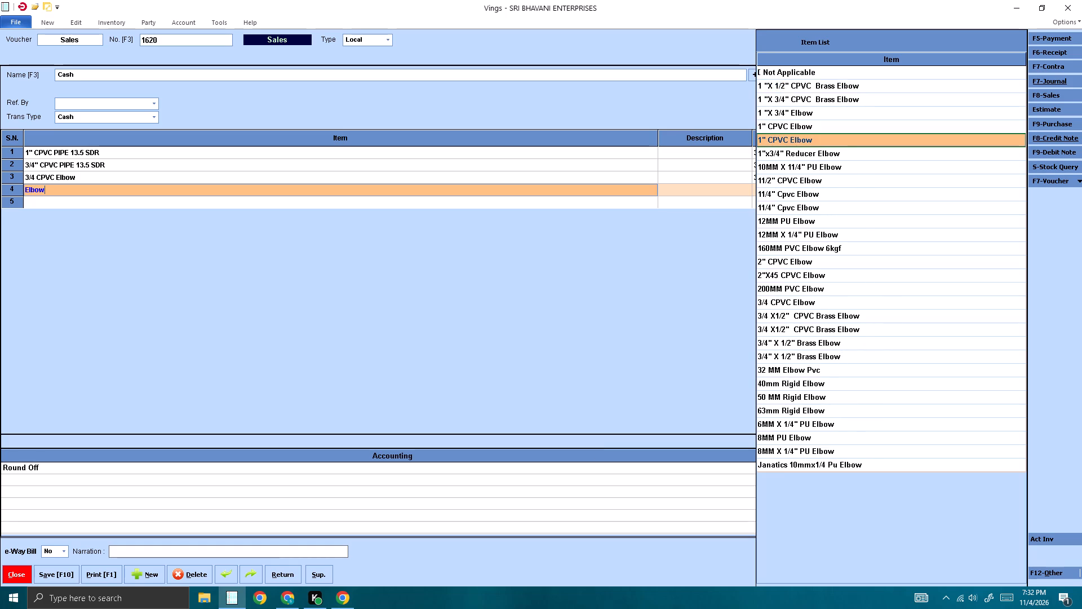
key(Return)
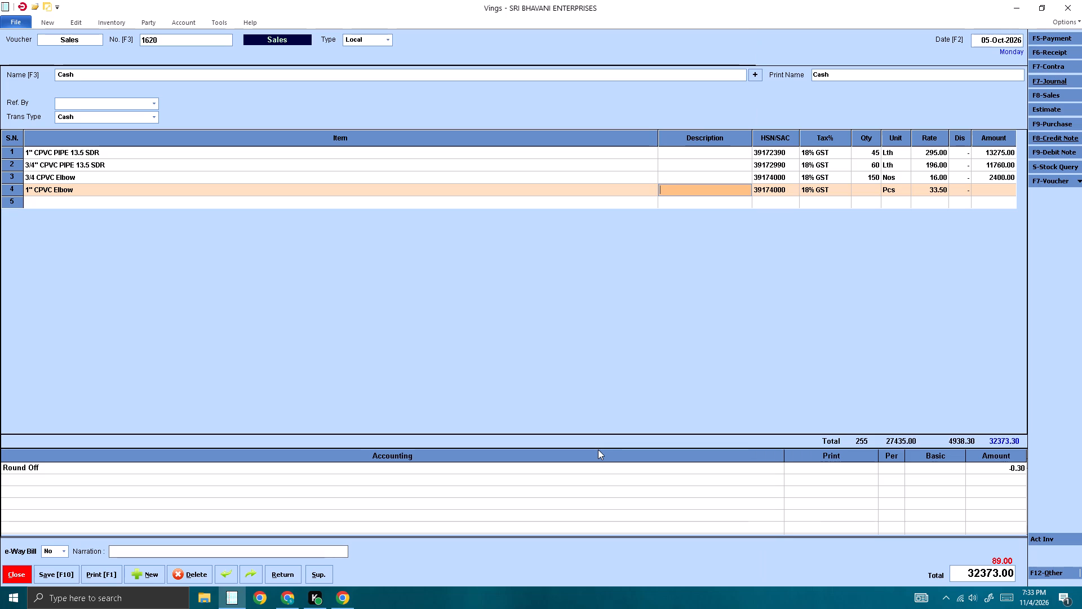
Enter a quantity of 75 for the 1" CPVC Elbow in row 4, leaving its description blank.
key(Return)
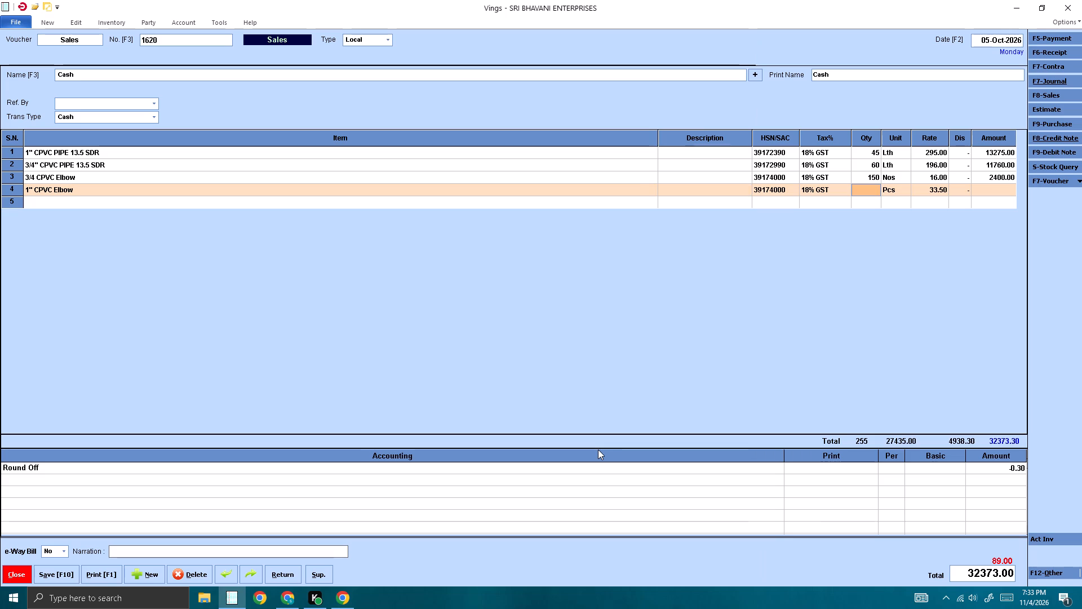
text(75)
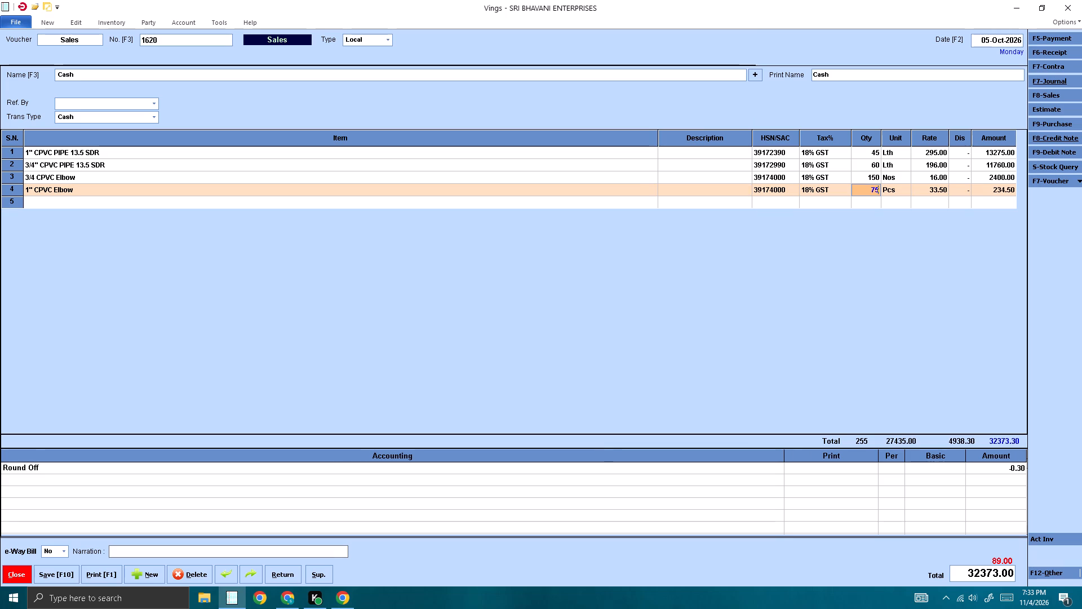
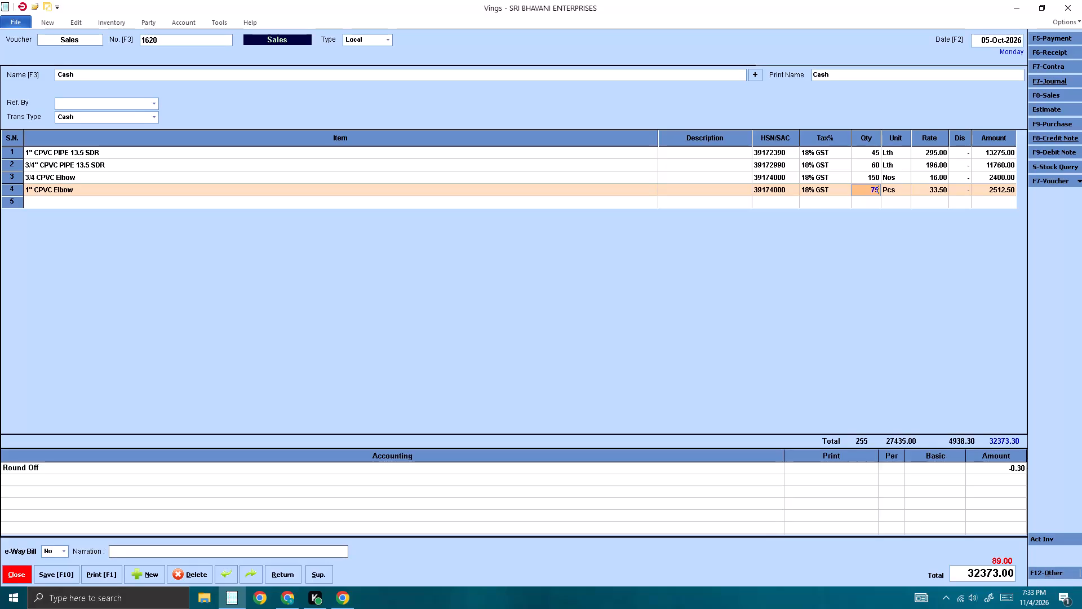
Keep the 1" CPVC Elbow's rate, discount and amount in row 4 and proceed to the fifth item row.
key(Return)
key(Return)
key(Return)
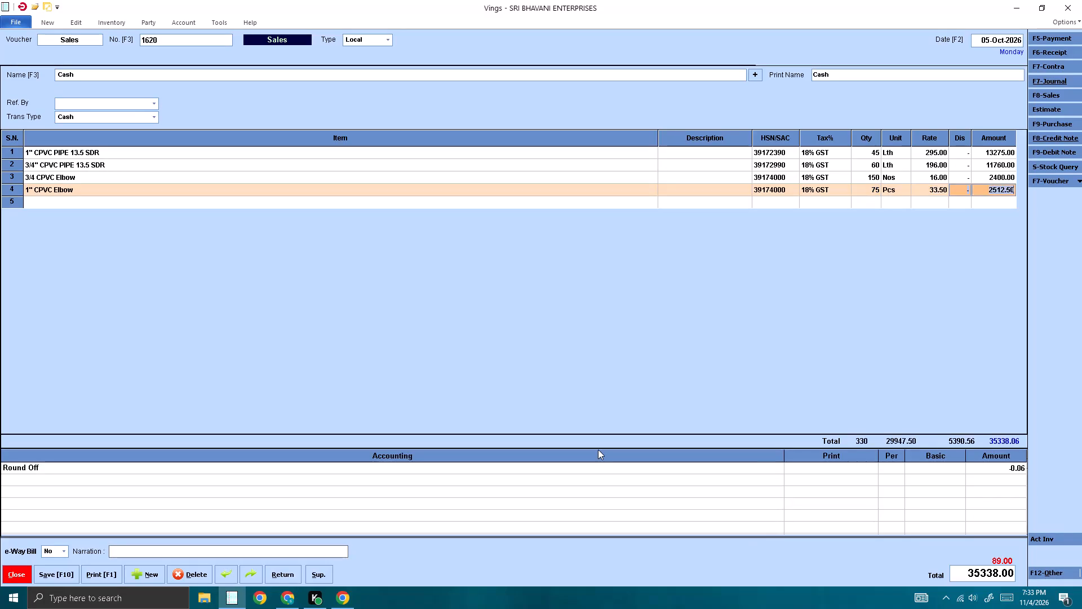
key(Return)
Search the items for "cou" and pick the first of the two 1" CPVC Coupler entries for row 5.
text(coul;)
key(BackSpace)
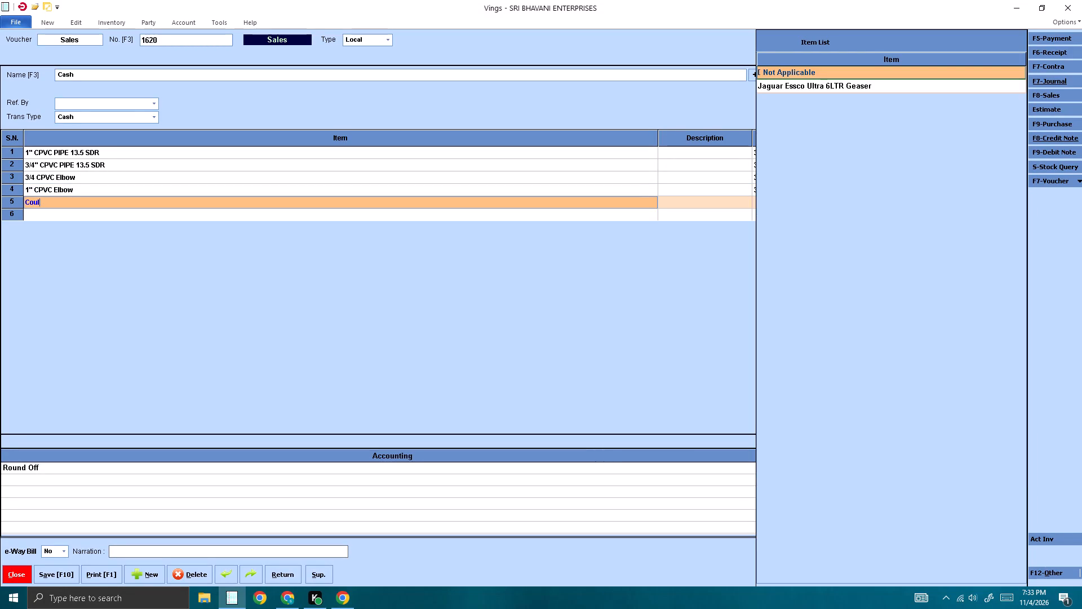
key(BackSpace)
key(Down)
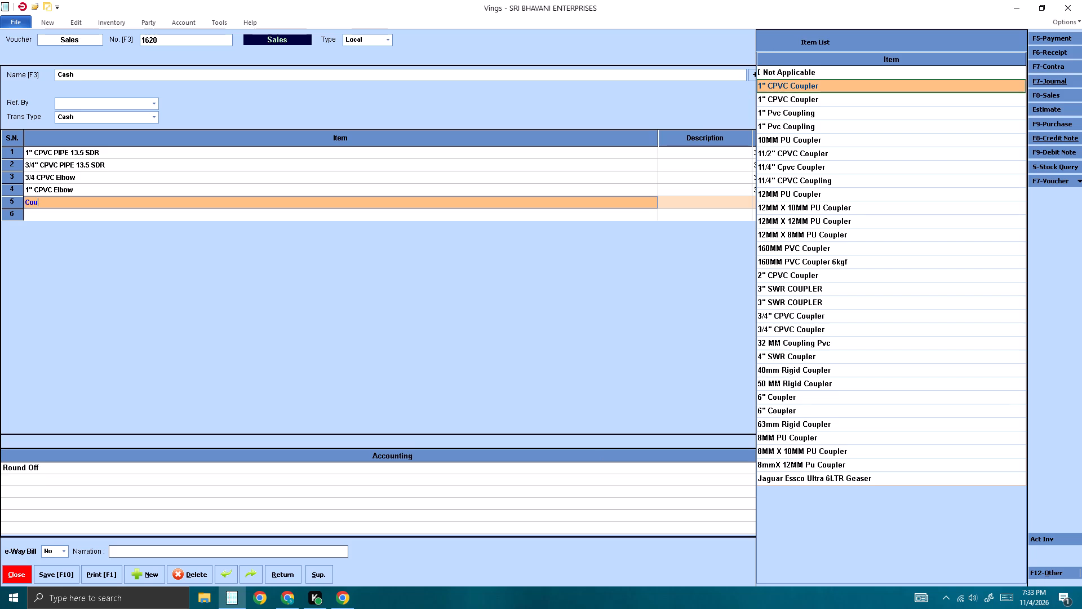
key(Return)
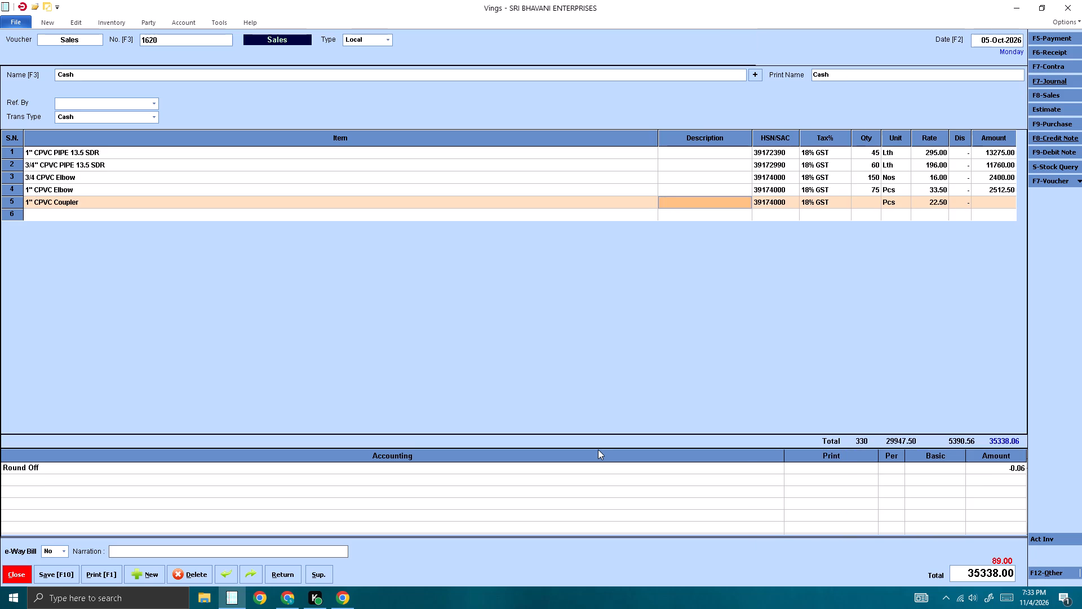
Set the 1" CPVC Coupler quantity to 60, keep its rate and discount, and proceed to the sixth item row.
key(Return)
key(Return)
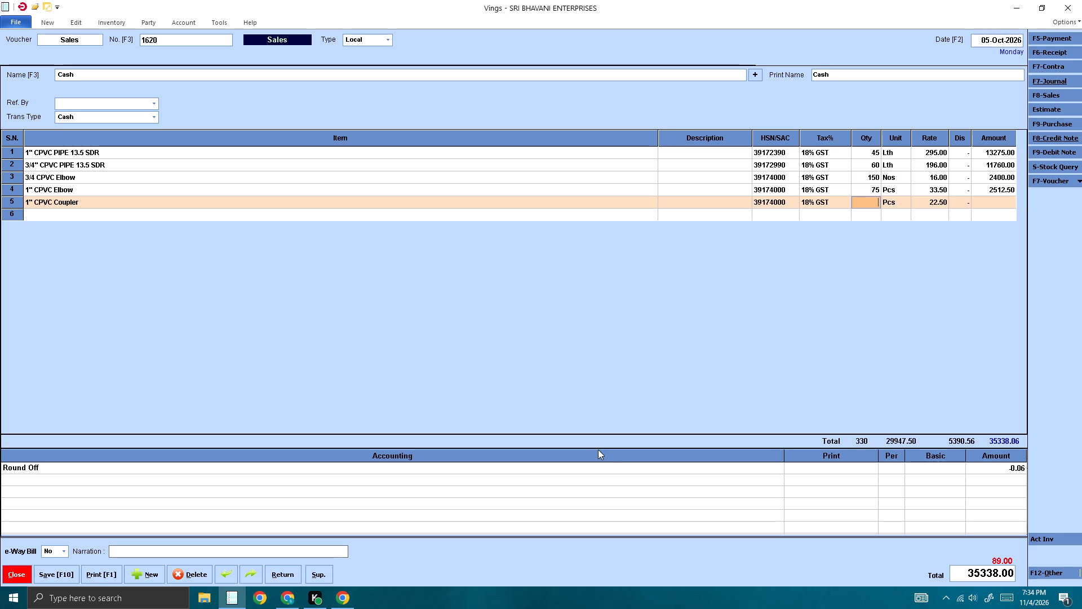
text(60)
key(Return)
key(Return)
key(Return)
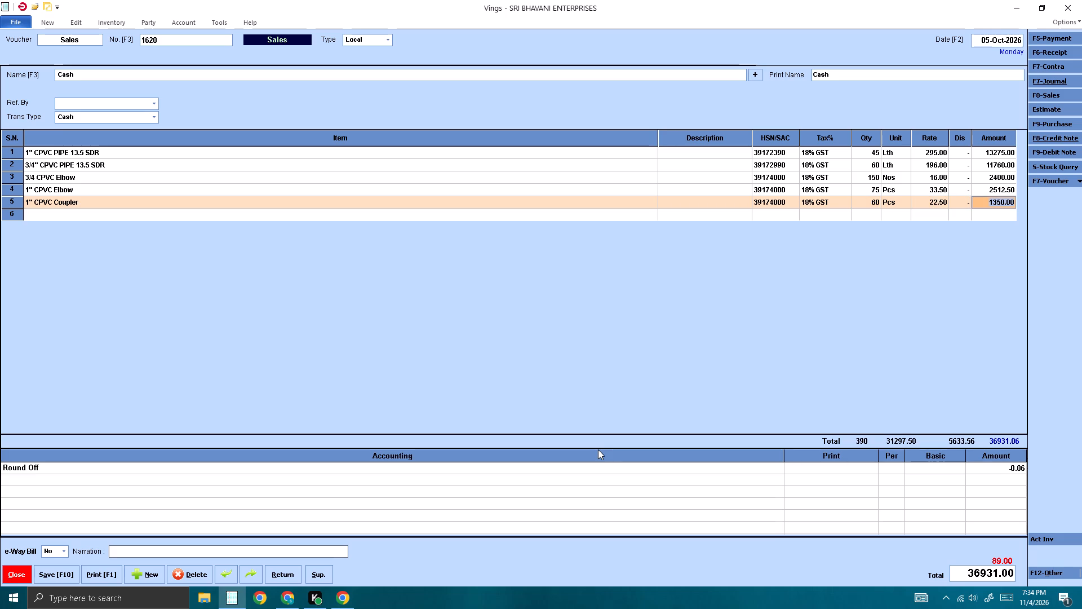
key(Return)
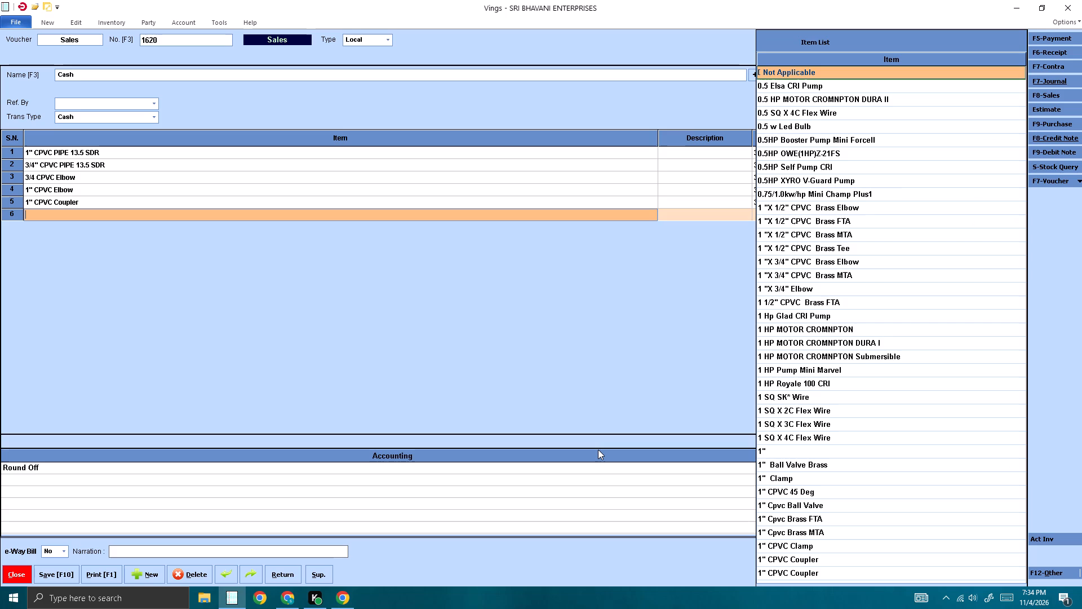
Search the items for "cou" and pick the first of the two 3/4" CPVC Coupler entries for row 6.
text(coulin)
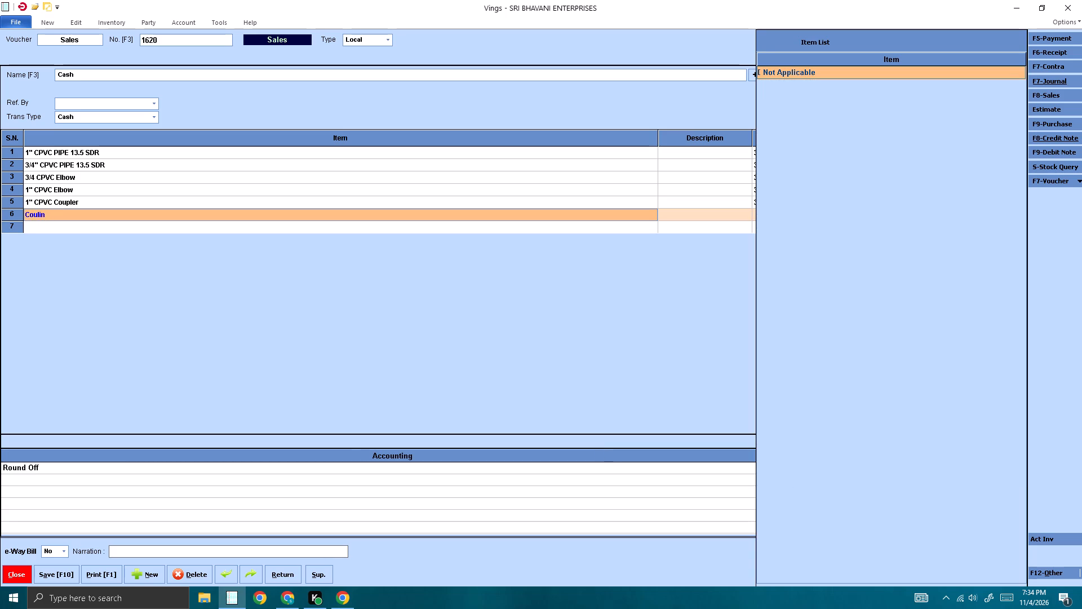
key(BackSpace)
key(BackSpace)
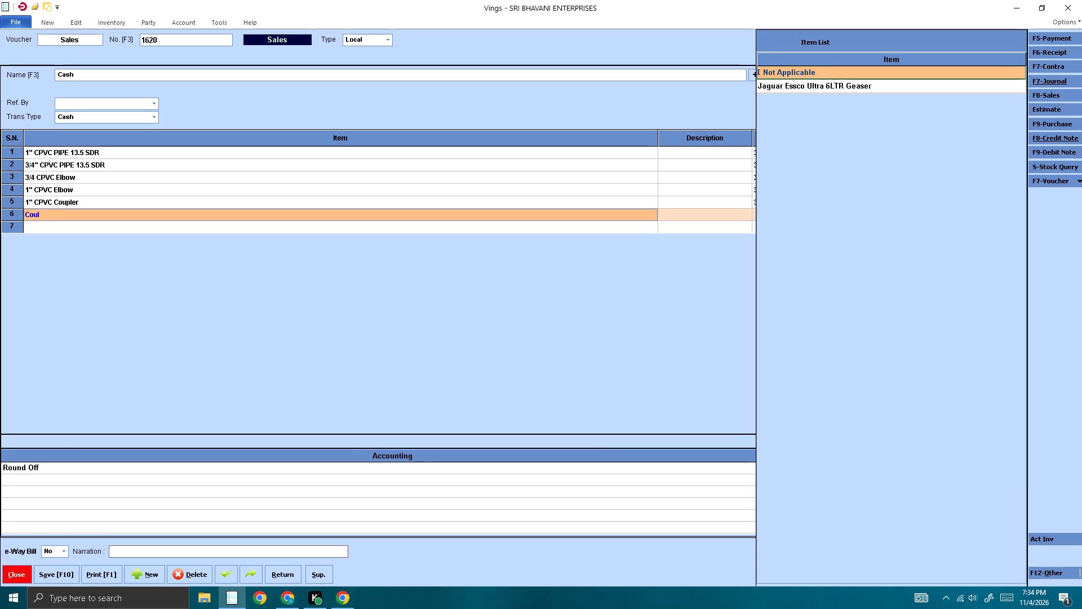
key(BackSpace)
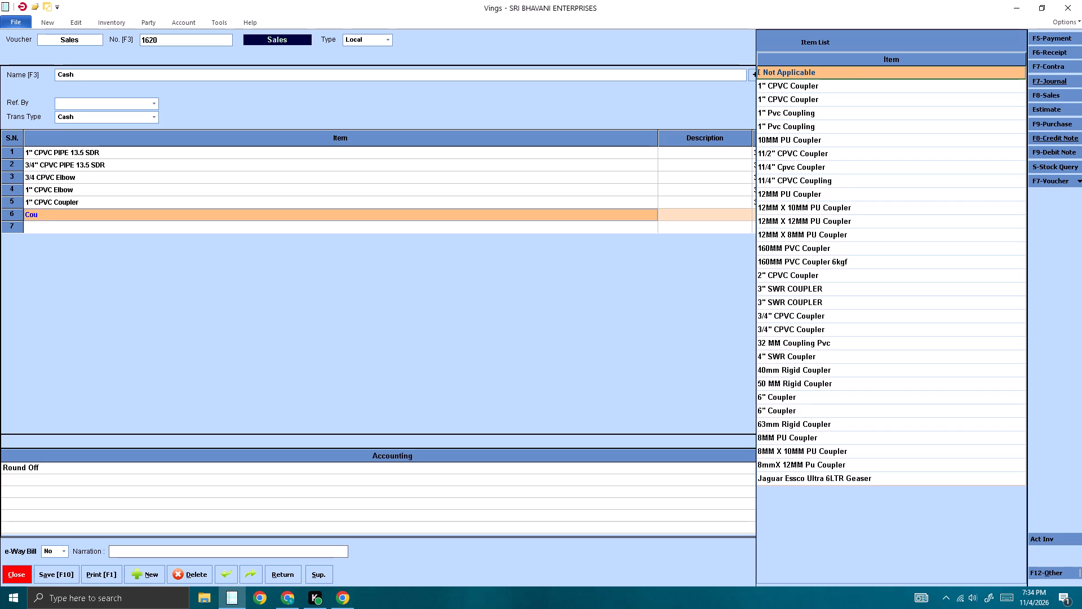
key(Down)
key(Down)
key(Down)
key(Down)
key(Down)
key(Down)
key(Down)
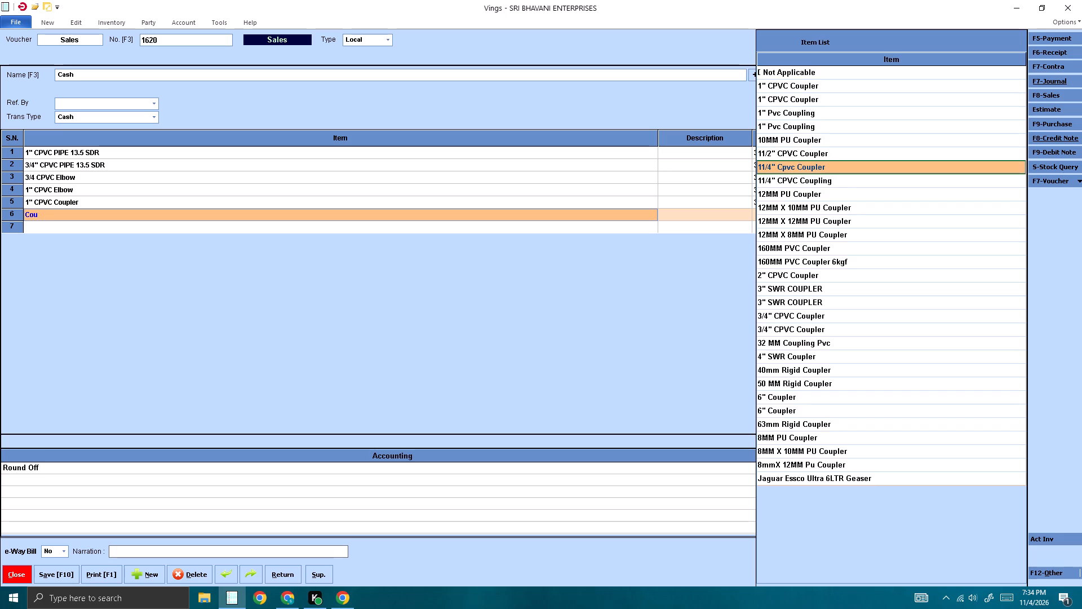
key(Down)
key(Down)
key(Down)
key(Down)
key(Down)
key(Down)
key(Down)
key(Down)
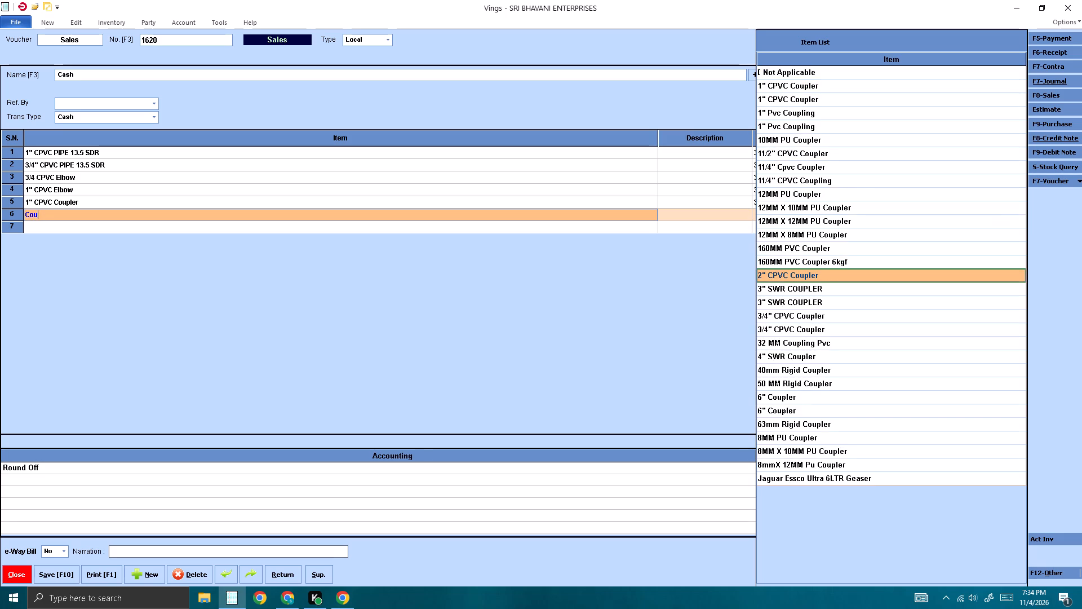
key(Down)
key(Down)
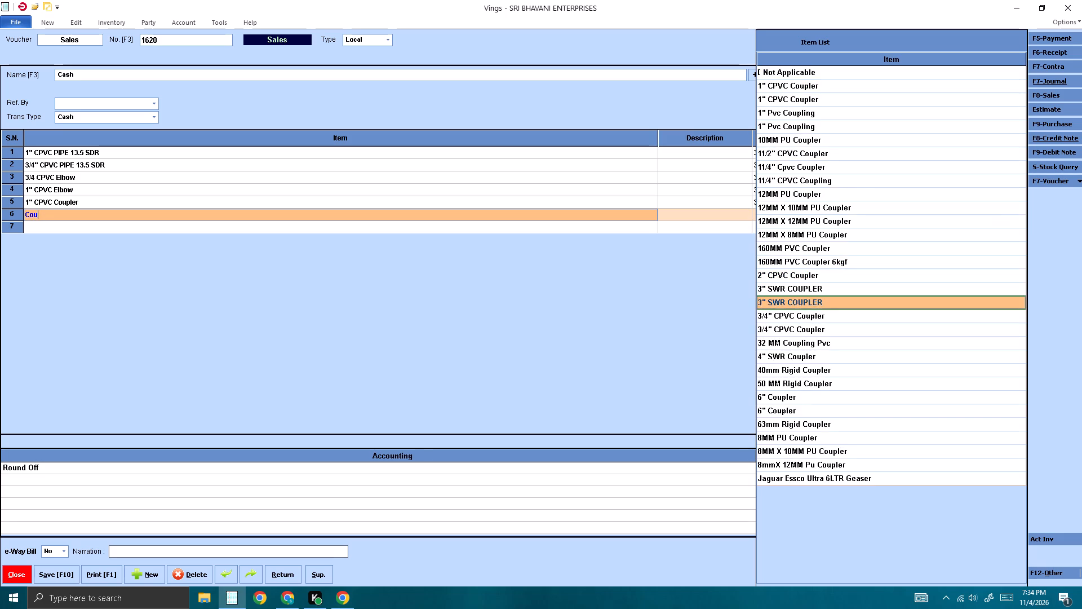
key(Down)
key(Return)
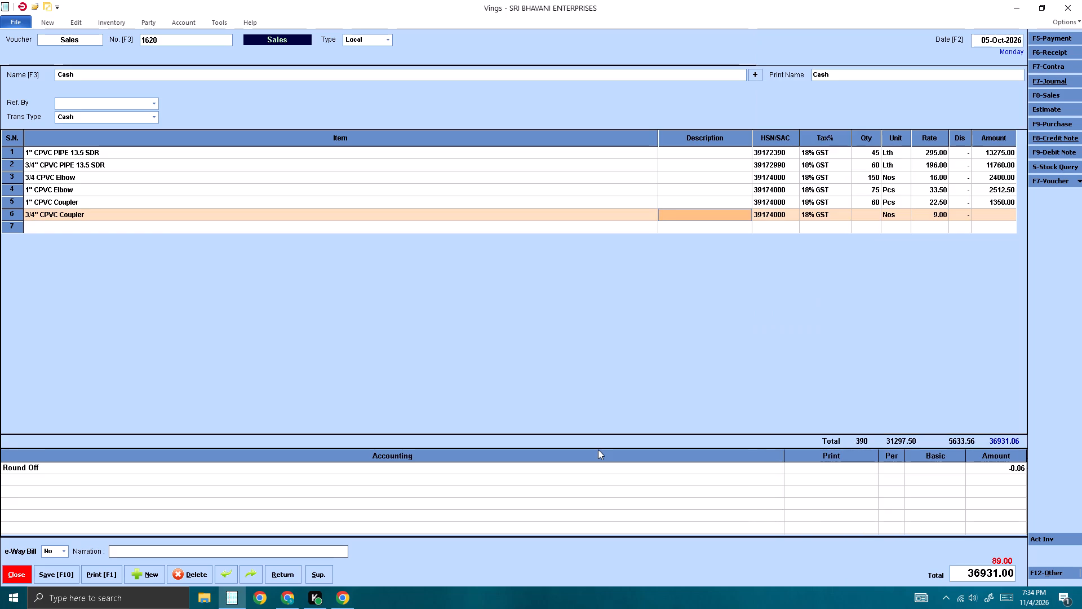
Set the 3/4" CPVC Coupler quantity to 200, keep its rate and discount, and proceed to the seventh item row.
key(Return)
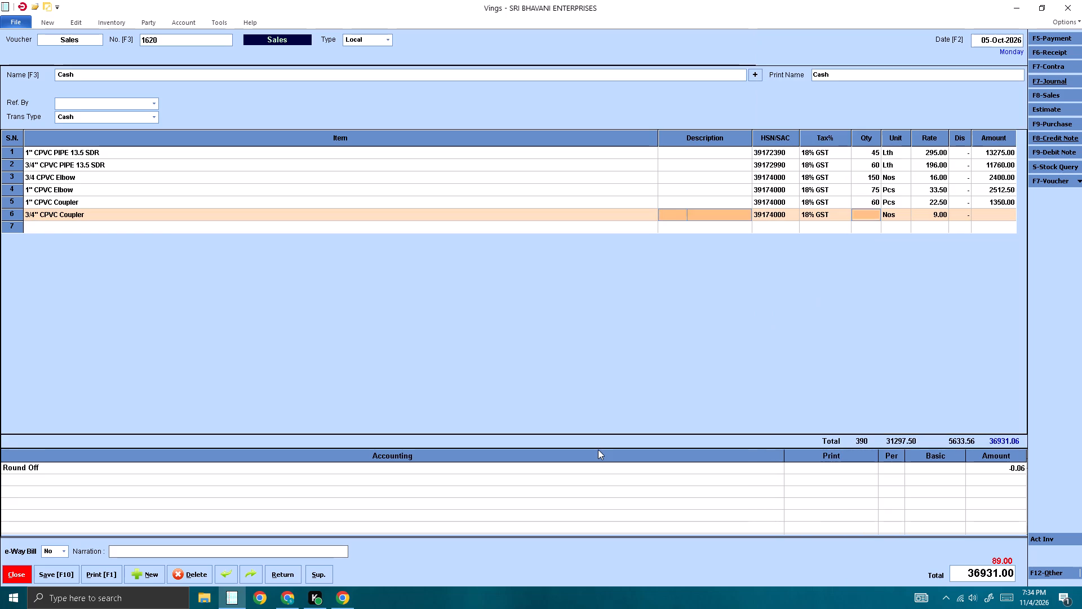
text(200)
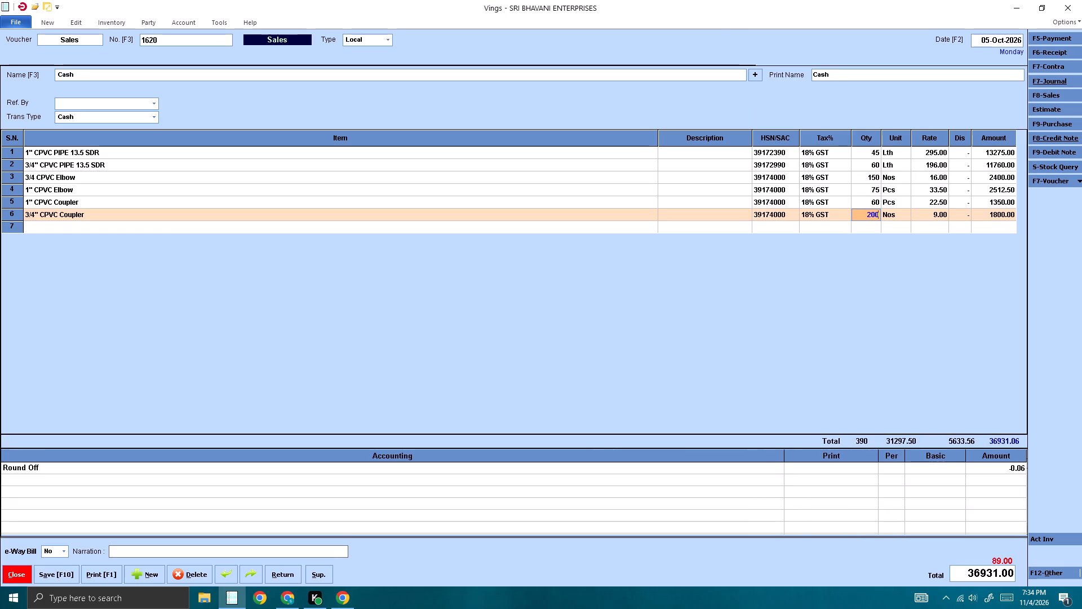
key(Return)
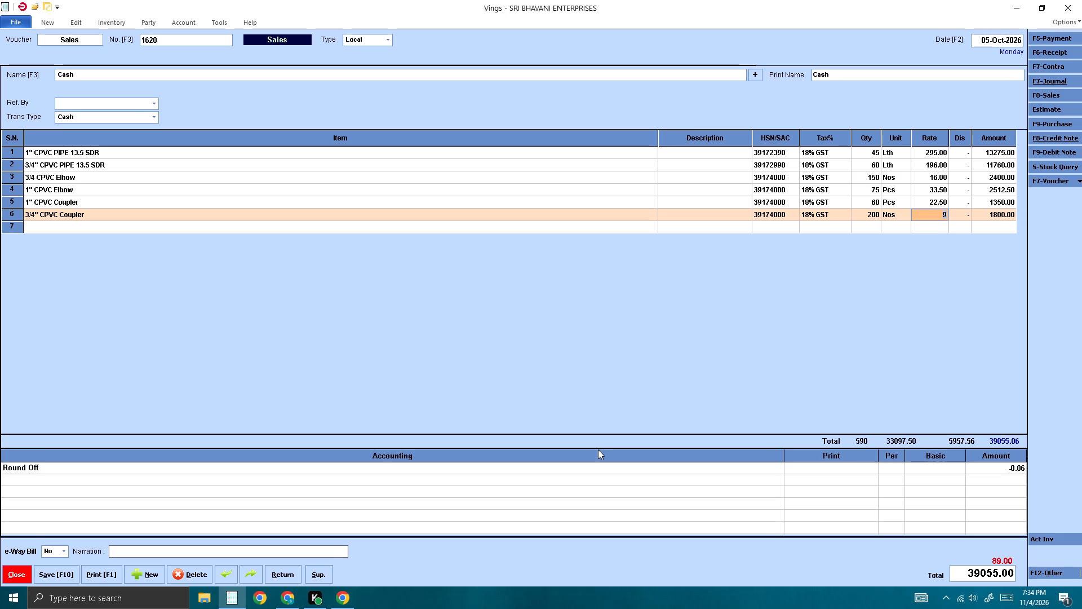
key(Return)
key(Return)
key(Return)
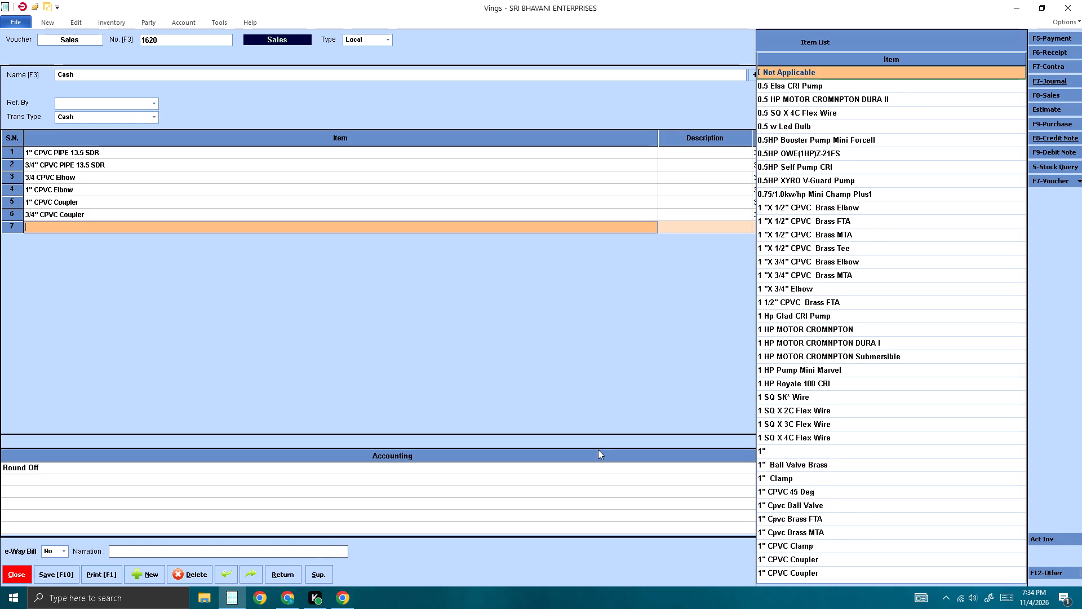
Search the items for "tee" and pick the 1" CPVC Tee entry spelled with a space after the inch mark for row 7.
text(tee)
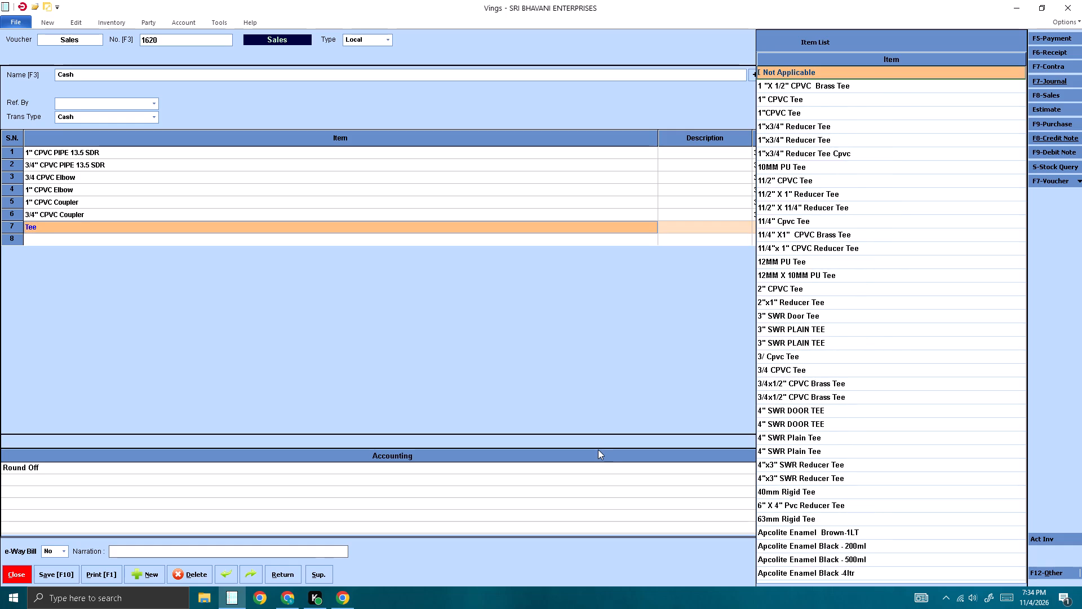
key(Down)
key(Down)
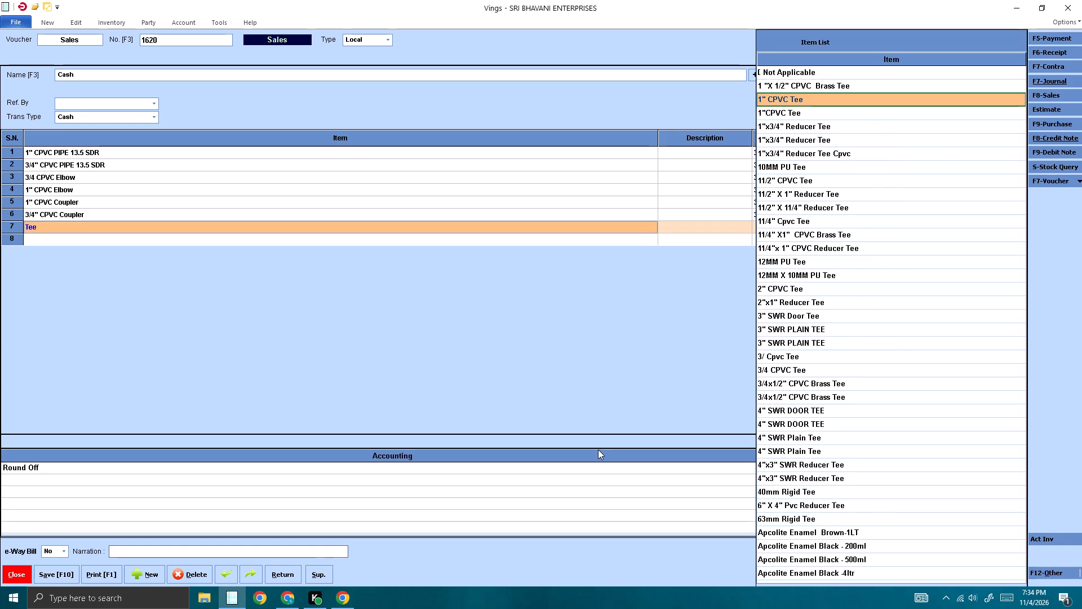
key(Return)
Set the 1" CPVC Tee quantity to 60, keep its rate and discount, and proceed to the eighth item row.
key(Return)
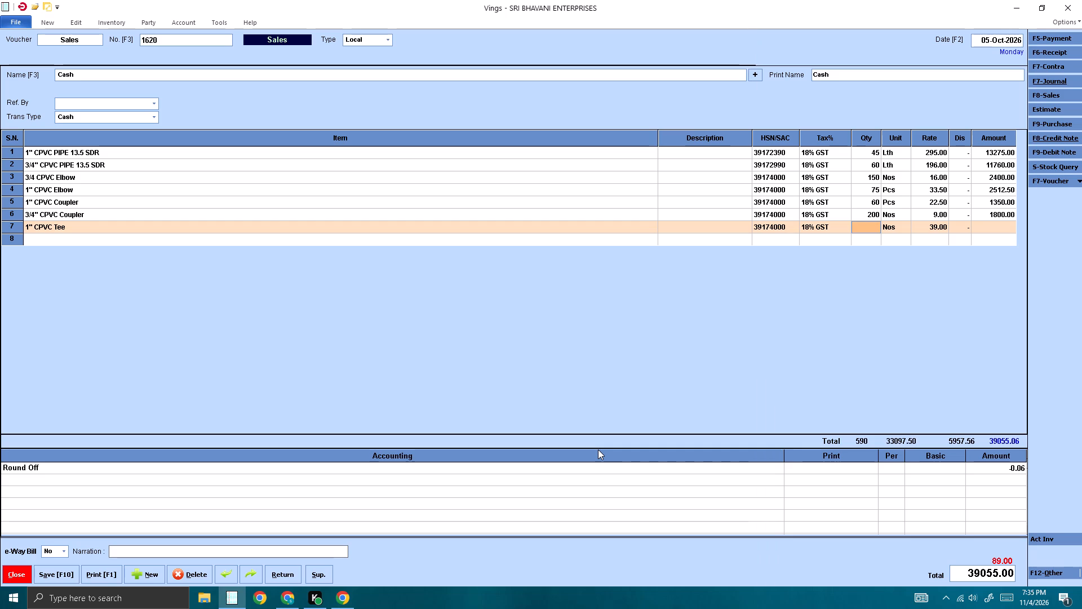
text(60)
key(Return)
key(Return)
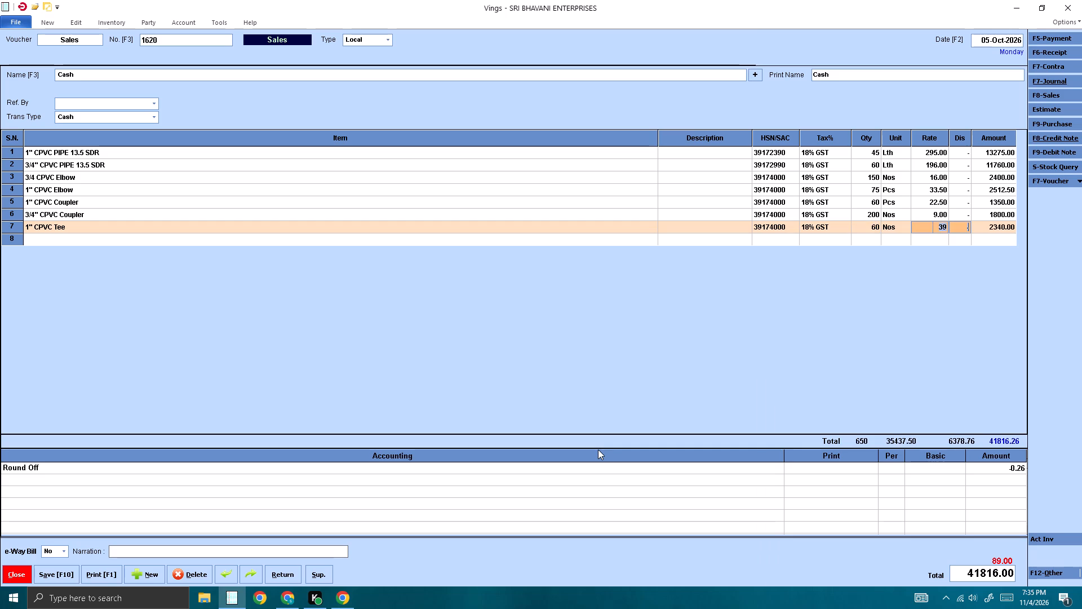
key(Return)
key(Return)
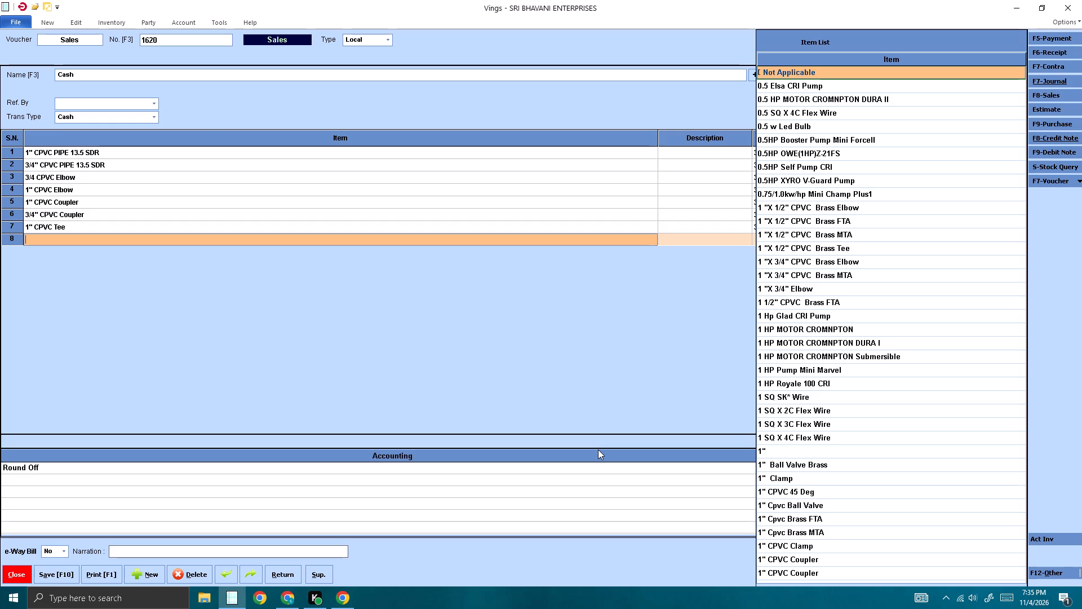
Search the items for "tee" and pick 3/4 CPVC Tee for row 8.
text(tee)
key(Down)
key(Down)
key(Down)
key(Down)
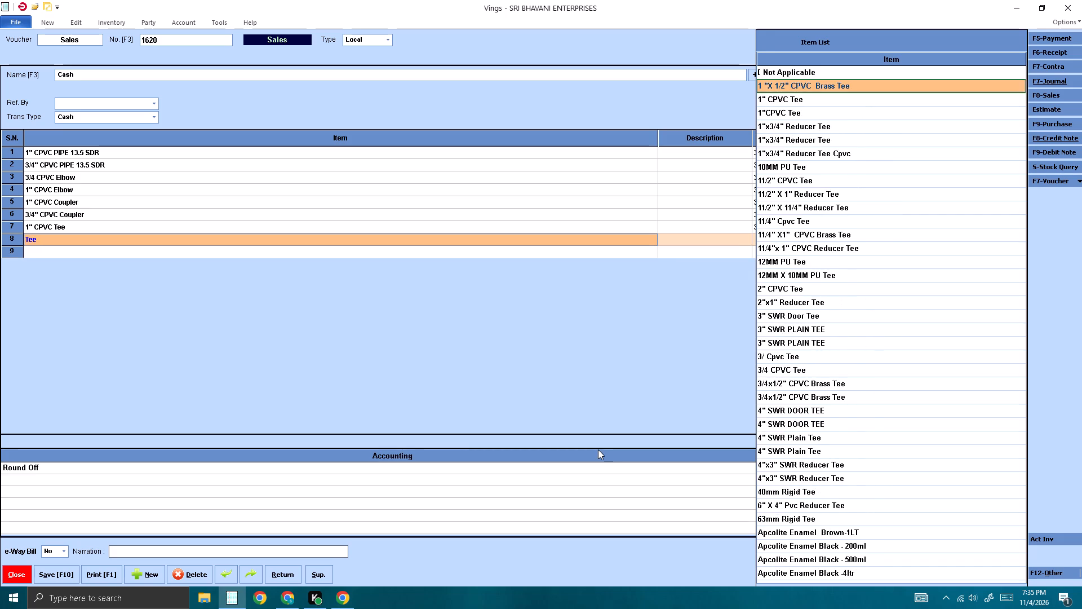
key(Down)
key(Down)
key(Down)
key(Down)
key(Down)
key(Down)
key(Down)
key(Down)
key(Down)
key(Down)
key(Down)
key(Down)
key(Down)
key(Down)
key(Down)
key(Down)
key(Down)
key(Down)
key(Down)
key(Down)
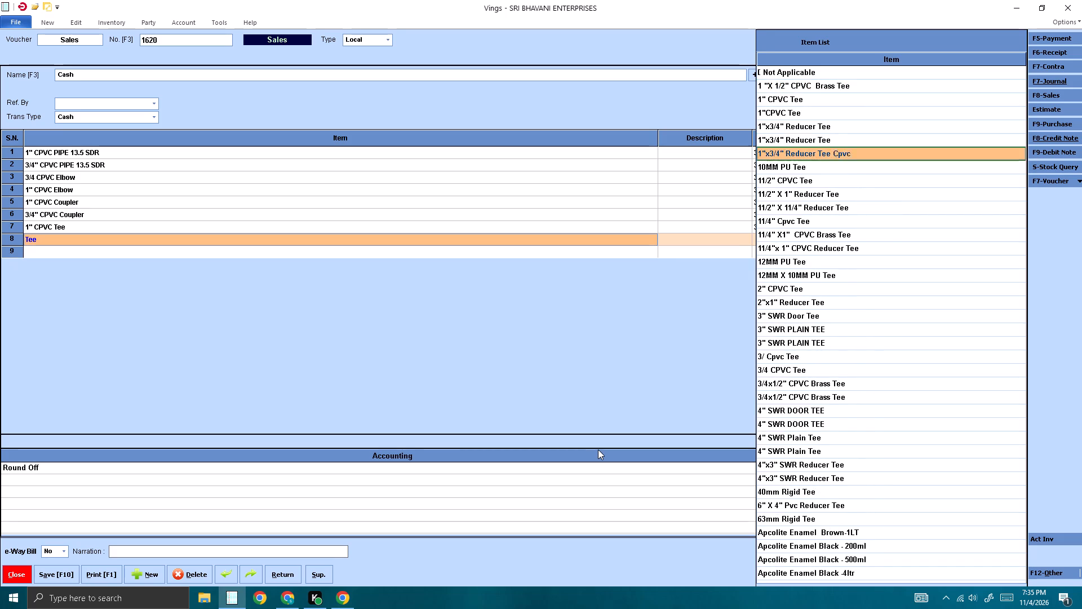
key(Down)
key(Down)
key(Down)
key(Down)
key(Down)
key(Down)
key(Down)
key(Down)
key(Down)
key(Down)
key(Down)
key(Down)
key(Down)
key(Down)
key(Down)
key(Down)
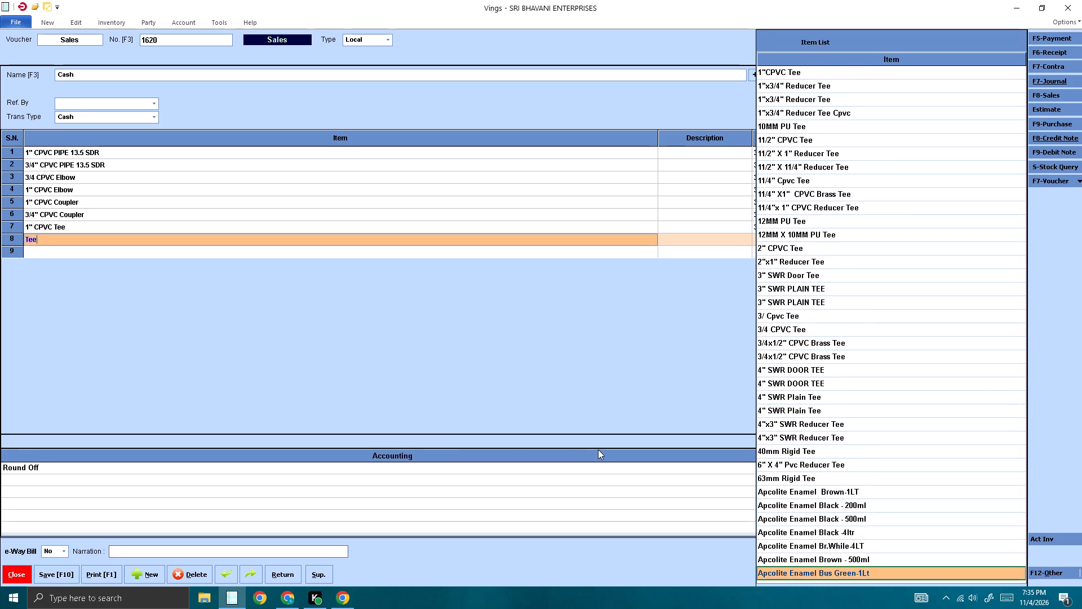
key(Down)
key(Down)
key(Down)
key(Down)
key(Down)
key(Down)
key(Down)
key(Down)
key(Down)
key(Down)
key(Down)
key(Down)
key(Down)
key(Down)
key(Down)
key(Down)
key(Down)
key(Down)
key(Down)
key(Down)
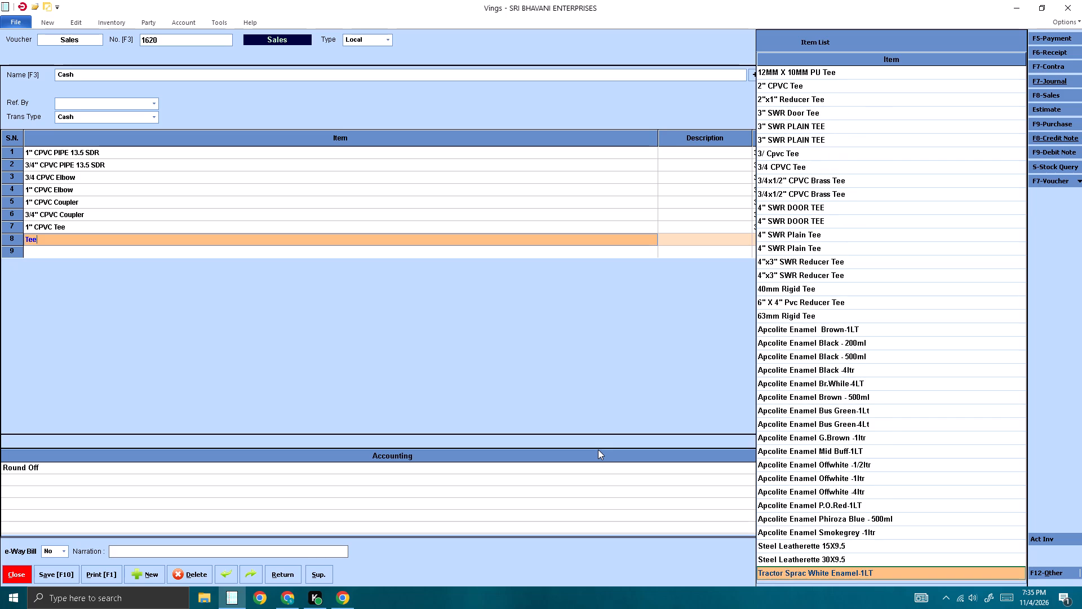
key(Up)
key(Up)
key(Up)
key(Up)
key(Up)
key(Up)
key(Up)
key(Up)
key(Up)
key(Up)
key(Up)
key(Up)
key(Up)
key(Up)
key(Up)
key(Up)
key(Up)
key(Up)
key(Up)
key(Up)
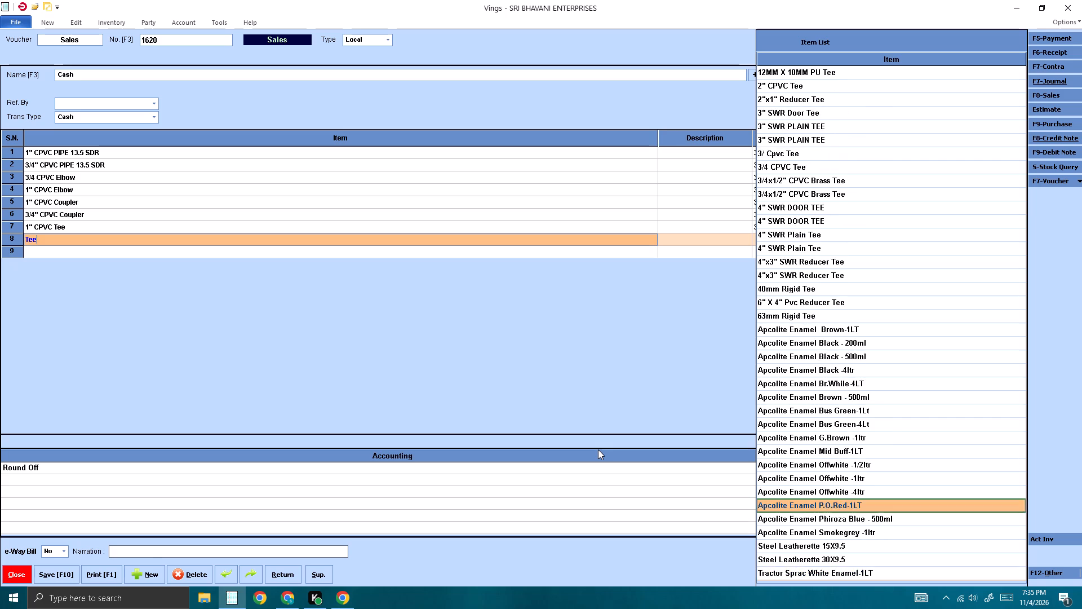
key(Down)
key(Down)
key(Down)
key(Down)
key(Down)
key(Down)
key(Down)
key(Down)
key(Down)
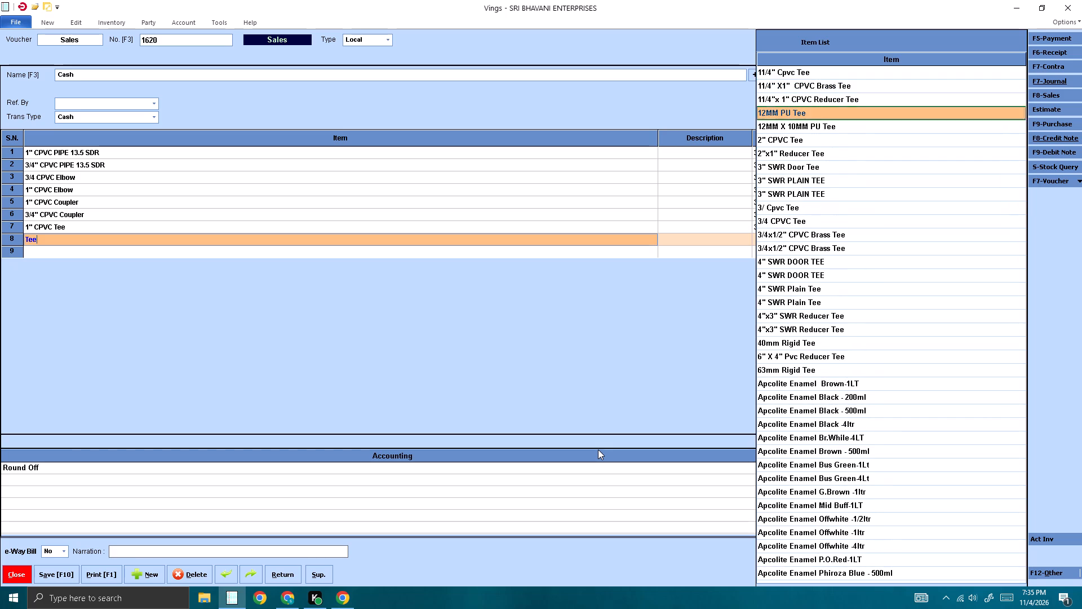
key(Down)
key(Down)
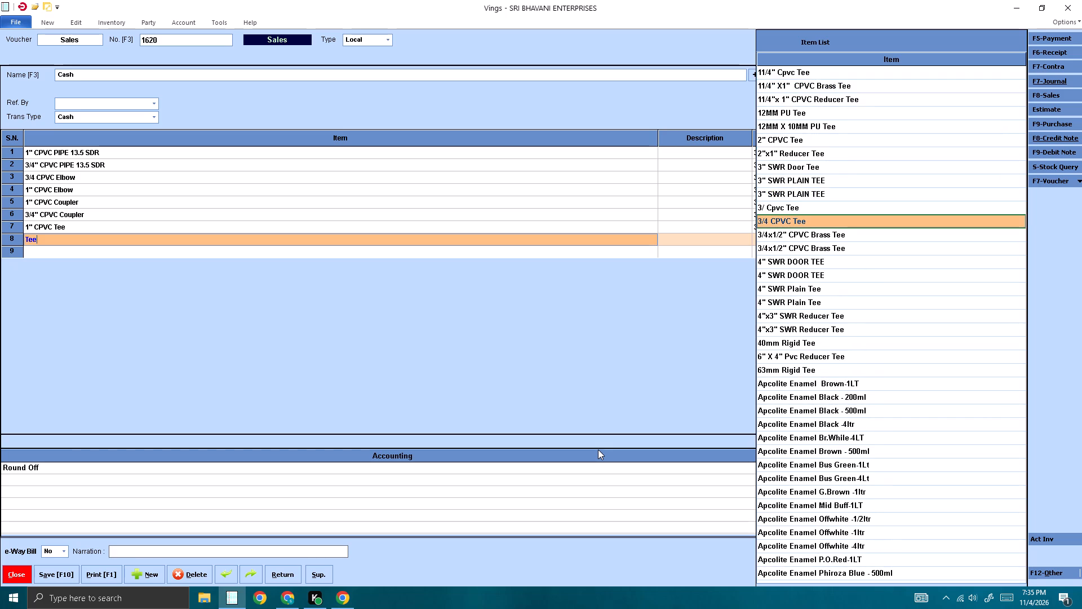
key(Return)
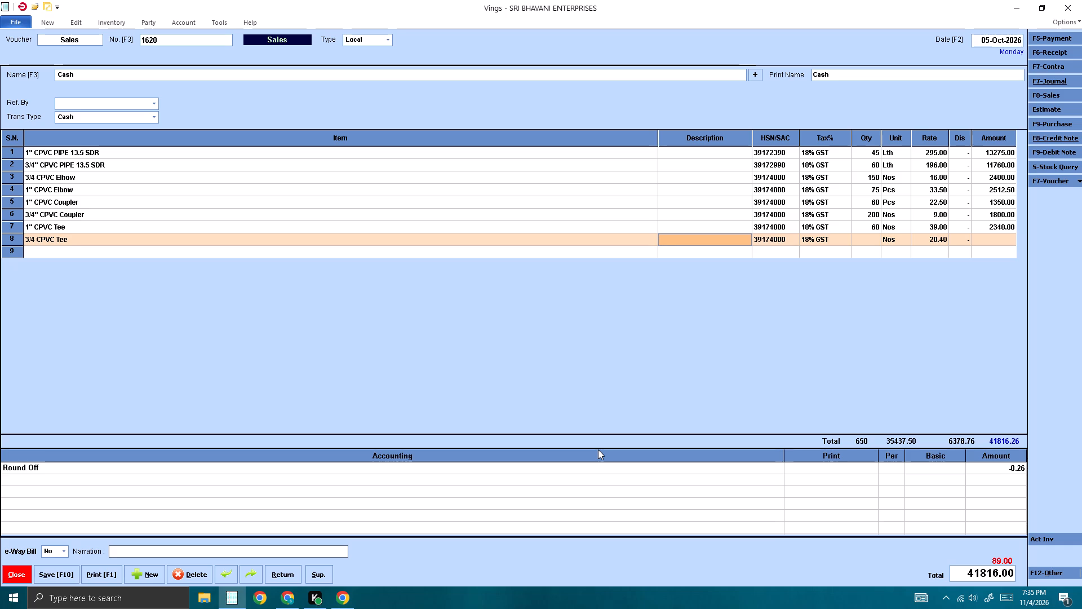
Set the 3/4 CPVC Tee quantity to 75, keep its rate and discount, and proceed to the ninth item row.
key(Return)
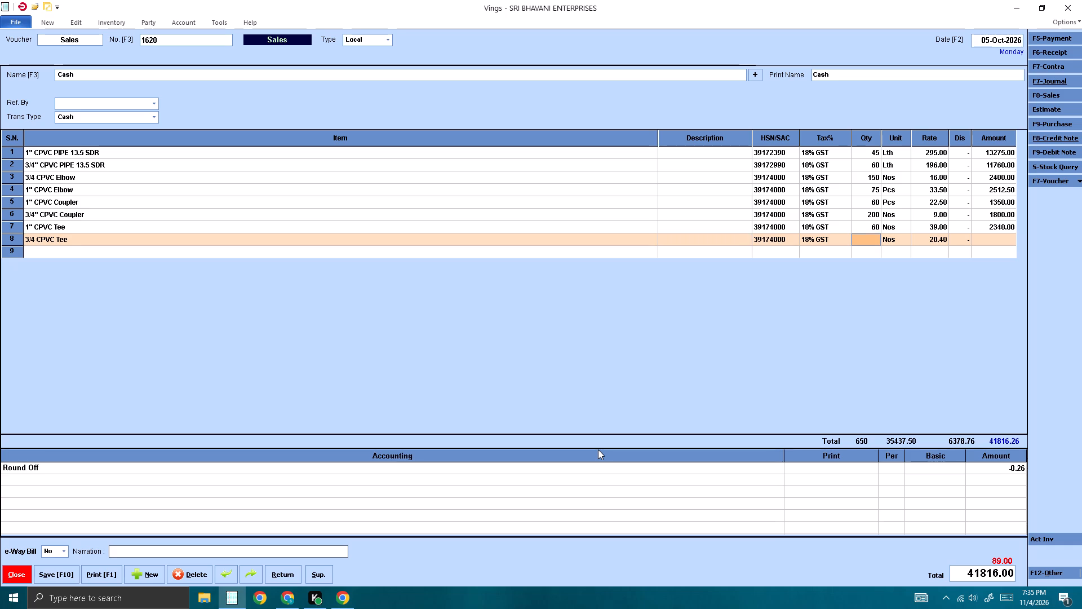
text(75)
key(Return)
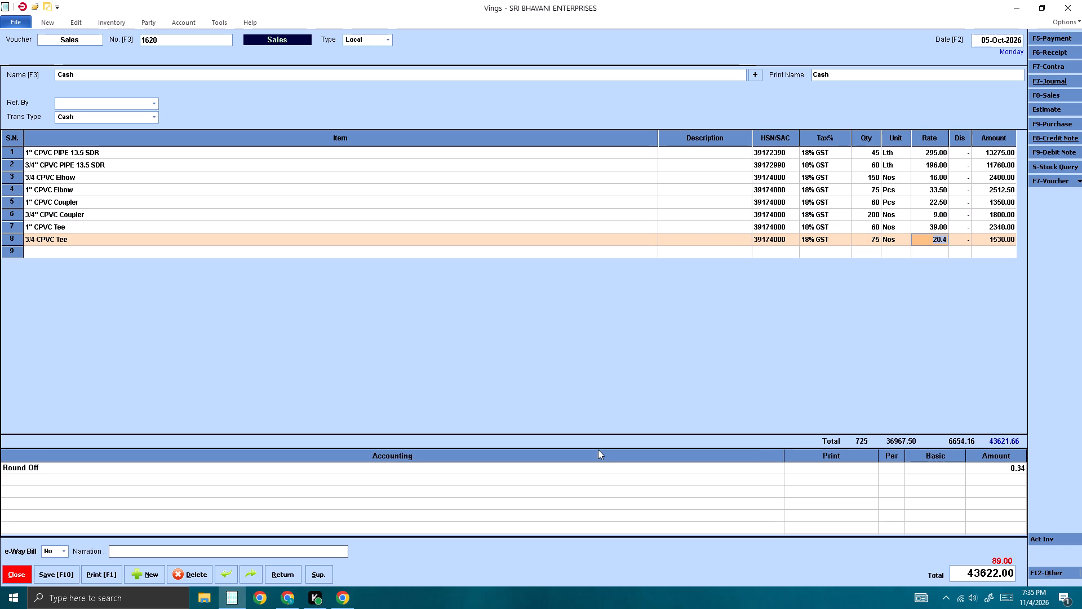
key(Return)
key(Return)
key(Return)
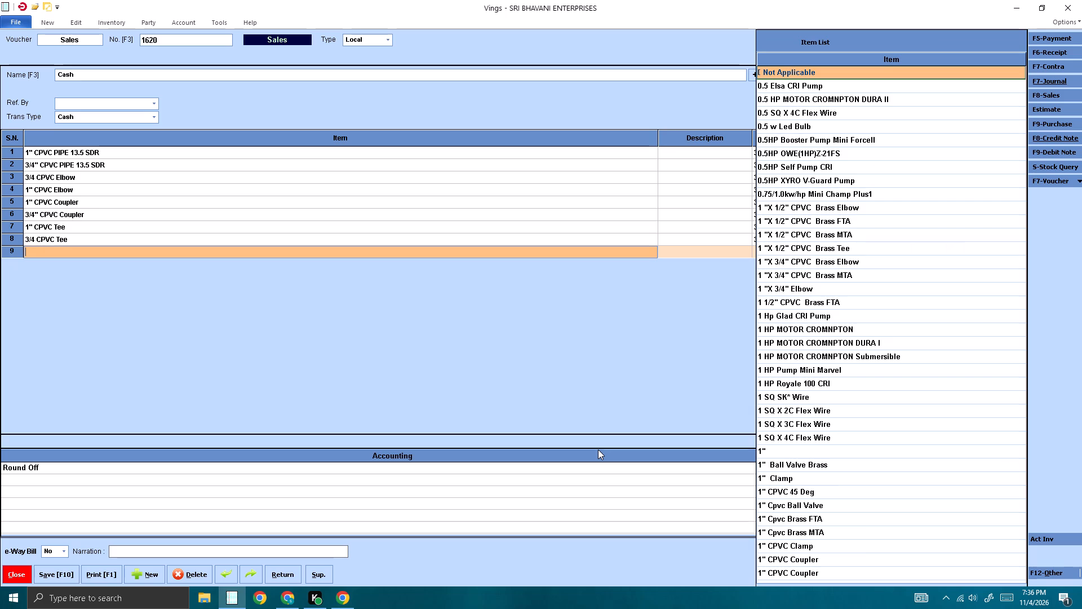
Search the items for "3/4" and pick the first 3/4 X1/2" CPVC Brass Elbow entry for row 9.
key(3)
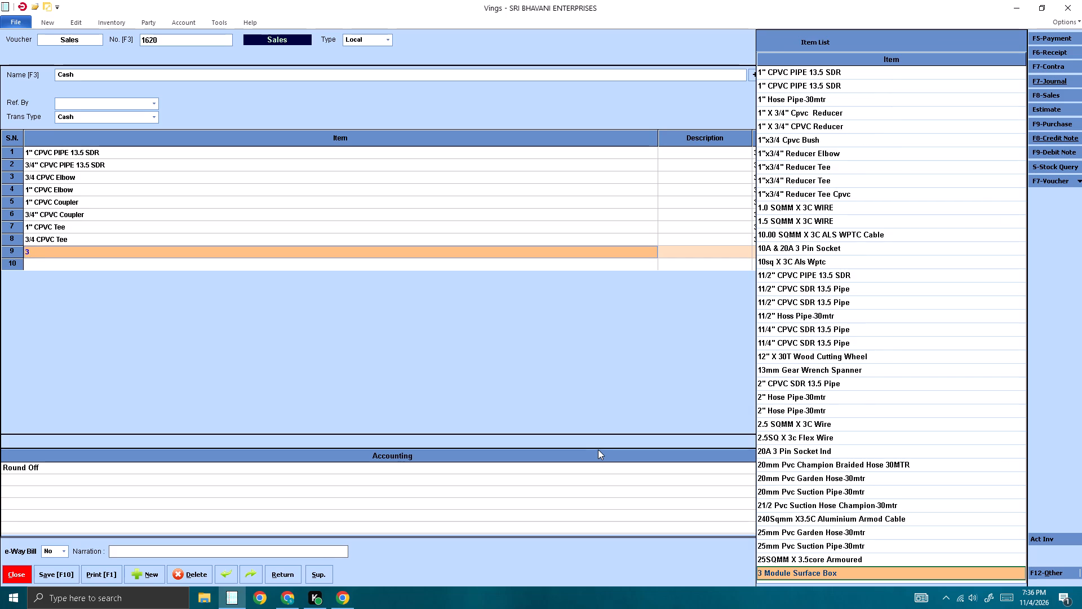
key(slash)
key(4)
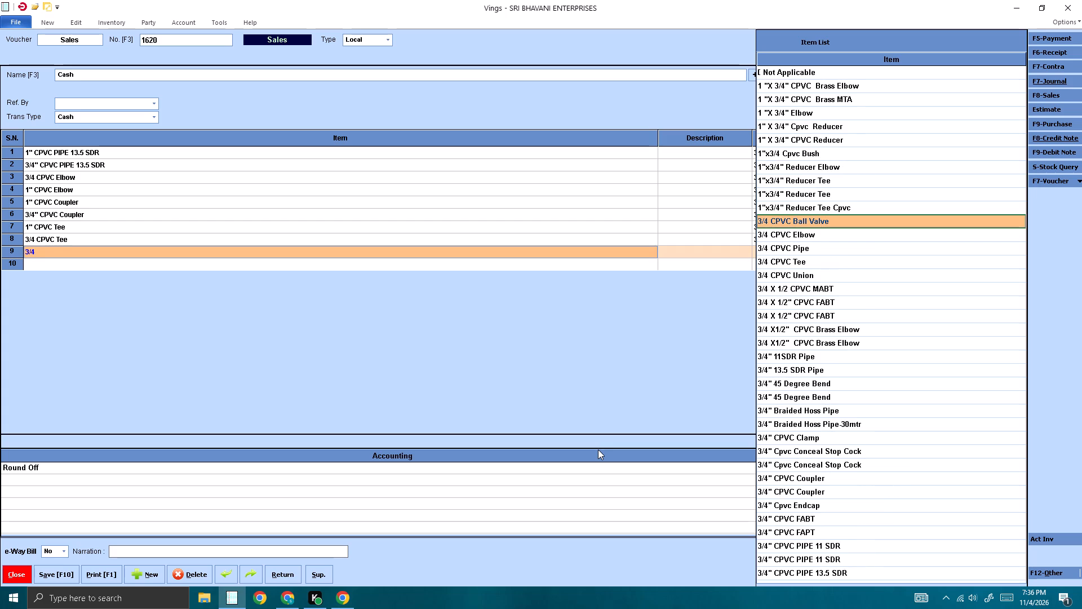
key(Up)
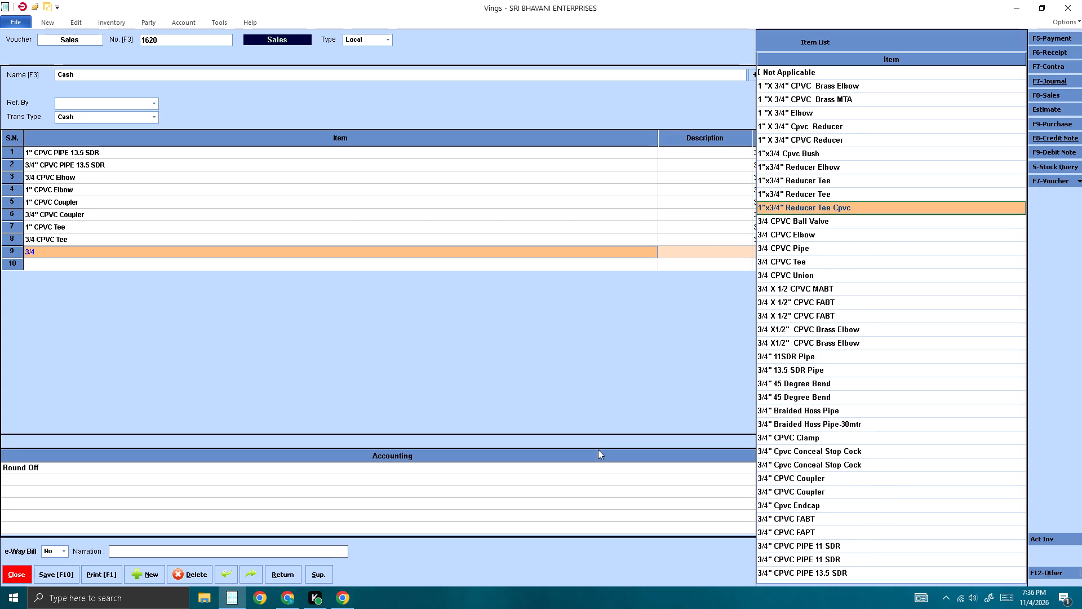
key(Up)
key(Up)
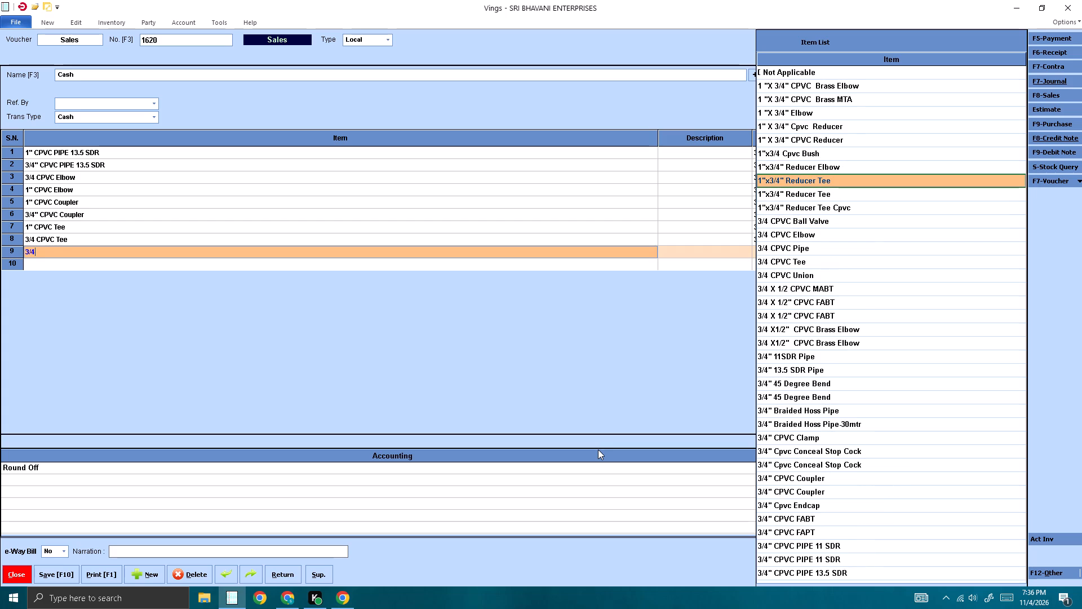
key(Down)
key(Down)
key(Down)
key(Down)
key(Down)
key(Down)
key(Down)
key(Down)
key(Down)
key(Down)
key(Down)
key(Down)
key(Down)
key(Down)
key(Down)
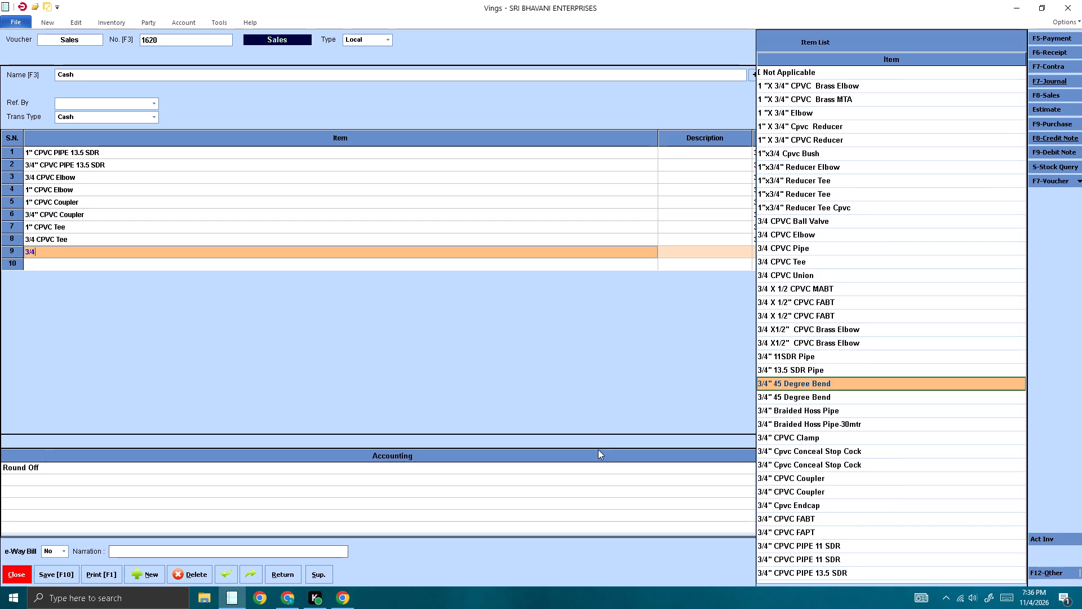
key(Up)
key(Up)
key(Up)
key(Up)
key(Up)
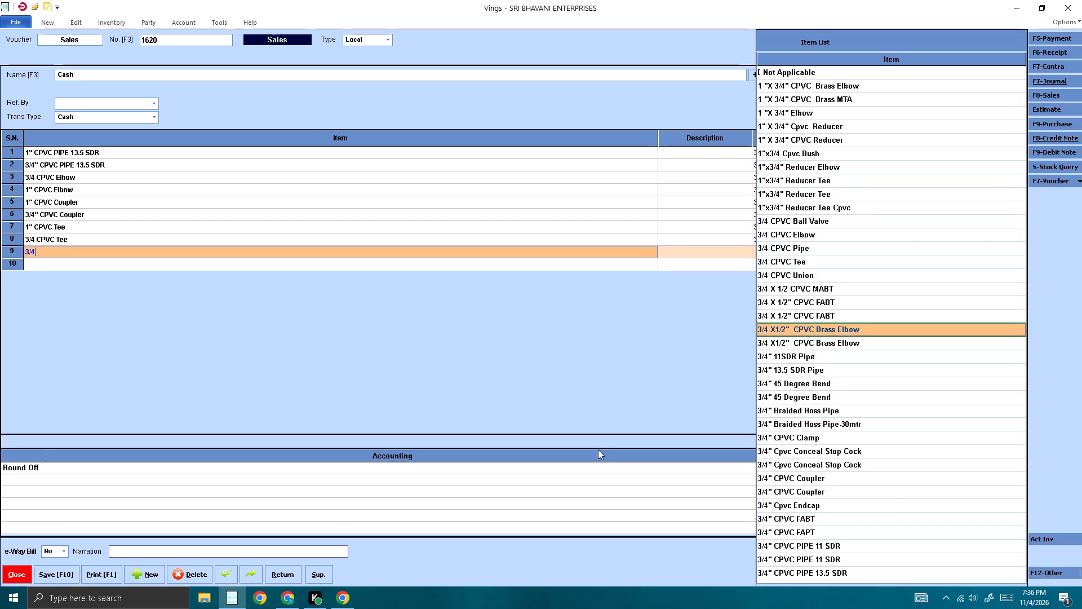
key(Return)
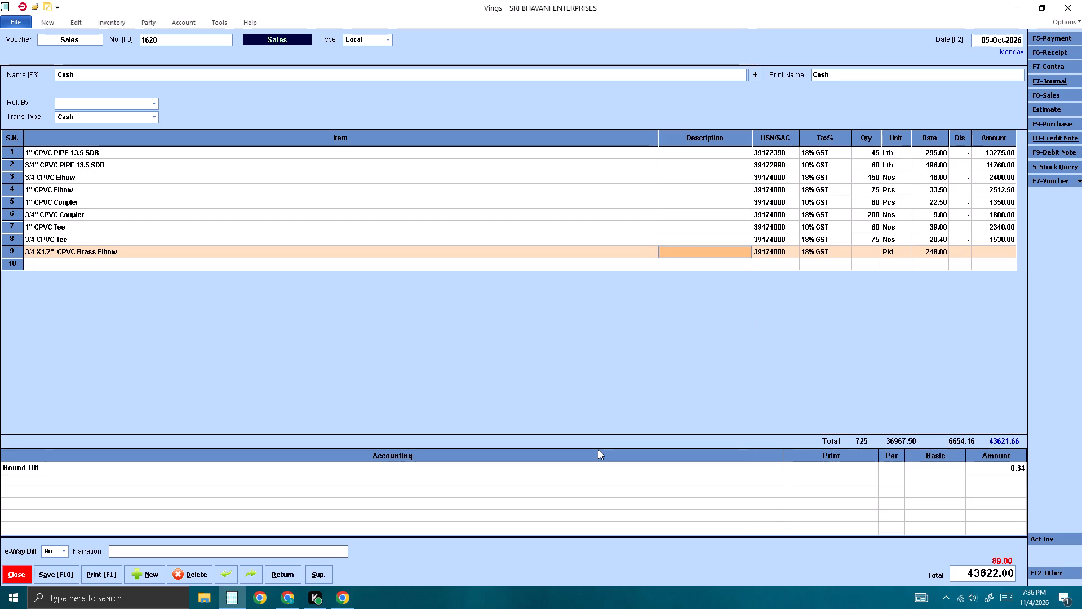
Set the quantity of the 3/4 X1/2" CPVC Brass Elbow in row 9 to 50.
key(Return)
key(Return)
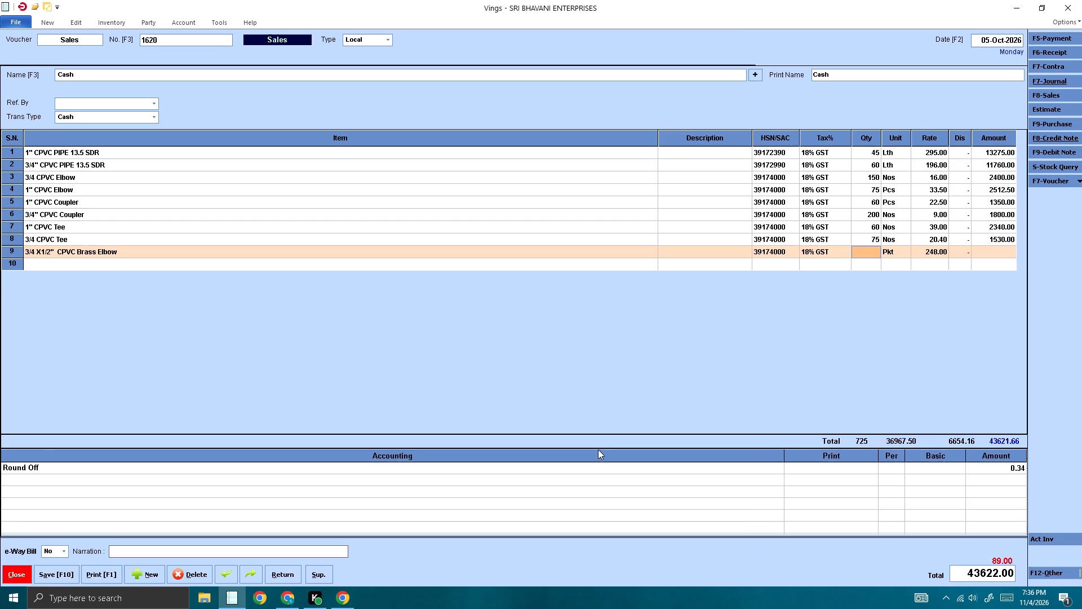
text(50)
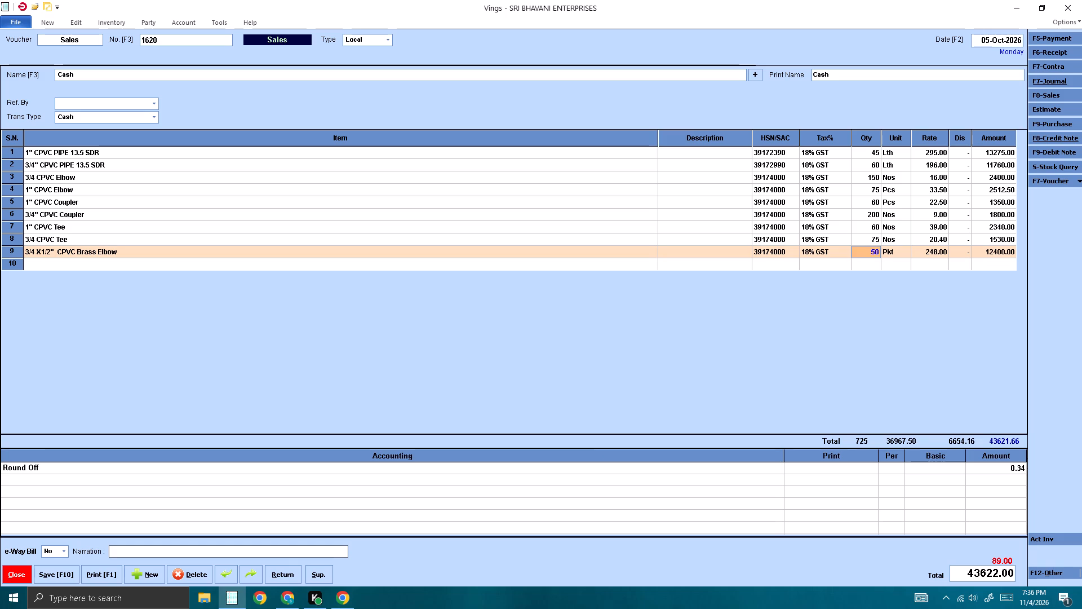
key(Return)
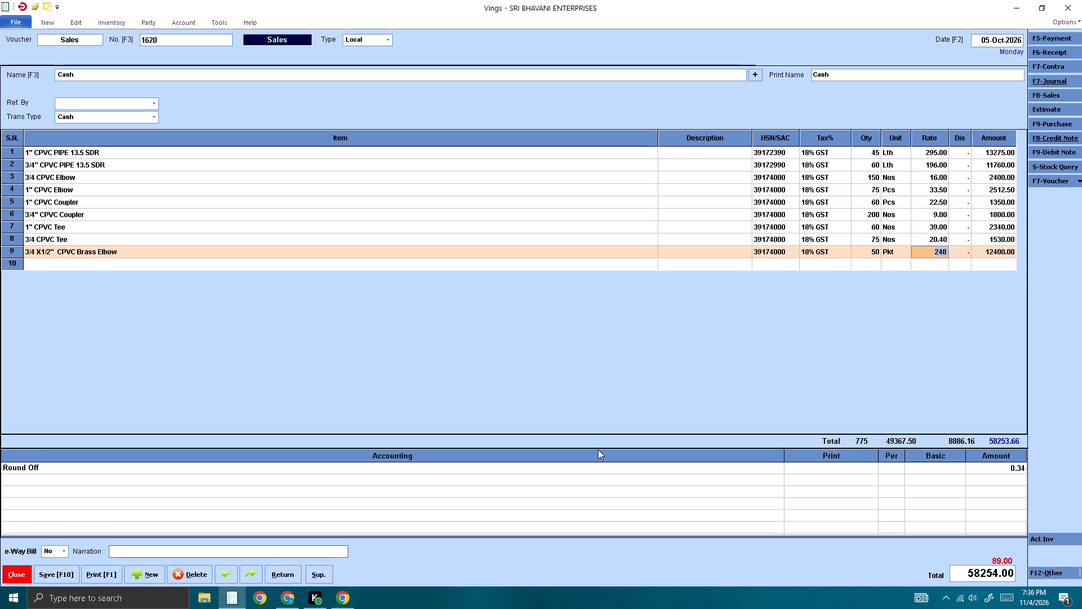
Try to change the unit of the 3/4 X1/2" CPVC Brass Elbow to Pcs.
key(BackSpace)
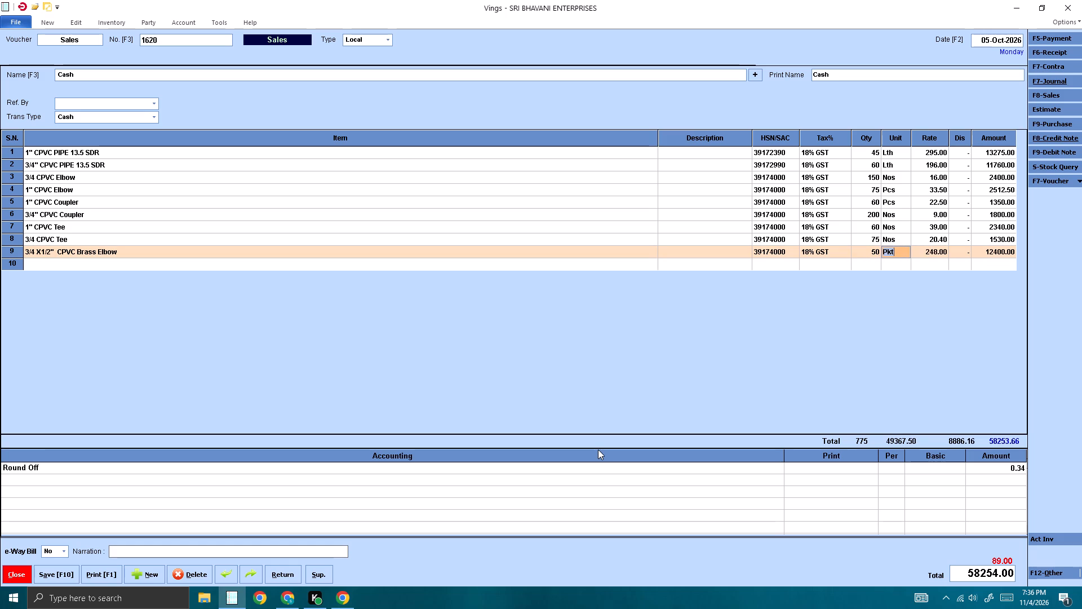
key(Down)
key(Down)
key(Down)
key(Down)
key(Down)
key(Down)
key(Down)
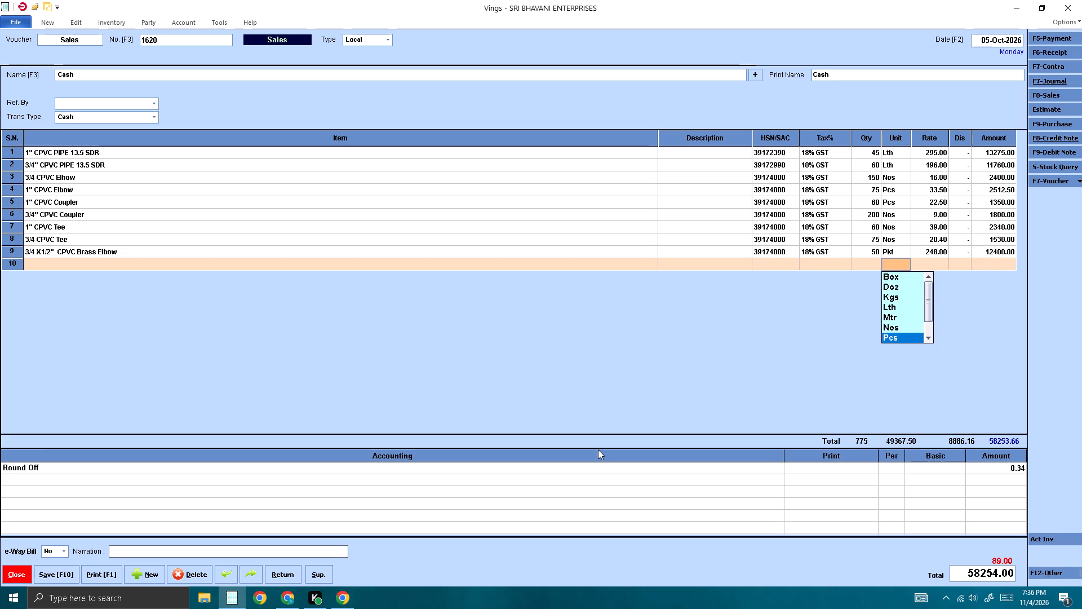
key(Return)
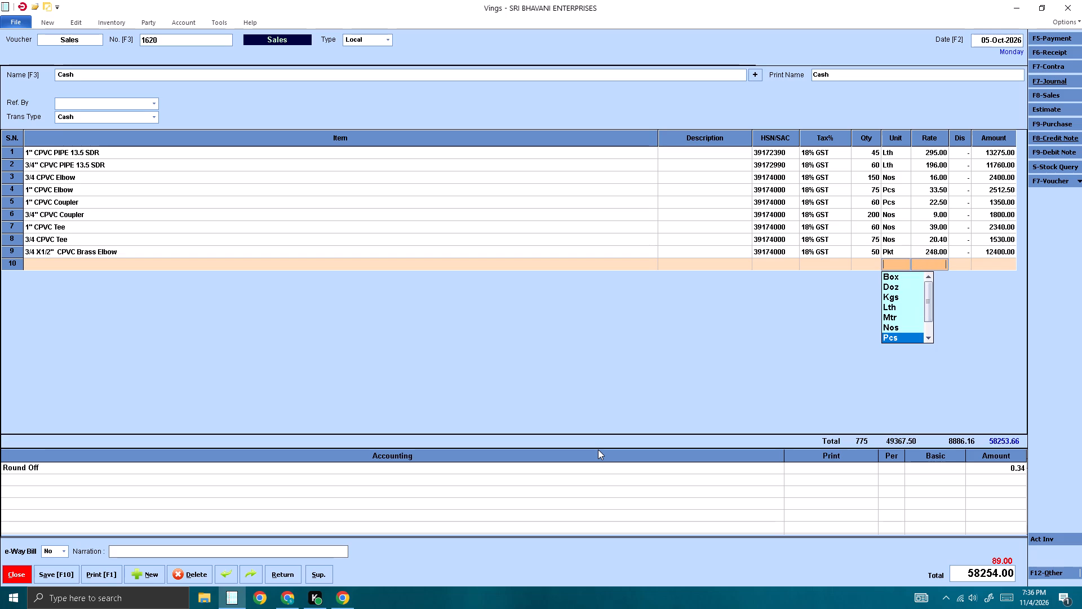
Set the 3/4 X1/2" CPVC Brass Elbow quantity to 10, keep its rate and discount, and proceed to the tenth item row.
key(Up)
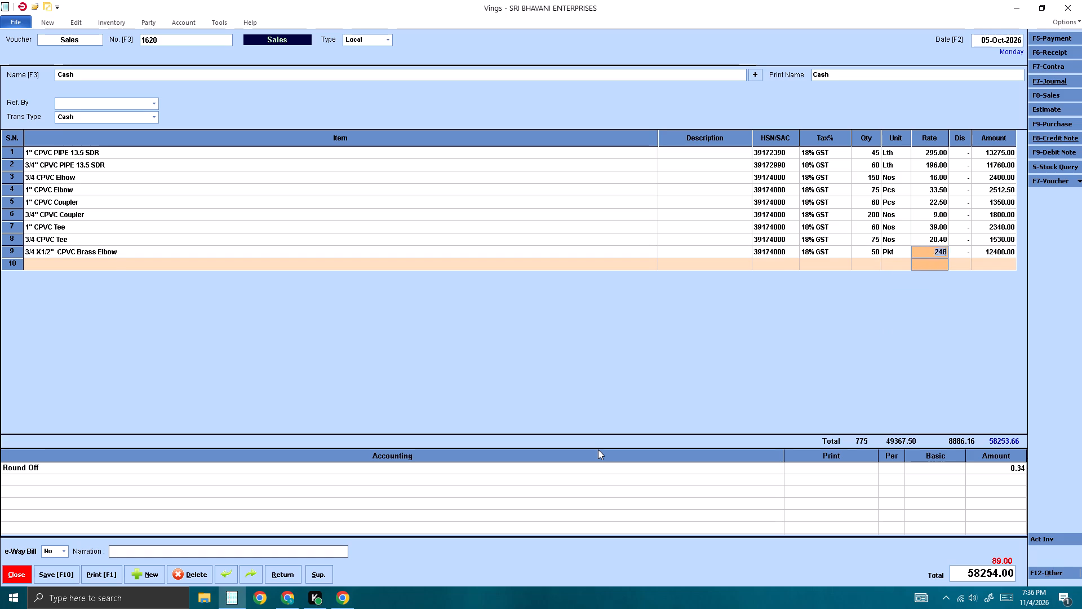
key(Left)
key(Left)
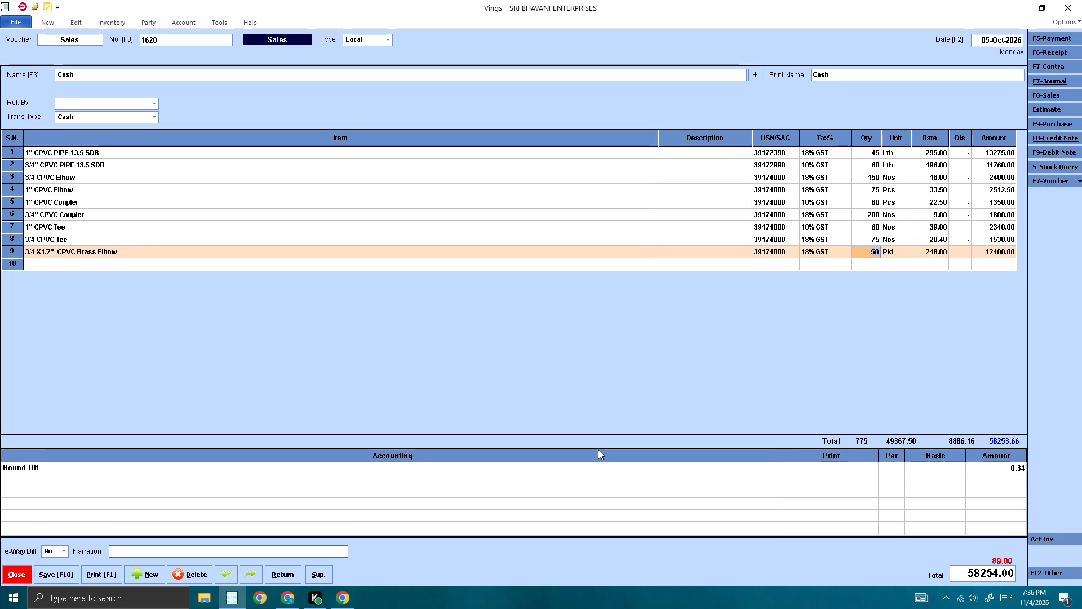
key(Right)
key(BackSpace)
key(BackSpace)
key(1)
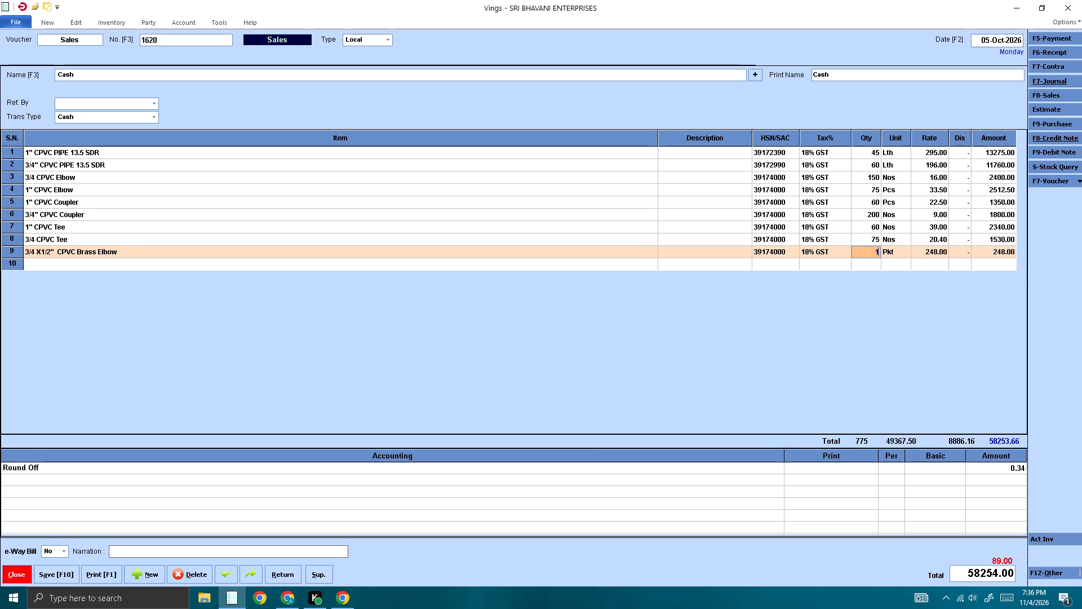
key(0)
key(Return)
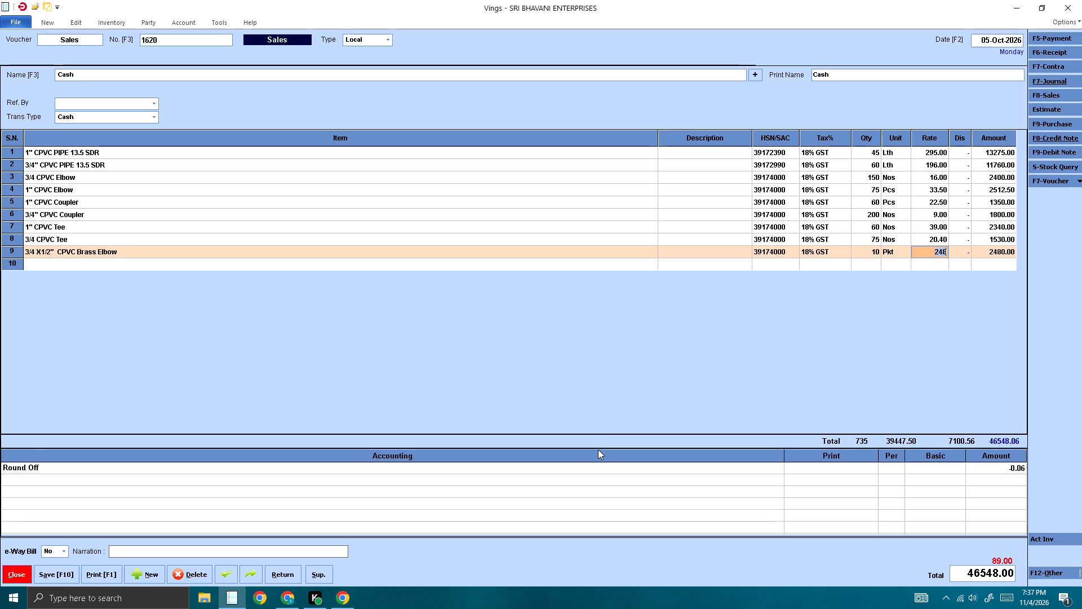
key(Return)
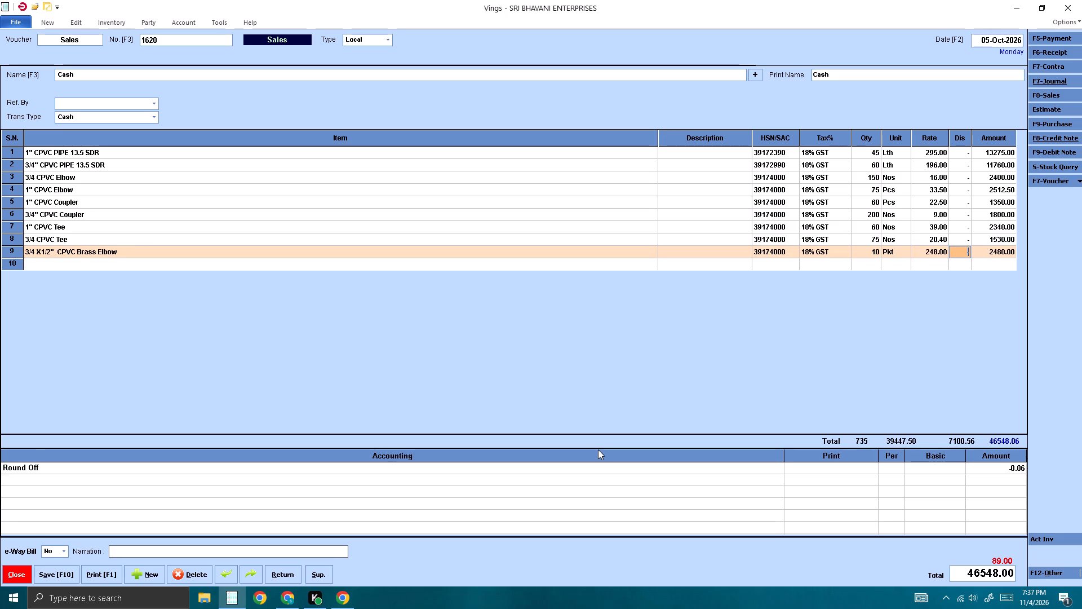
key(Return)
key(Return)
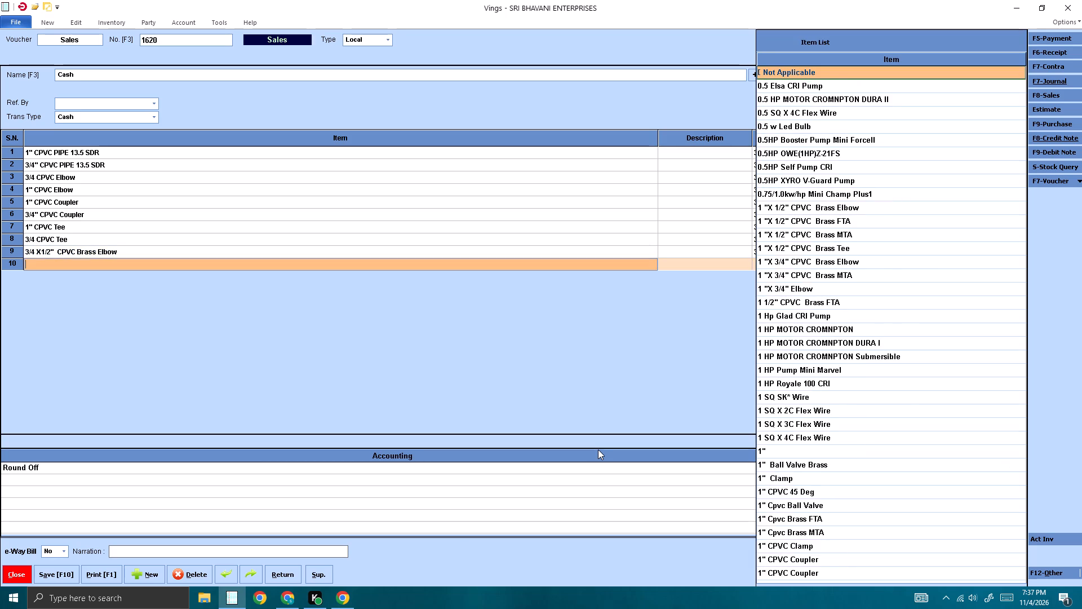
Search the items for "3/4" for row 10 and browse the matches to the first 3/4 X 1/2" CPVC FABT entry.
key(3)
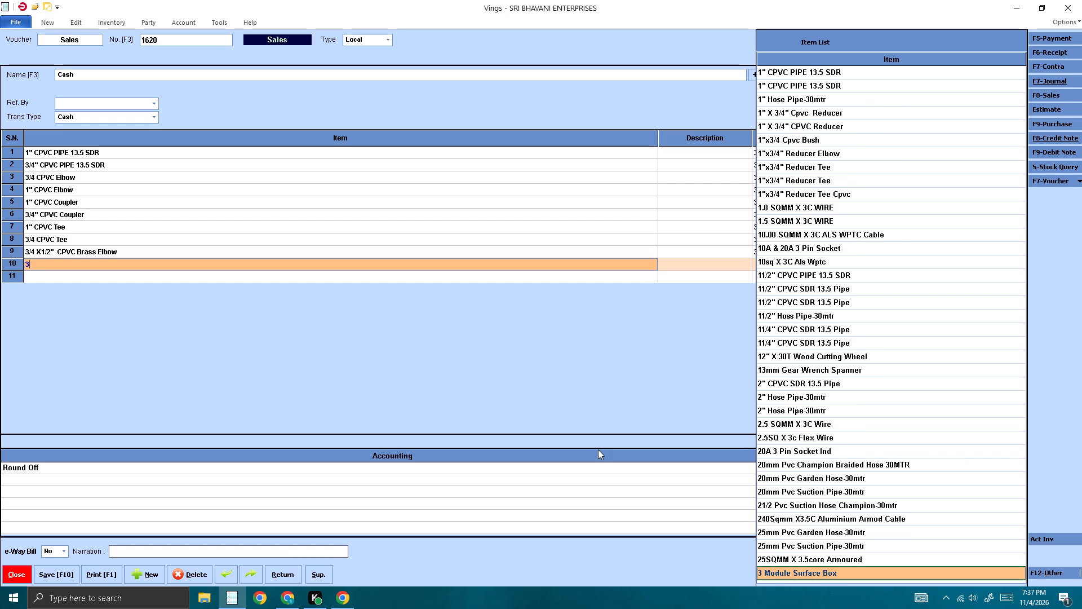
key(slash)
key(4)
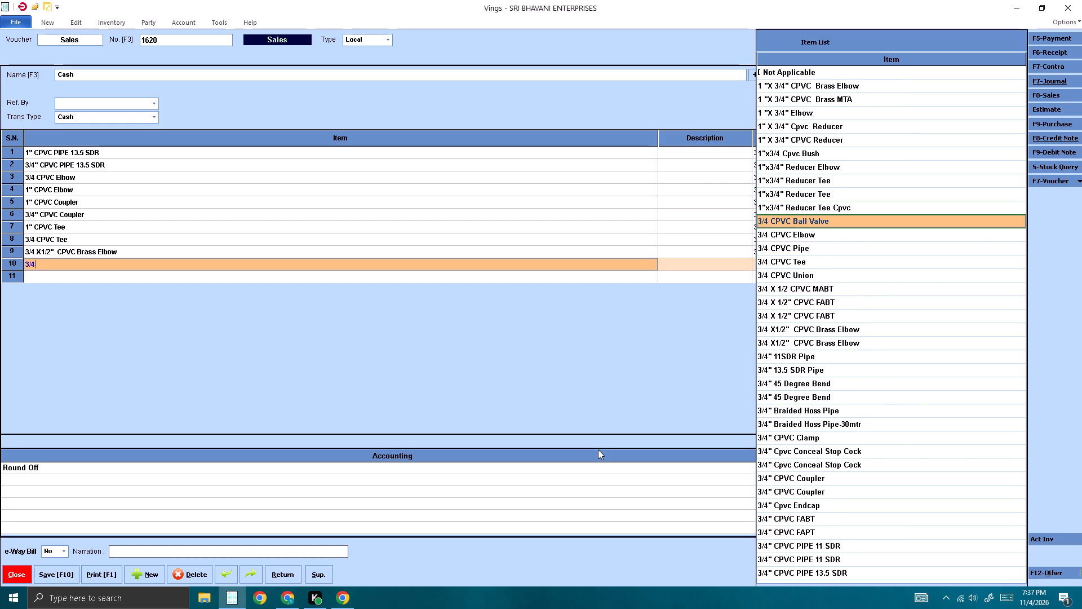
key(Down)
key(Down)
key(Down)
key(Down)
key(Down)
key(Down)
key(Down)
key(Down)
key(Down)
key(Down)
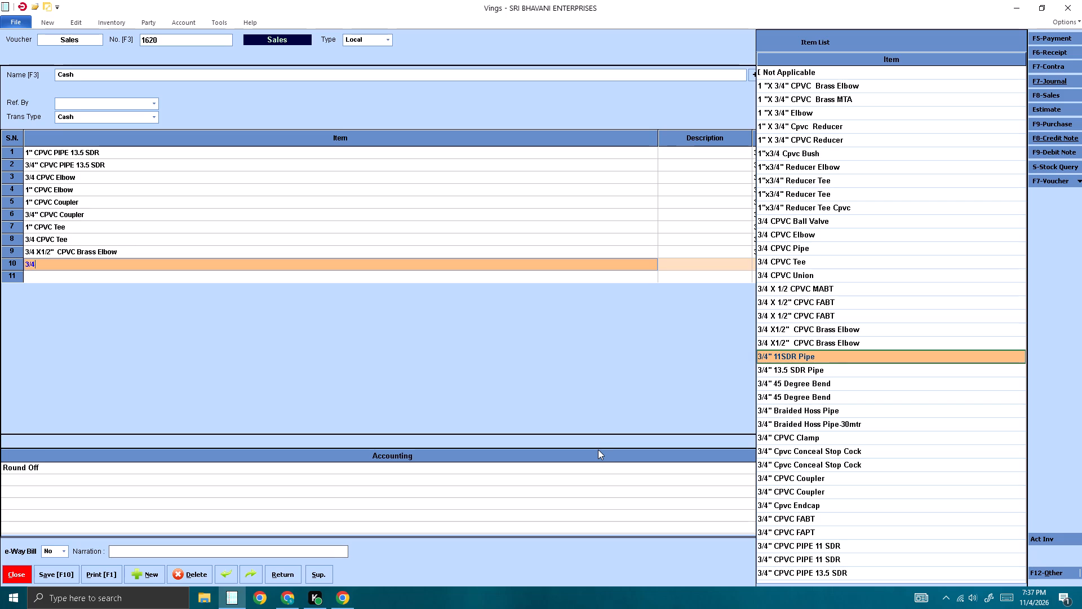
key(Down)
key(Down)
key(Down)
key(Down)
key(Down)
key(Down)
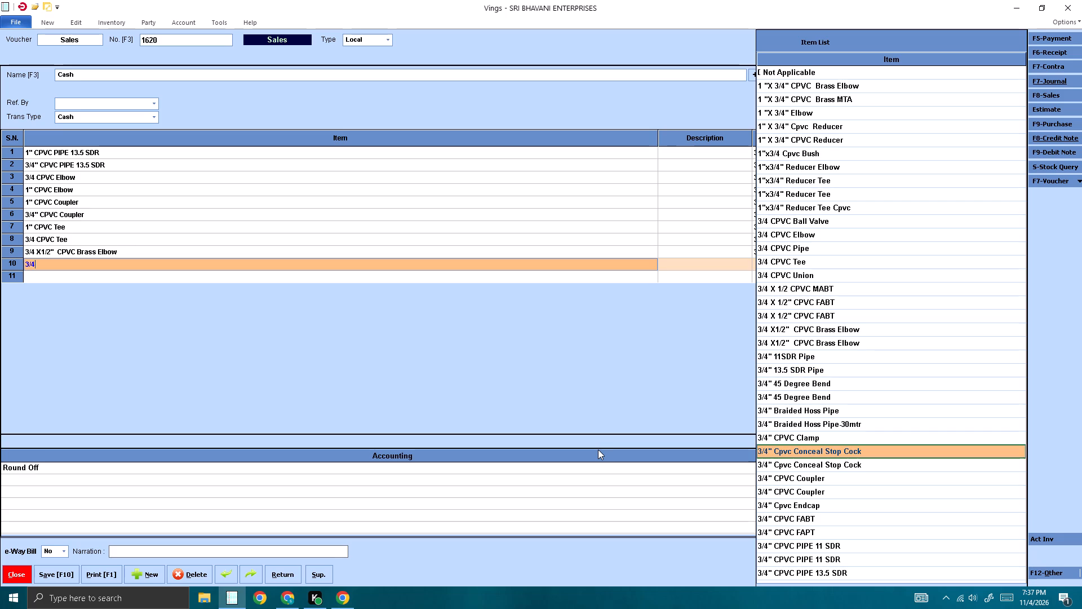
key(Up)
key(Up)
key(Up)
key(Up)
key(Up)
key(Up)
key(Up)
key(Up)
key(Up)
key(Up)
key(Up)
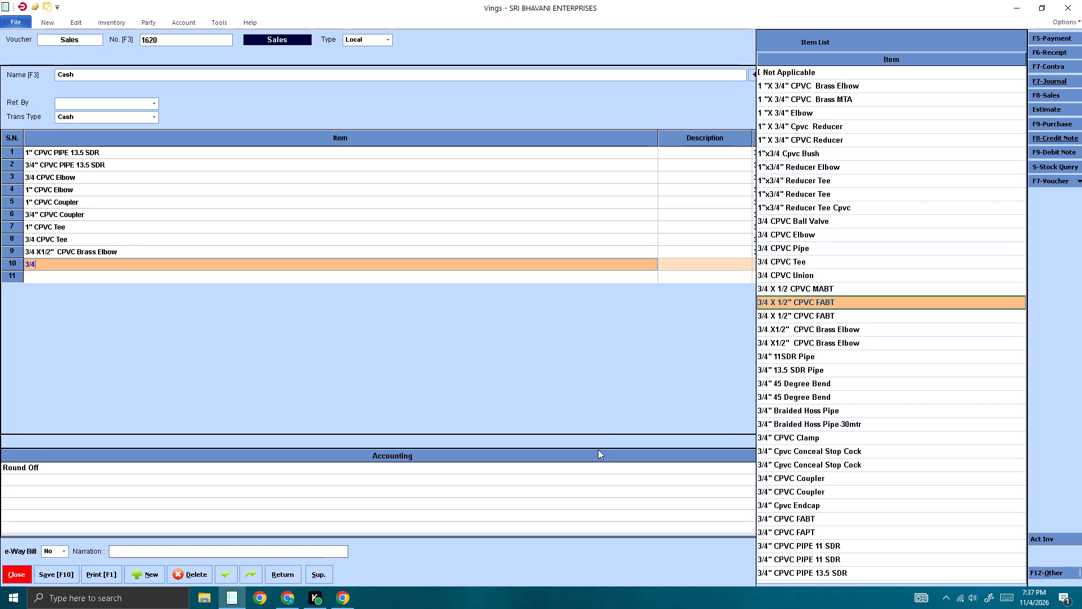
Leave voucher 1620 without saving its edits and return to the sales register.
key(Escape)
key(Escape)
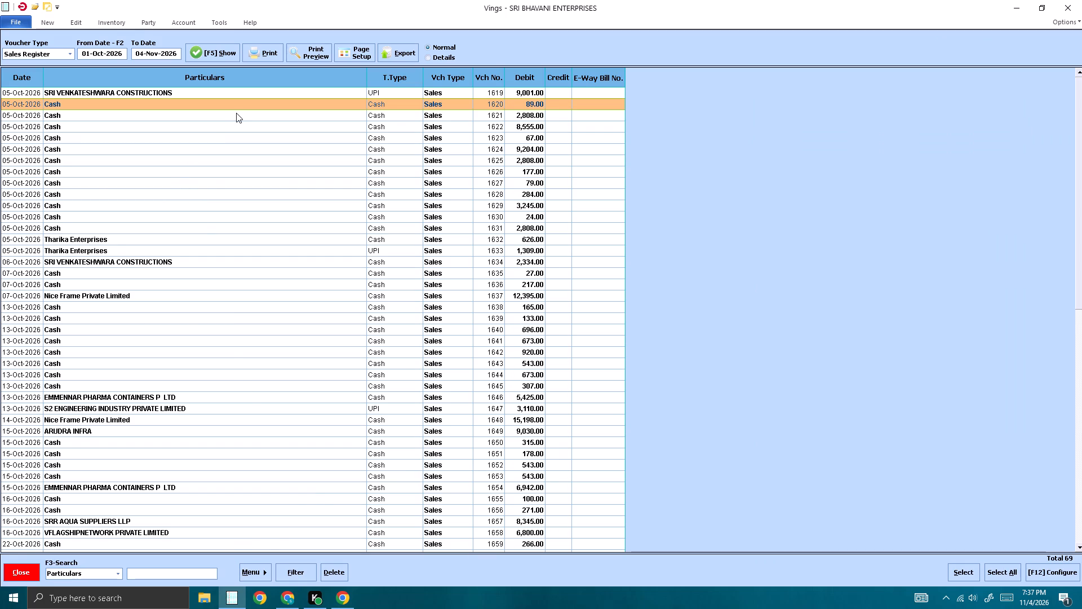
Reopen cash sales voucher 1620 from the sales register.
key(Return)
key(Return)
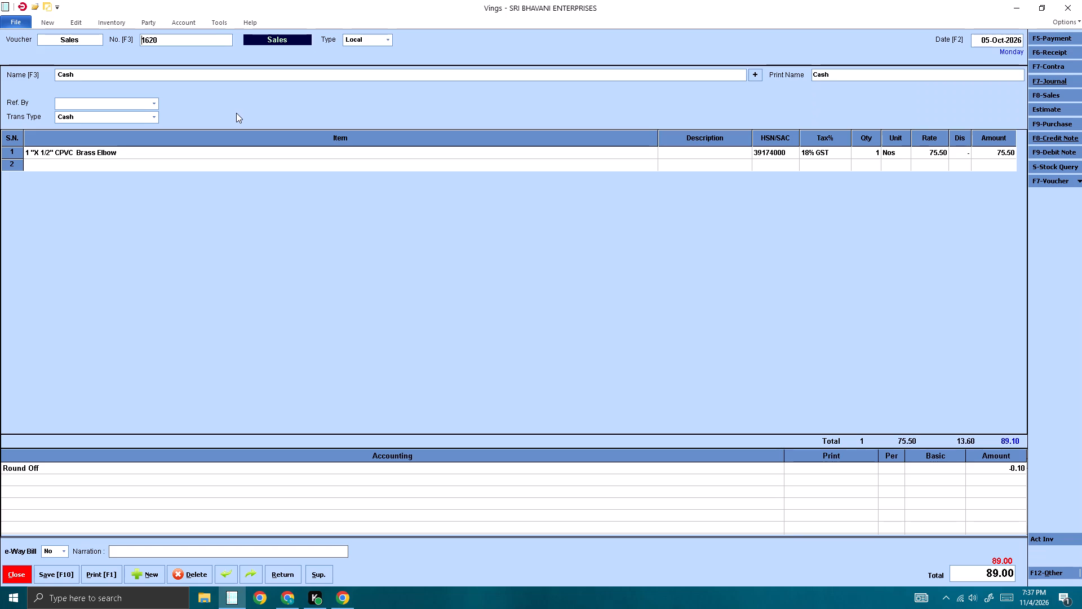
key(Down)
key(Down)
key(Right)
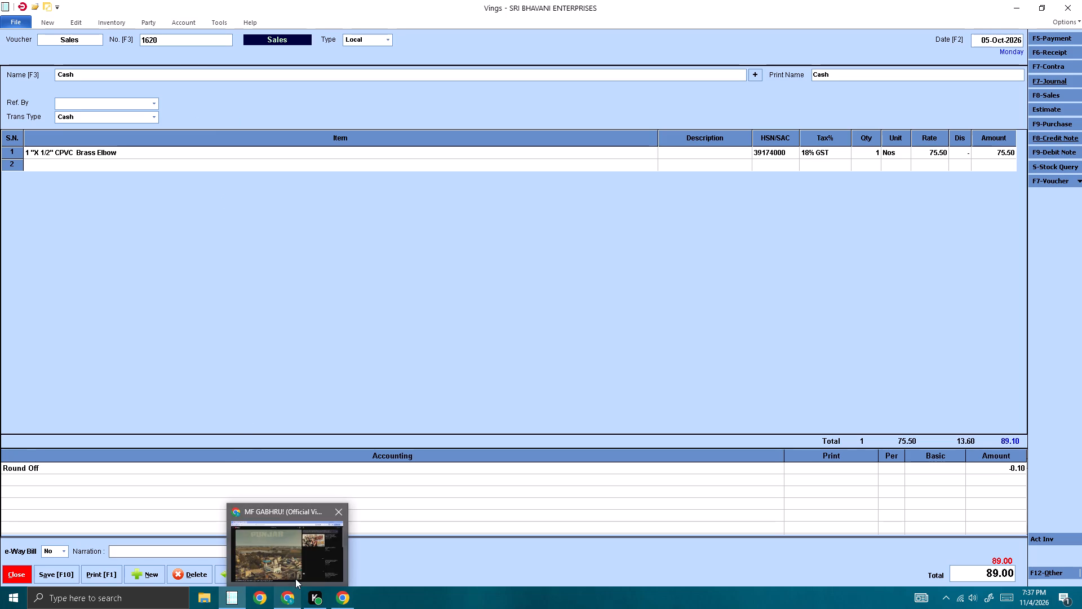
Close the Chrome window showing the MF GABHRU video.
click(341, 509)
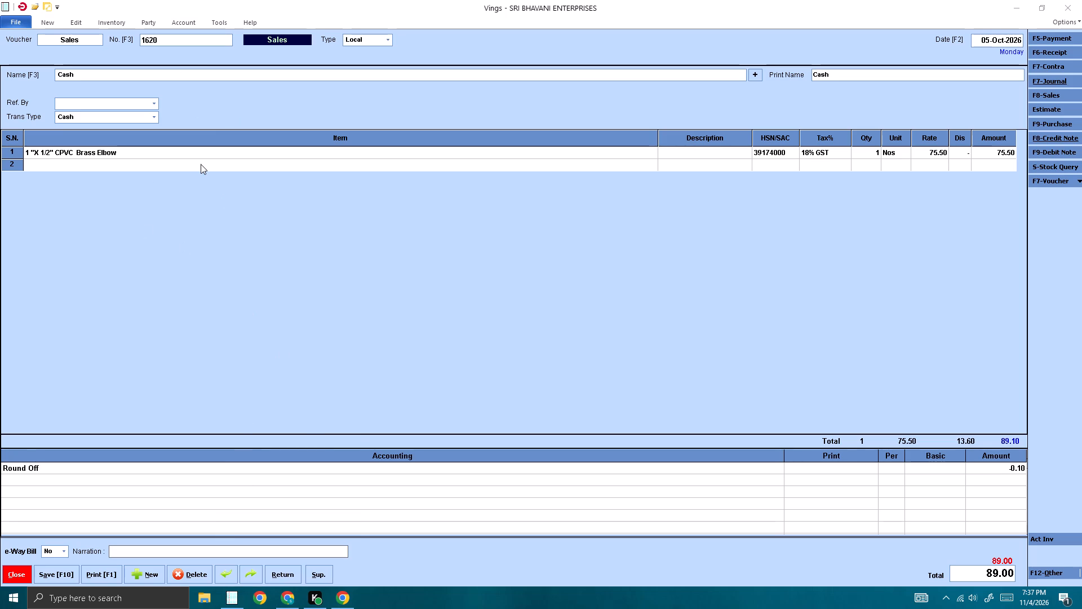
Replace the row 1 item with the second 3/4" CPVC PIPE 13.5 SDR entry found by searching the items for "pipe".
click(201, 164)
click(427, 151)
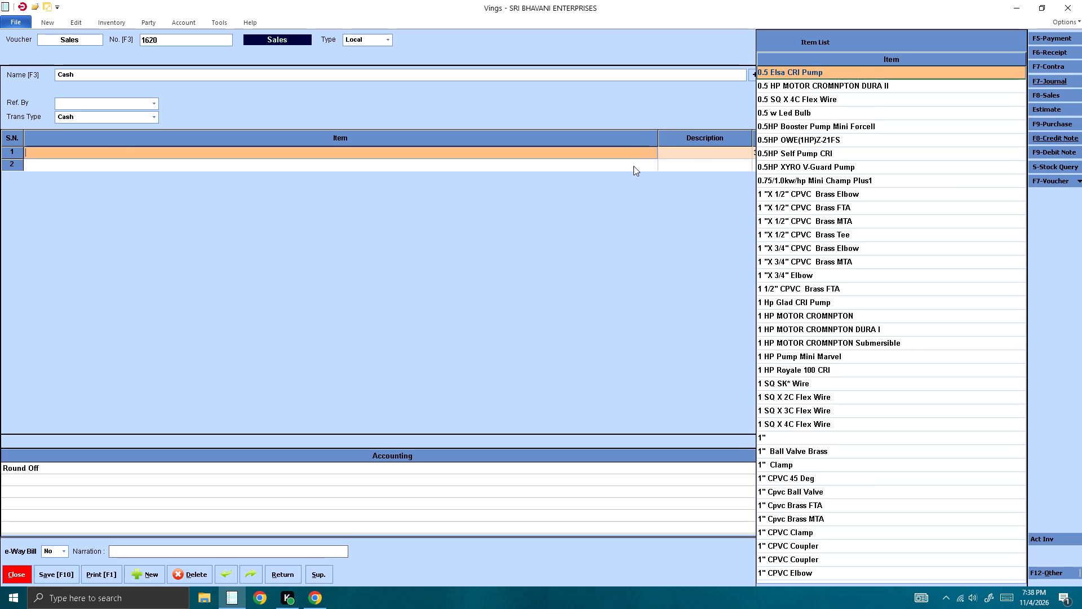
text(1 pi)
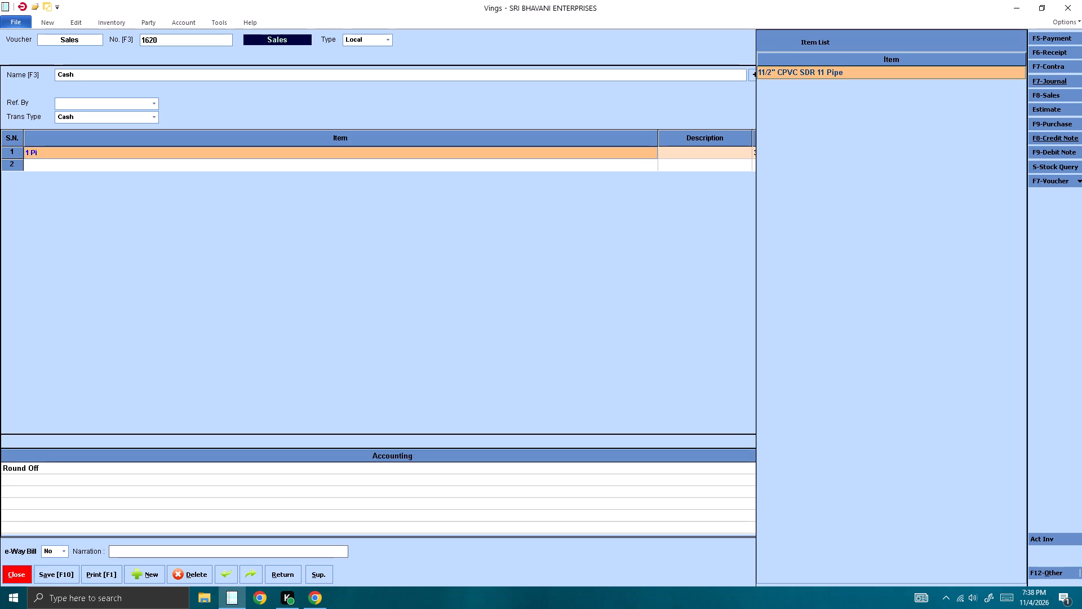
key(BackSpace)
key(BackSpace)
key(BackSpace)
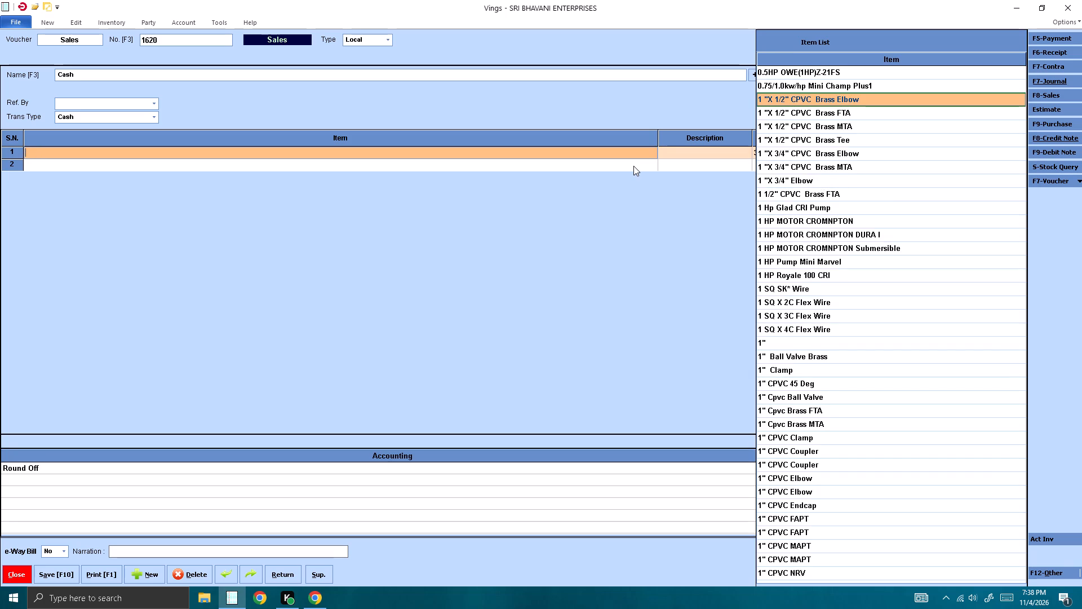
key(BackSpace)
text(piop)
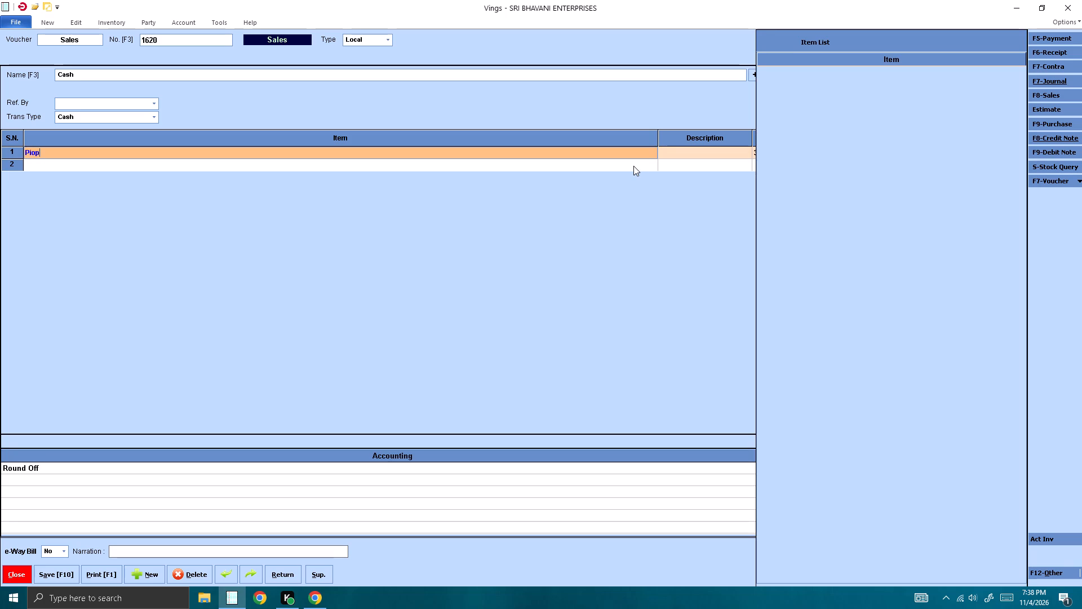
key(BackSpace)
key(BackSpace)
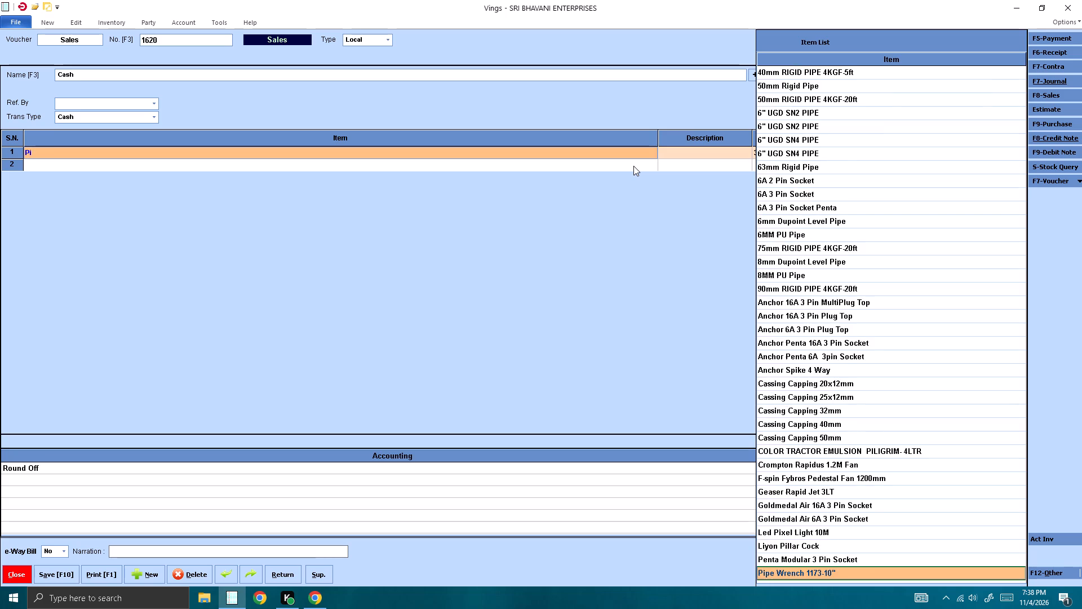
text(pe)
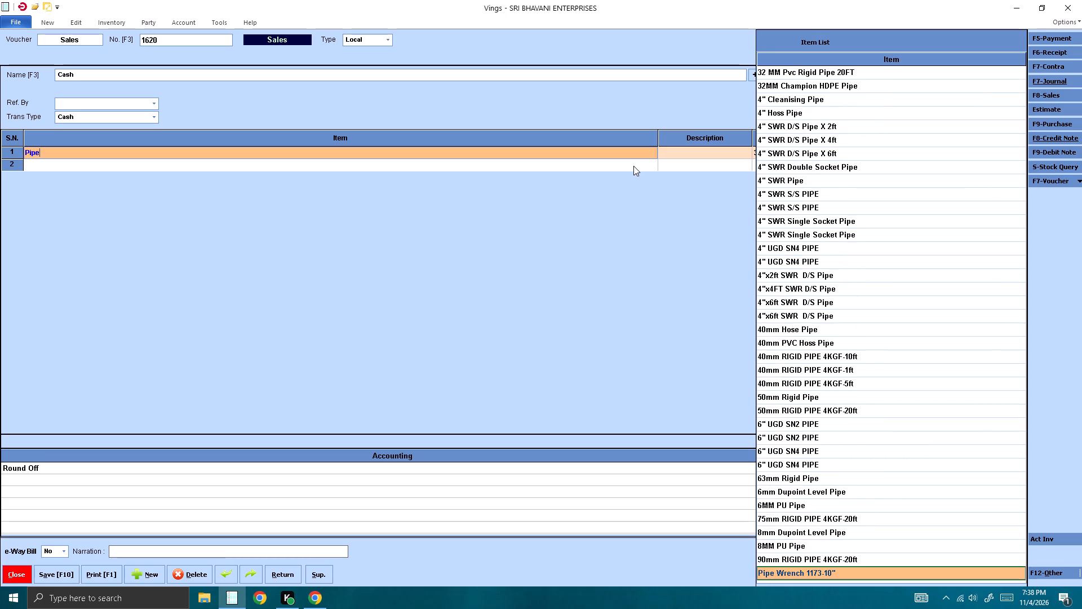
key(Down)
key(Down)
key(Down)
key(Down)
key(Down)
key(Down)
key(Down)
key(Down)
key(Down)
key(Down)
key(Down)
key(Down)
key(Down)
key(Down)
key(Down)
key(Down)
key(Down)
key(Down)
key(Down)
key(Down)
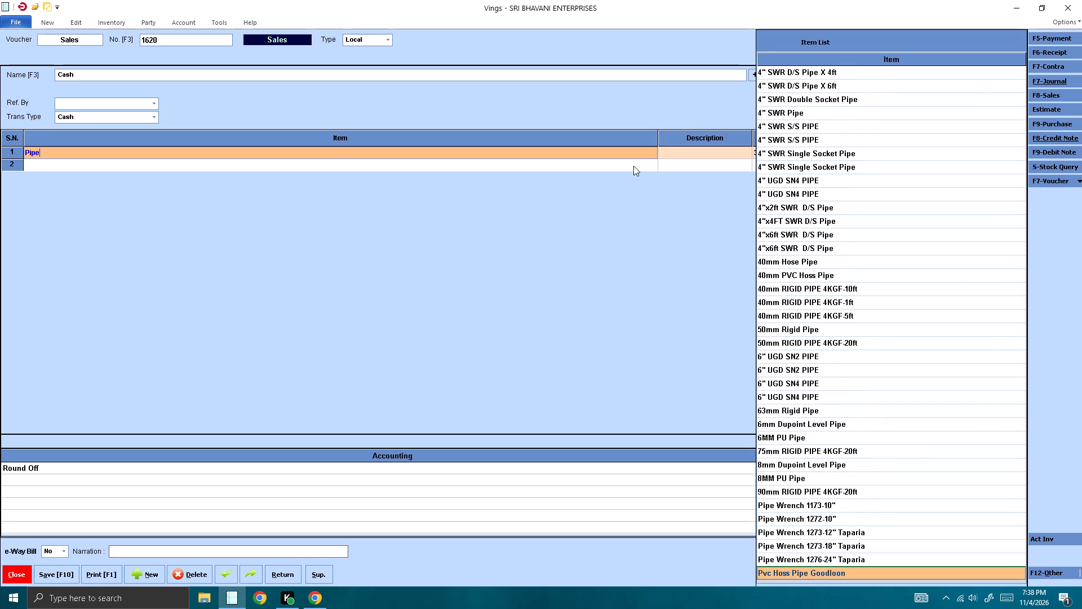
key(Up)
key(Up)
key(Up)
key(Up)
key(Up)
key(Up)
key(Up)
key(Up)
key(Up)
key(Up)
key(Up)
key(Up)
key(Up)
key(Up)
key(Up)
key(Up)
key(Up)
key(Up)
key(Up)
key(Up)
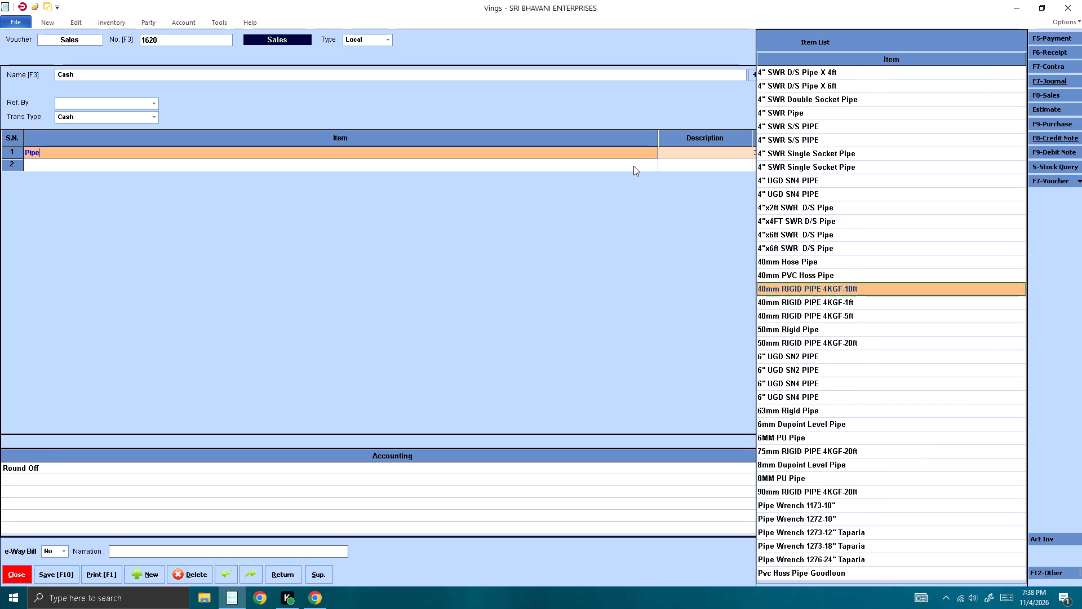
key(Down)
key(Down)
key(Down)
key(Down)
key(Down)
key(Down)
key(Down)
key(Down)
key(Down)
key(Down)
key(Down)
key(Down)
key(Down)
key(Down)
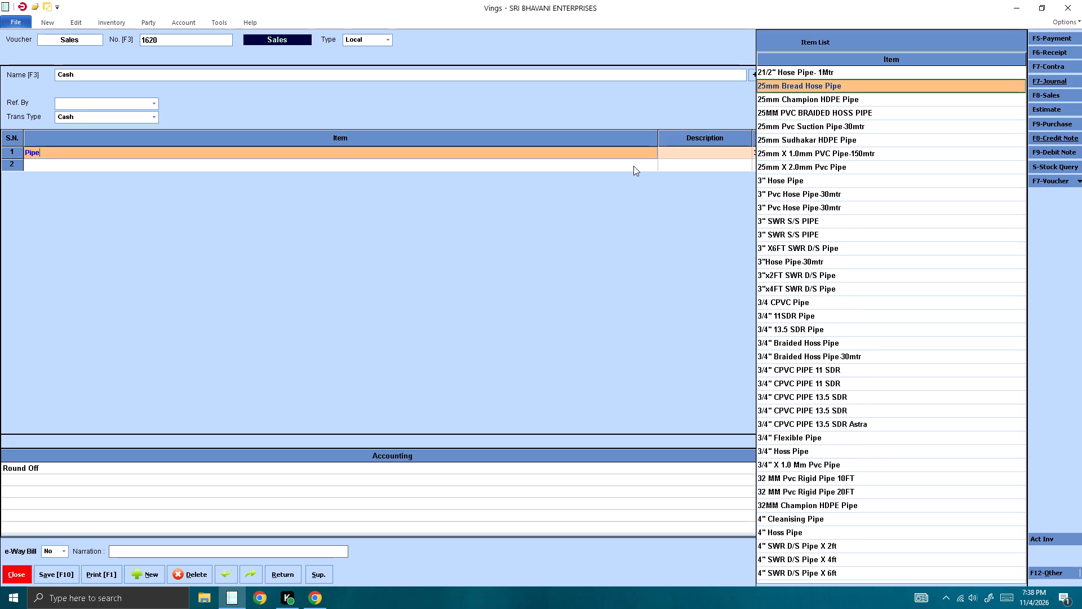
key(Down)
key(Down)
key(Down)
key(Down)
key(Down)
key(Down)
key(Down)
key(Down)
key(Down)
key(Down)
key(Down)
key(Down)
key(Down)
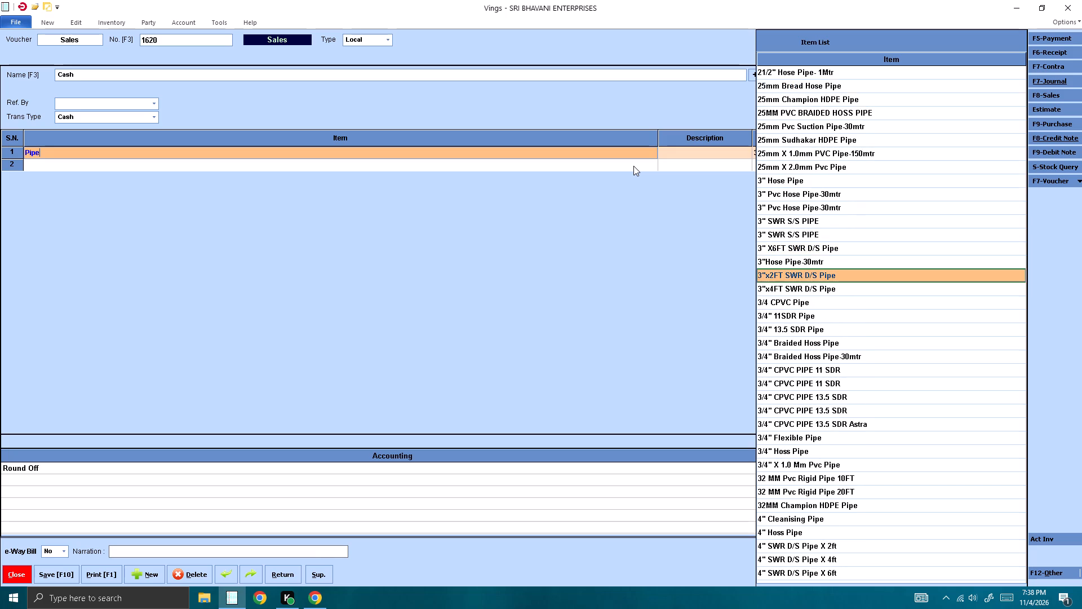
key(Up)
key(Up)
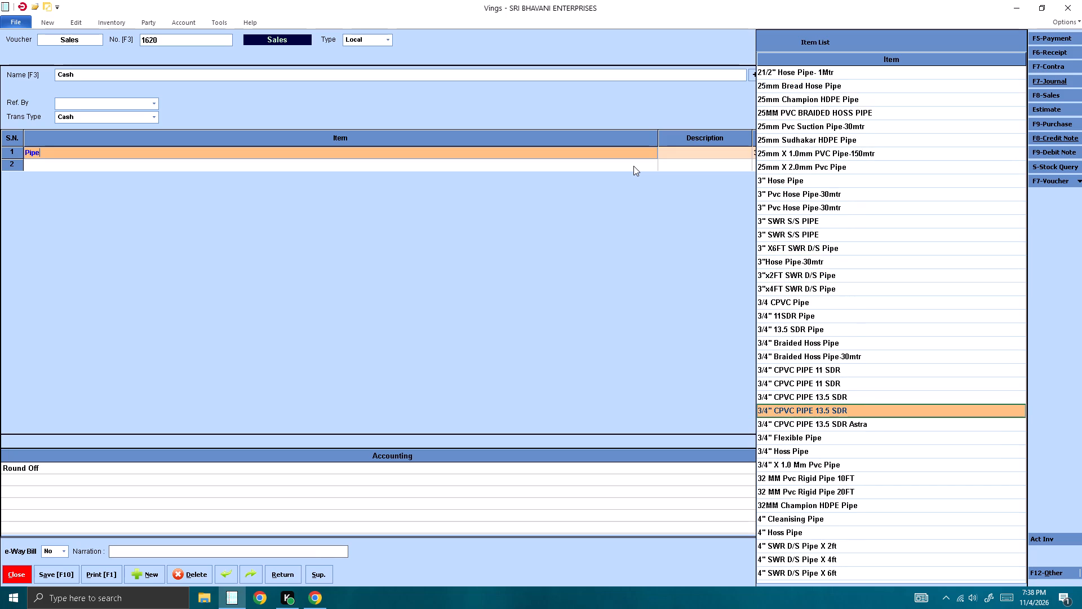
key(Return)
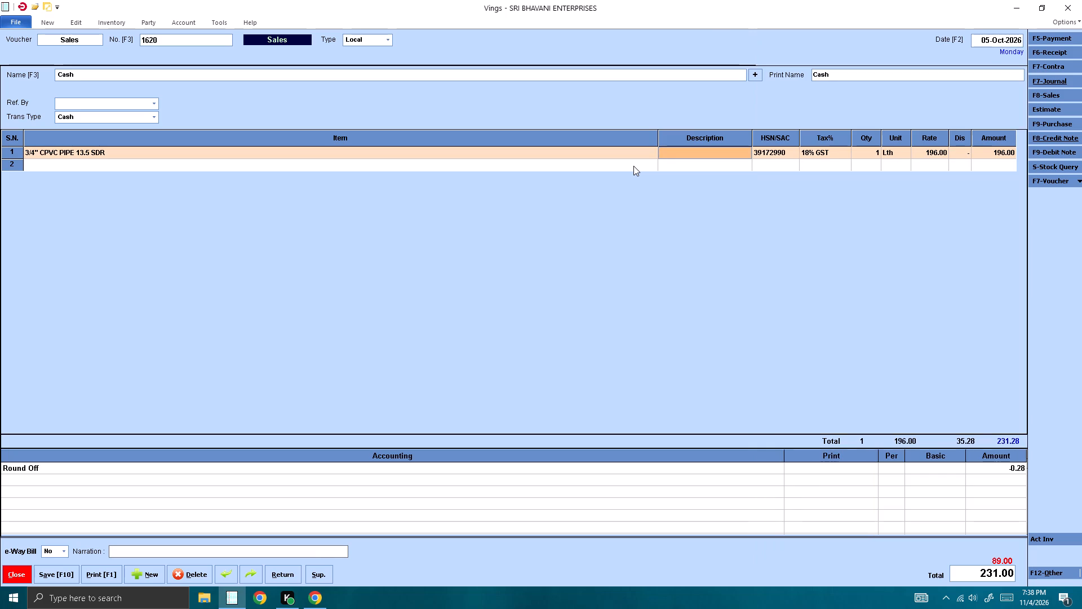
key(Return)
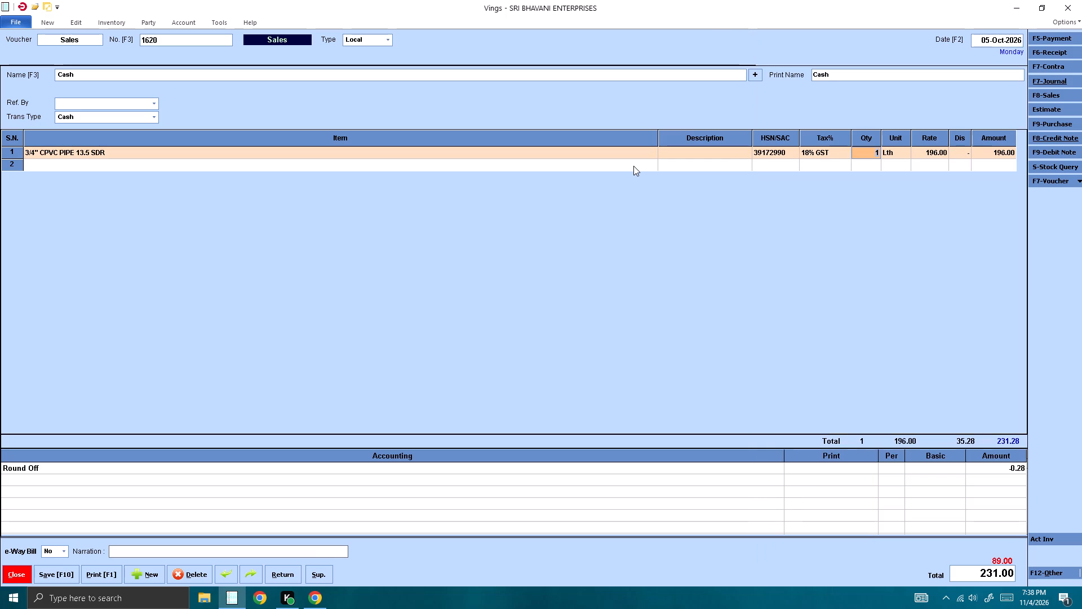
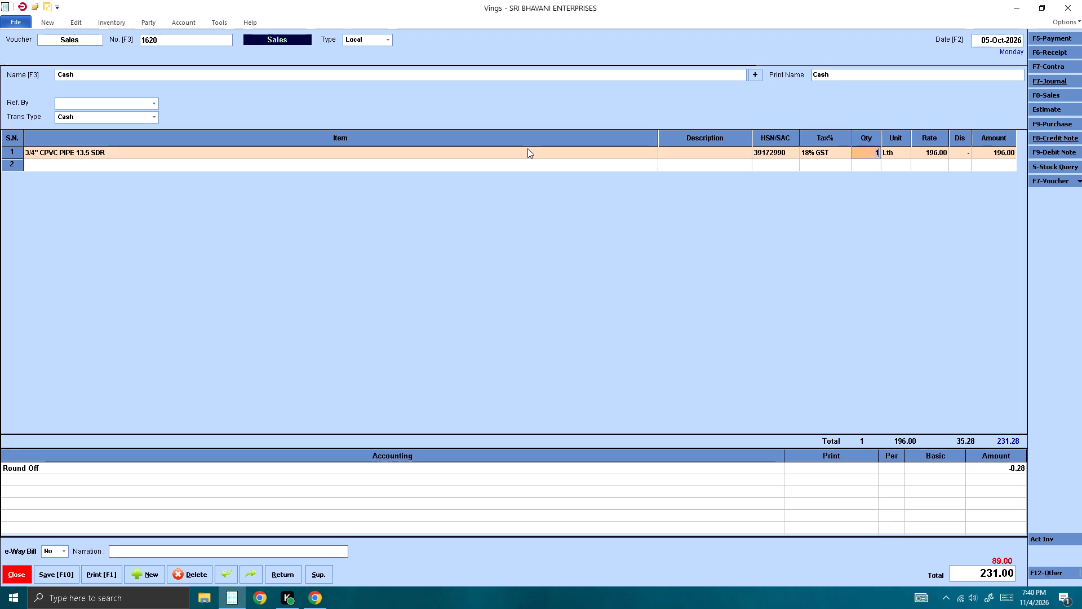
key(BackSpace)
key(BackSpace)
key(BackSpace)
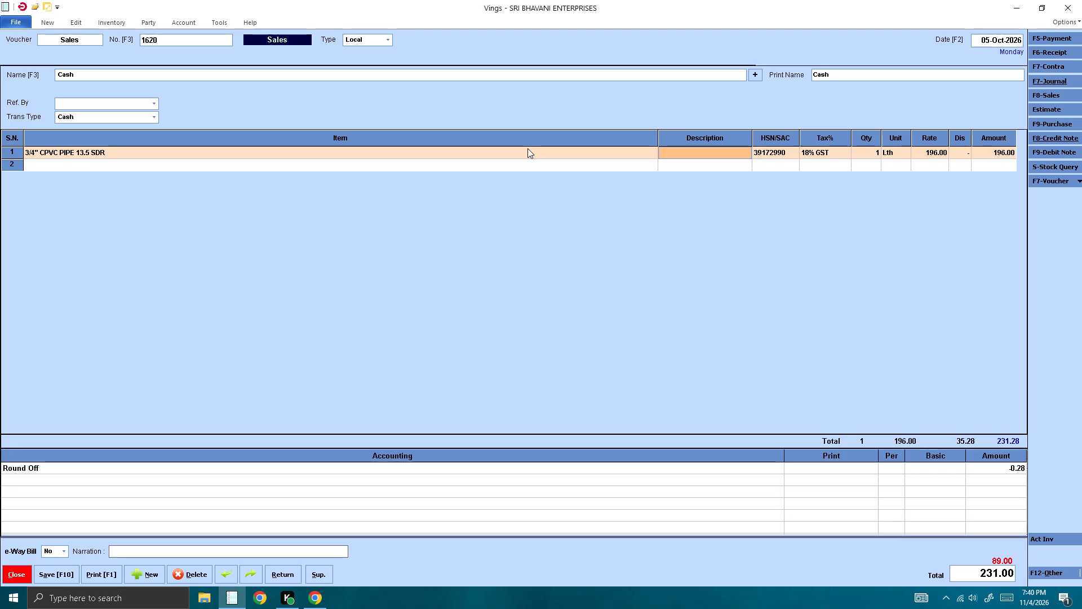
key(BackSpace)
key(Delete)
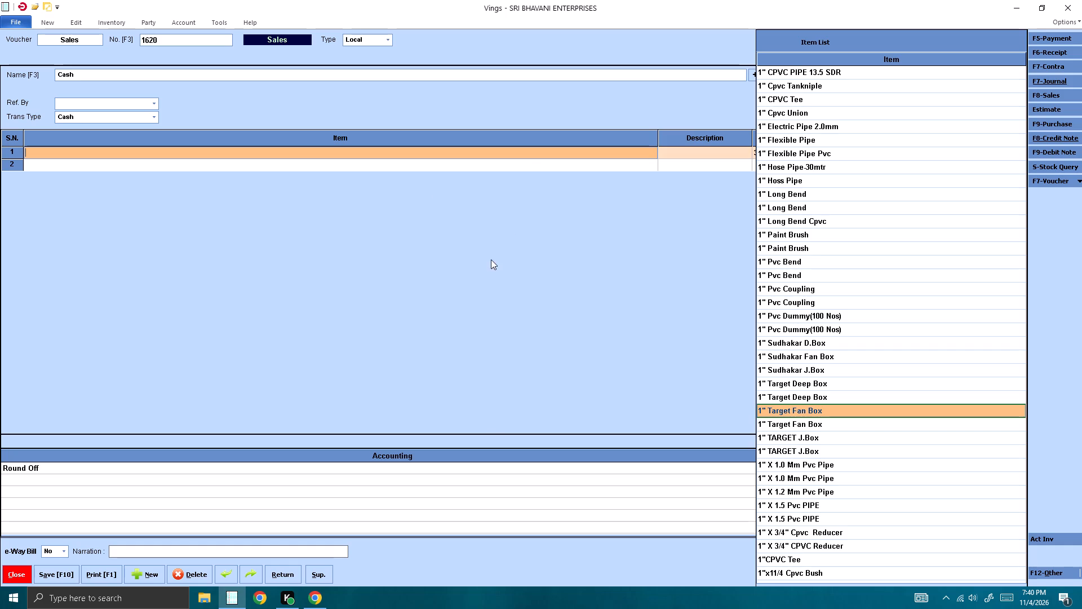
Close sales voucher 1620 and discard its changes.
click(11, 578)
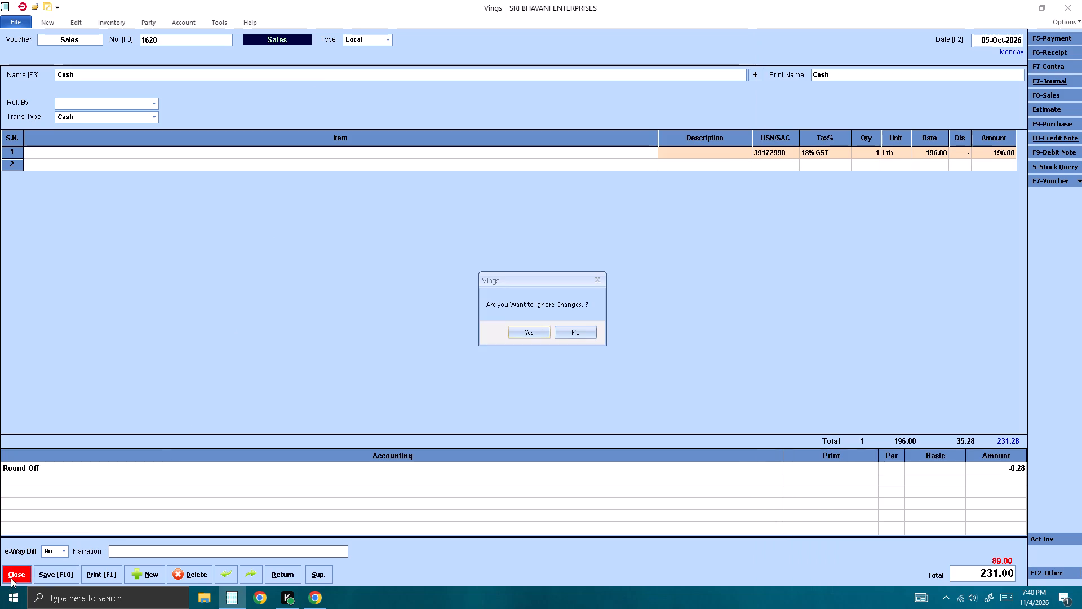
click(529, 331)
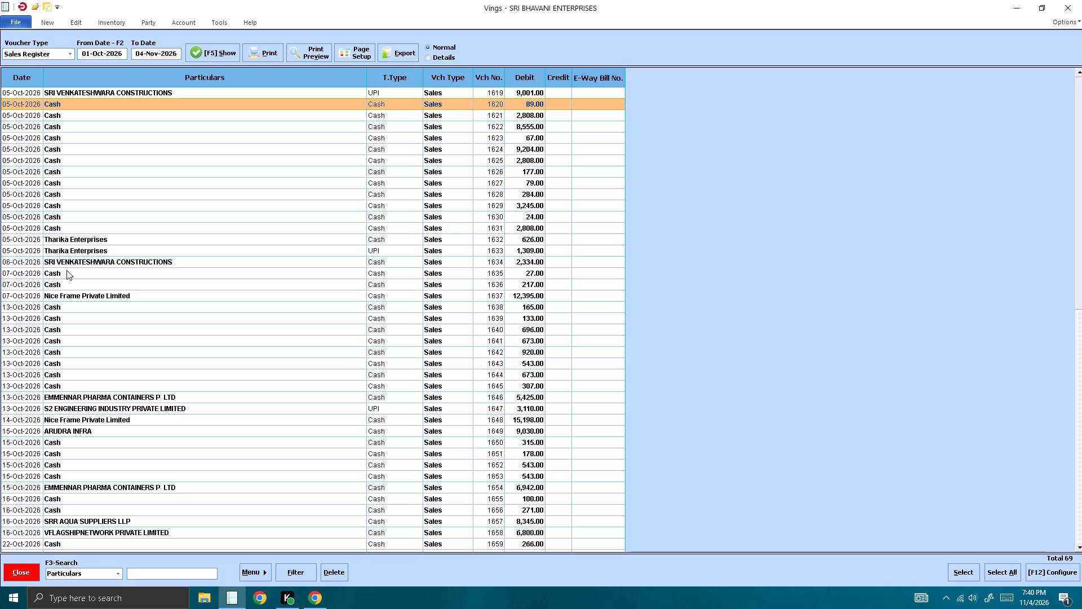
Open cash sales voucher 1635 from the register and clear the flex wire item name in its first row.
click(66, 270)
key(Return)
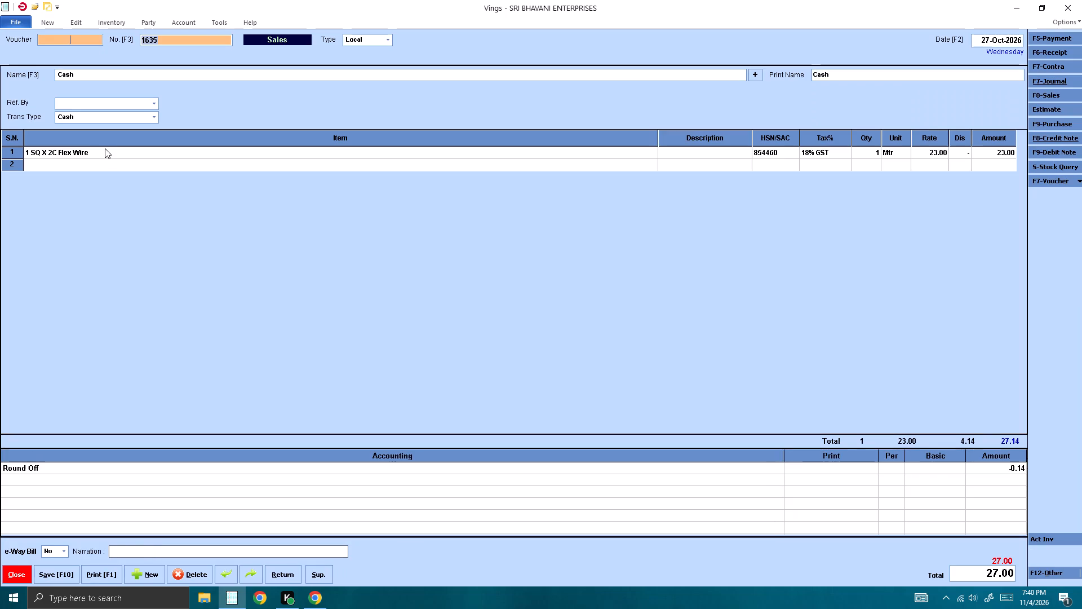
click(110, 147)
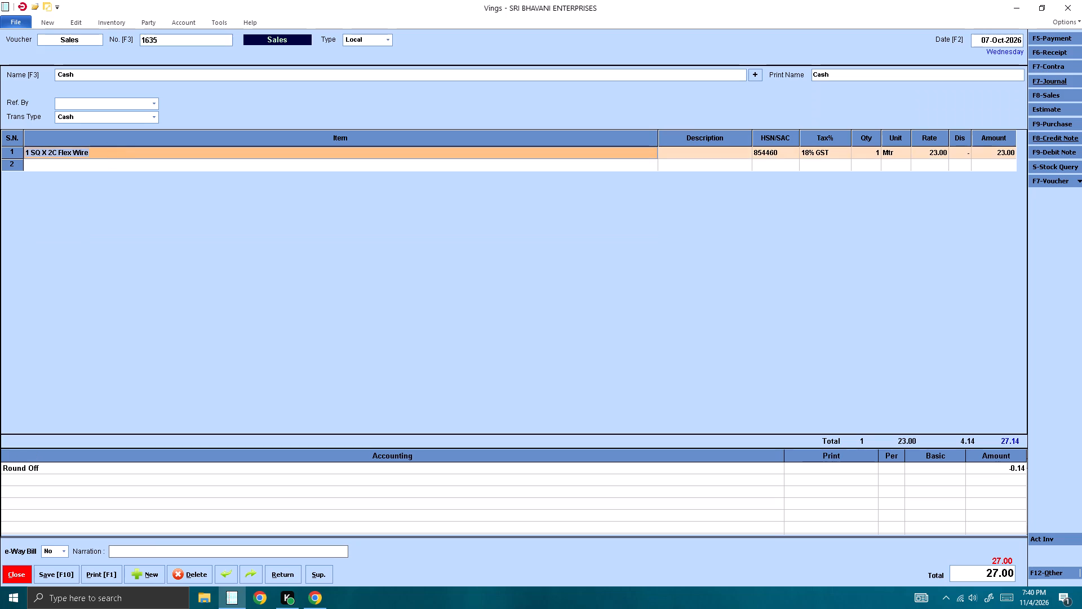
key(Delete)
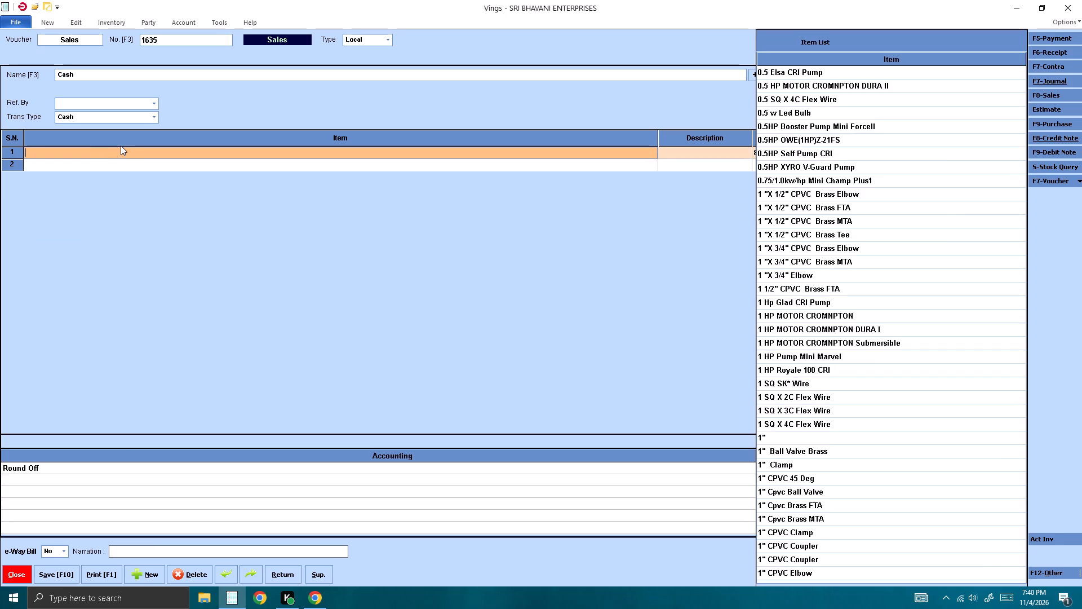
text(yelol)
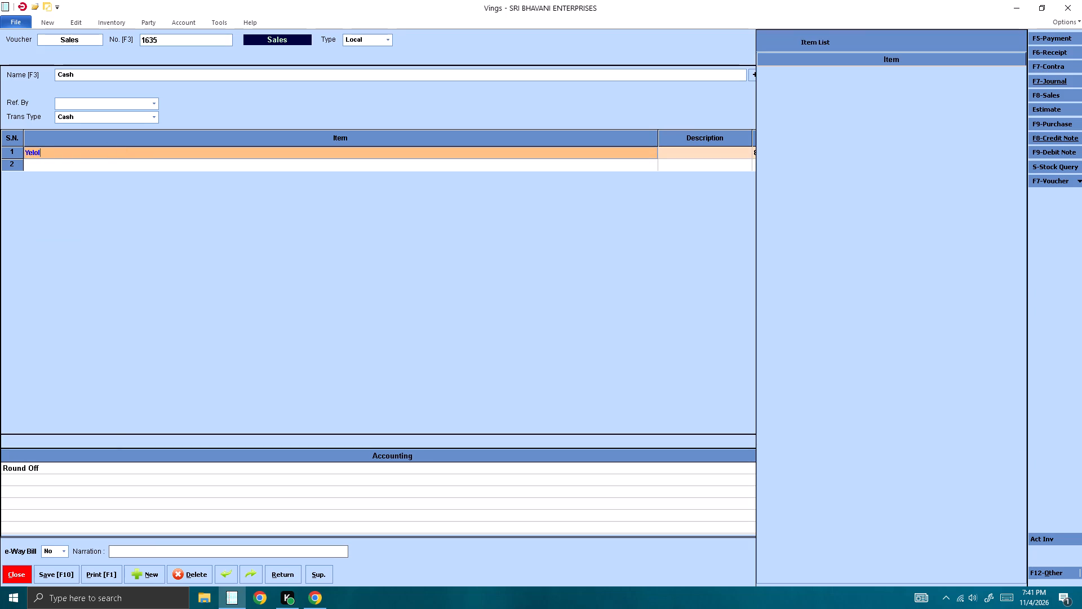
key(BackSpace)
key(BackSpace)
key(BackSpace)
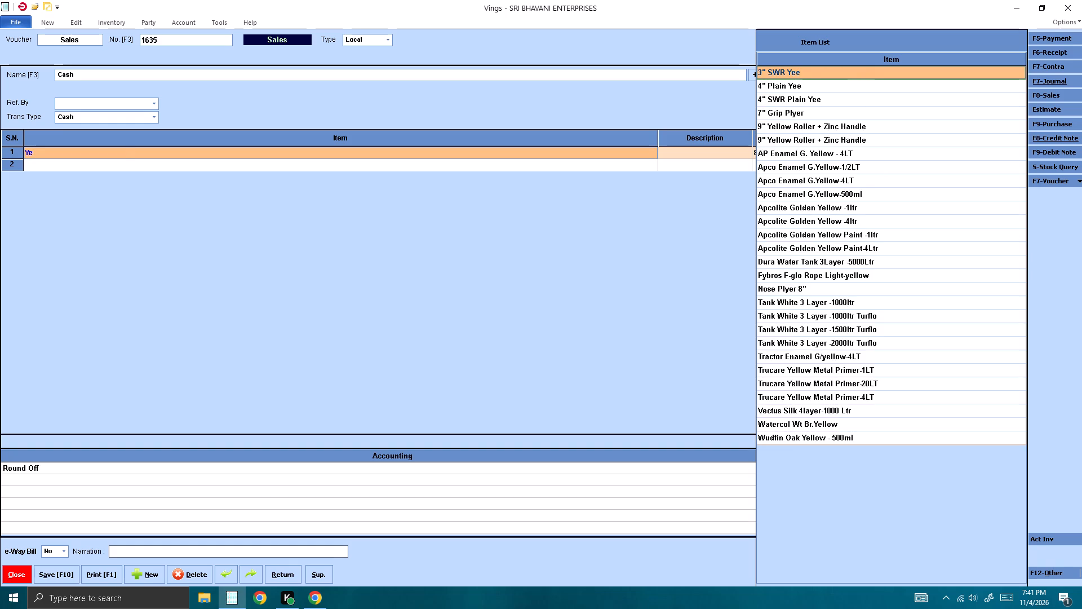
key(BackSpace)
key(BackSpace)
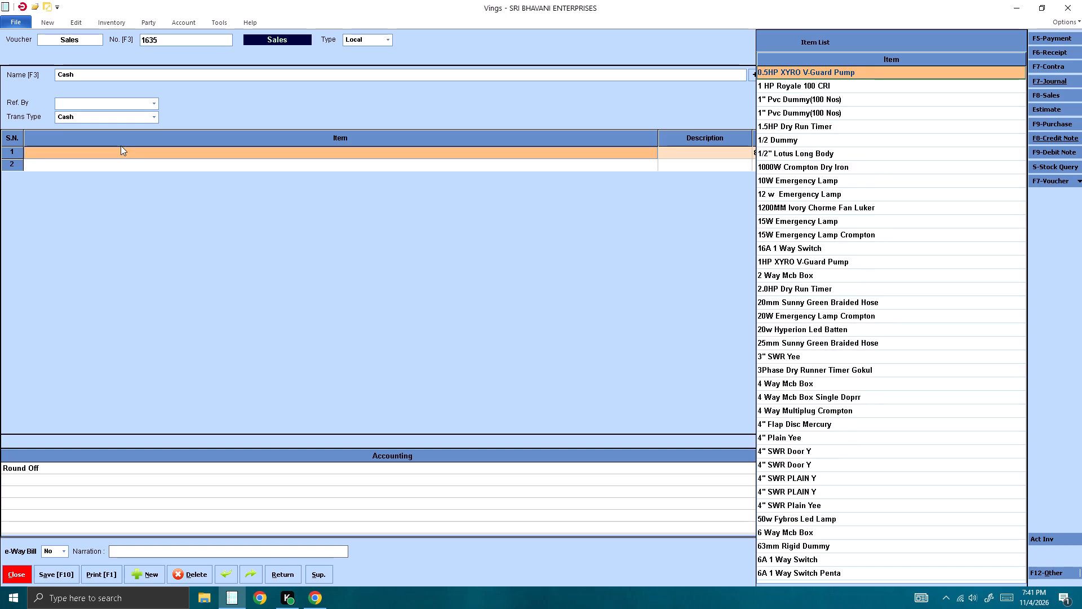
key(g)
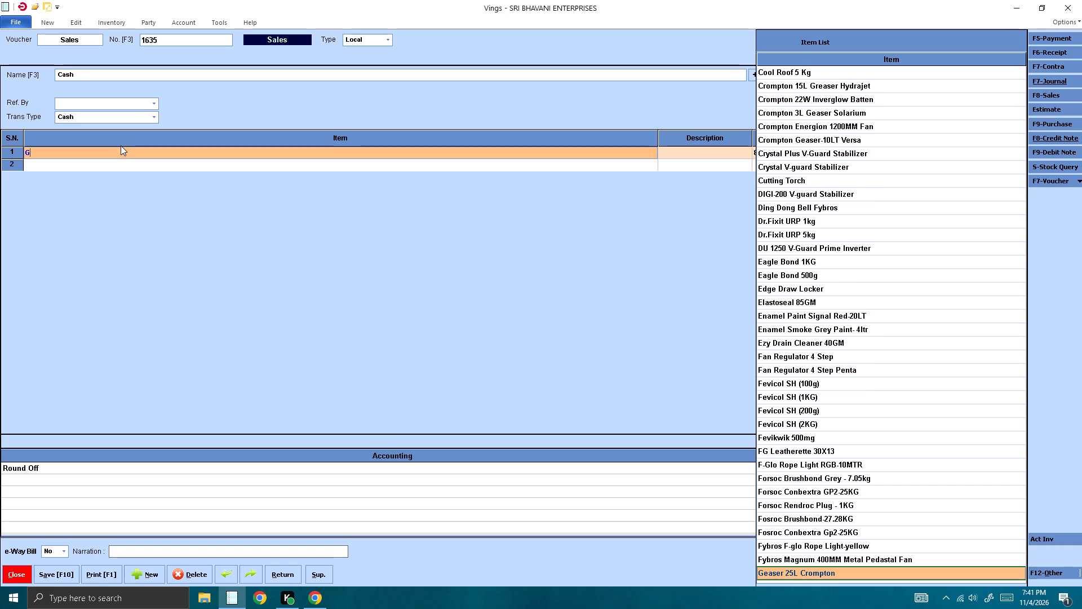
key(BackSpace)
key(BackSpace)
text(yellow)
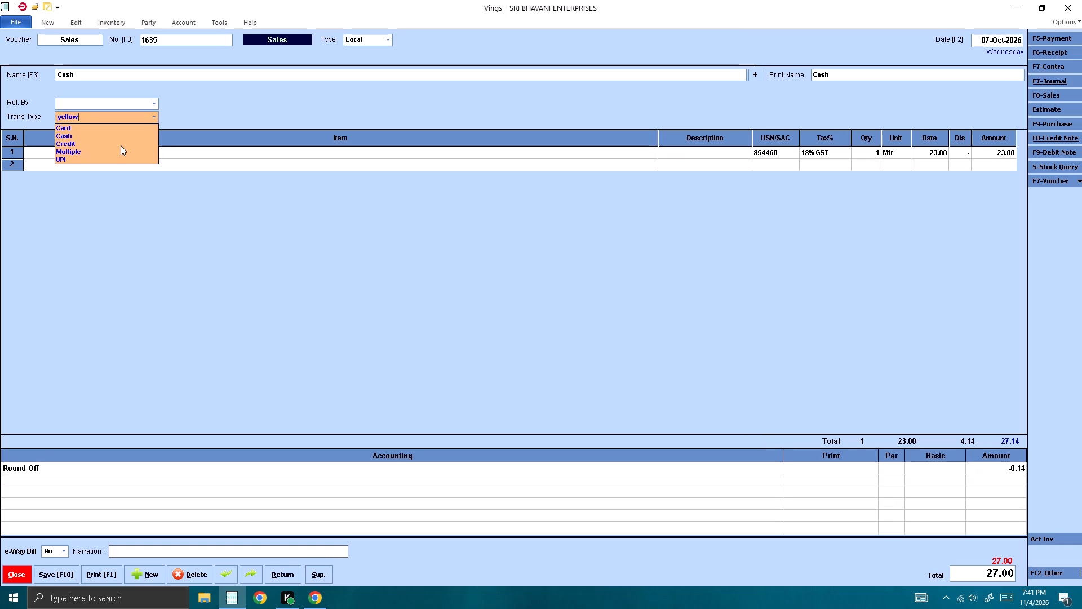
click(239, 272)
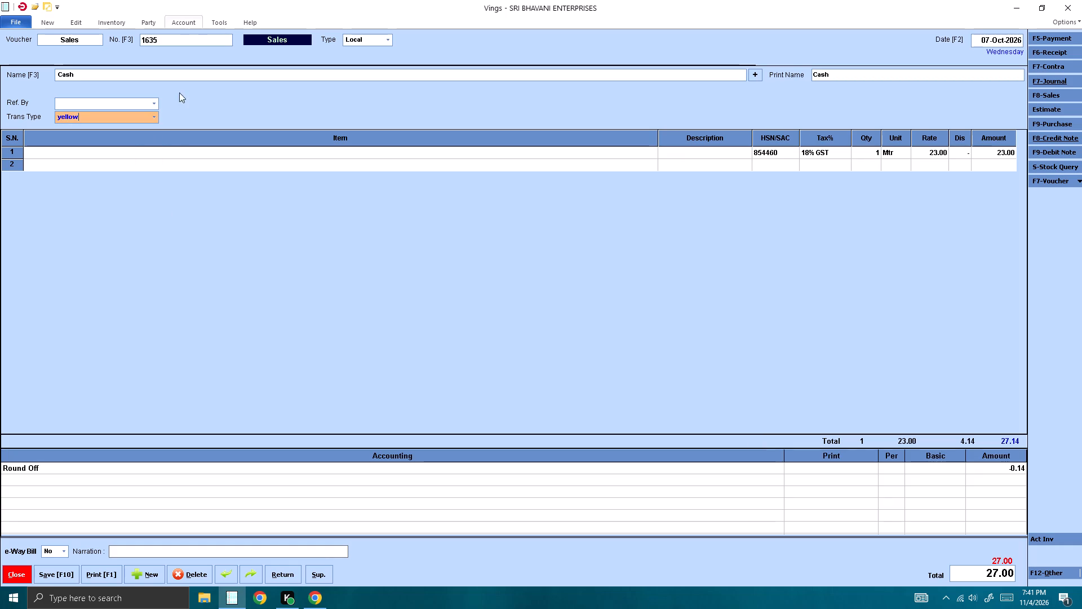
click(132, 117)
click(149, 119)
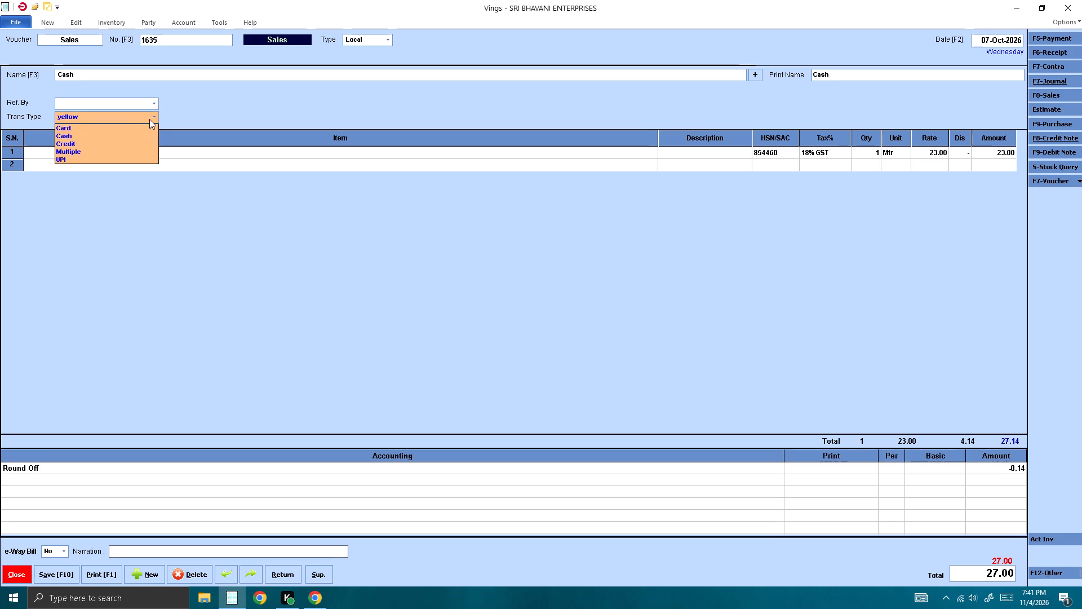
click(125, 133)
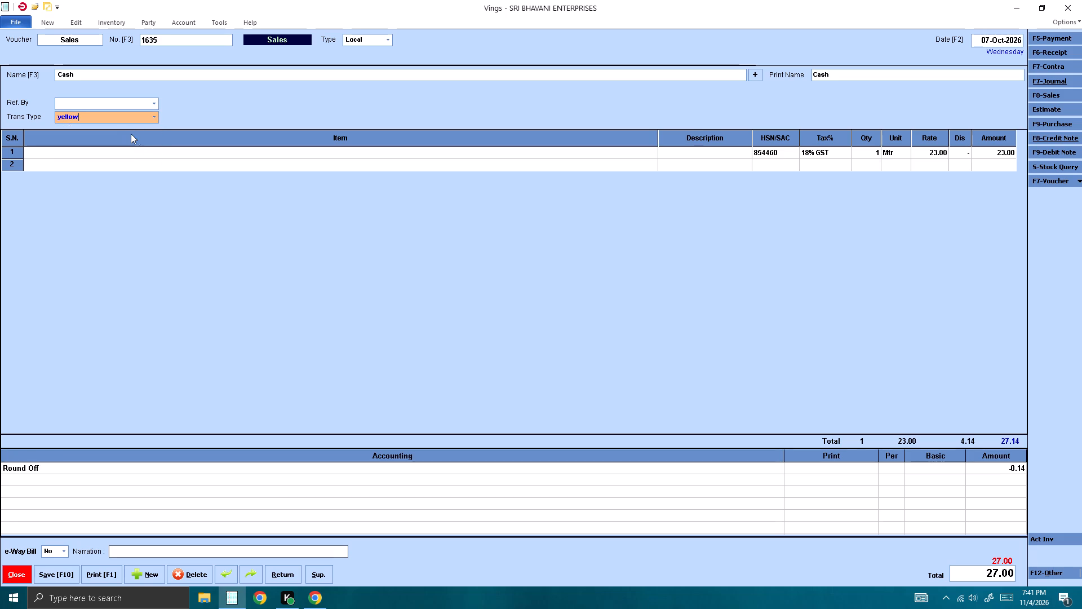
Enter Apco Enamel G.Yellow-1/2LT as the first item with a quantity of 8, keeping the default rate.
click(144, 156)
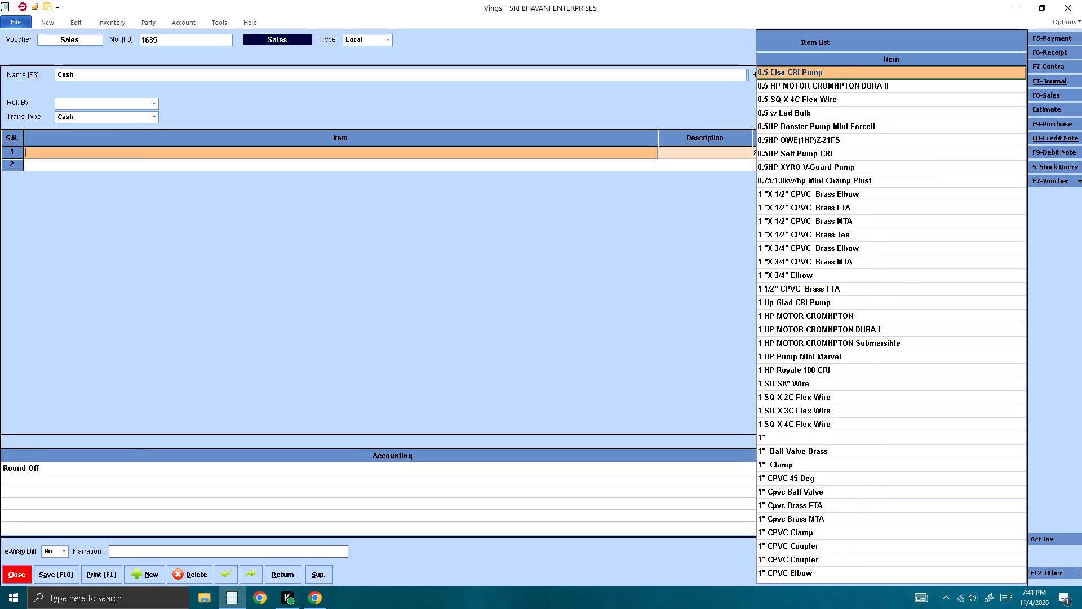
text(yellow)
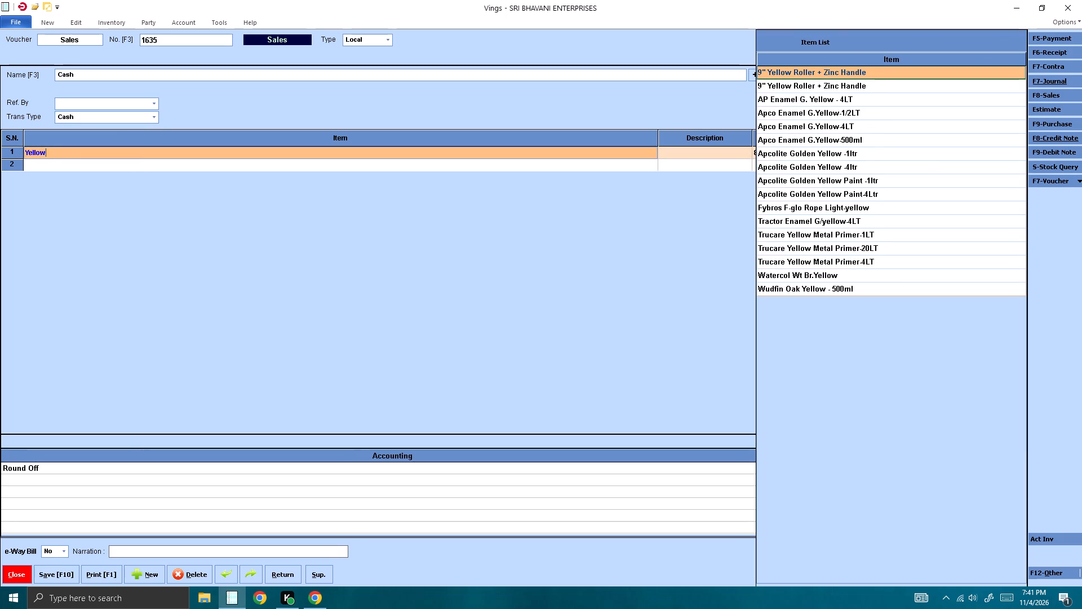
key(Down)
key(Down)
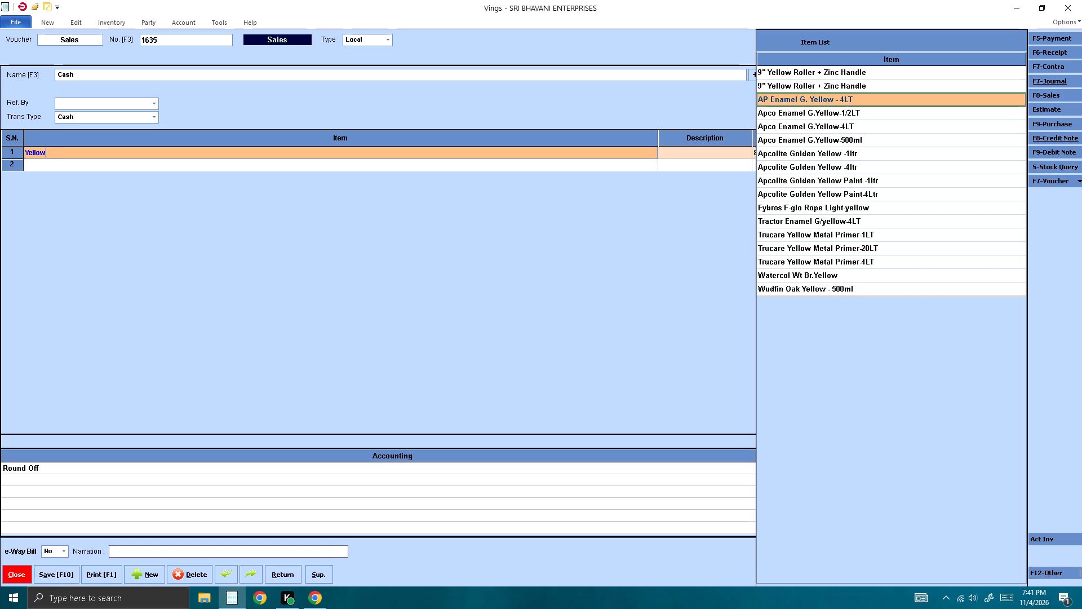
key(Down)
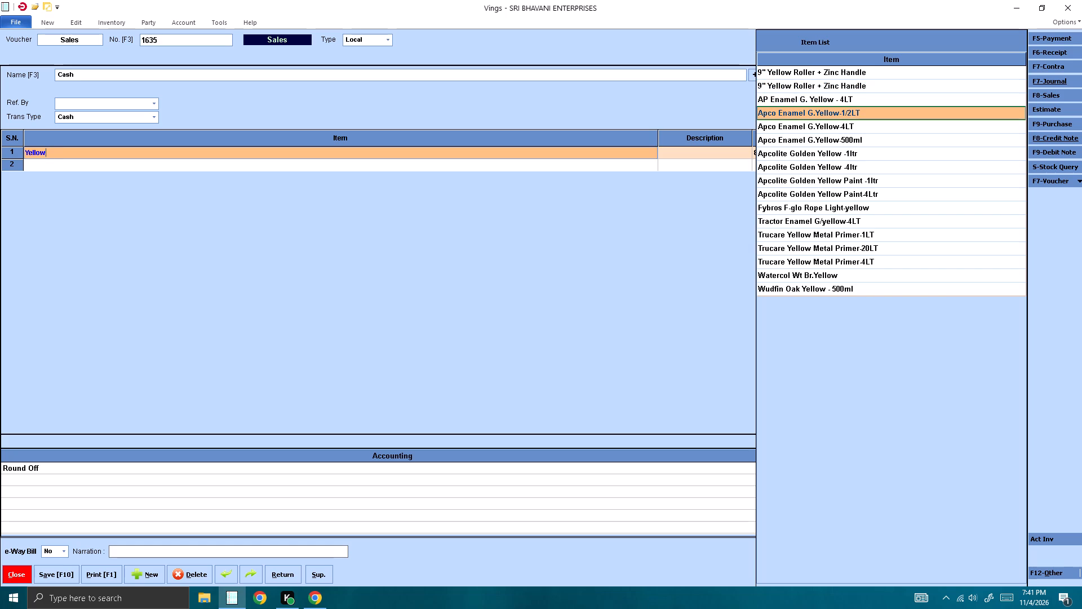
key(Return)
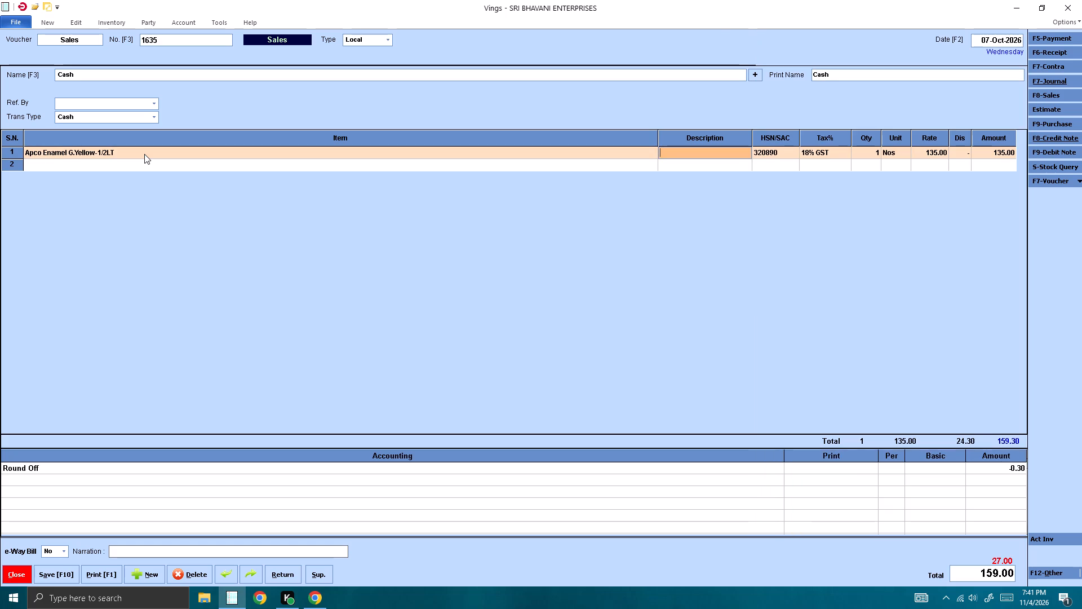
key(Return)
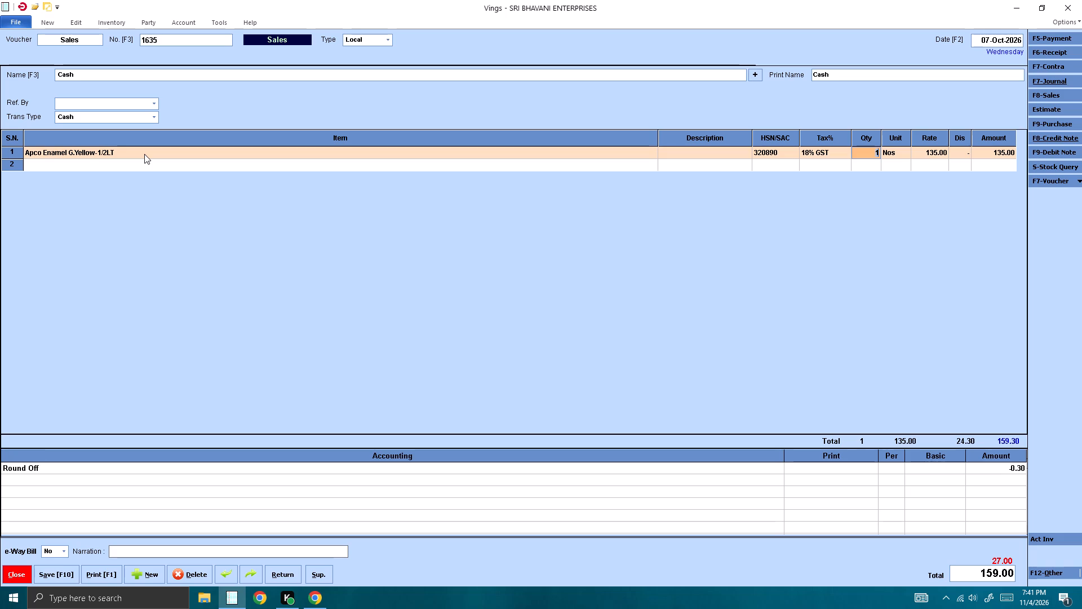
key(Delete)
key(8)
key(Return)
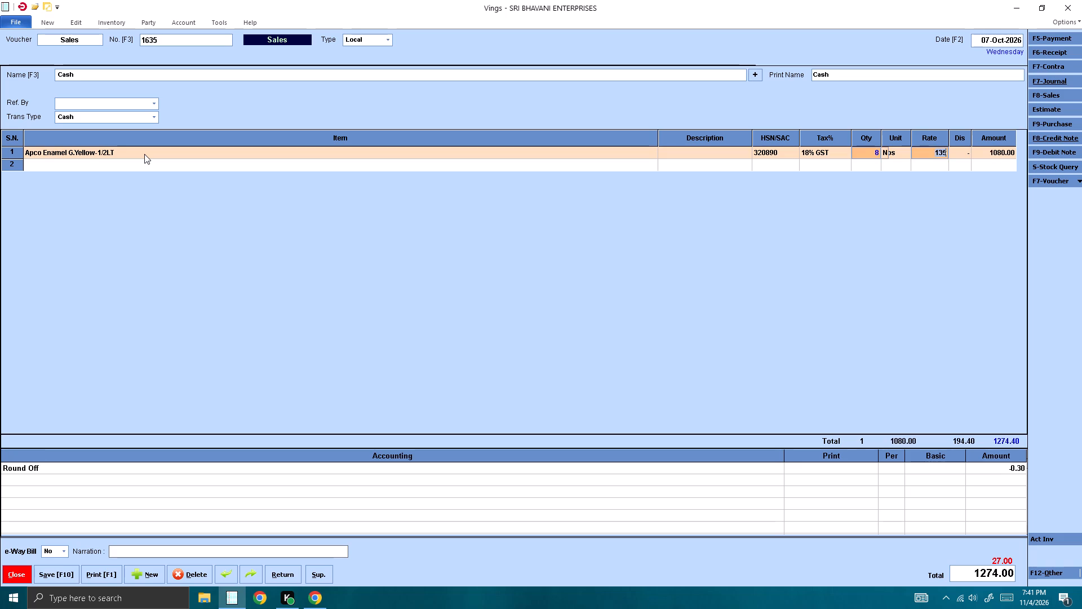
key(Return)
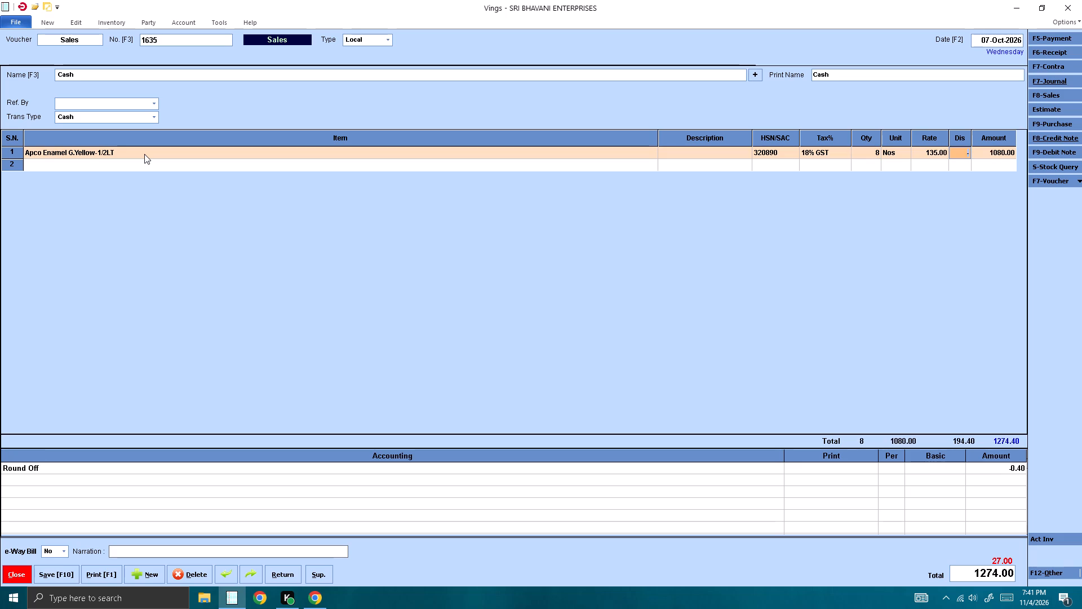
key(Return)
key(Return)
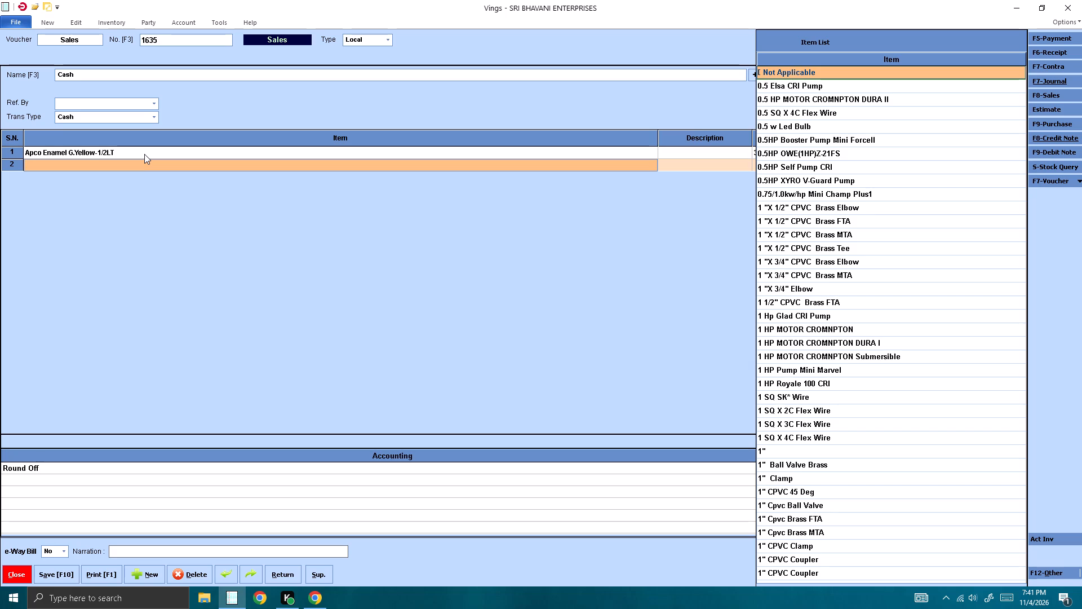
Add Apcolite Golden Yellow -1ltr as the second item with a quantity of 11, keeping the default rate.
text(yellow)
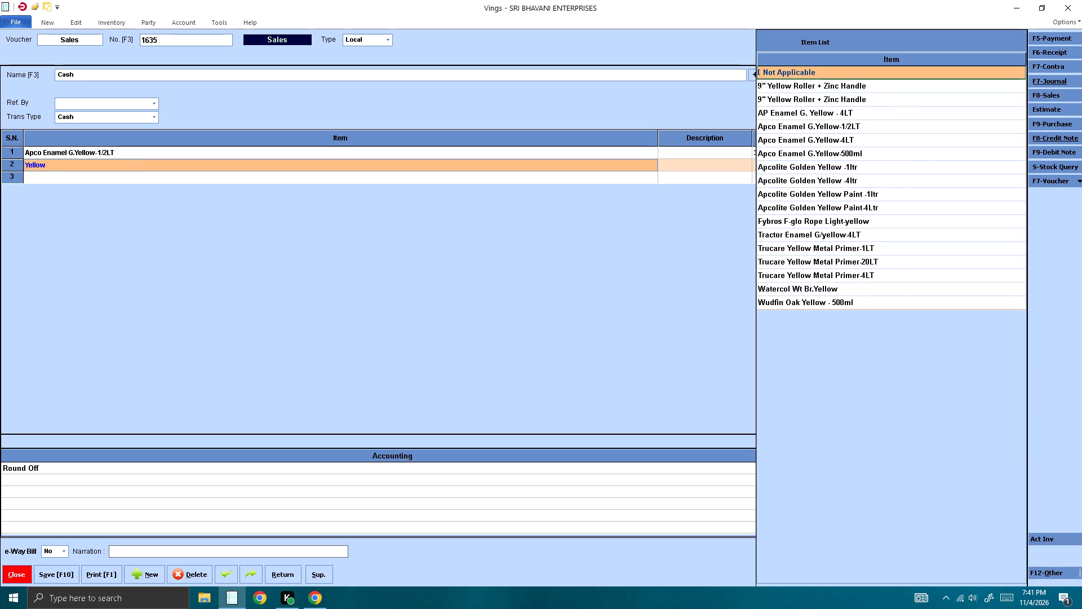
key(Down)
key(Down)
key(Down)
key(Down)
key(Down)
key(Down)
key(Down)
key(Down)
key(Up)
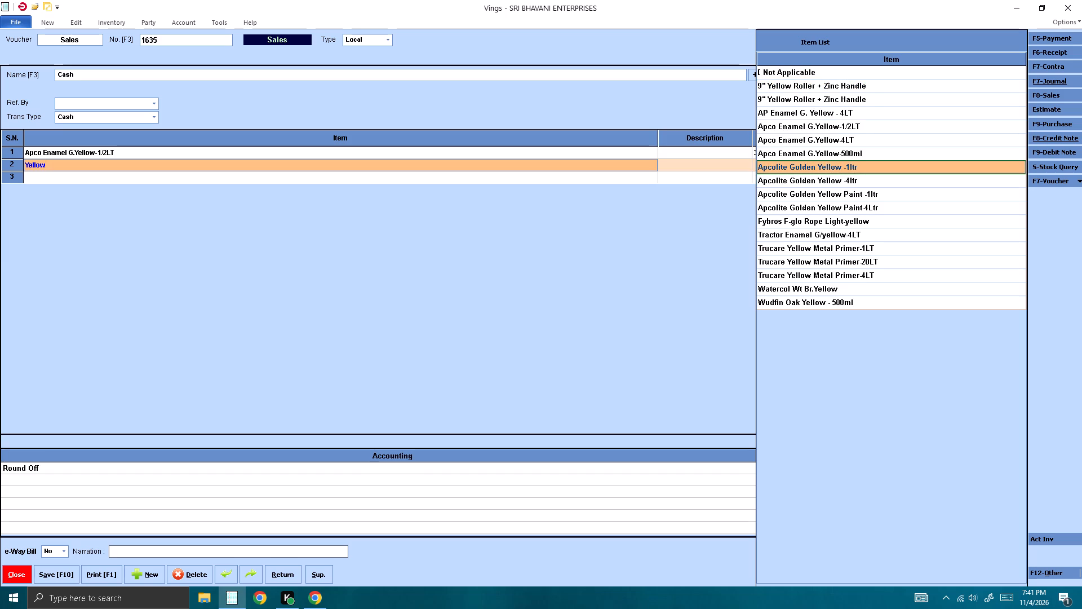
key(Return)
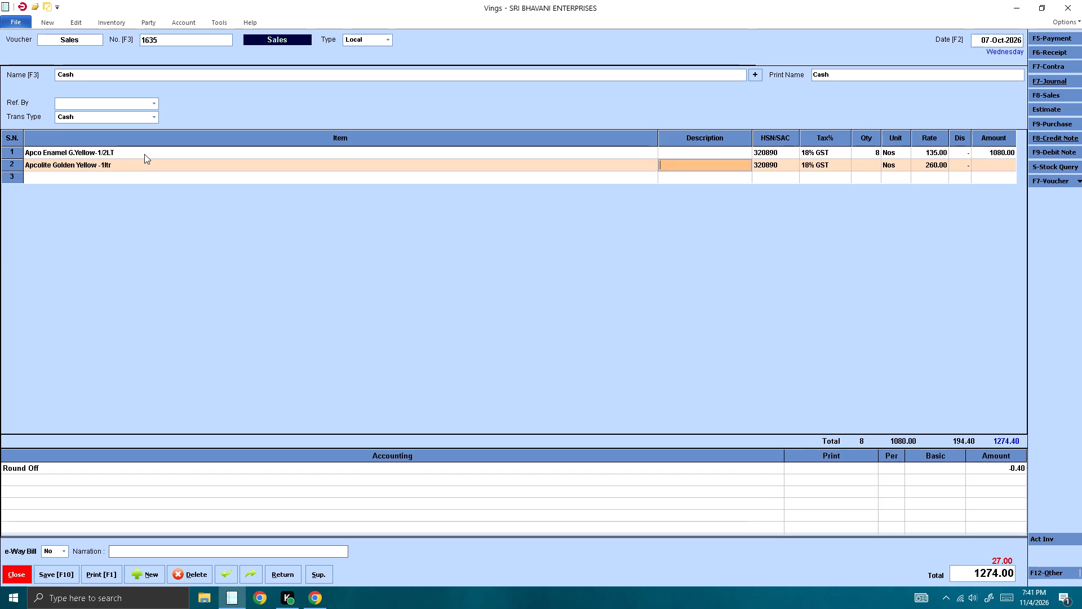
key(Return)
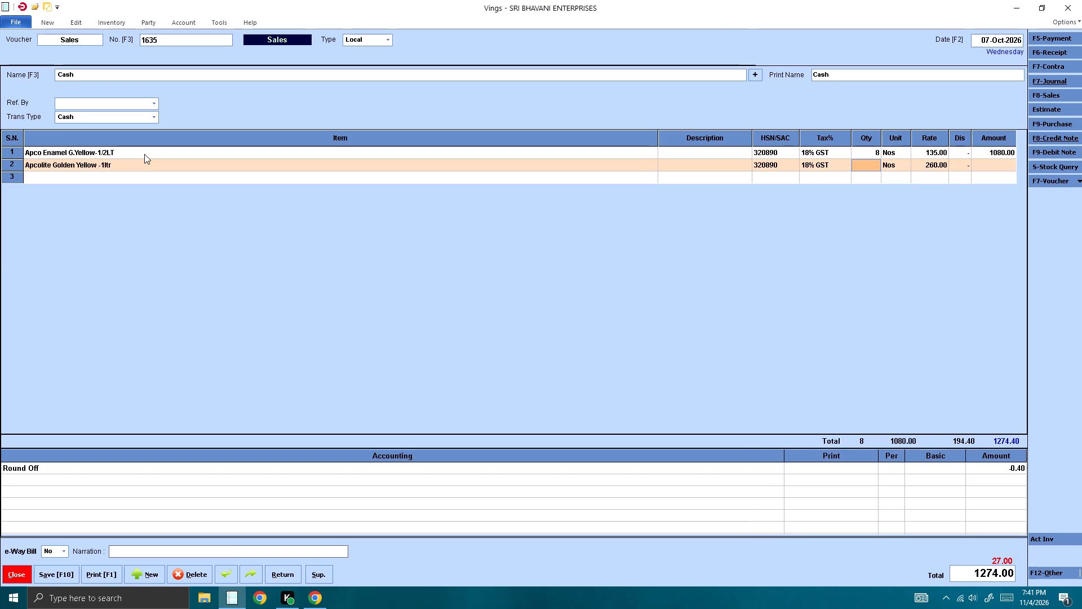
key(1)
key(1)
key(Return)
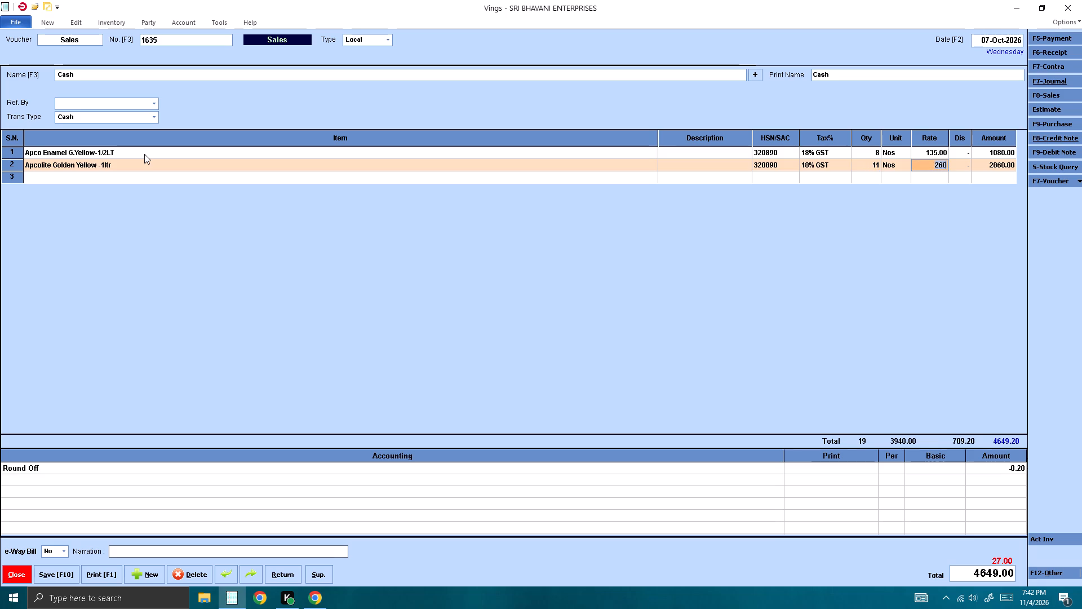
key(Return)
key(Return)
key(Return)
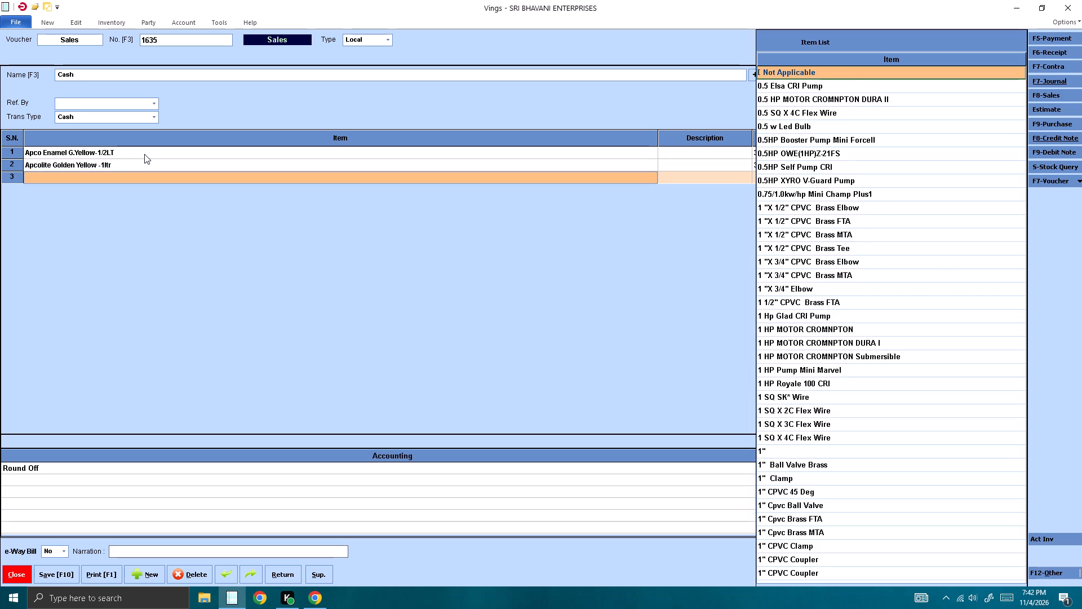
Add Apcolite Smoke Grey Paint- 4ltr as the third item with a quantity of 4, keeping the default rate.
text(sm)
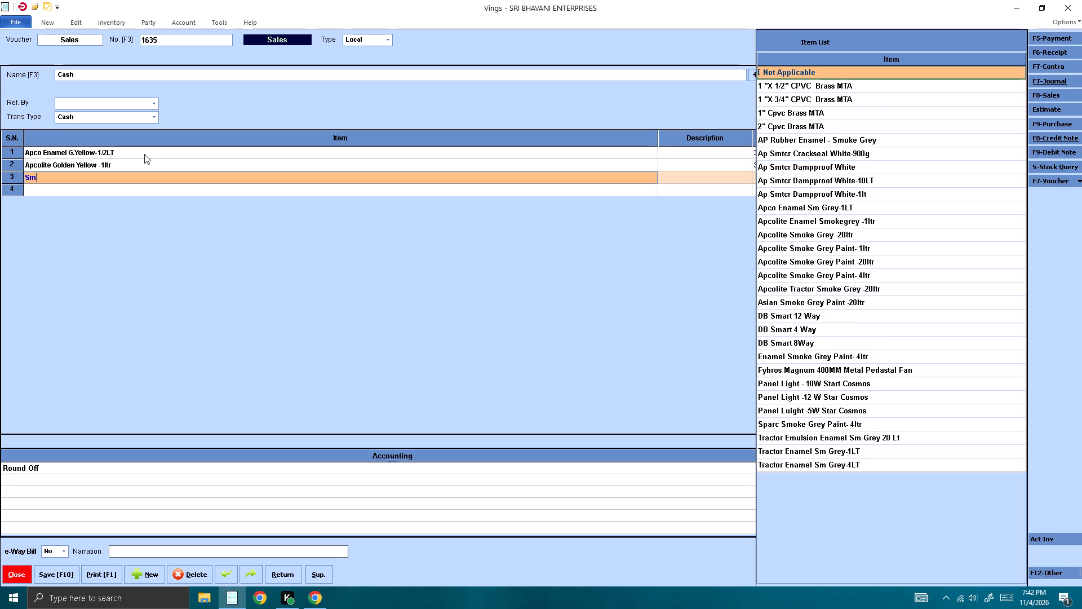
key(Down)
key(Down)
key(Down)
key(Down)
key(Down)
key(Down)
key(Down)
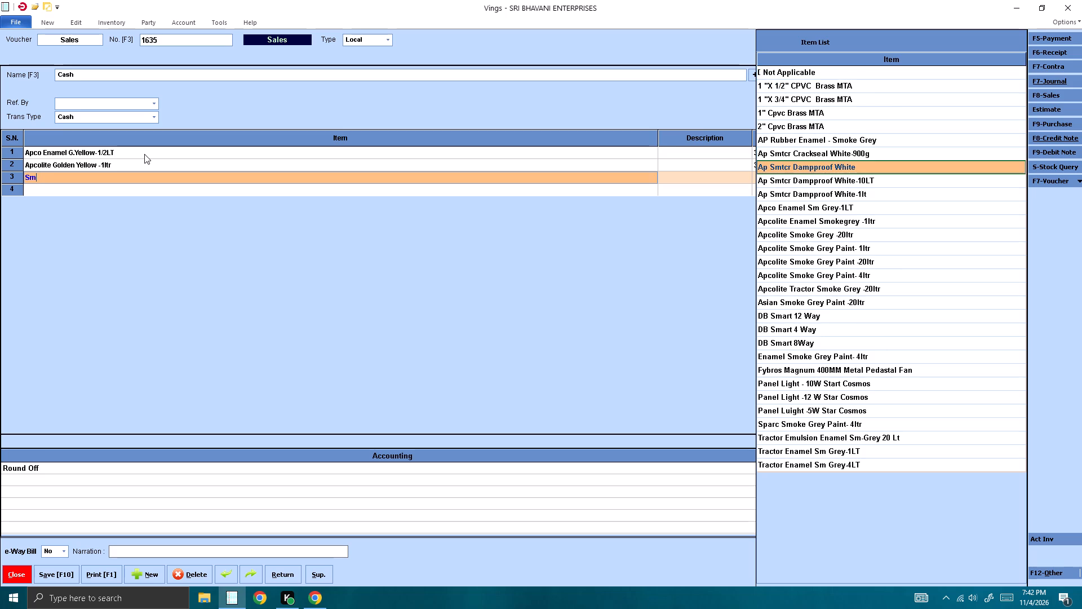
key(Down)
key(Down)
key(Down)
key(Down)
key(Down)
key(Down)
key(Down)
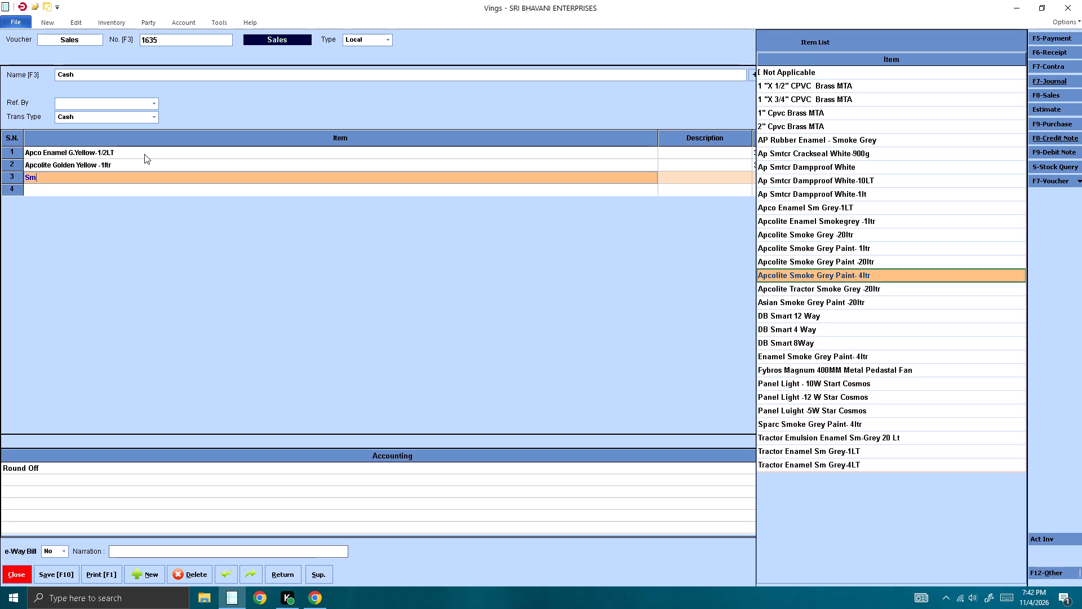
key(Return)
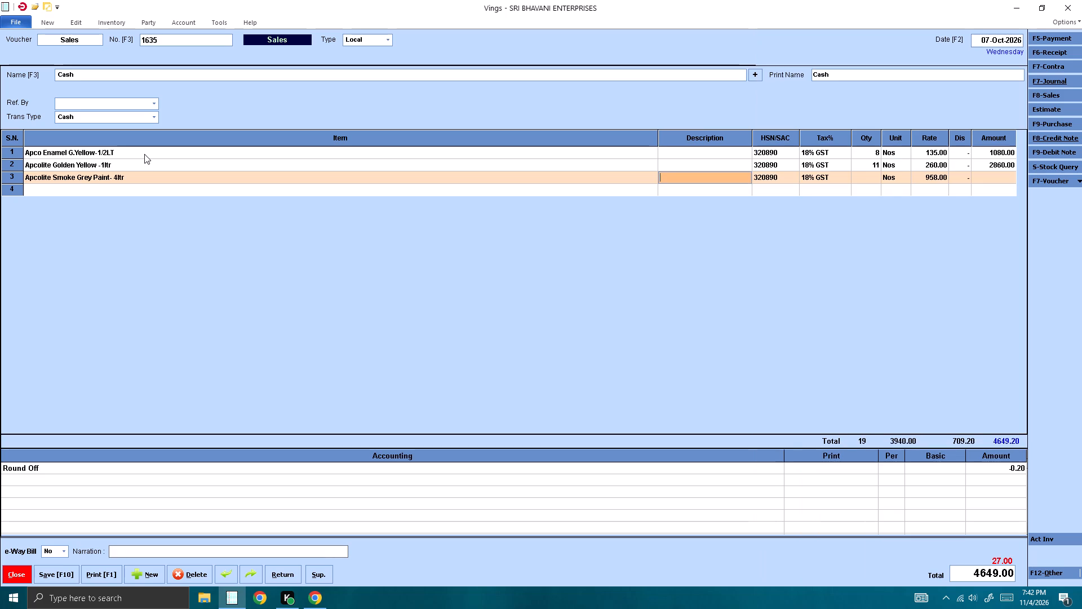
key(Return)
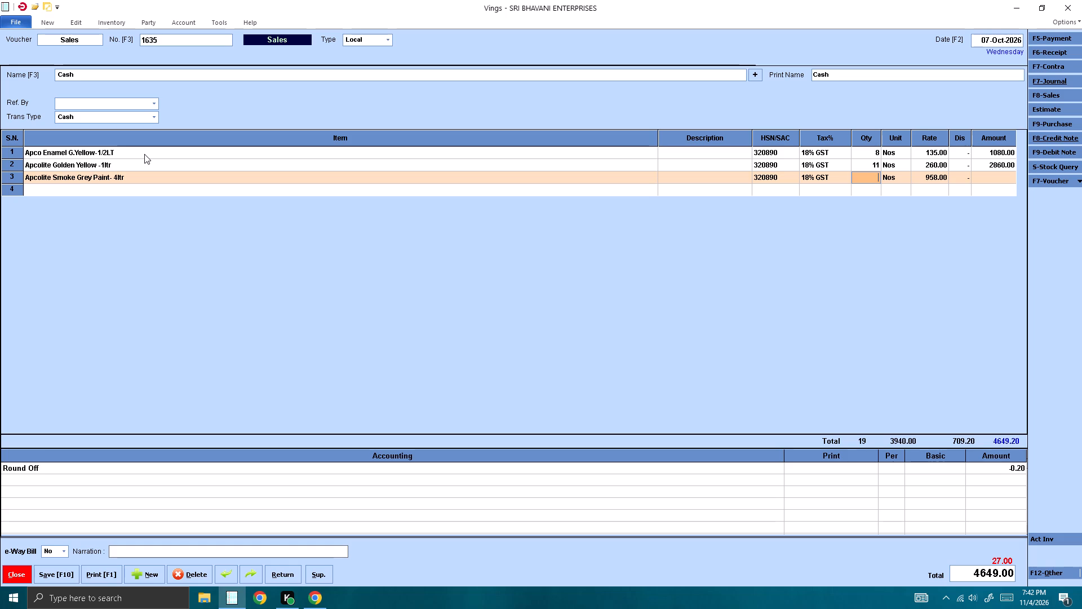
key(4)
key(Return)
key(Return)
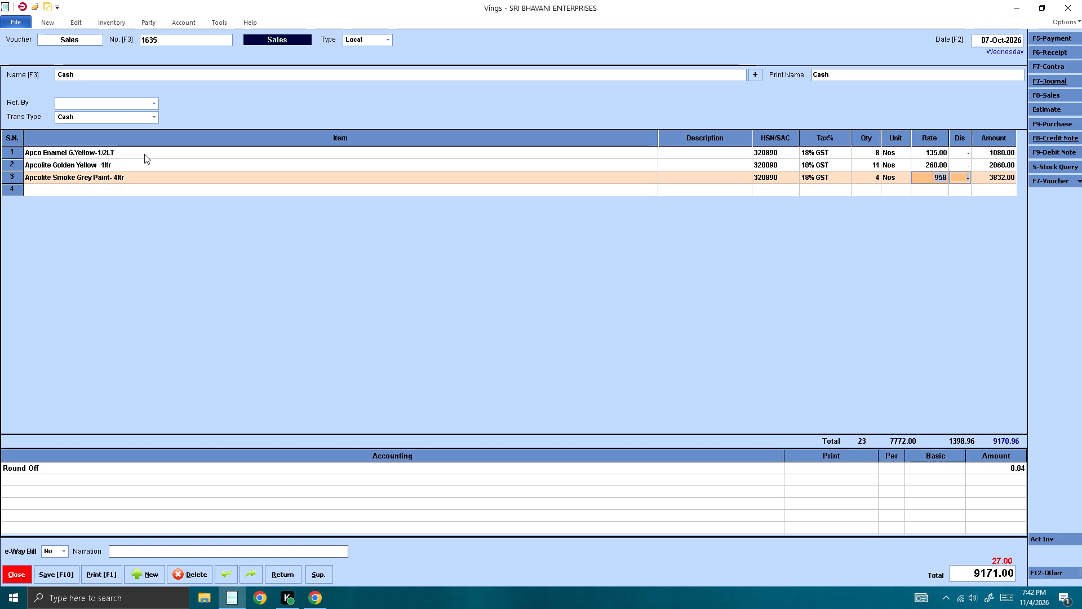
key(Return)
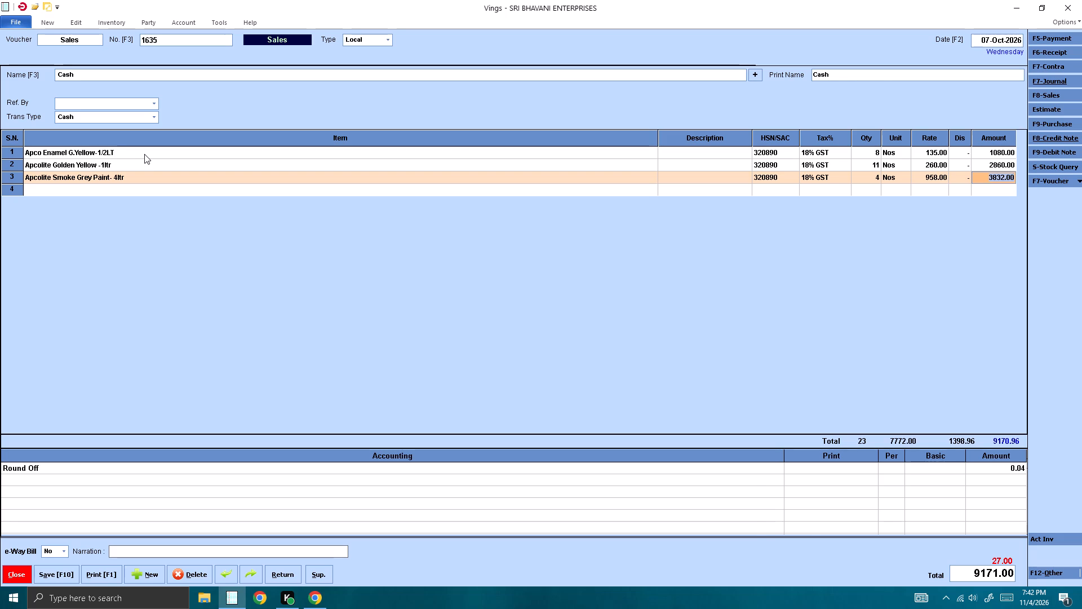
key(Return)
Add Apcolite Enamel Black - 500ml as the fourth item with a quantity of 8, keeping the default rate.
text(black)
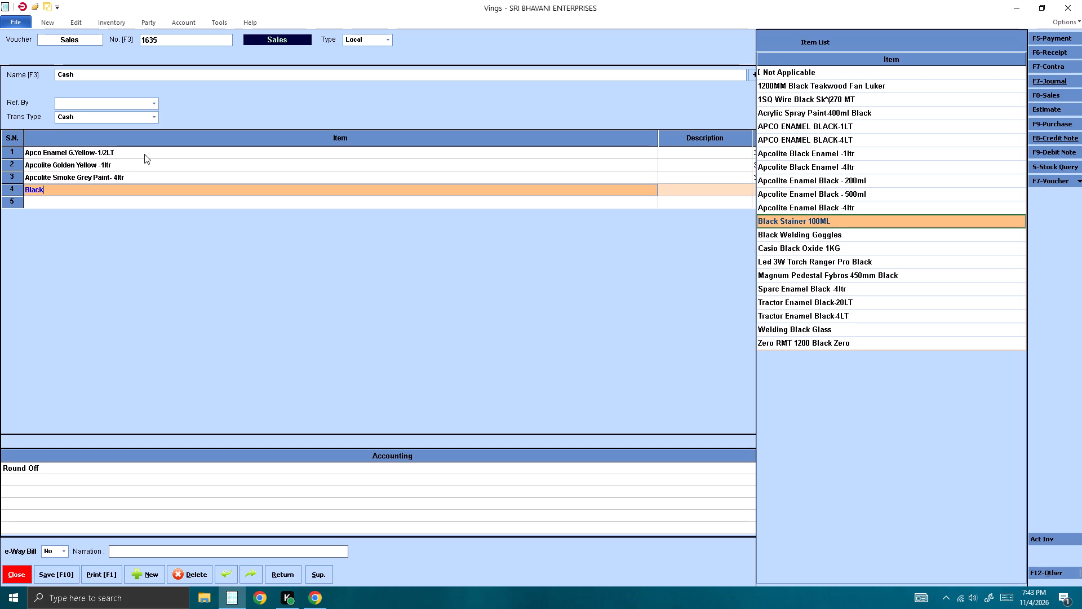
key(Up)
key(Up)
key(Up)
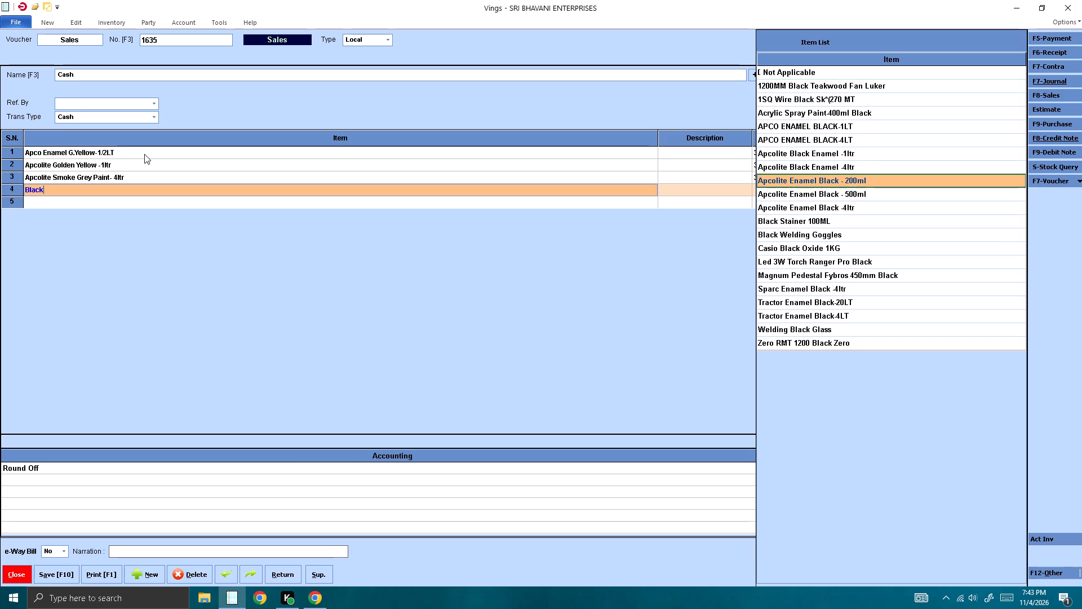
key(Up)
key(Down)
key(Down)
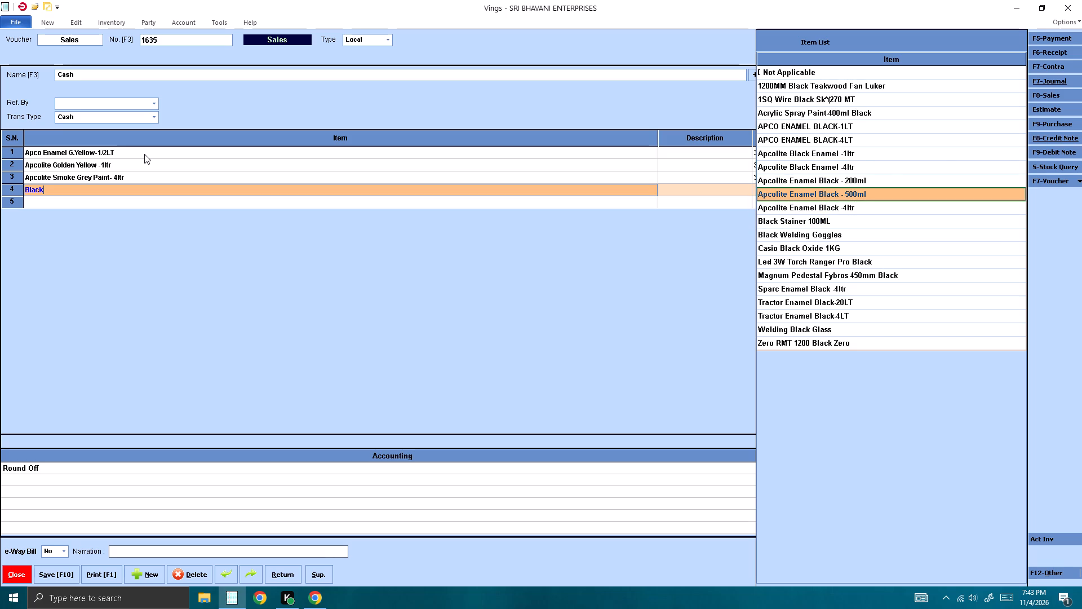
key(Return)
key(Return)
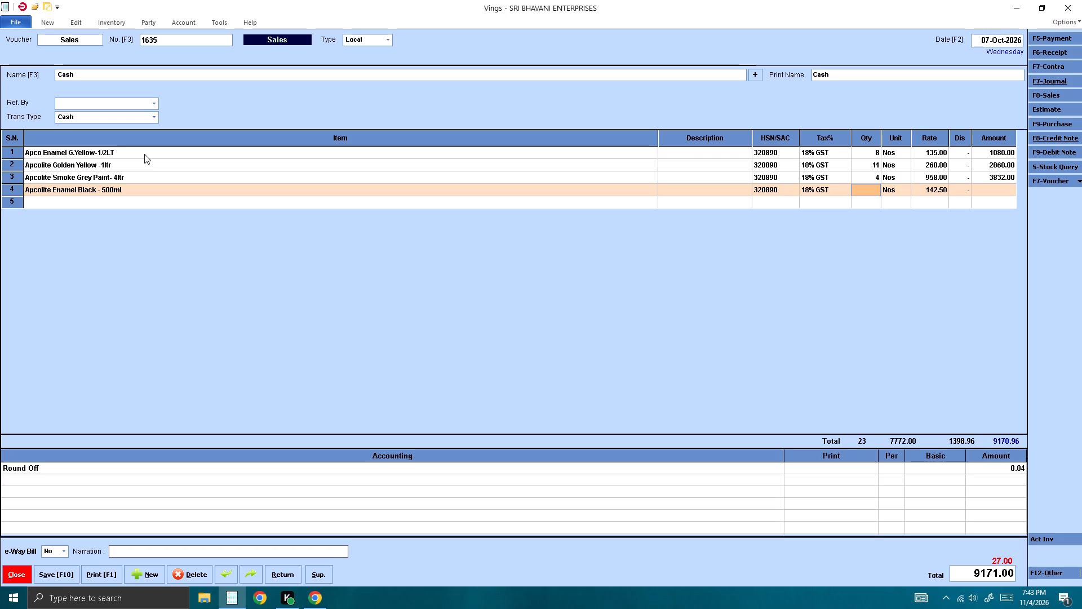
key(8)
key(Return)
key(Return)
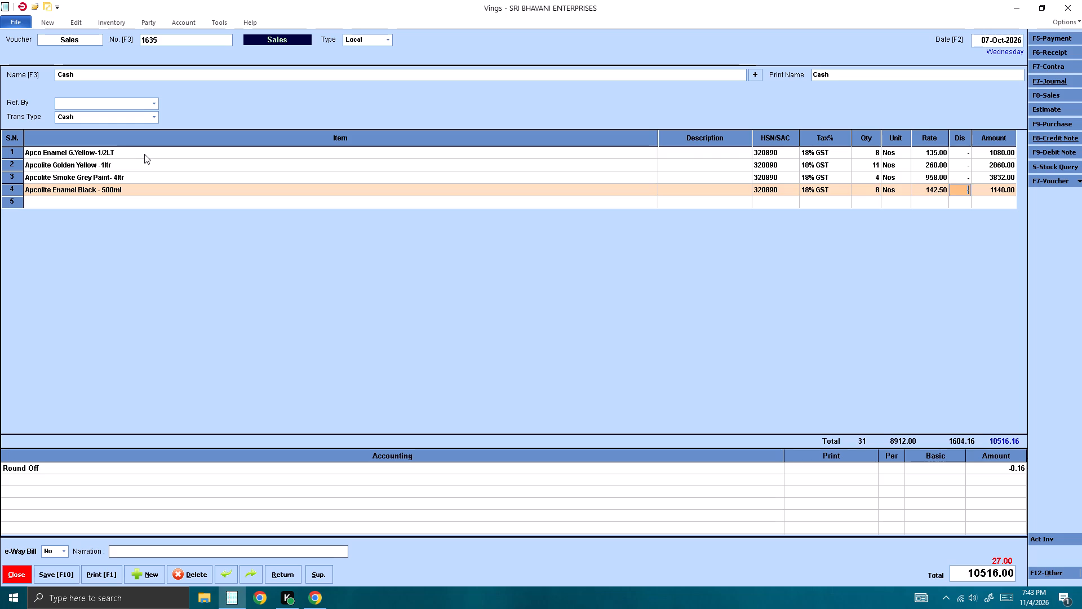
key(Return)
key(Return)
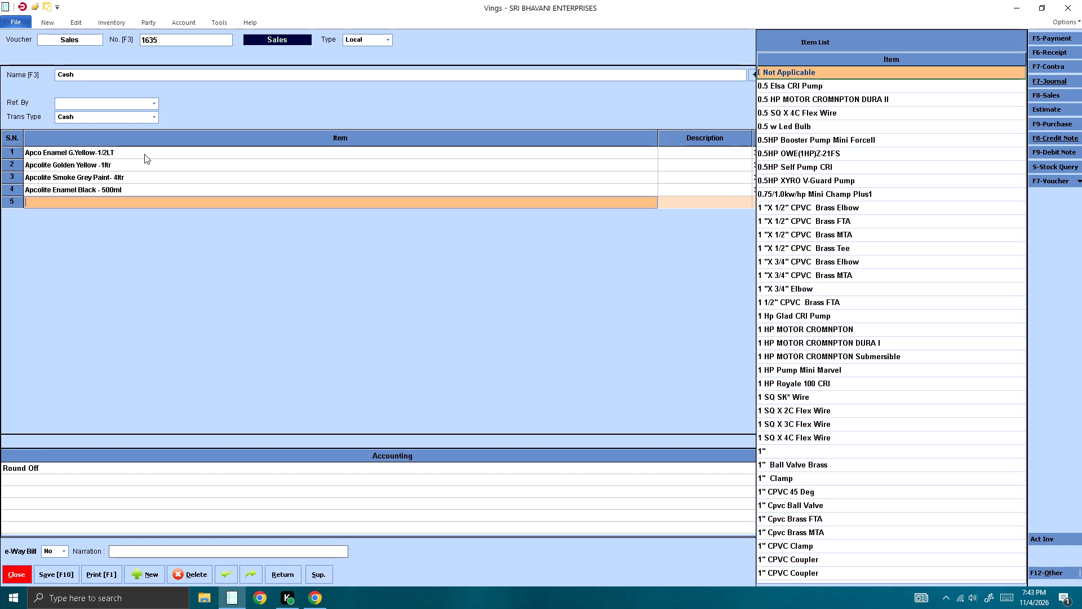
Add Ap Trucare Metal Redoxide-1LT as the fifth item with a quantity of 6, keeping the default rate.
text(red)
text(oxide)
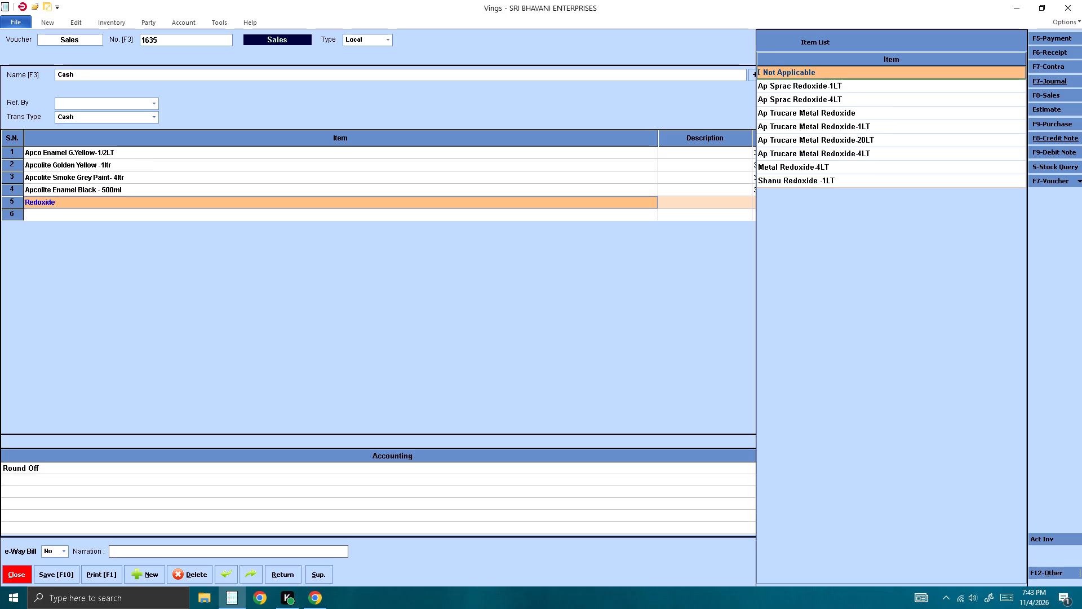
key(Down)
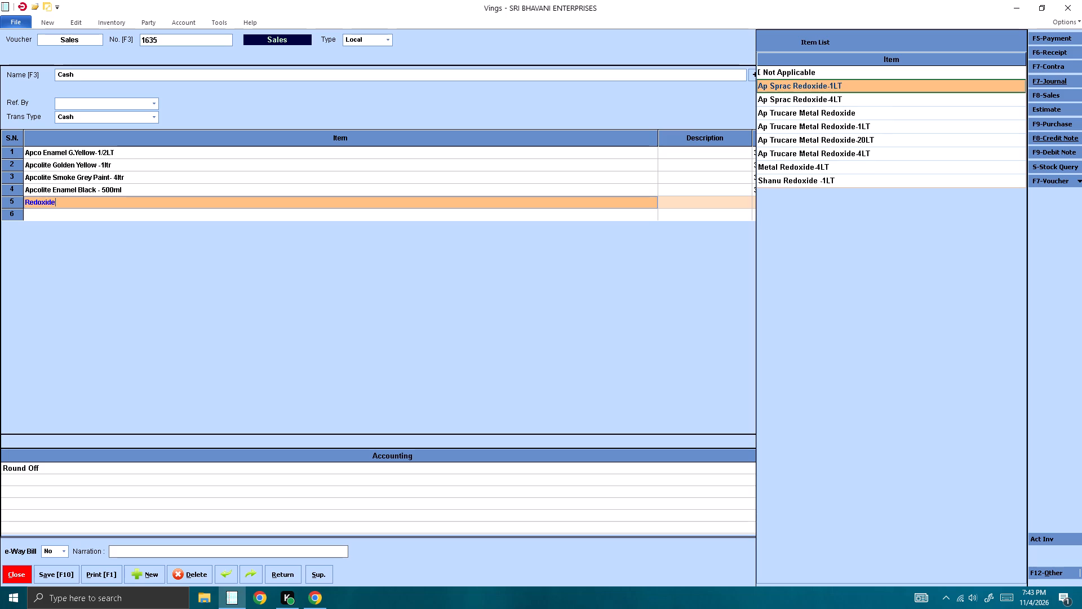
key(Down)
key(Down)
key(Down)
key(Return)
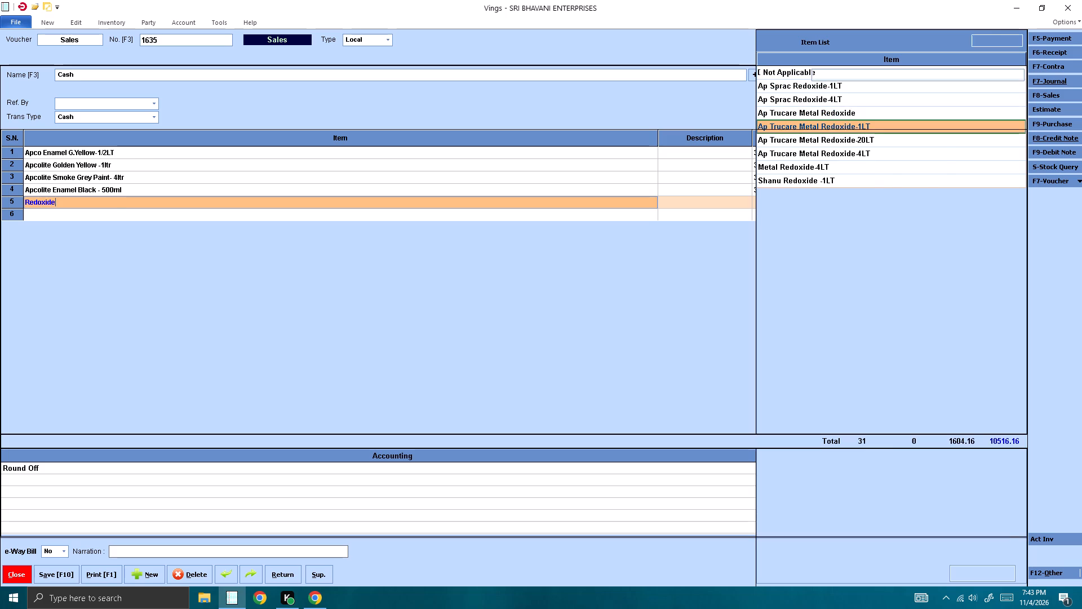
key(Return)
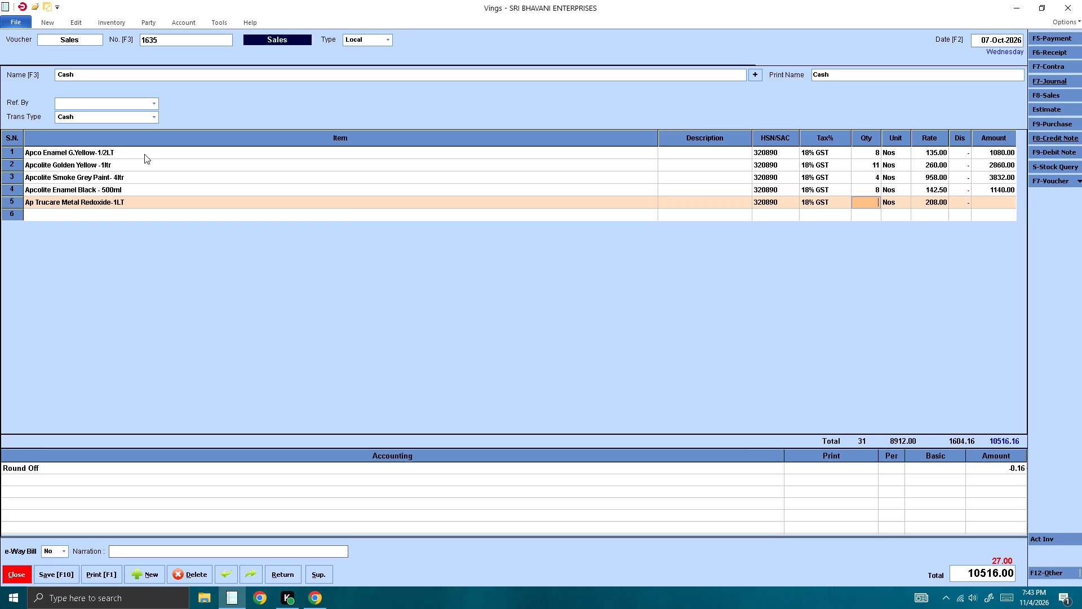
key(6)
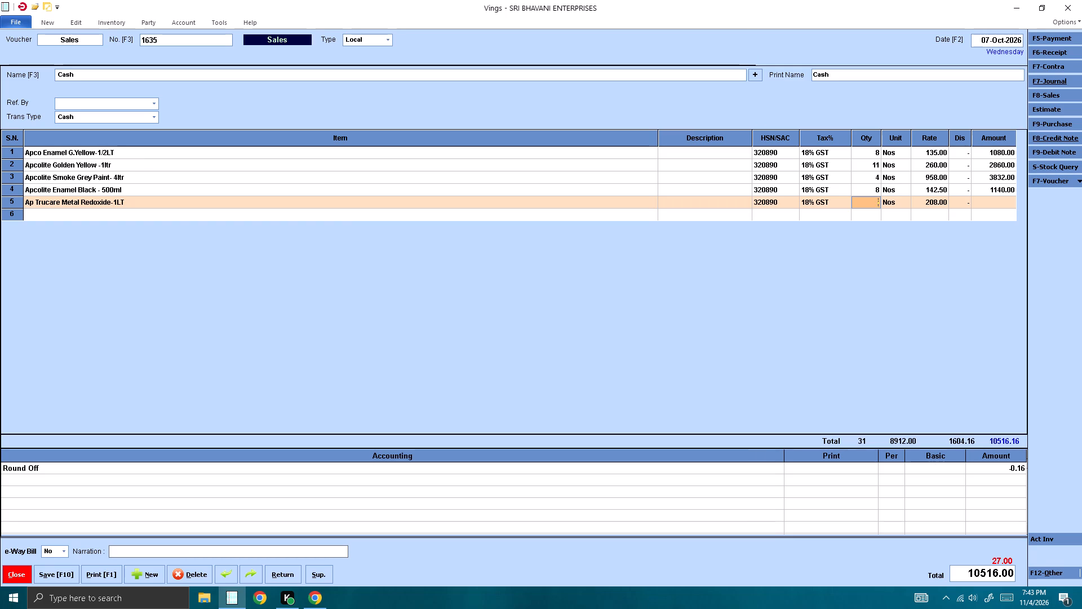
key(Return)
key(Return)
key(Return)
key(Return)
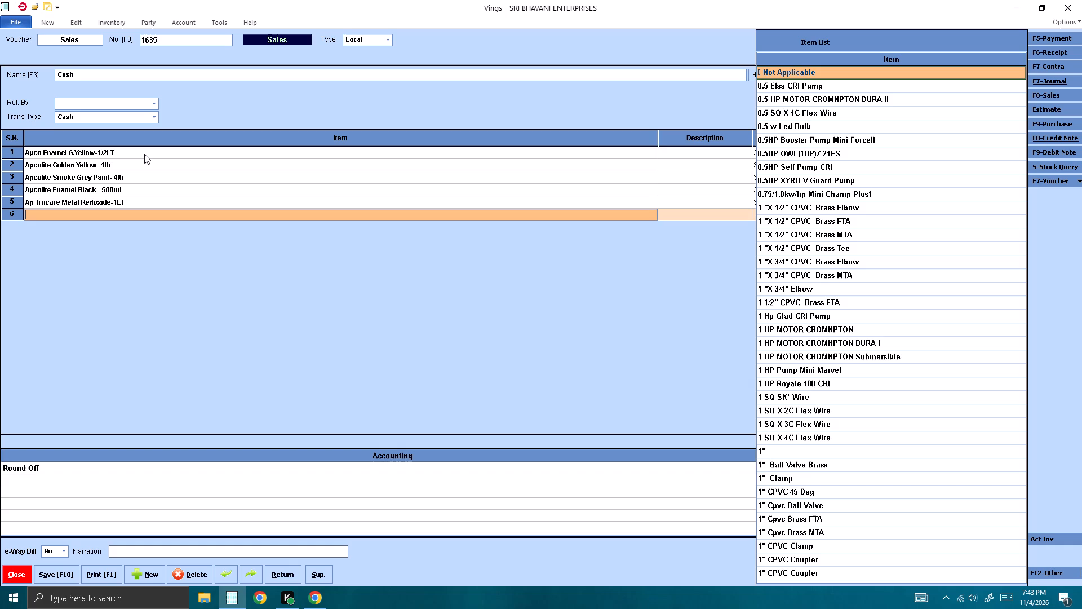
Add Ap Apex AB21G-1 Lt as the sixth item with a quantity of 6, keeping the default rate.
text(ab)
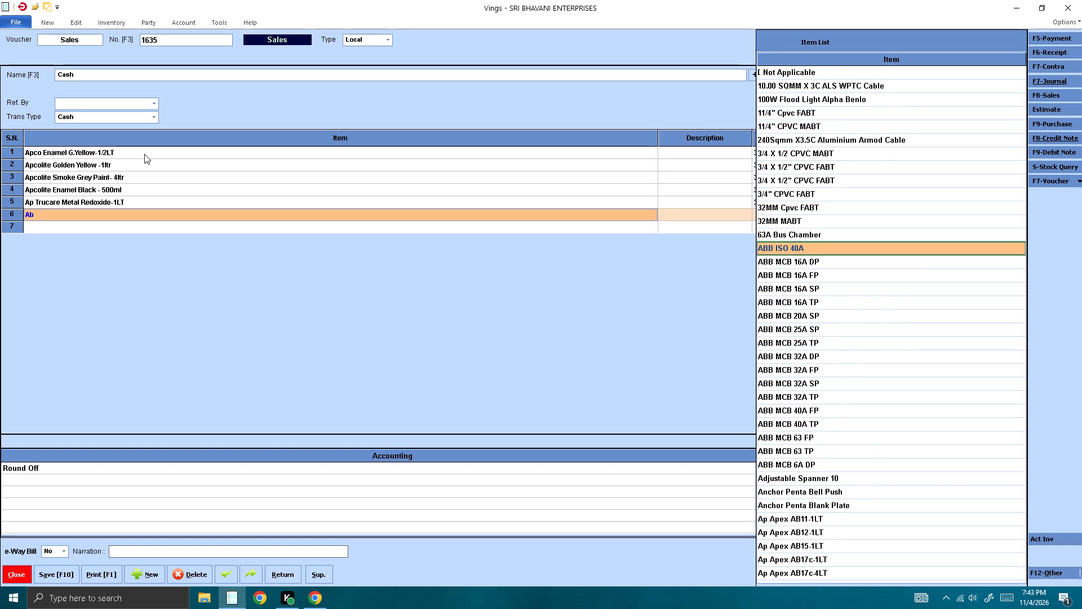
text(21)
key(g)
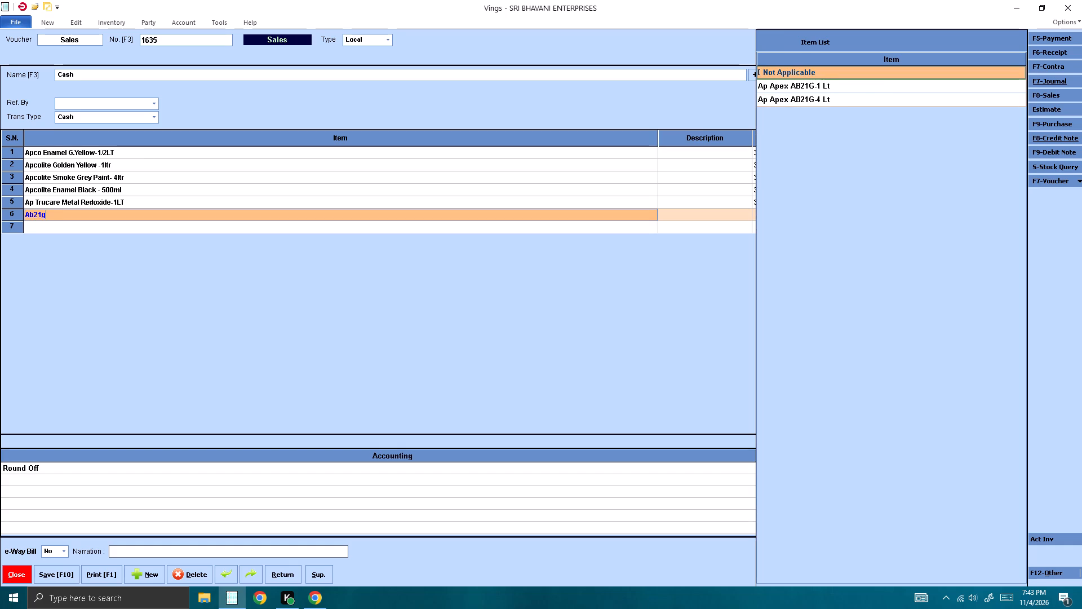
key(Down)
key(Return)
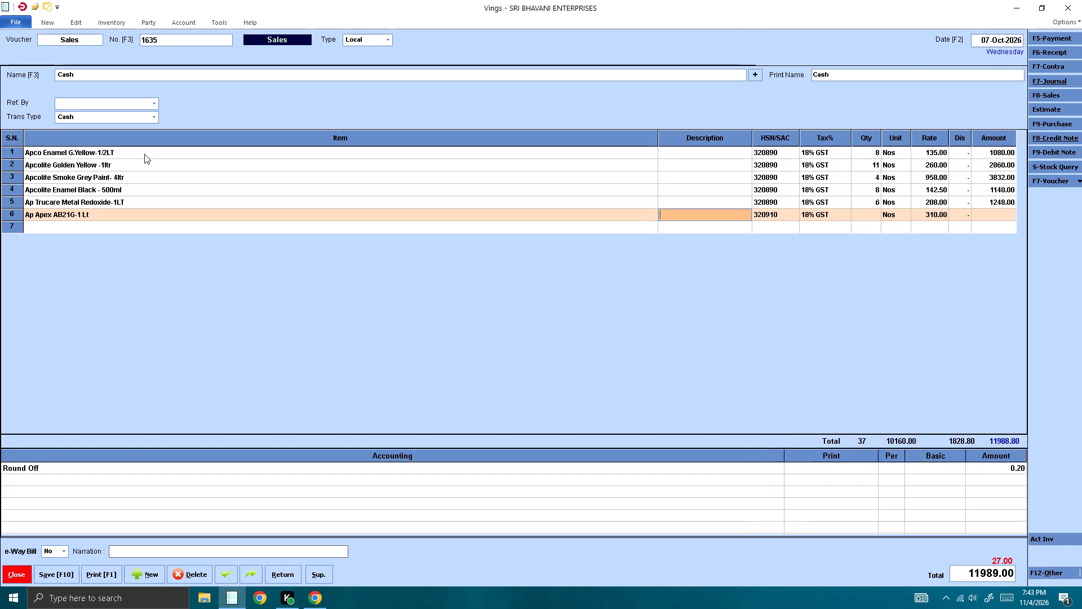
key(Return)
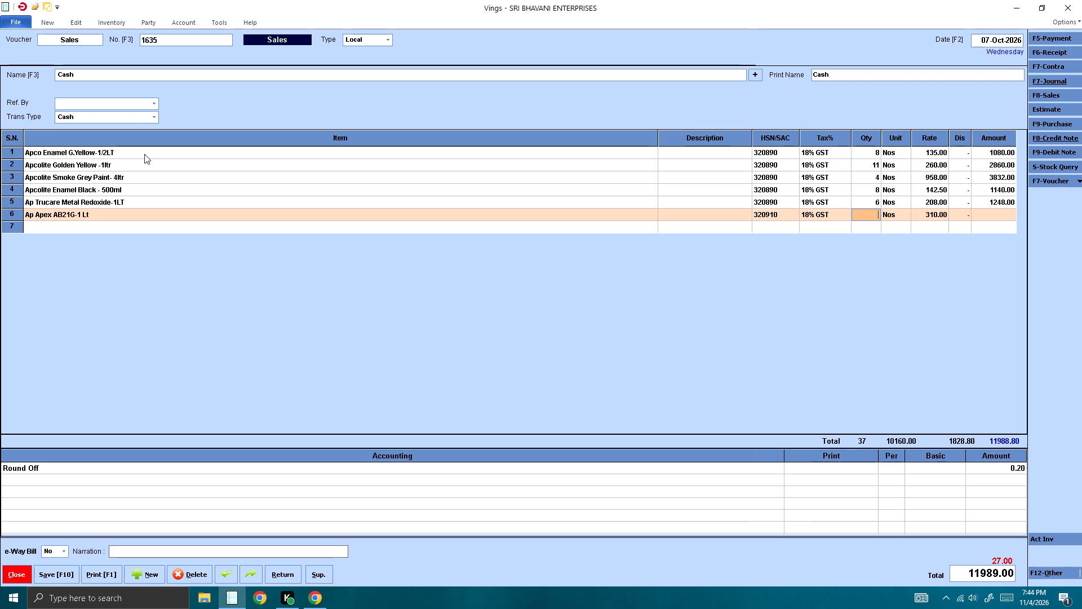
key(6)
key(Return)
key(Return)
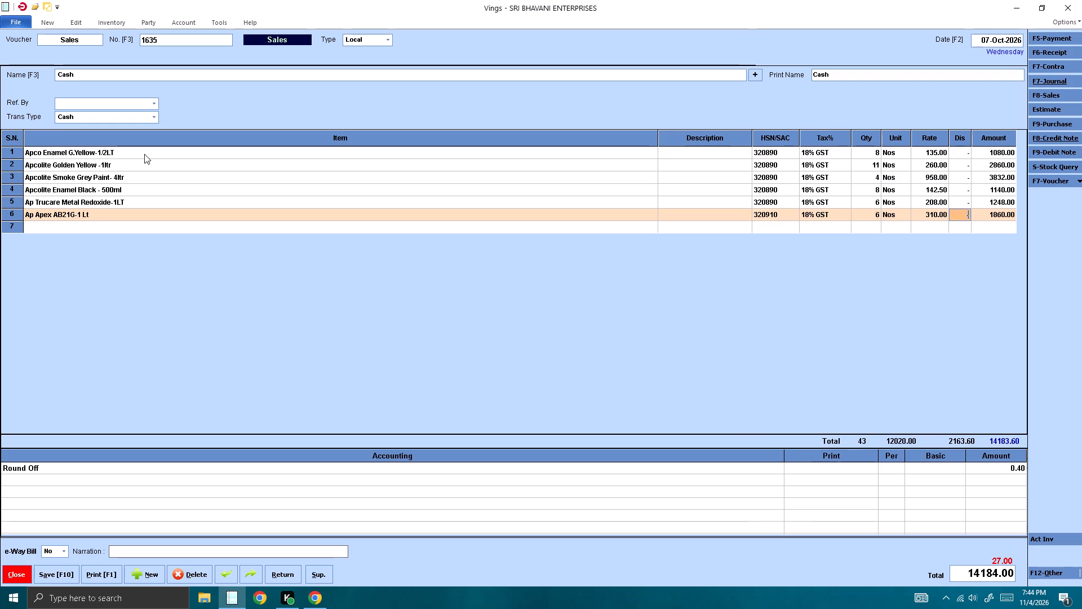
key(Return)
key(Return)
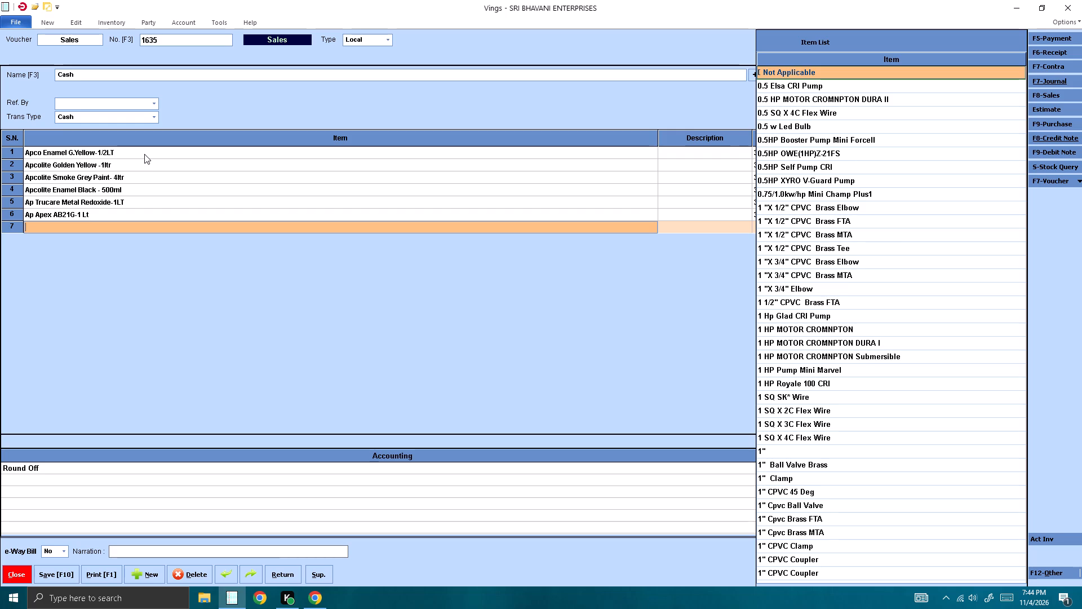
Add Apcolite Br.White Paint - 500ml as the seventh item with a quantity of 8, keeping the default rate.
text(br)
key(space)
text(white)
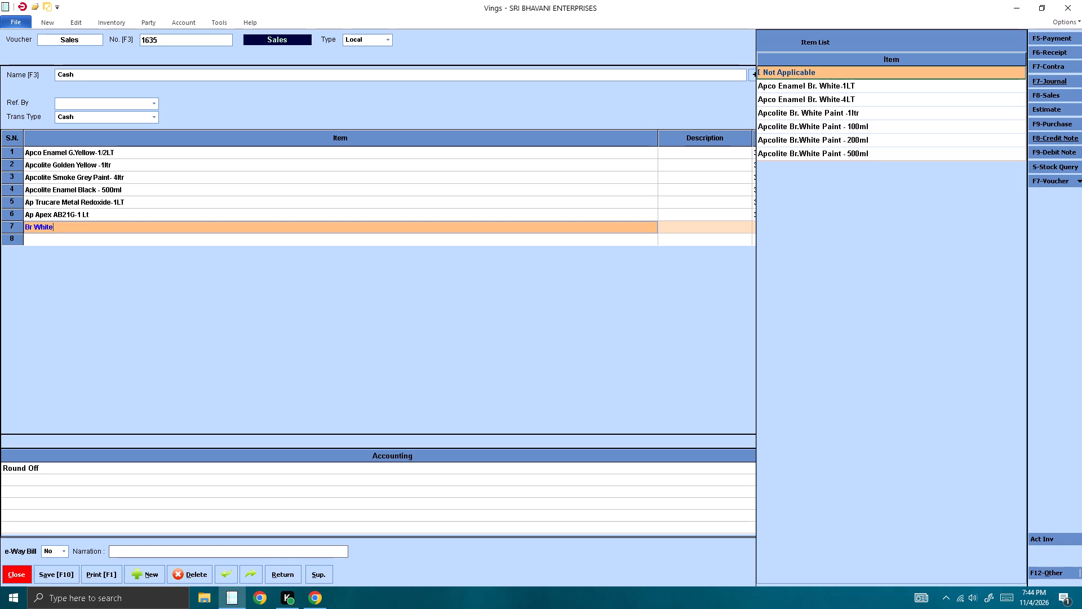
key(Down)
key(Down)
key(Down)
key(Down)
key(Down)
key(Down)
key(Down)
key(Down)
key(Down)
key(Down)
key(Down)
key(Down)
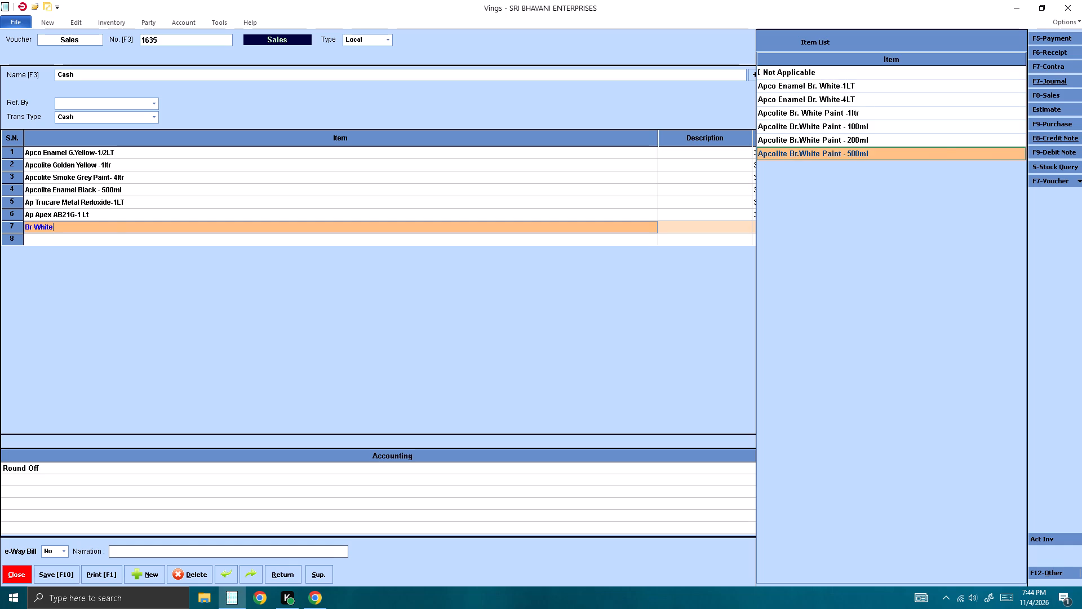
key(Return)
key(Return)
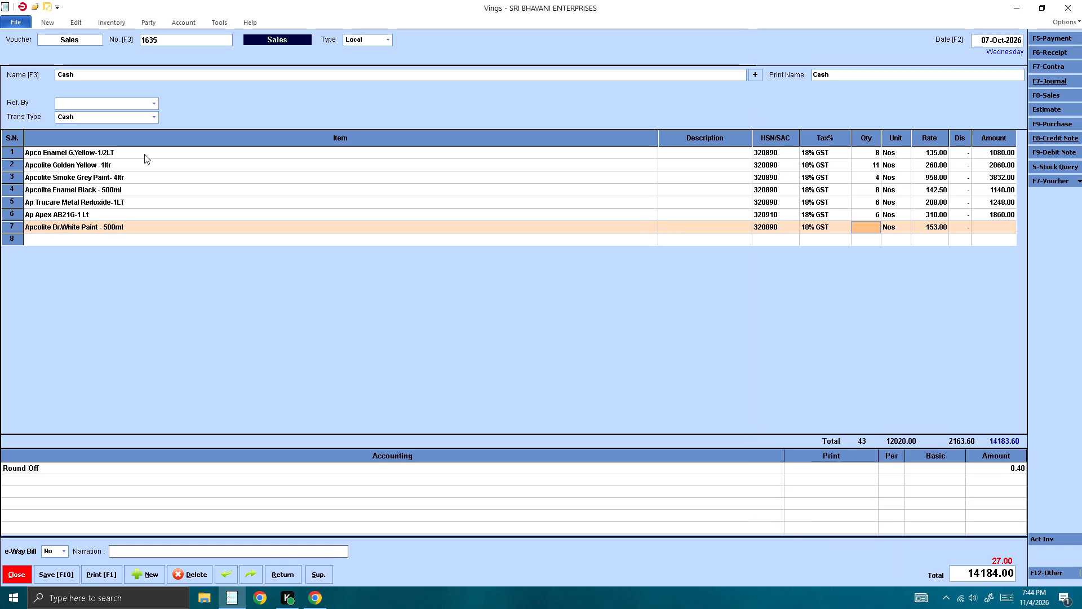
key(8)
key(Return)
key(Return)
key(Return)
key(Return)
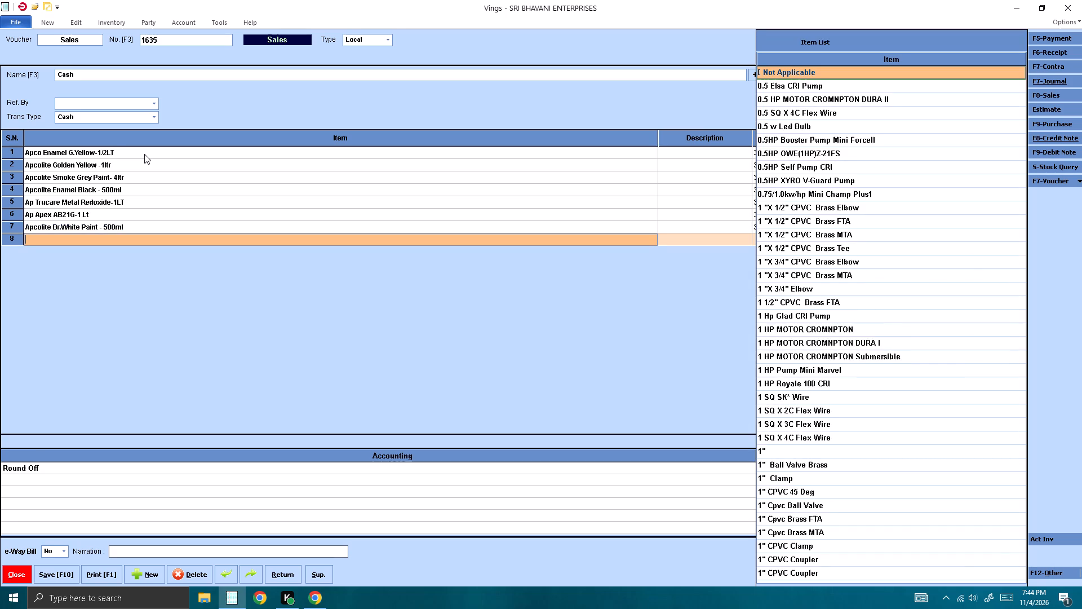
Add Apco Enamel Br. White-1LT as the eighth item with a quantity of 6, keeping the default rate.
text(br)
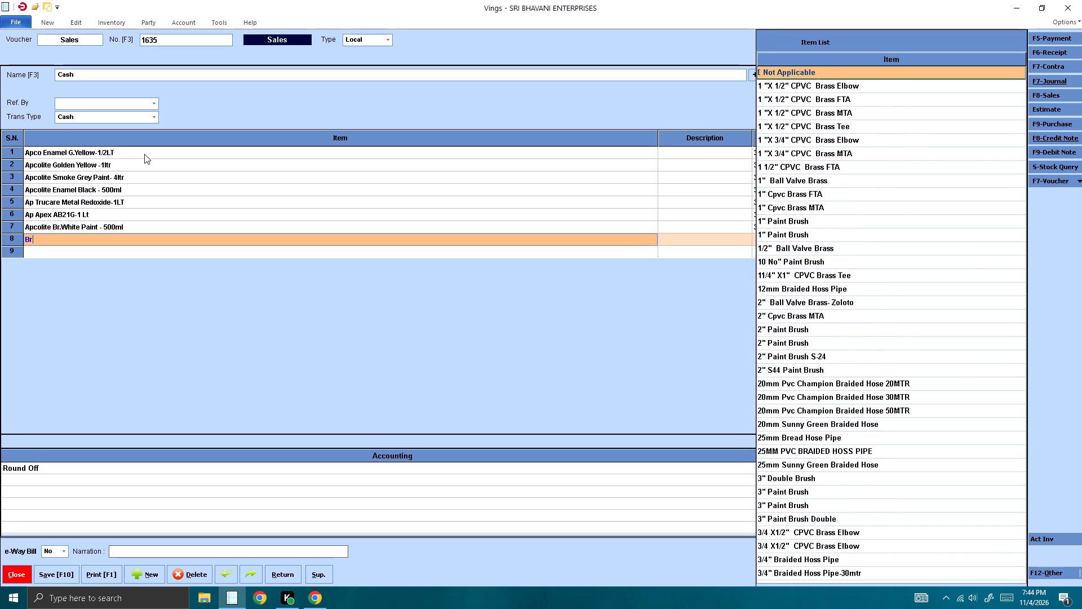
key(space)
text(w)
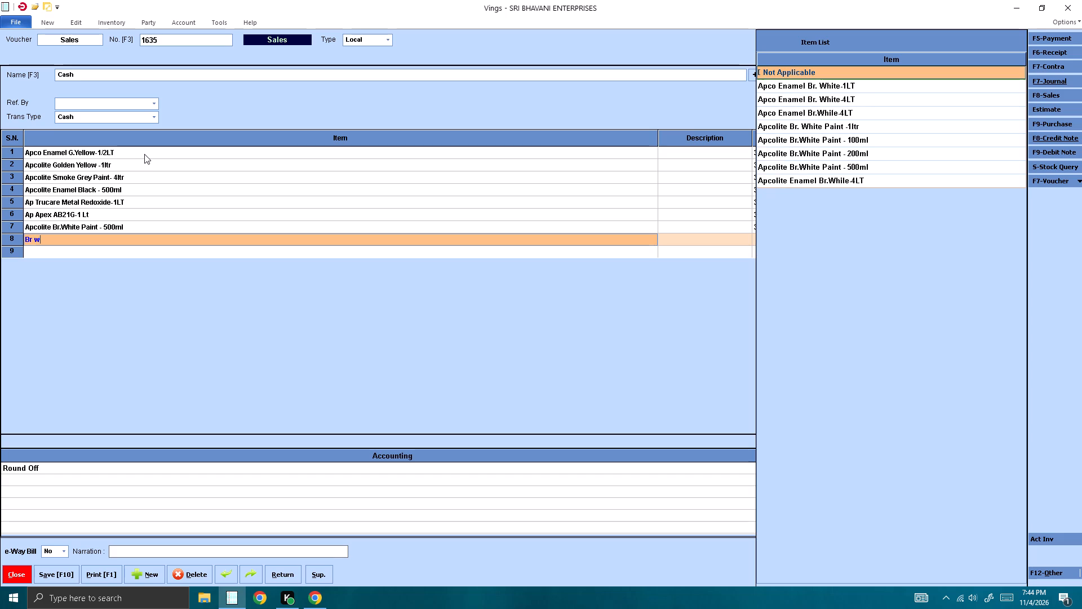
text(hite)
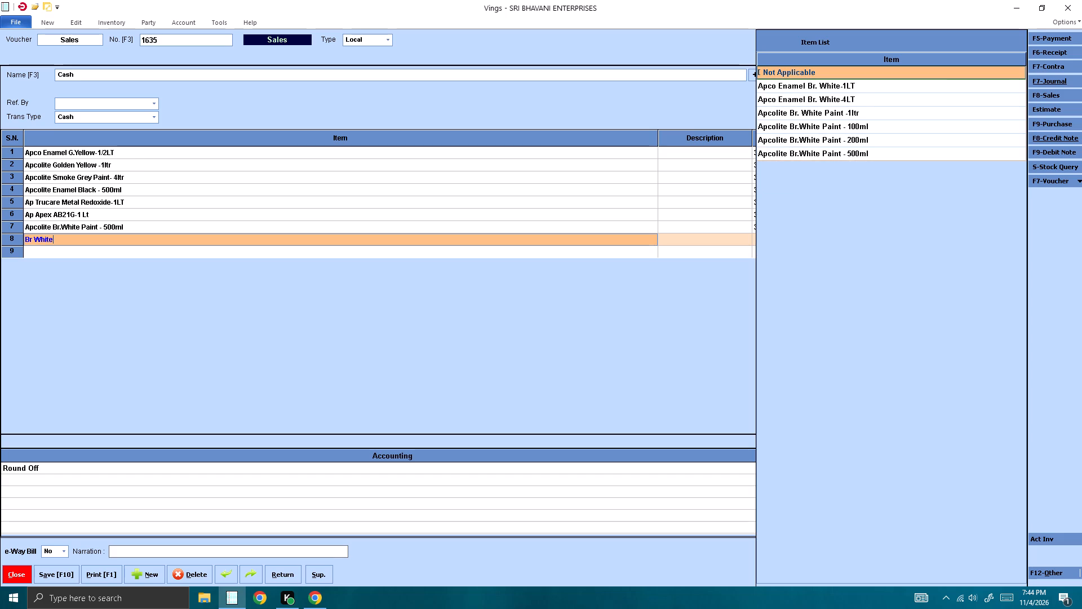
key(Down)
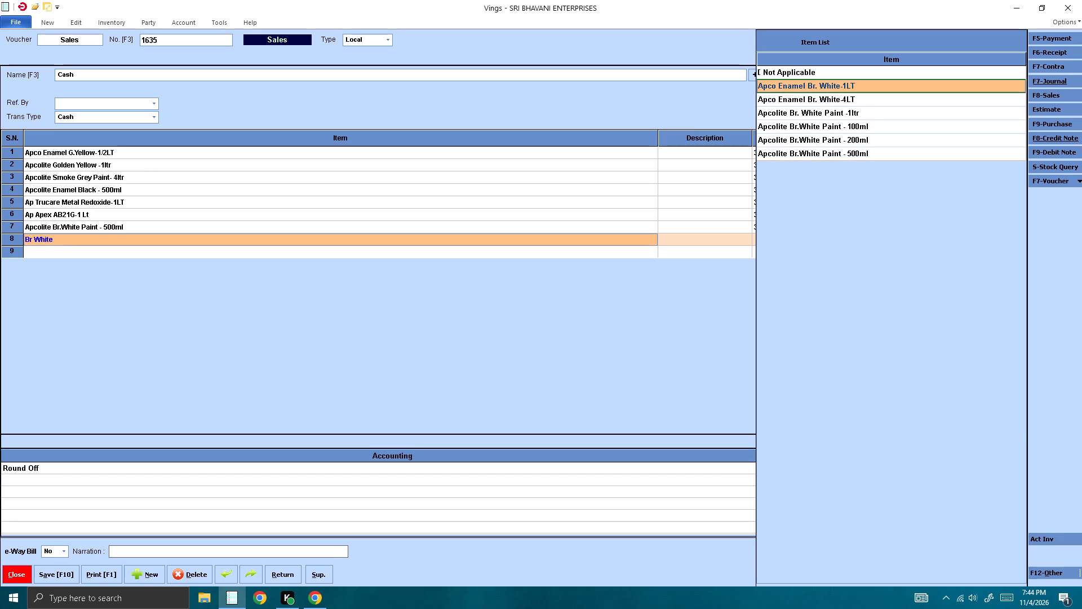
key(Return)
key(Return)
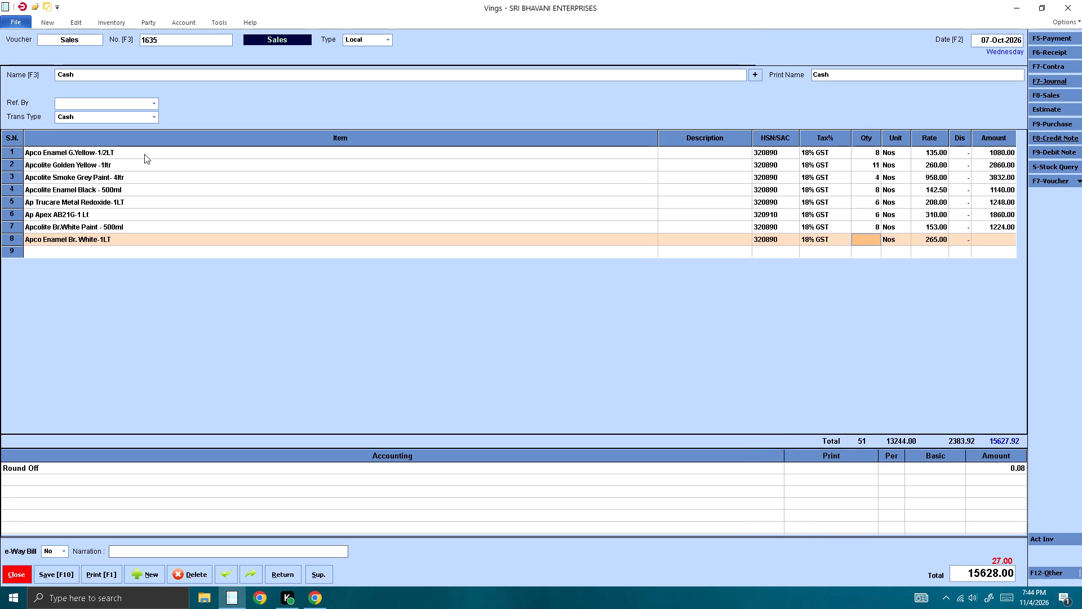
key(6)
key(Return)
key(Return)
key(Return)
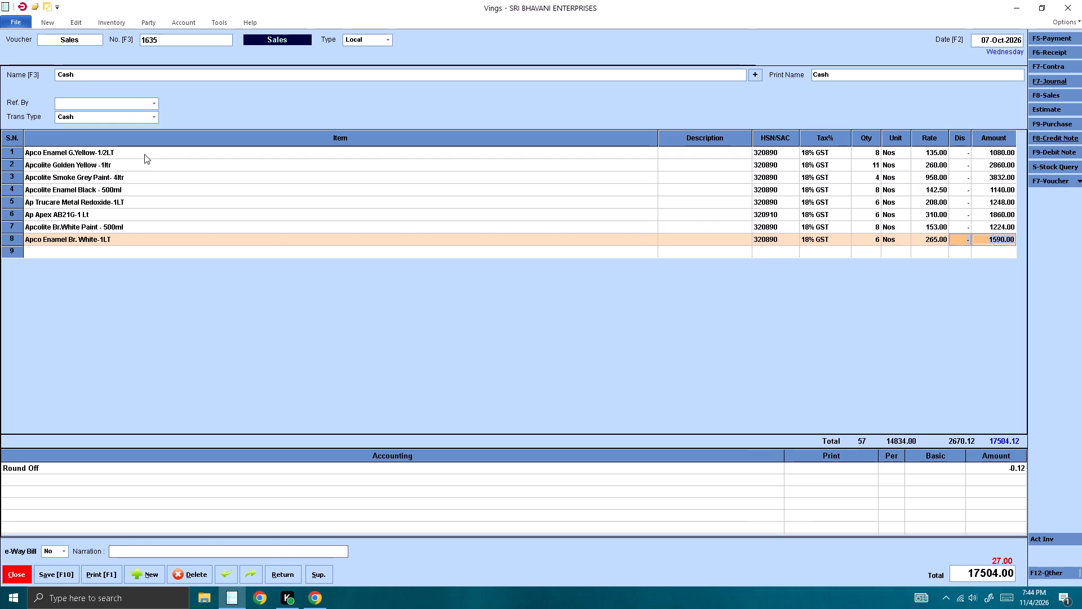
key(Return)
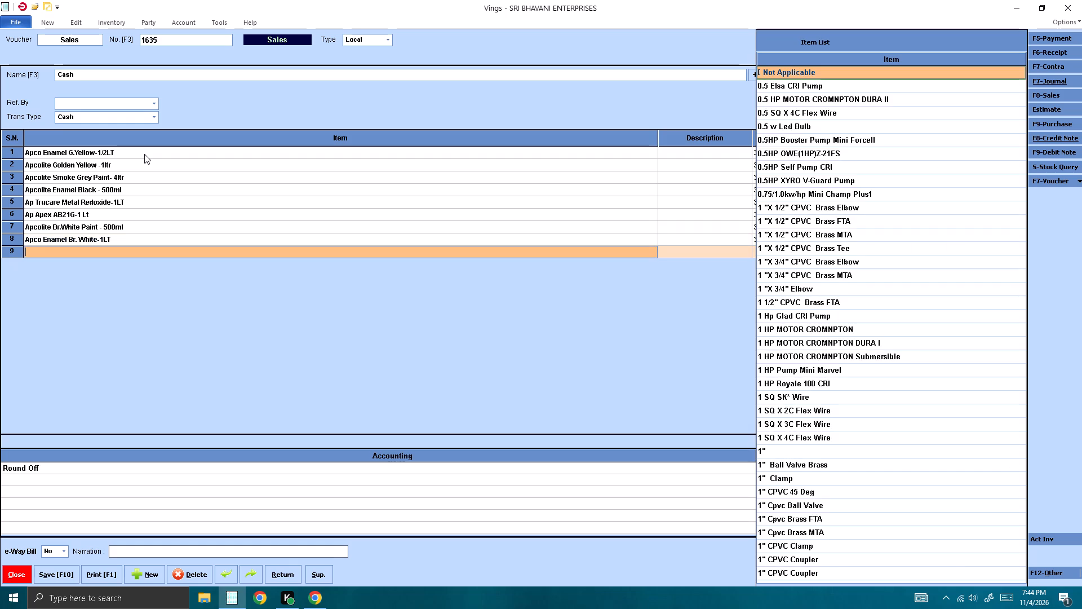
Add Apco Enamel Br. White-4LT as the ninth item with a quantity of 4, keeping the default rate.
text(br white)
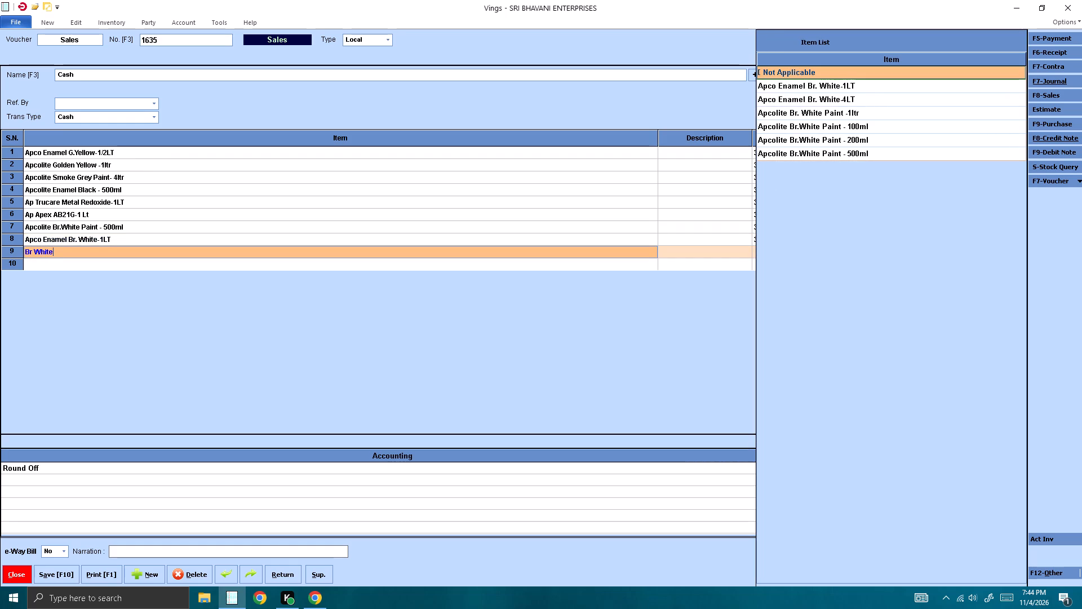
key(Down)
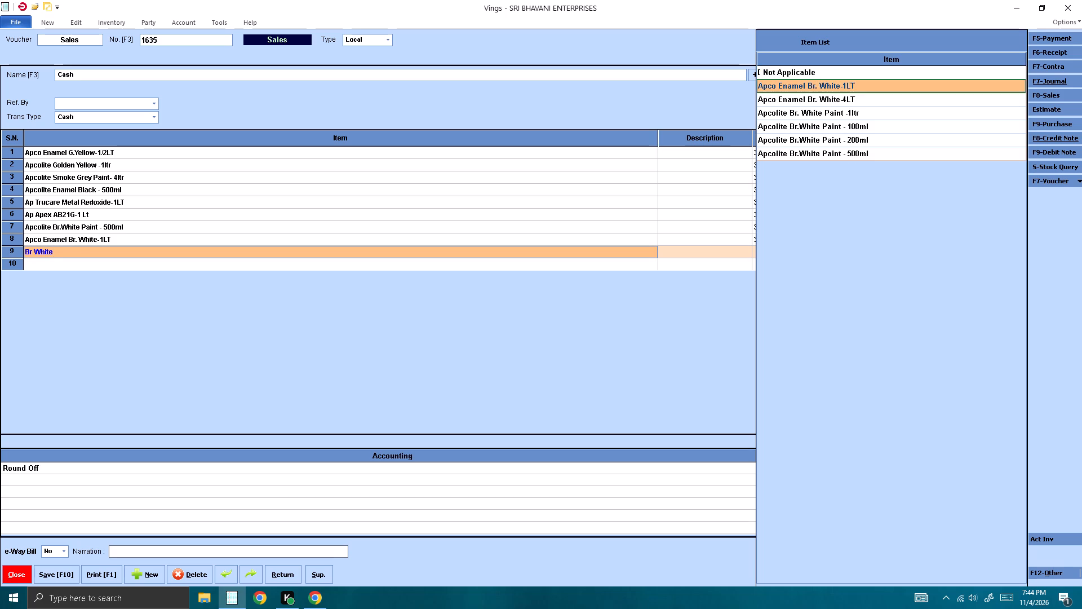
key(Down)
key(Return)
key(Return)
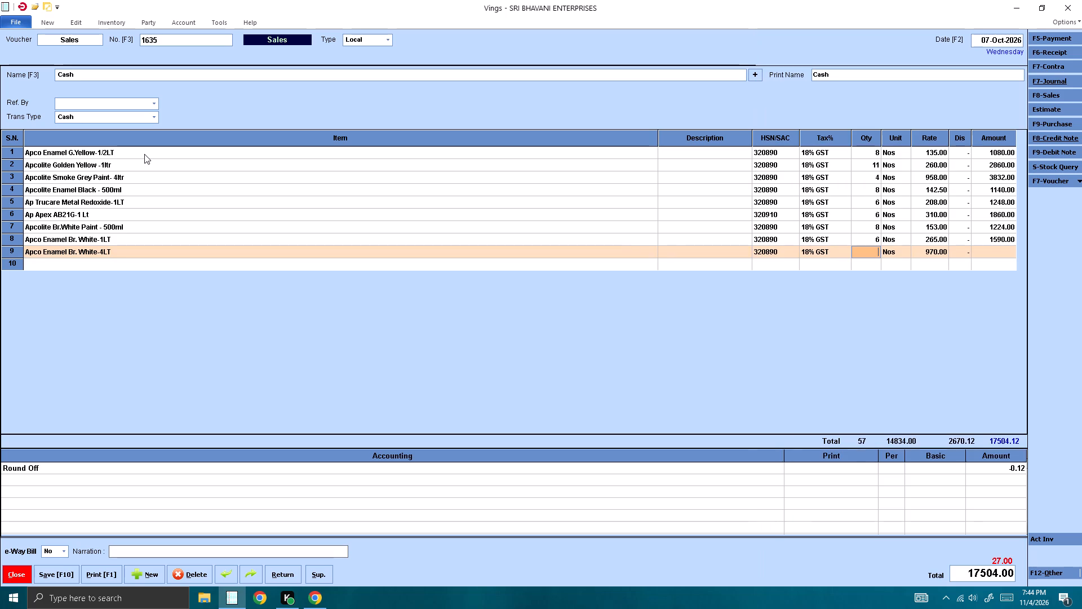
key(4)
key(Return)
key(Return)
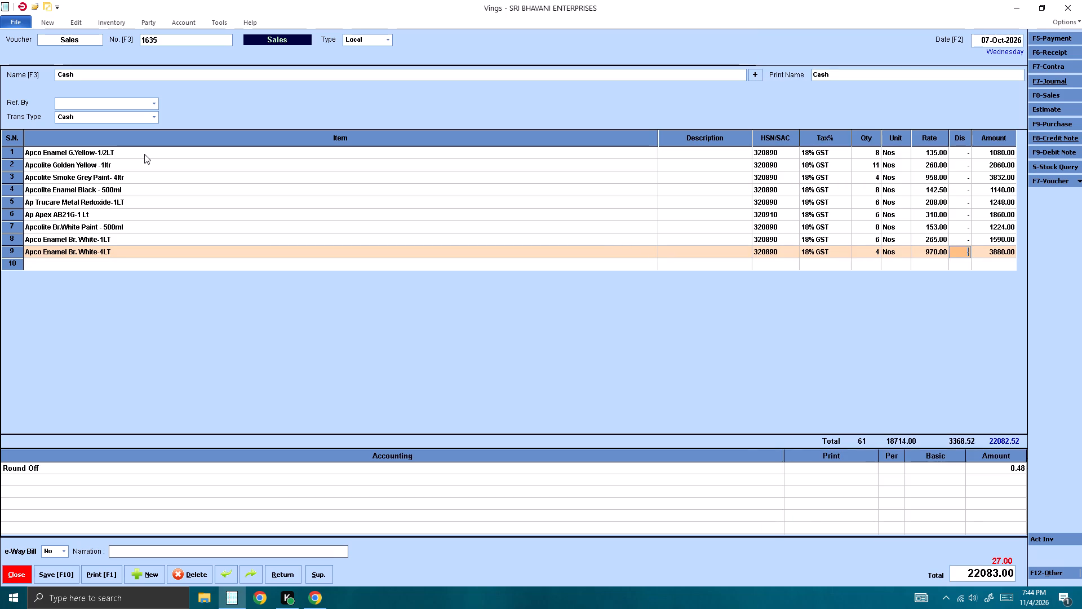
key(Return)
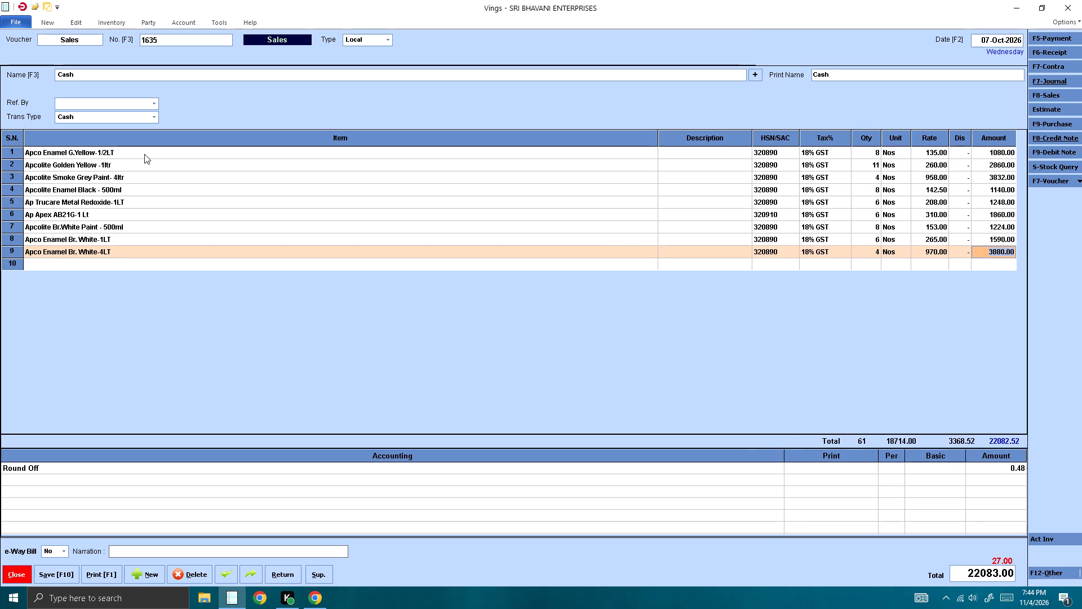
key(Return)
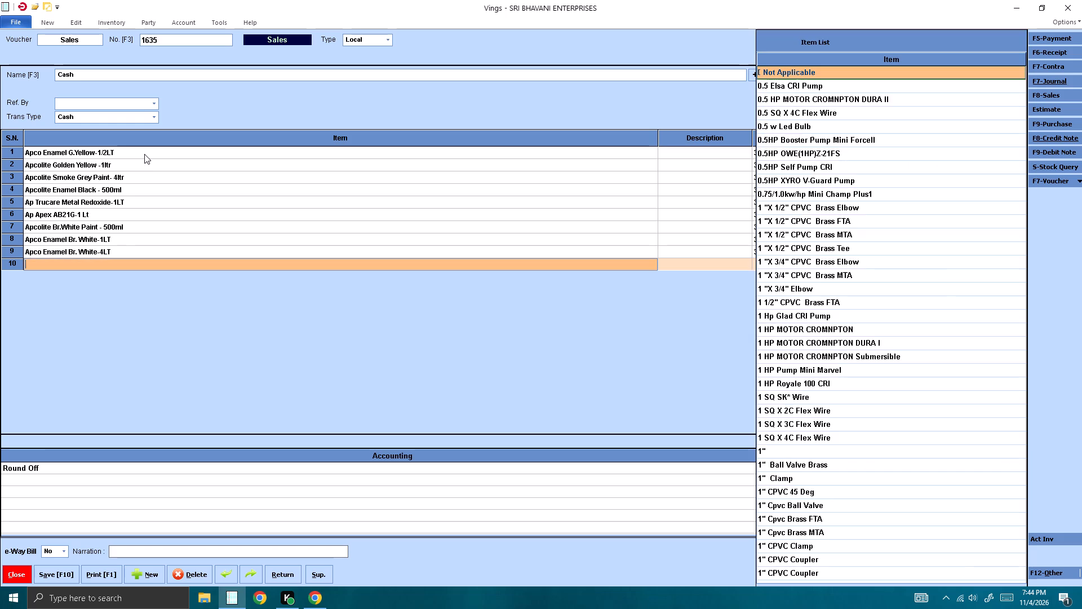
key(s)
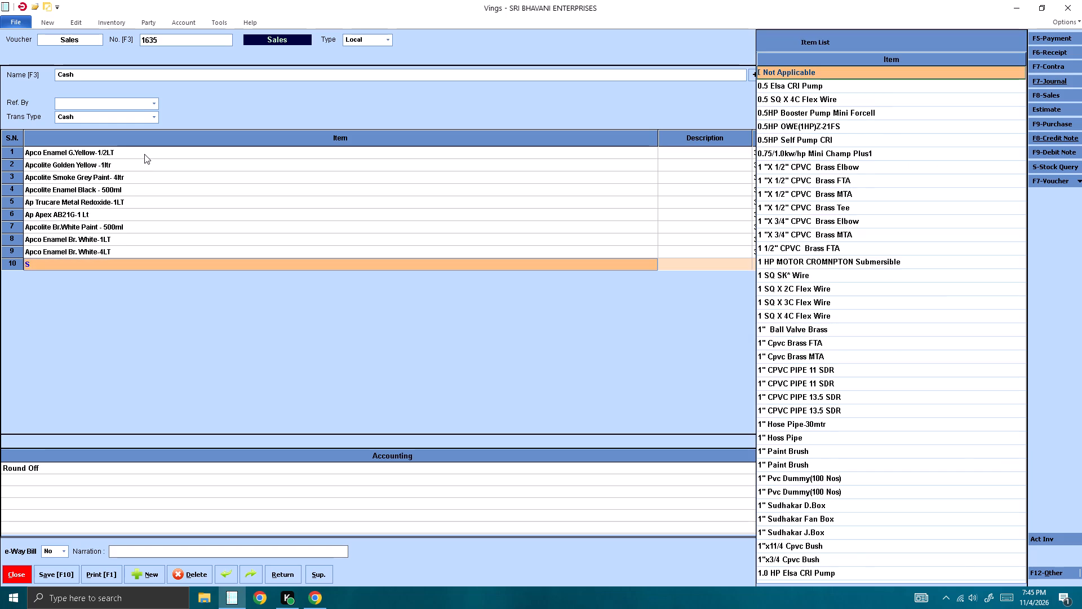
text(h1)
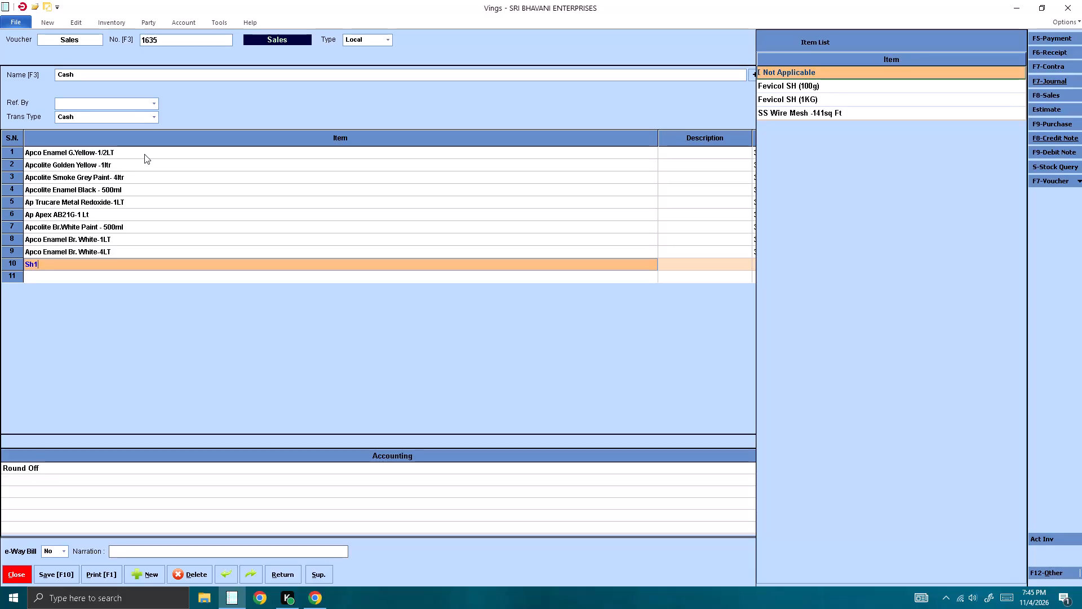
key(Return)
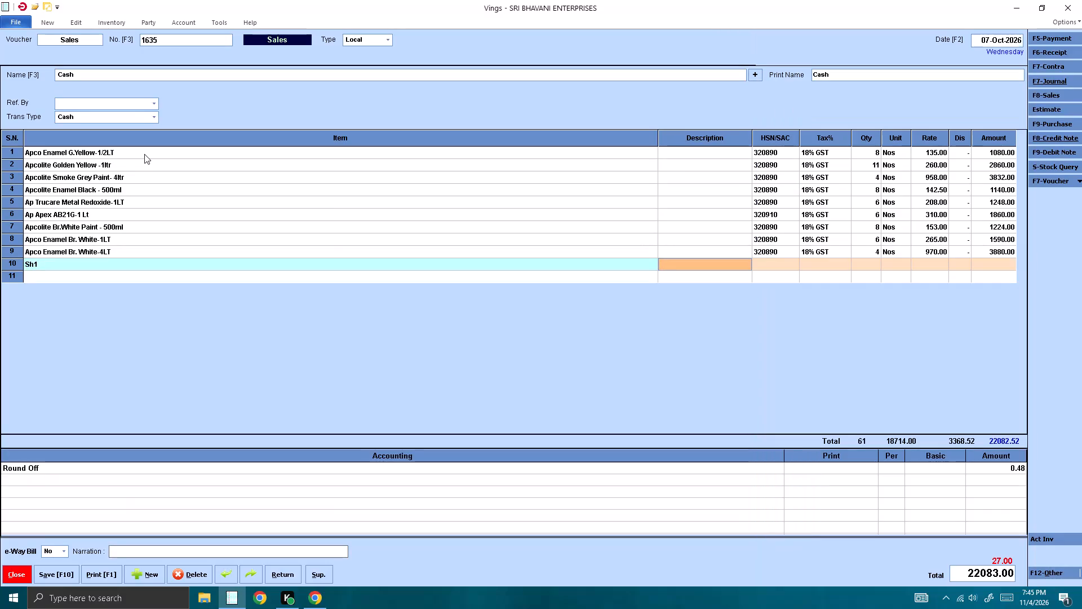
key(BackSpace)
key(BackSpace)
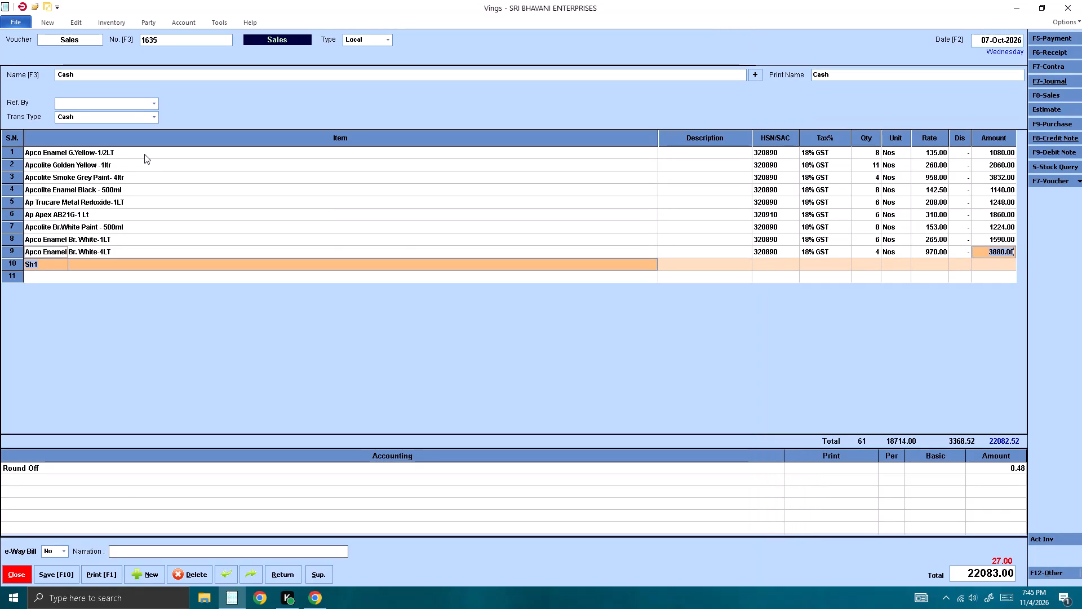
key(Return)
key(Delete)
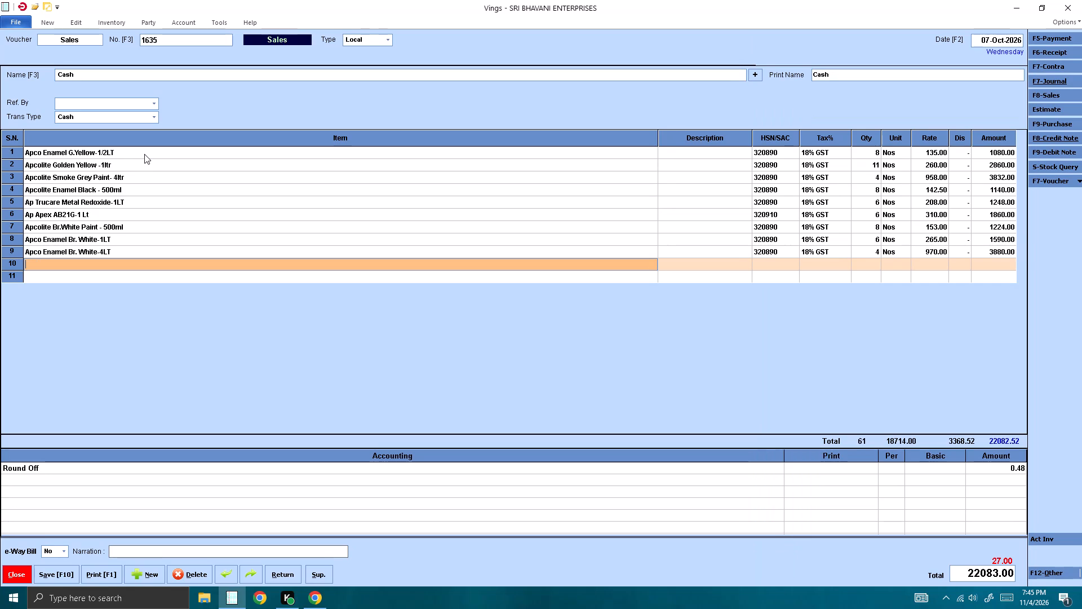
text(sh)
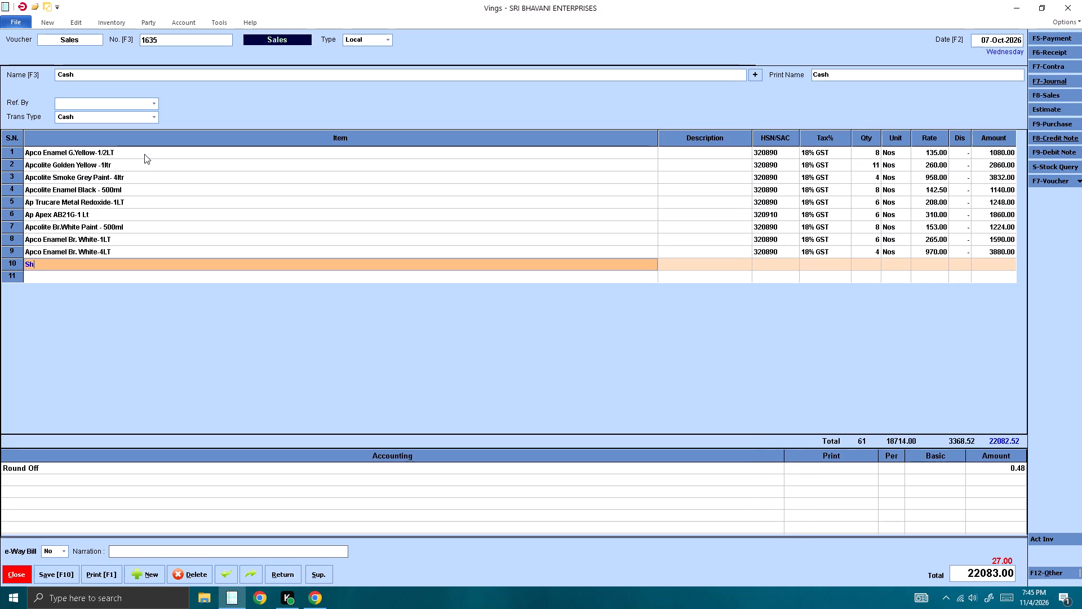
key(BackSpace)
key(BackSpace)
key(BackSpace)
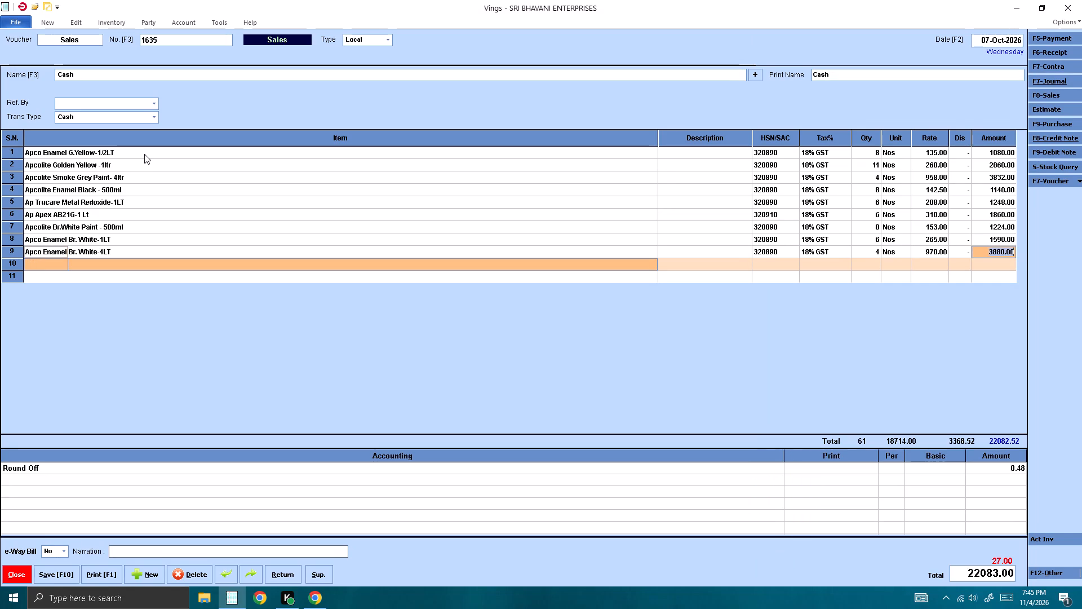
Add TE Shyne Emulsion 20lt as the tenth item with a quantity of 3, keeping the default rate.
key(Return)
text(shyn)
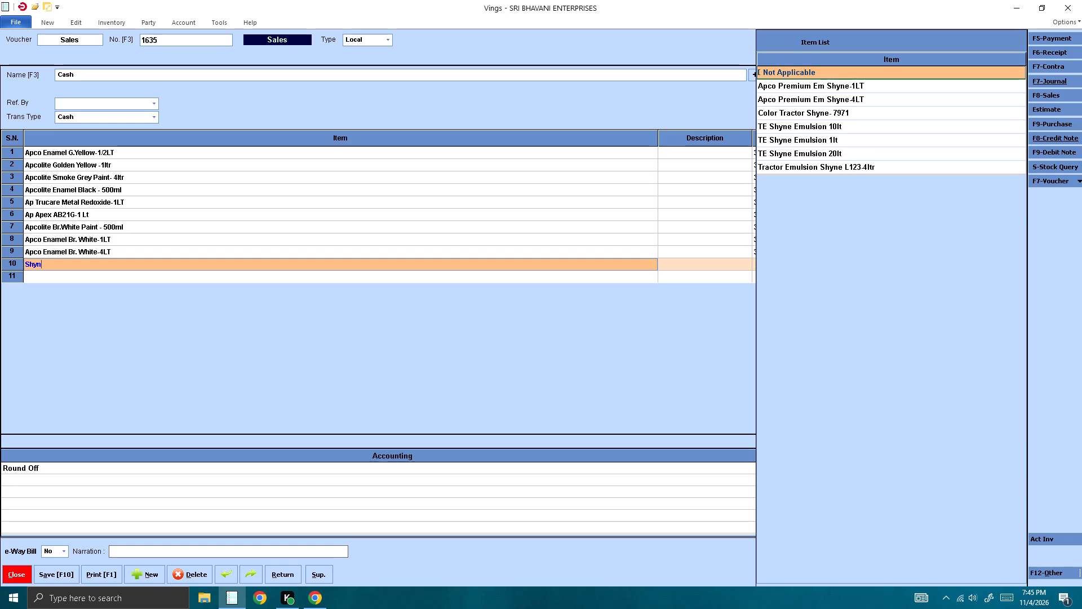
key(Down)
key(Down)
key(Down)
key(Down)
key(Down)
key(Down)
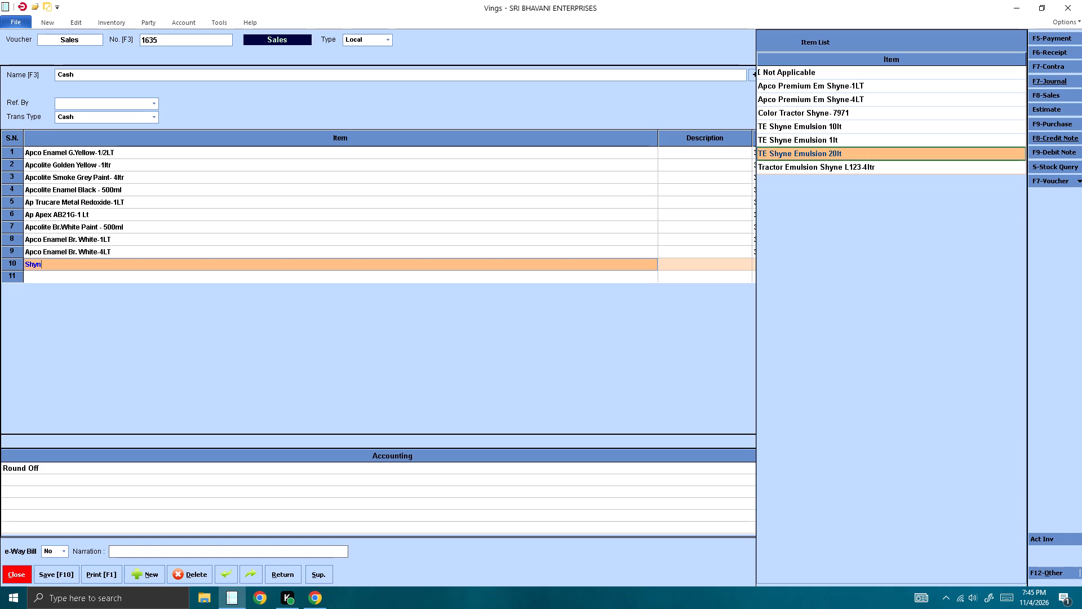
key(Return)
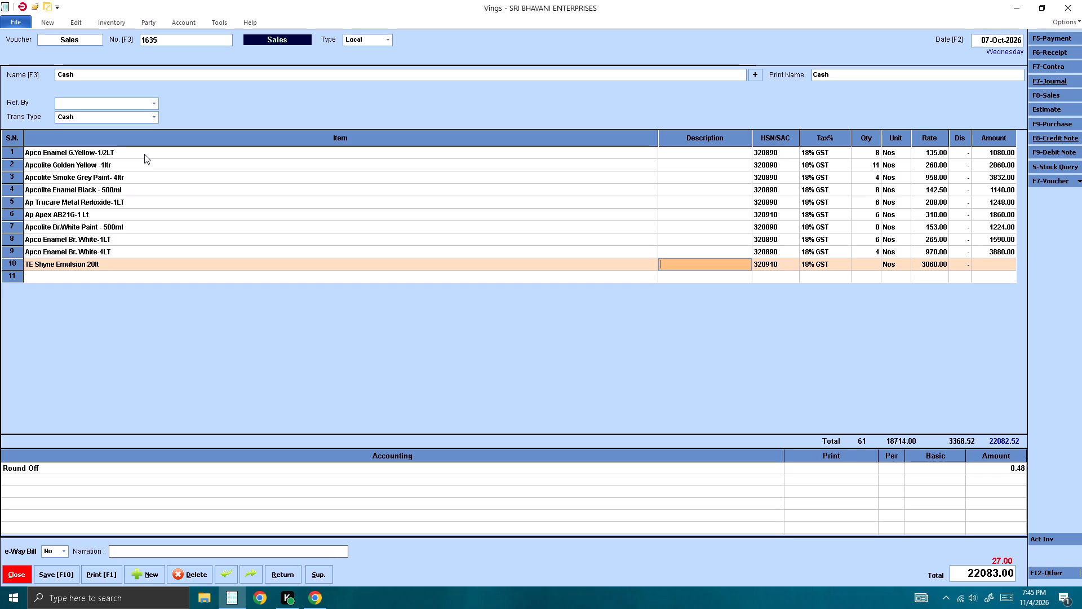
key(Return)
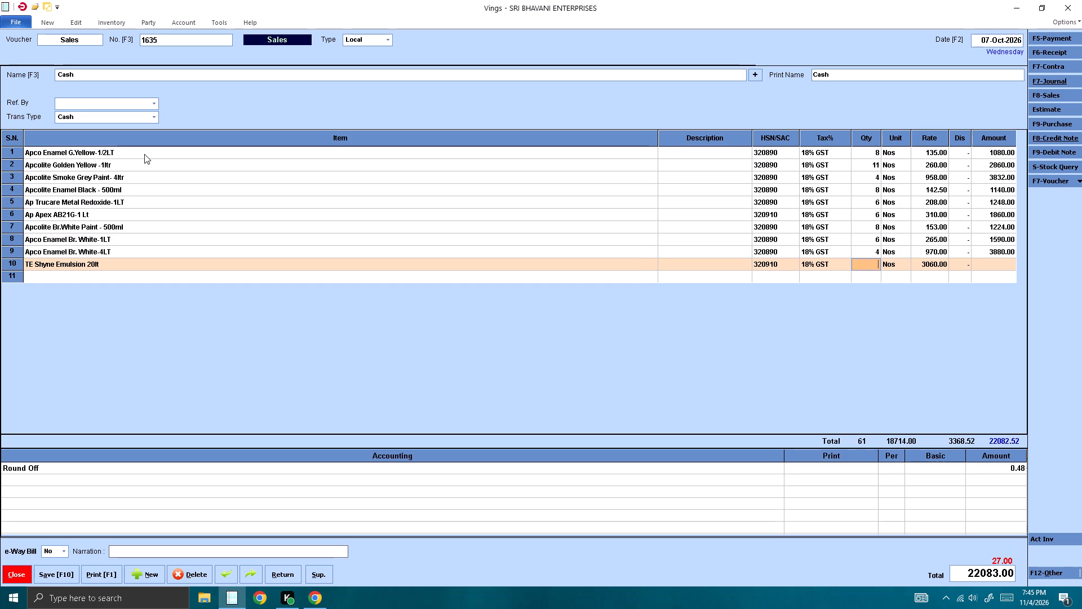
key(3)
key(Return)
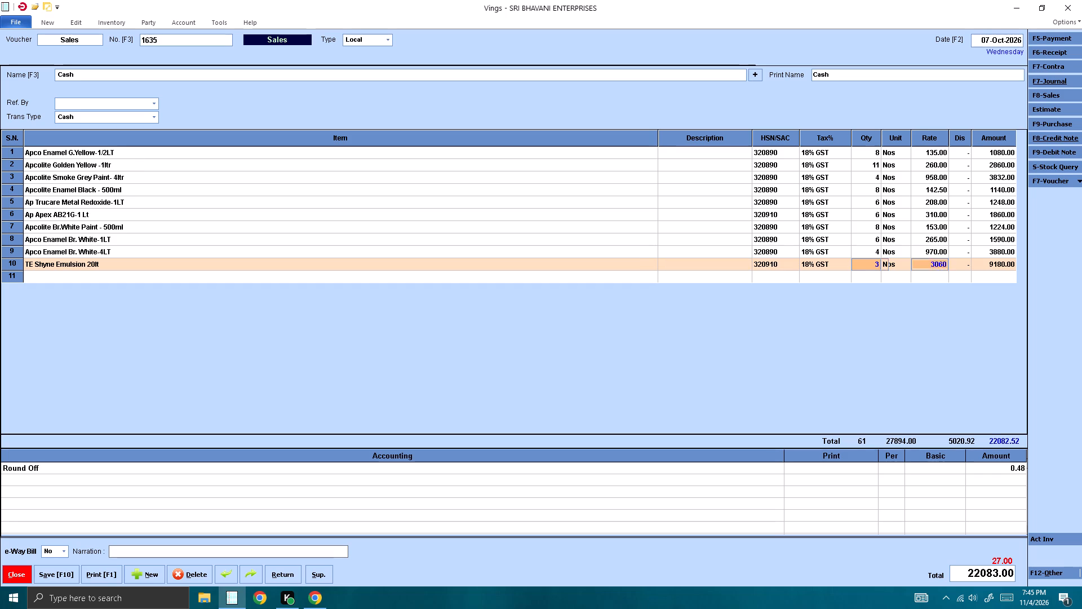
key(Return)
key(Return)
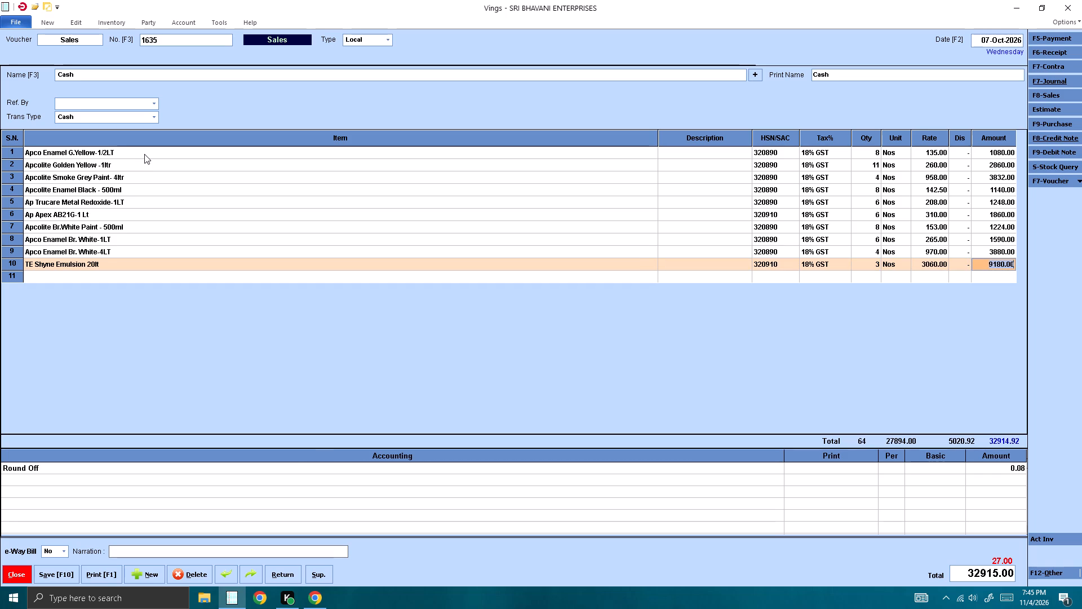
key(Return)
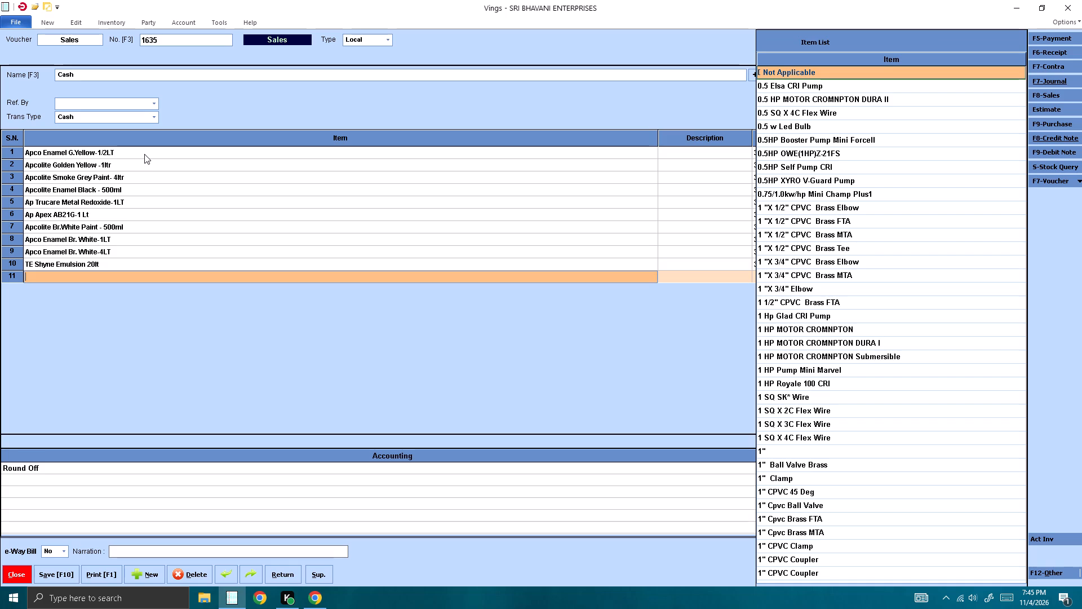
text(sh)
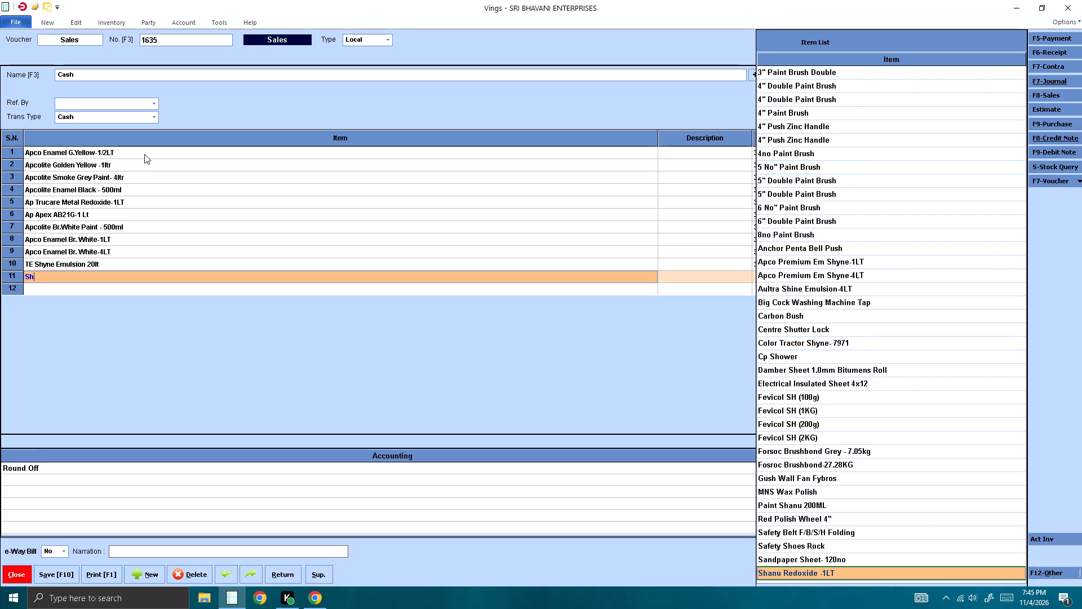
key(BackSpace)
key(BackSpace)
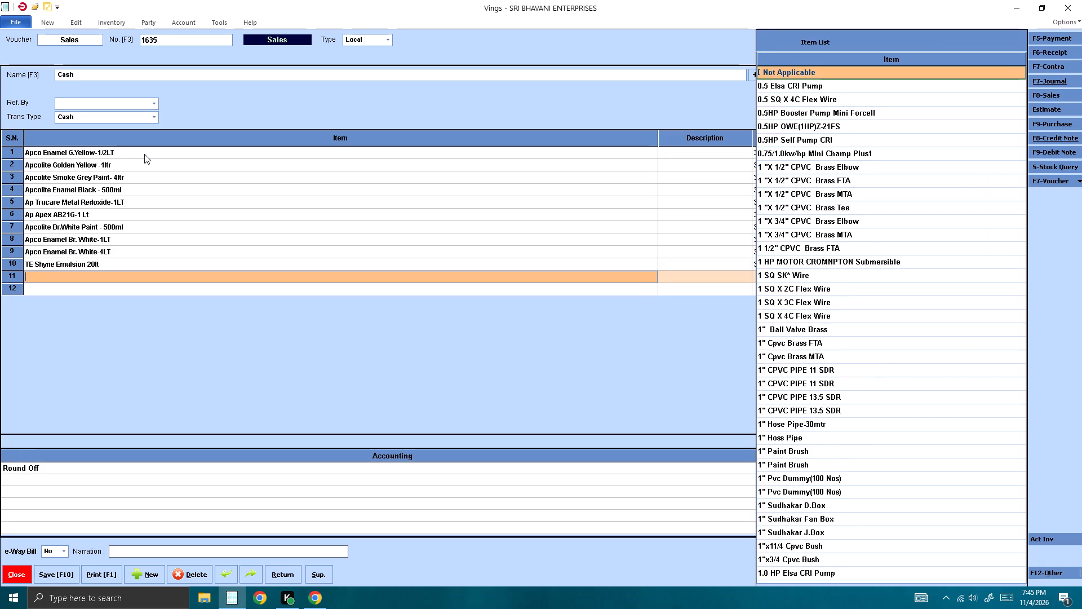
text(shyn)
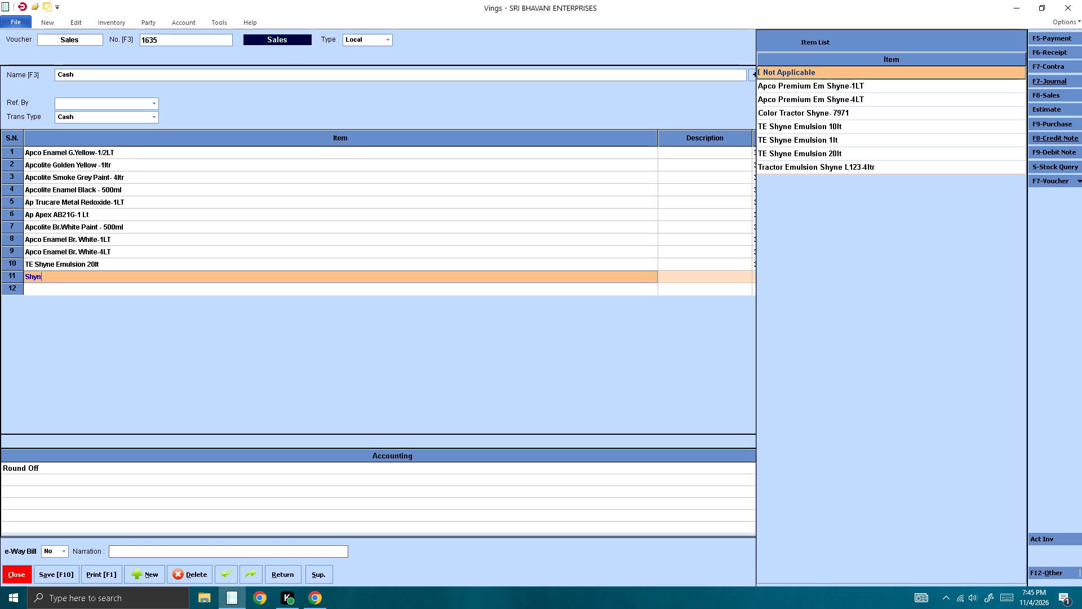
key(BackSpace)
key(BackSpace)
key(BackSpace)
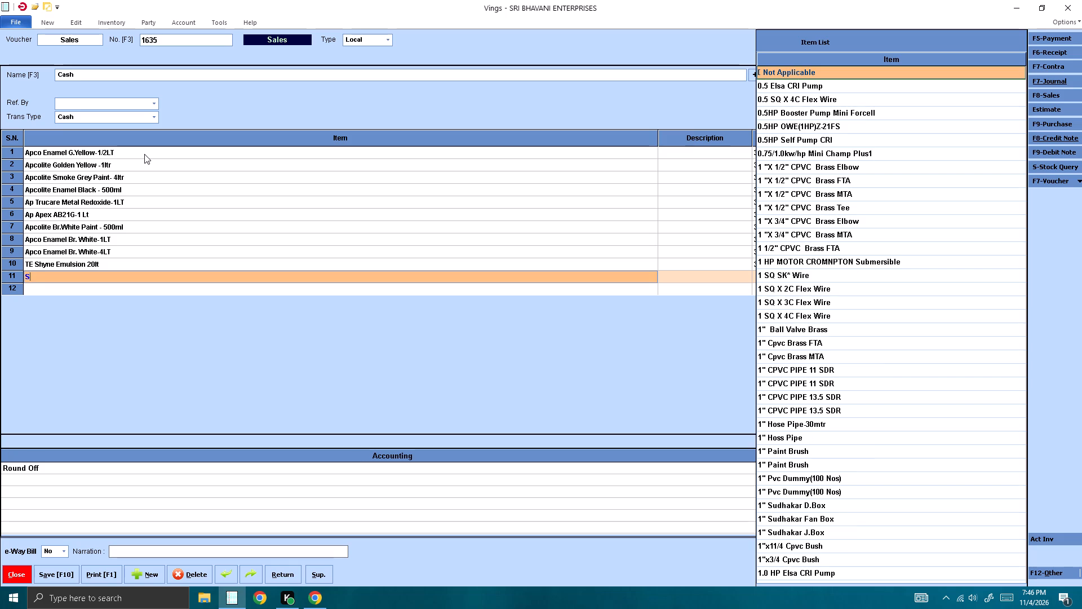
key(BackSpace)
Add Ap Ace AC2G-1LT as the eleventh item with a quantity of 6, keeping the default rate.
text(ac2)
key(g)
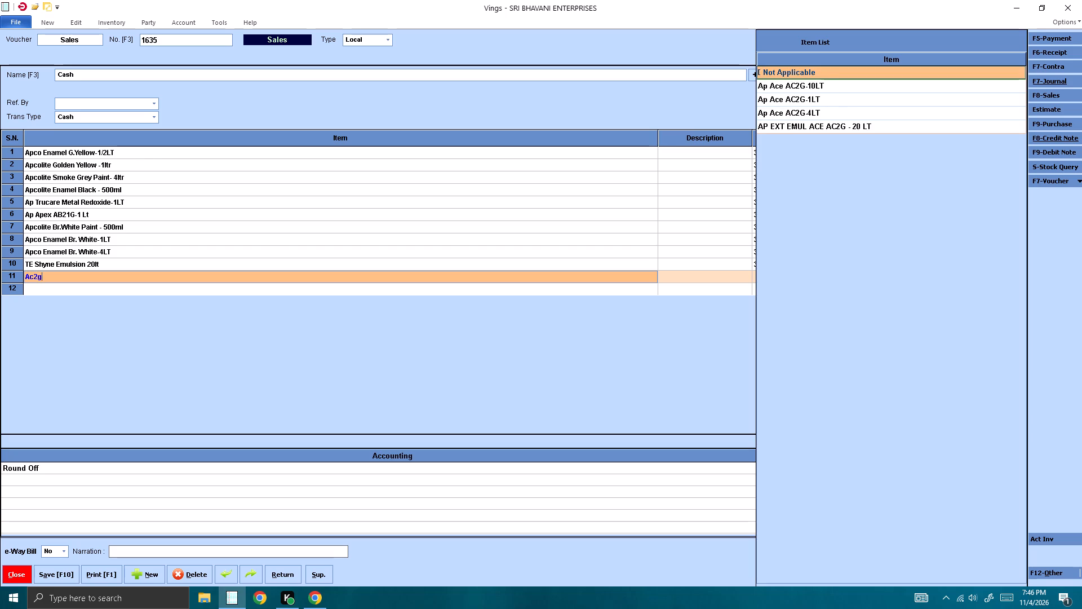
key(Left)
key(Left)
key(Left)
key(Down)
key(Down)
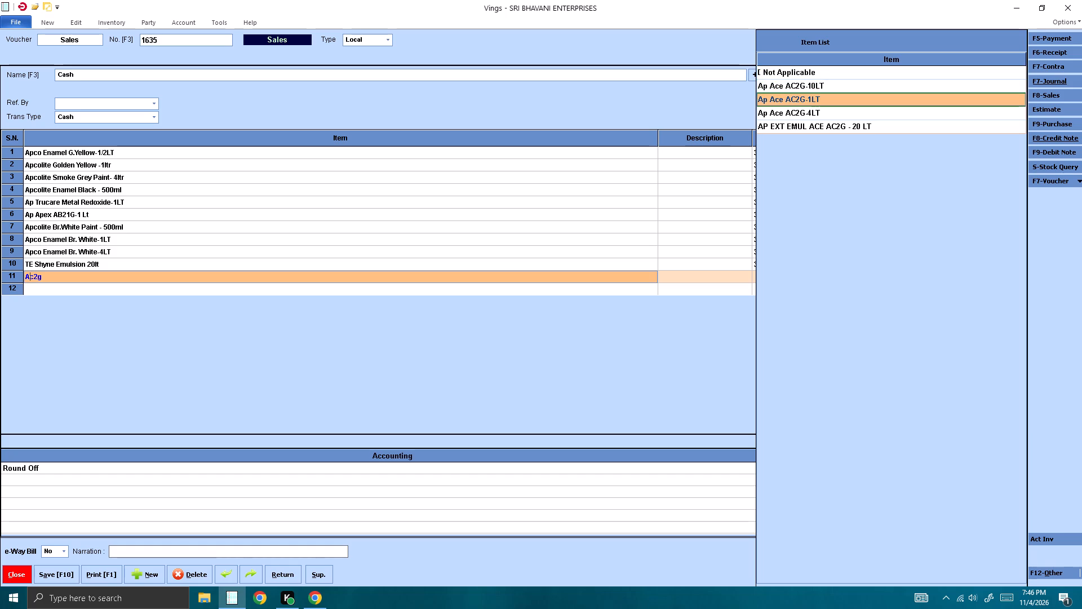
key(Return)
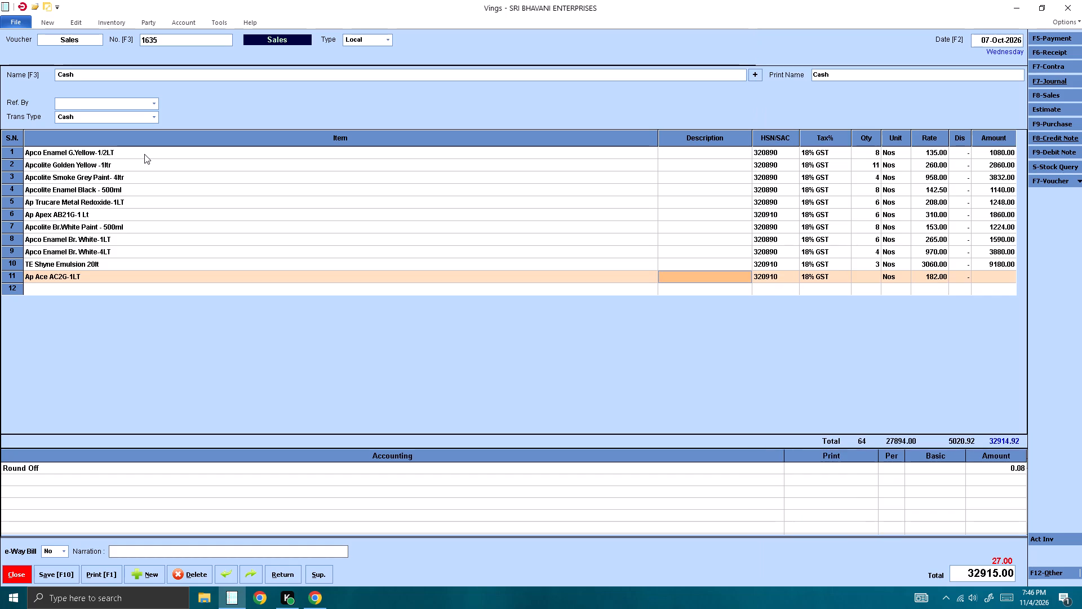
key(6)
key(BackSpace)
key(Return)
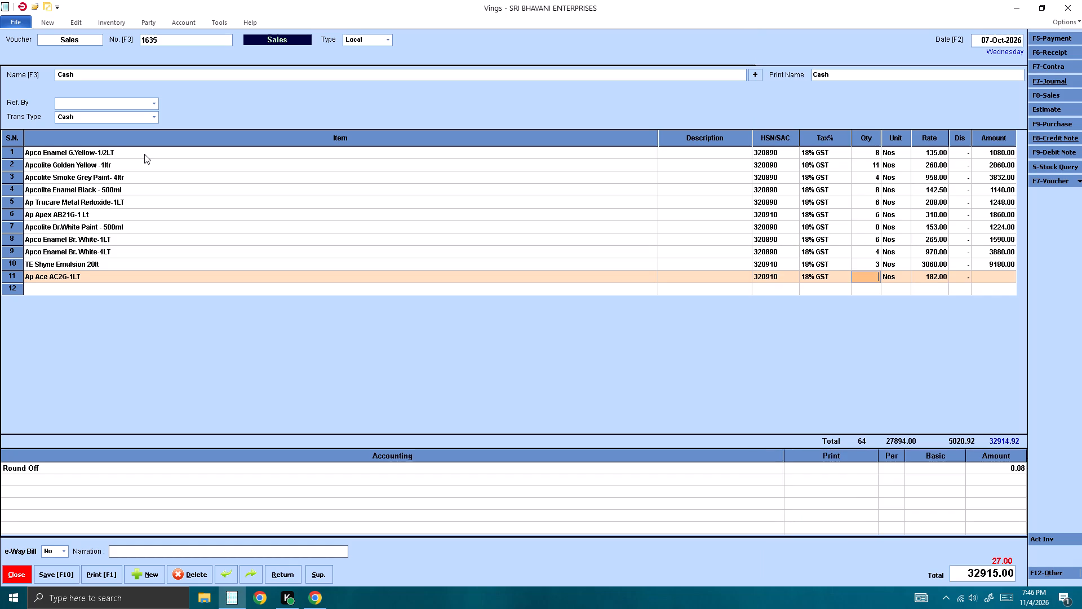
key(6)
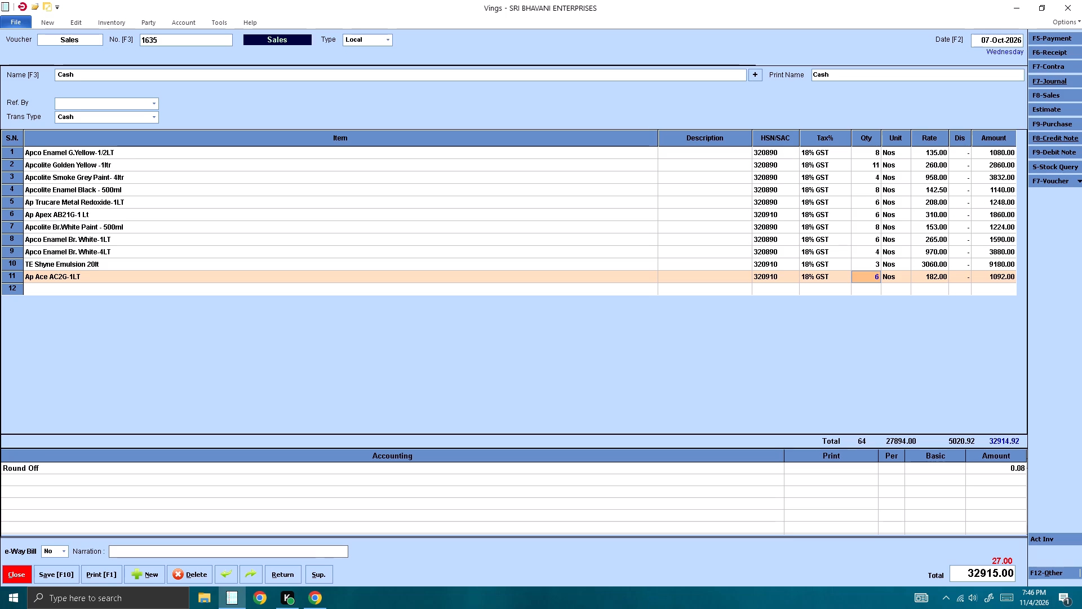
key(Return)
key(Return)
key(Return)
key(Return)
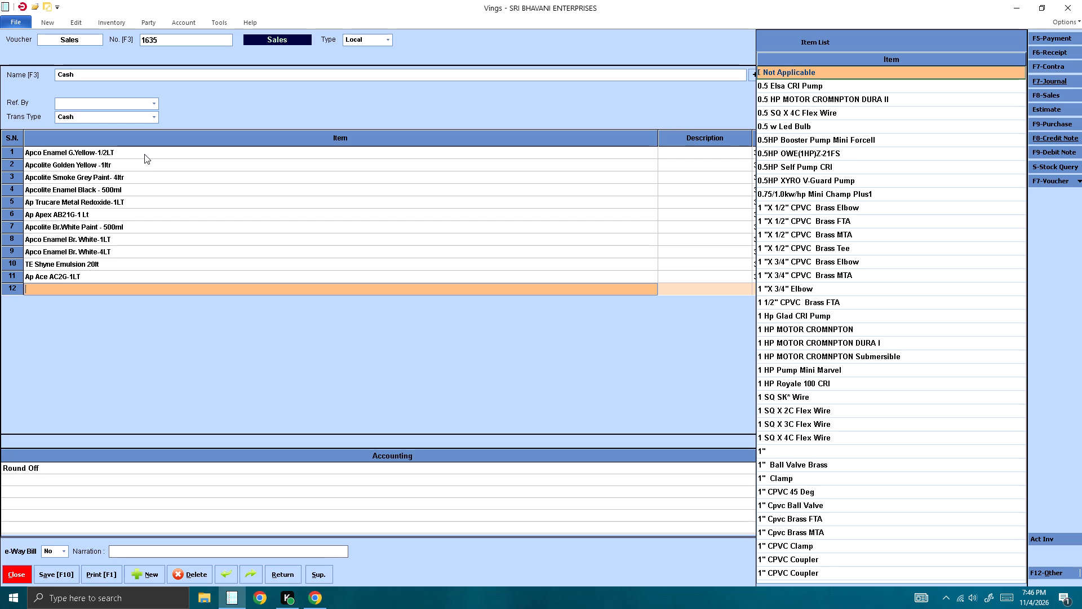
Add SPARC INT PRIMER-20LTR as the twelfth item with a quantity of 4, keeping the default rate.
text(sparc)
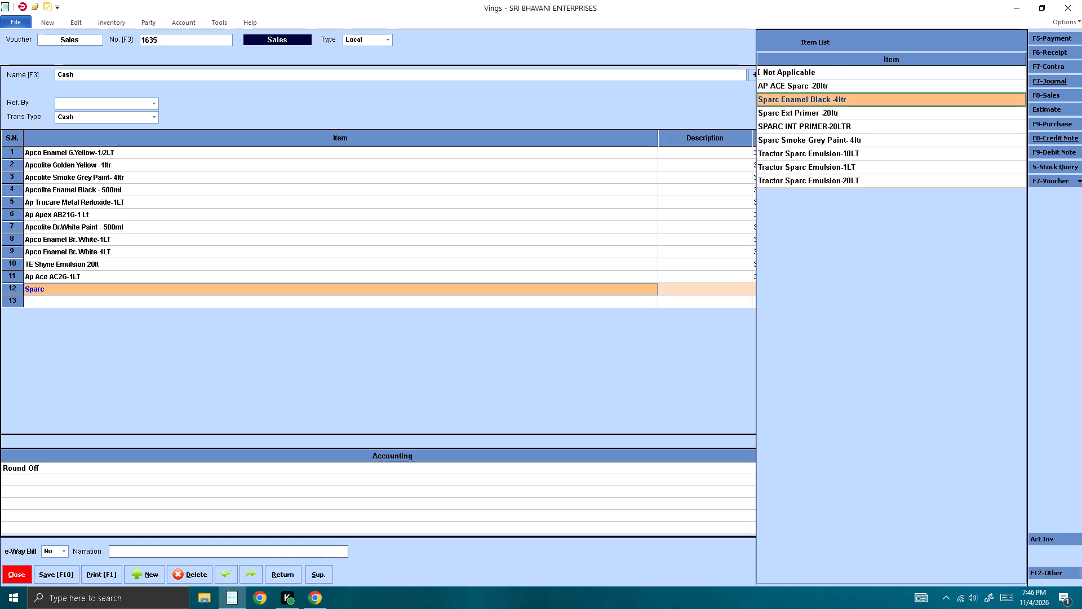
key(Down)
key(Down)
key(Return)
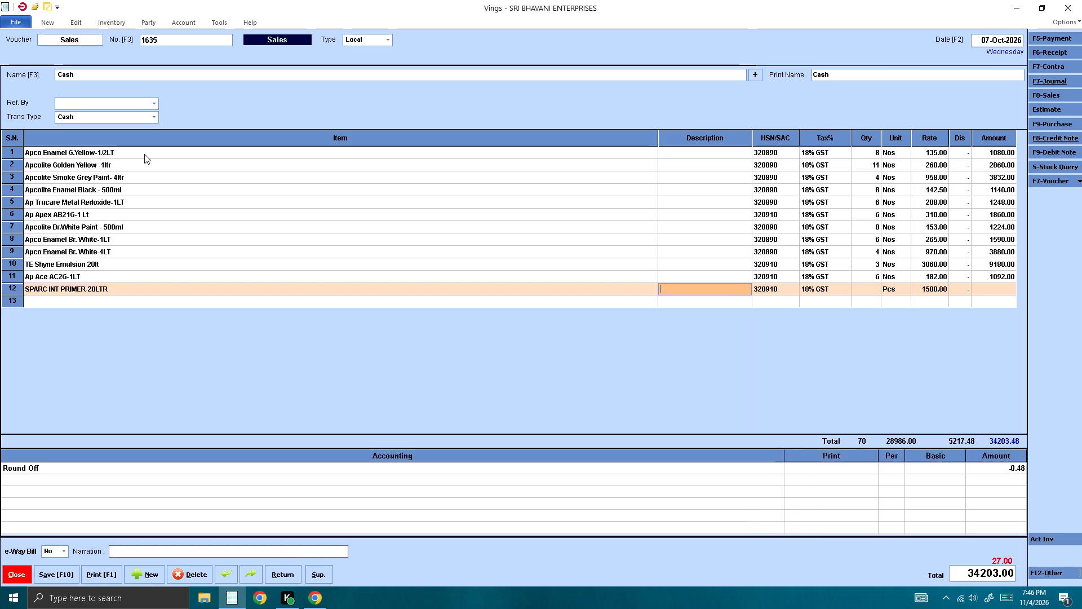
key(Return)
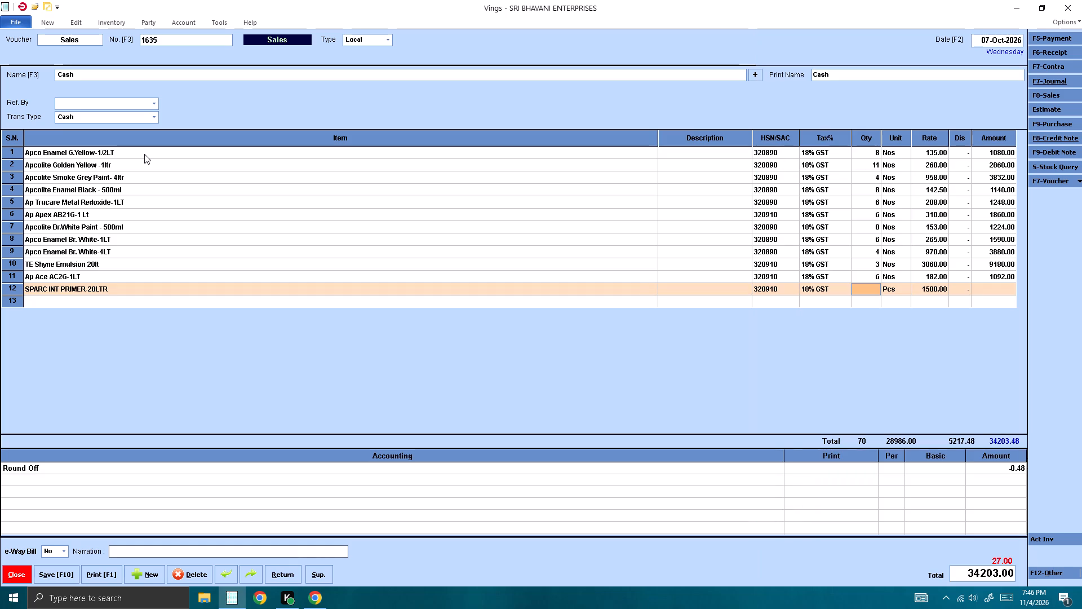
key(4)
key(Return)
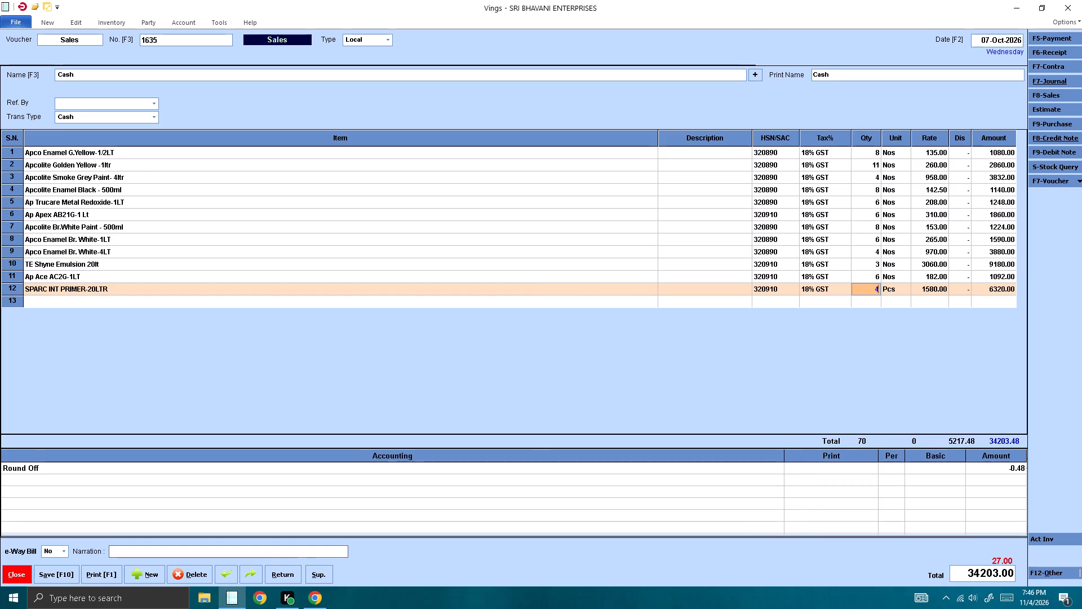
key(Return)
key(Return)
key(Return)
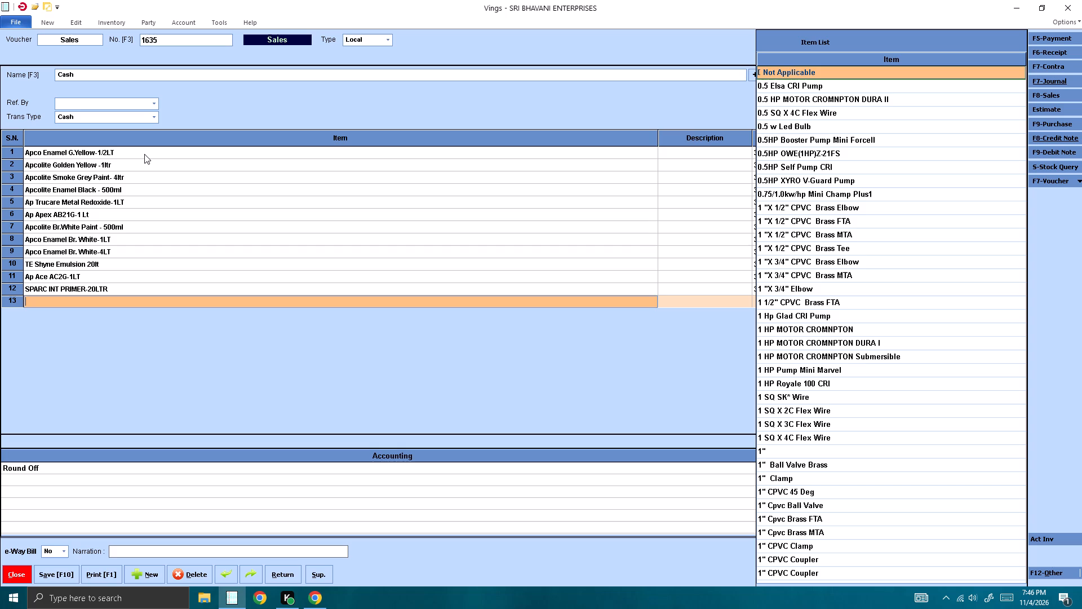
Add Sparc Ext Primer -20ltr as the thirteenth item with a quantity of 2, keeping the default rate.
key(s)
key(p)
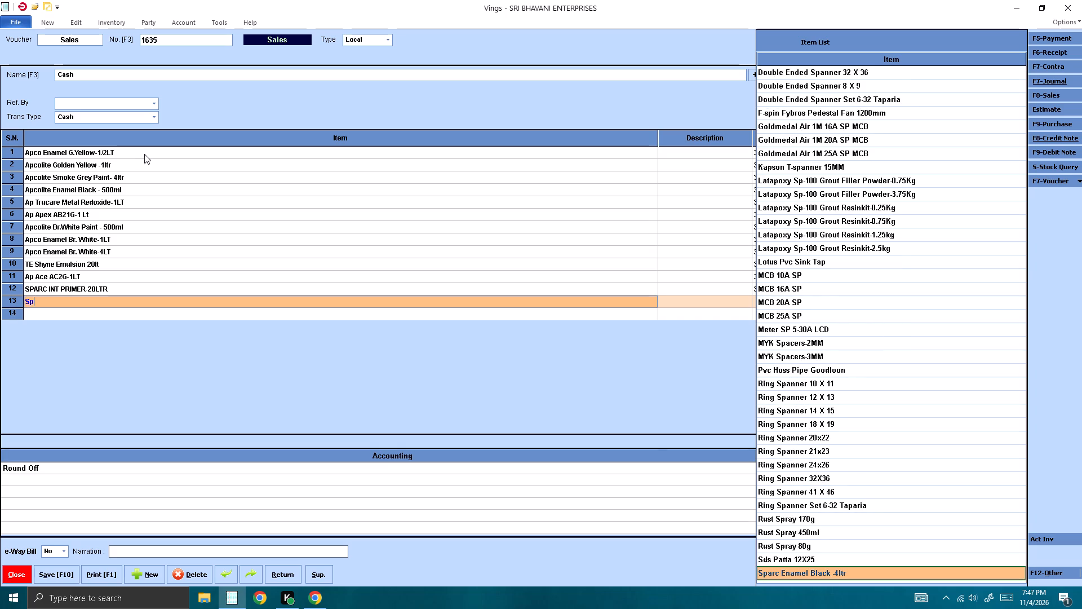
text(arc)
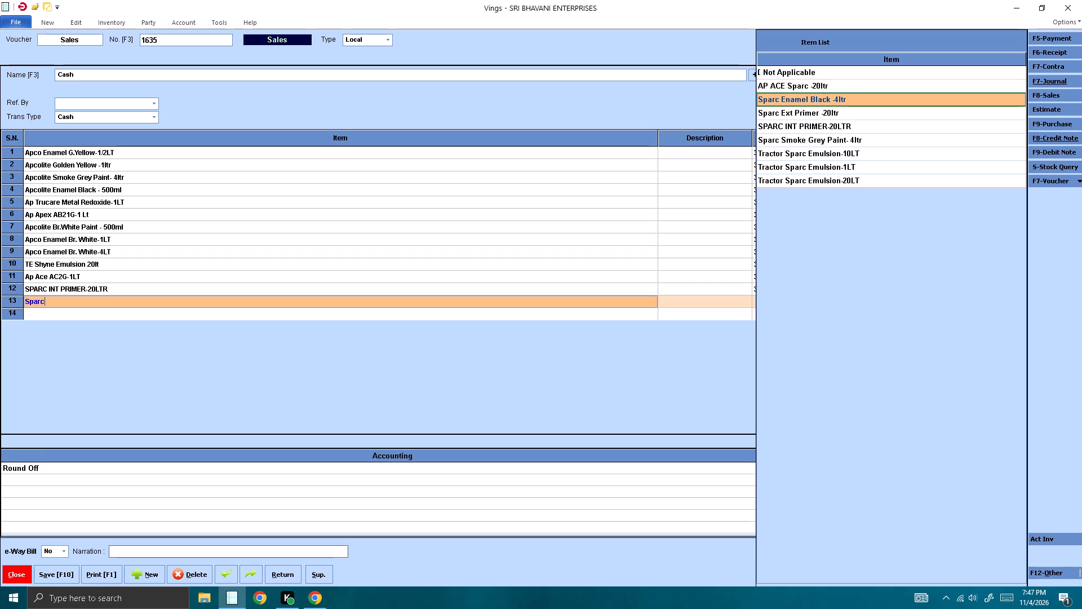
key(Down)
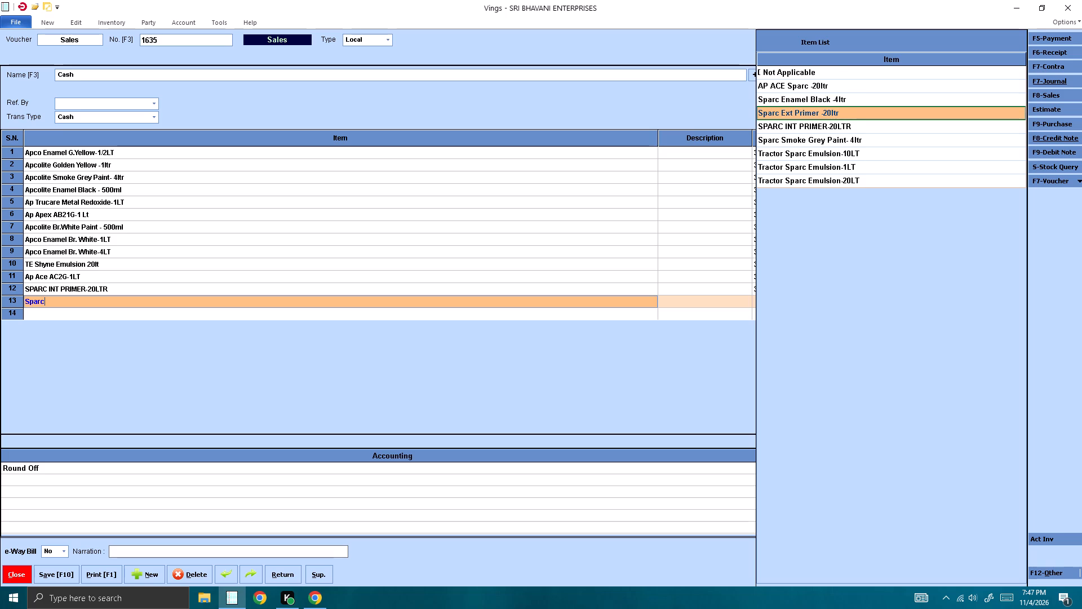
key(Return)
key(Return)
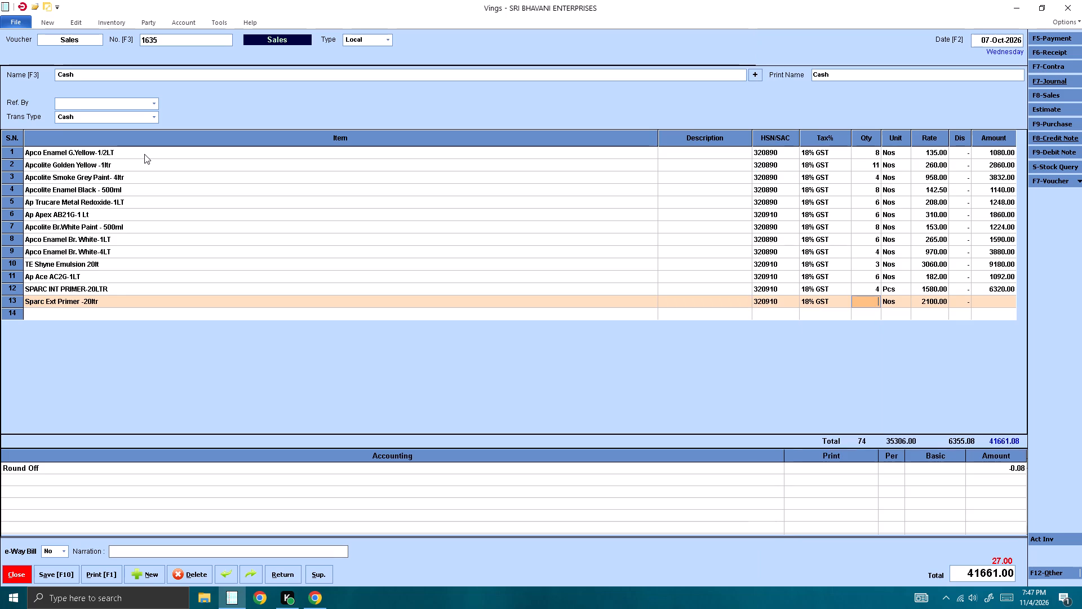
key(2)
key(Return)
key(Return)
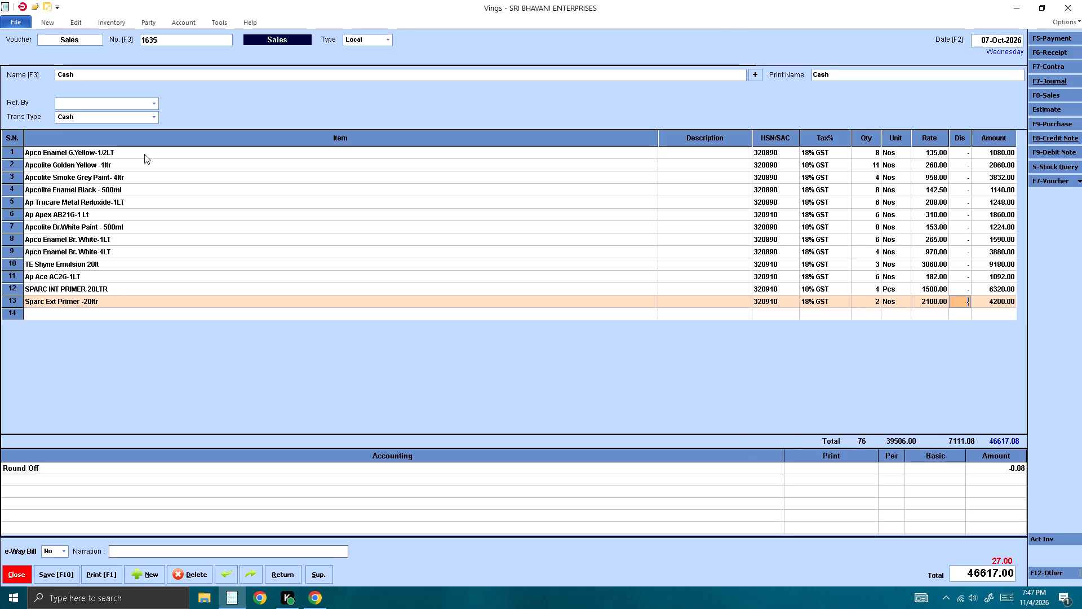
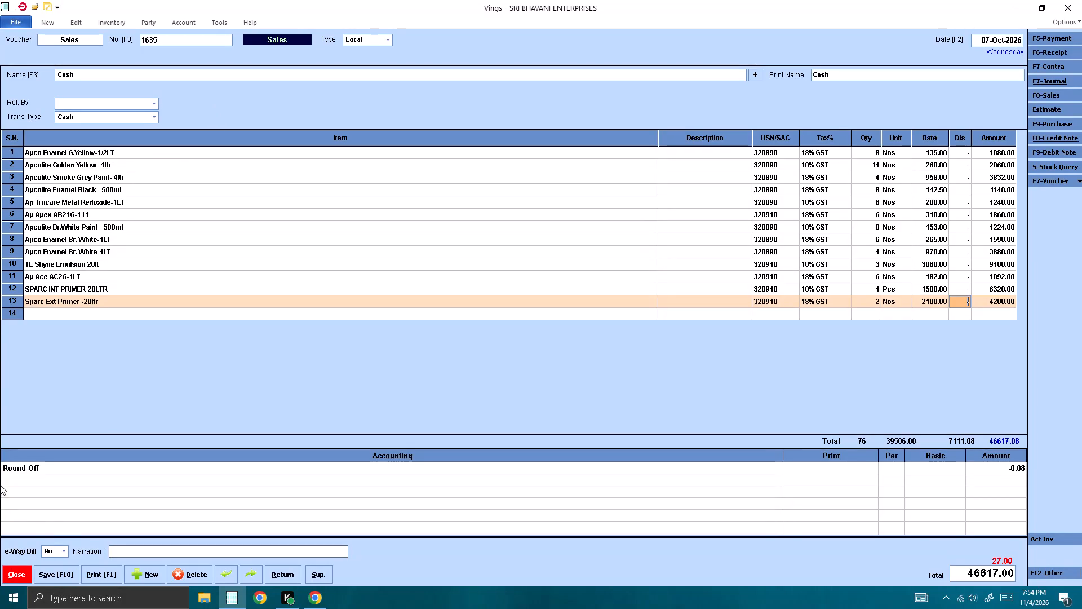
Save the revised voucher 1635 and close the sales register.
click(48, 577)
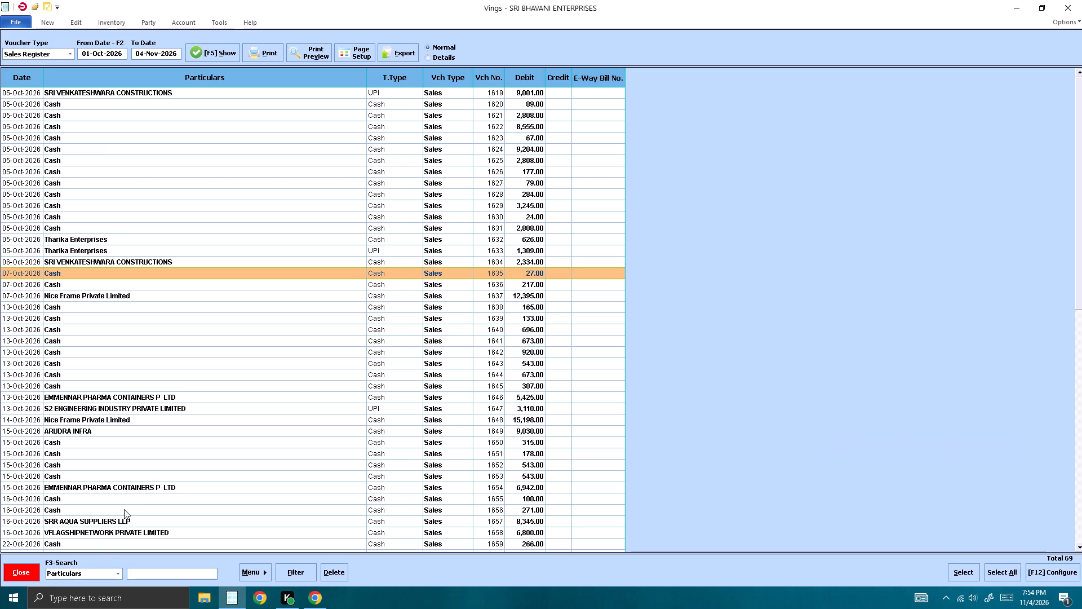
scroll(134, 465, down, 18)
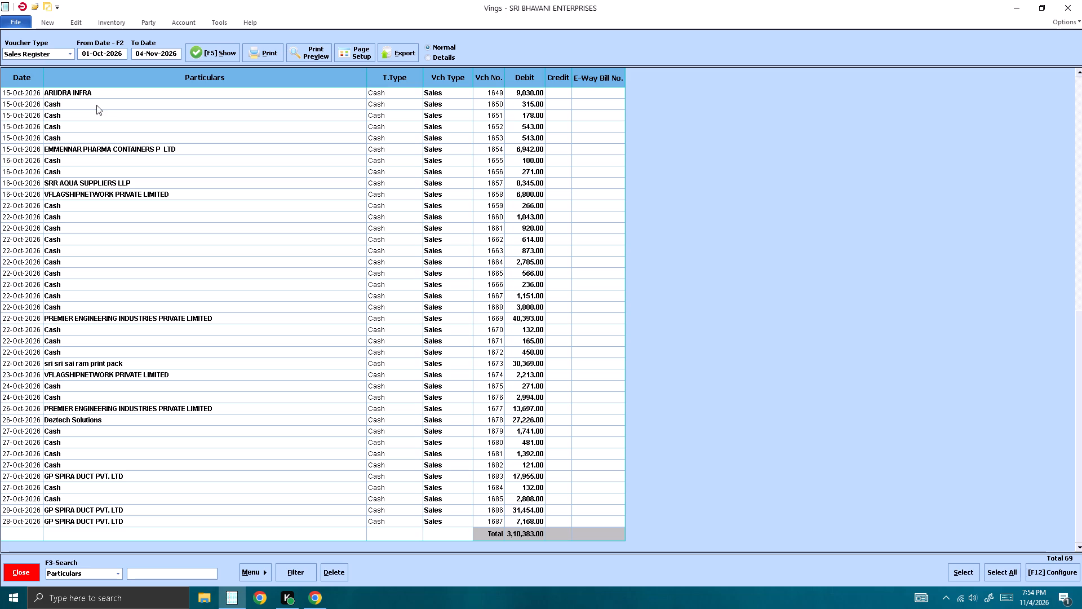
click(21, 579)
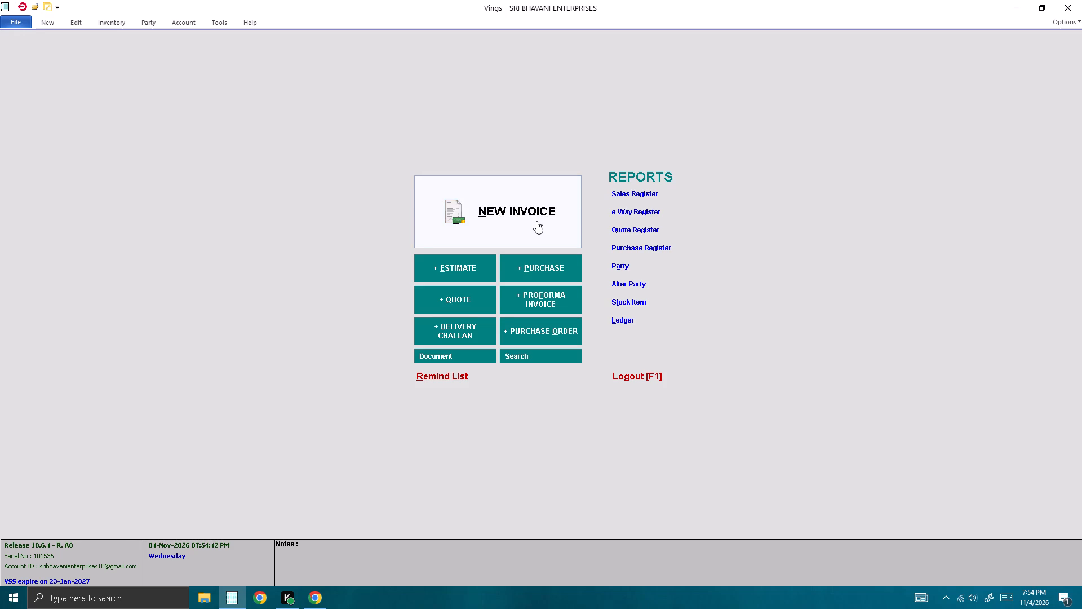
Start a new sales invoice, number 1688, for the party Cash, accepting the default buyer's details and the Cash transaction type.
click(536, 221)
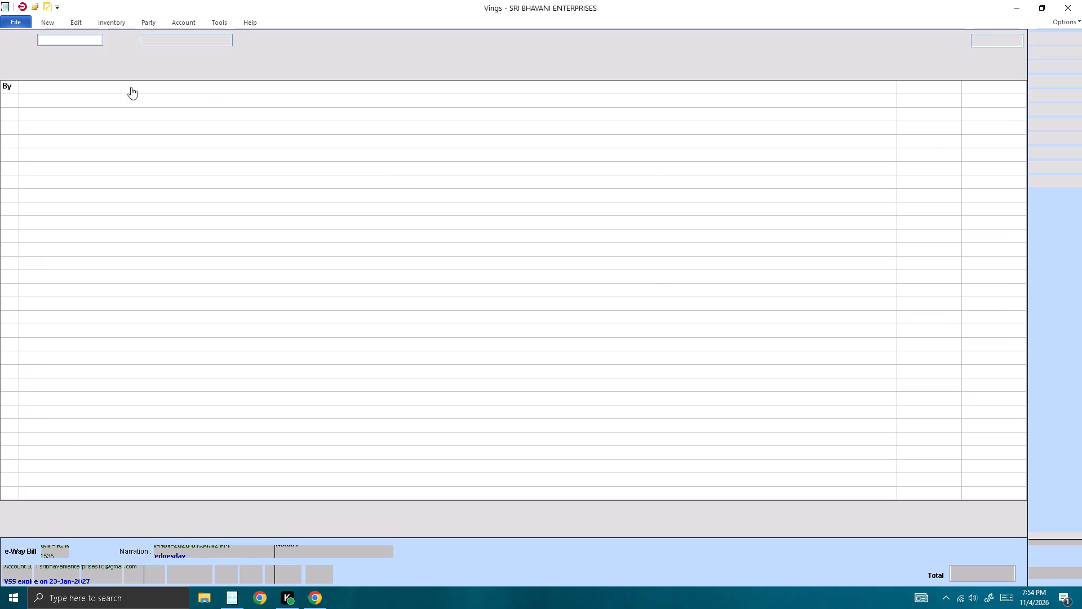
click(94, 76)
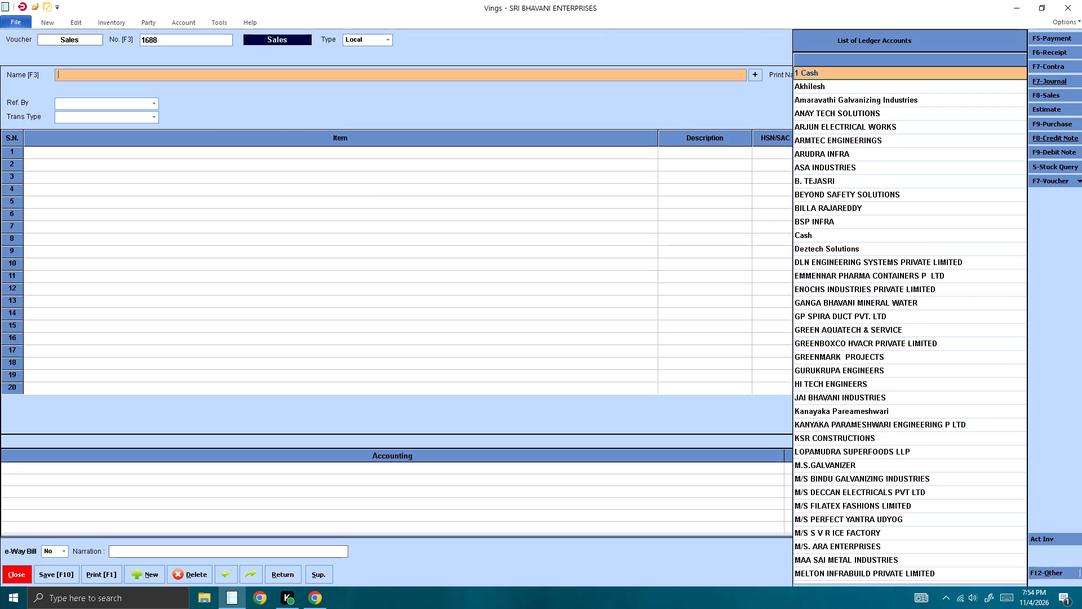
text(Cash)
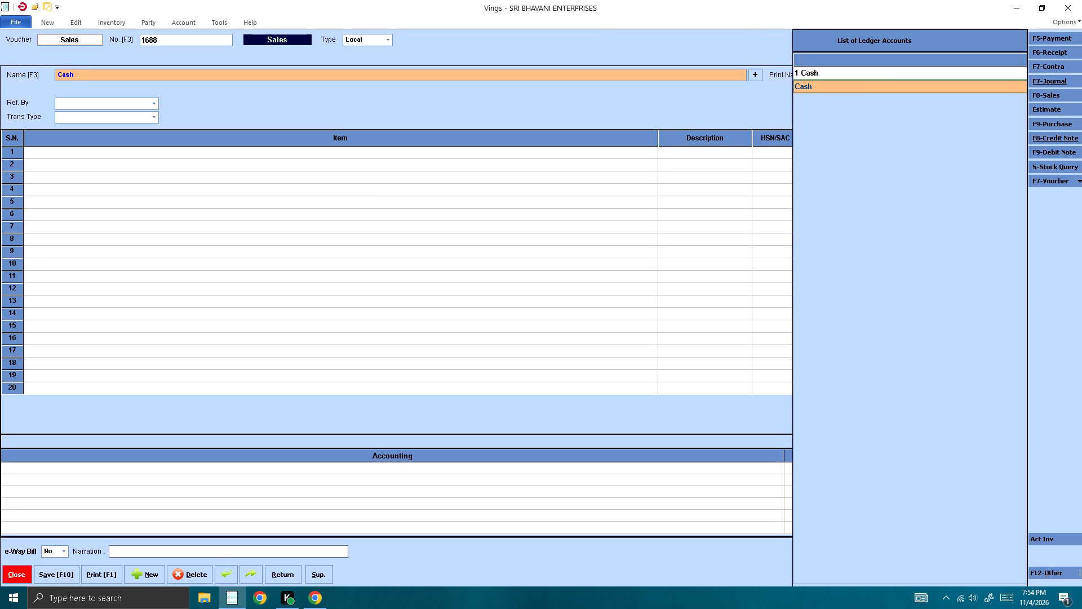
key(Return)
key(Return)
key(Return)
key(Return)
key(Return)
key(Return)
key(Return)
key(Return)
key(Return)
key(Return)
key(Return)
key(Return)
key(Return)
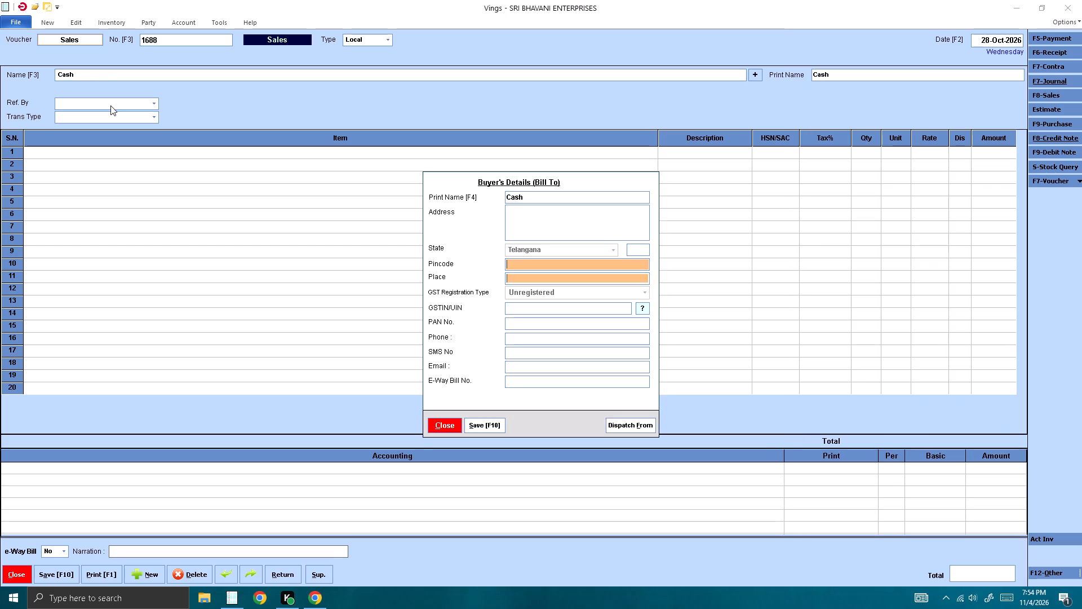
key(Tab)
key(Tab)
key(Return)
key(Tab)
key(Return)
key(Tab)
key(Return)
key(Tab)
key(Return)
key(Tab)
key(Tab)
key(Return)
key(Return)
key(Return)
key(Return)
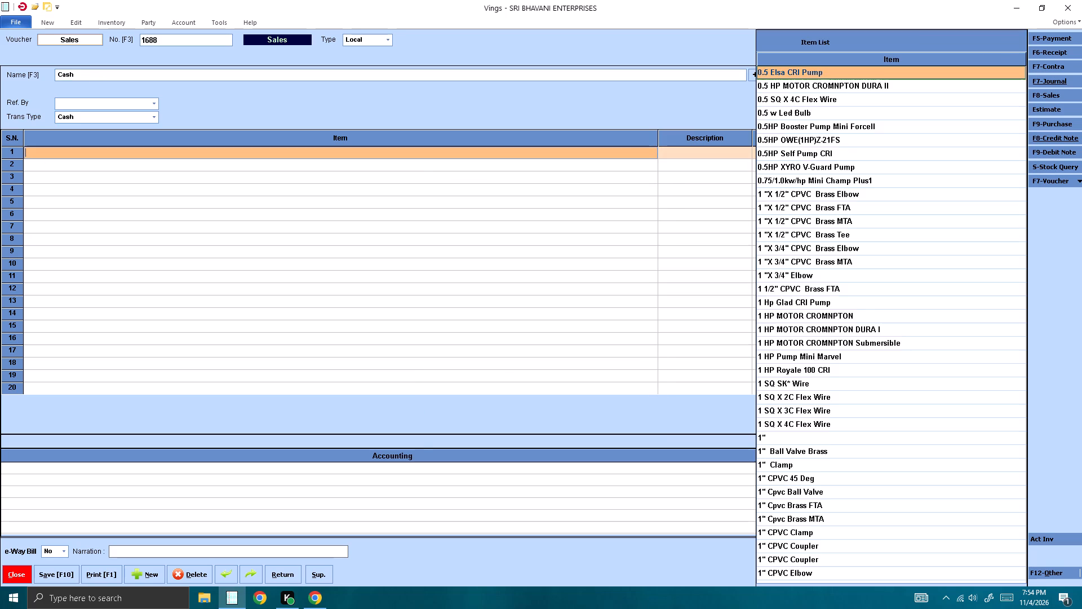
Add 0.5 Elsa CRI Pump as the first item with a quantity of 1, keeping the default rate.
key(Return)
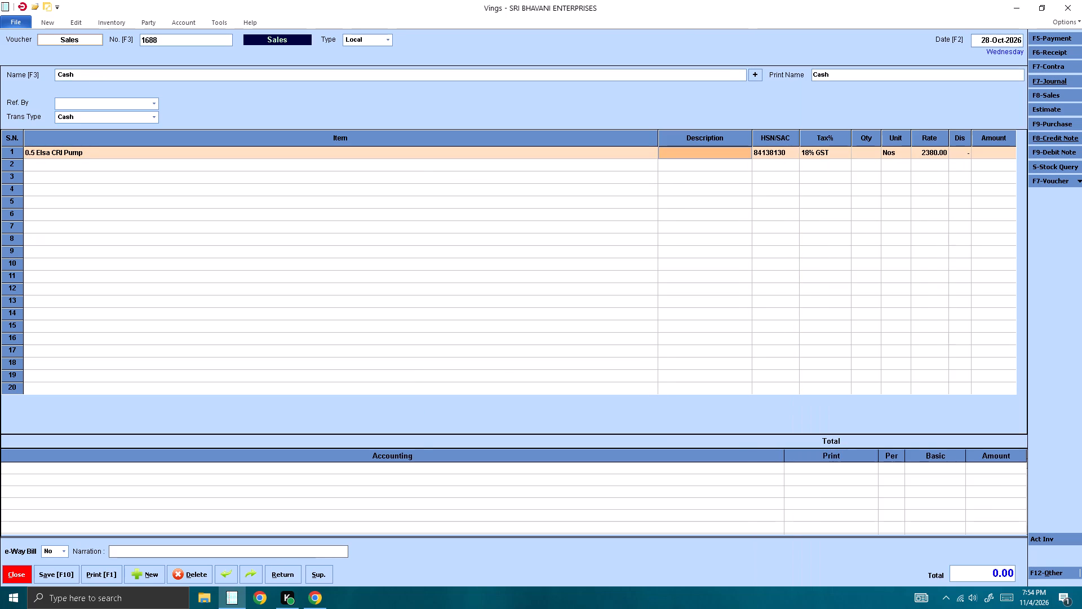
key(Return)
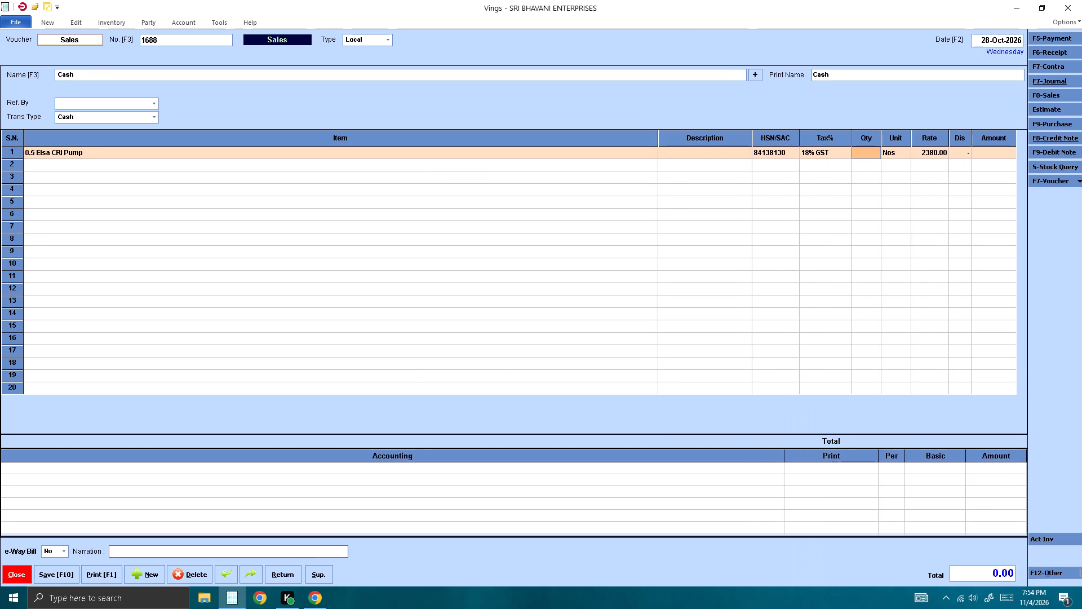
key(1)
key(Return)
key(Return)
key(Return)
key(Return)
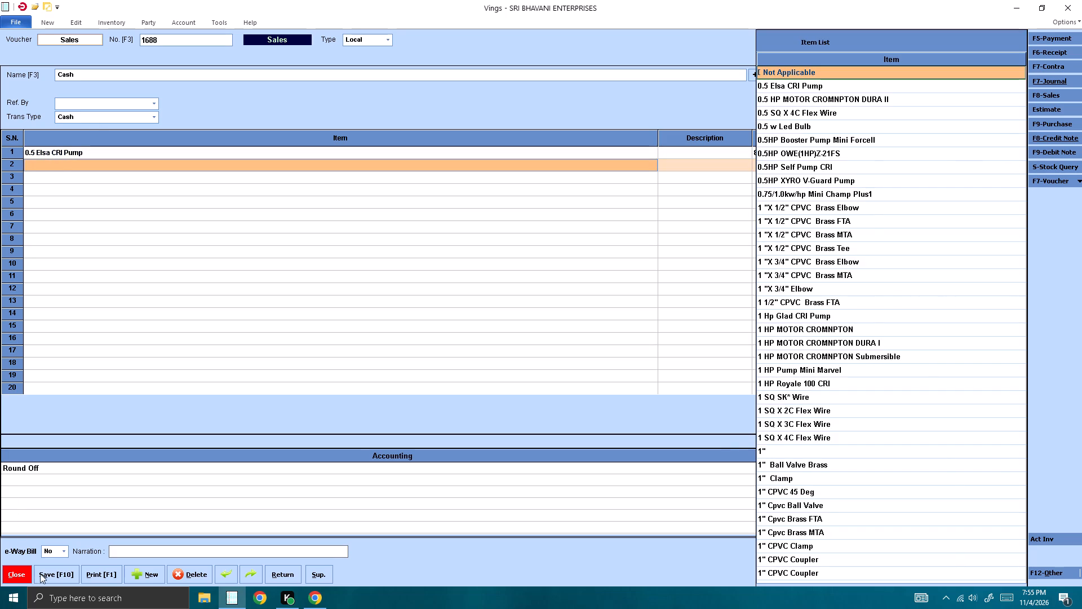
Save voucher 1688, keeping its 28-Oct-2026 date.
click(45, 579)
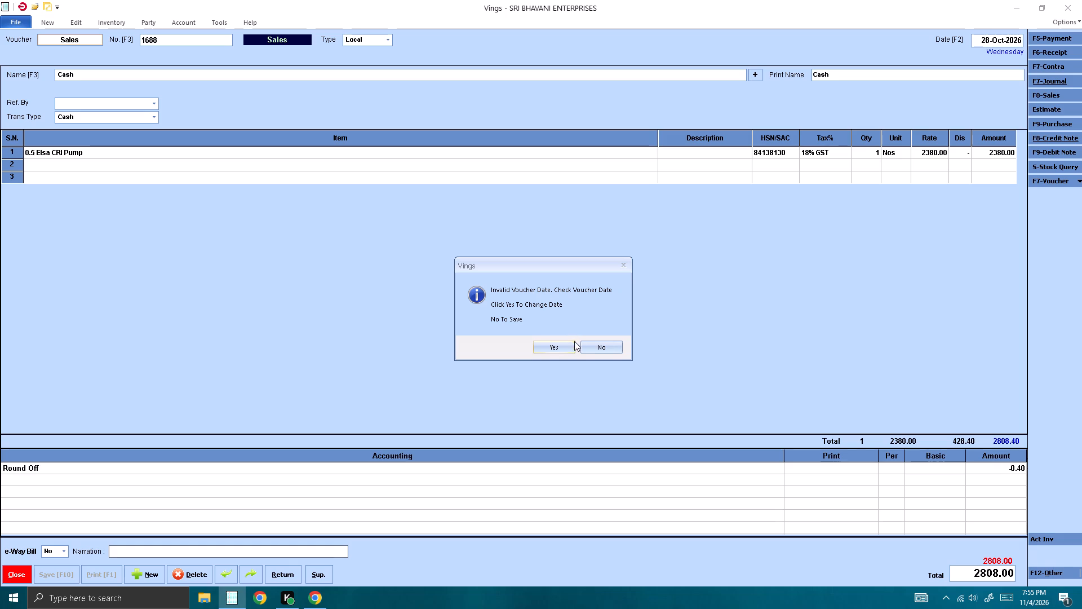
click(605, 348)
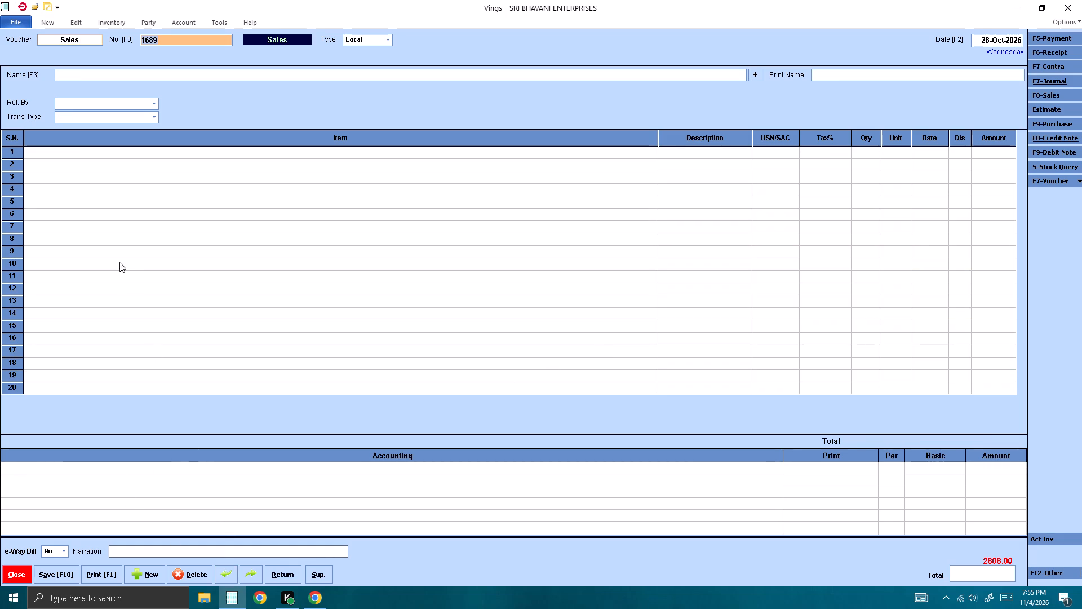
Reopen a new sales invoice, number 1689, and set its voucher date to today, 04-Nov-2026.
click(14, 570)
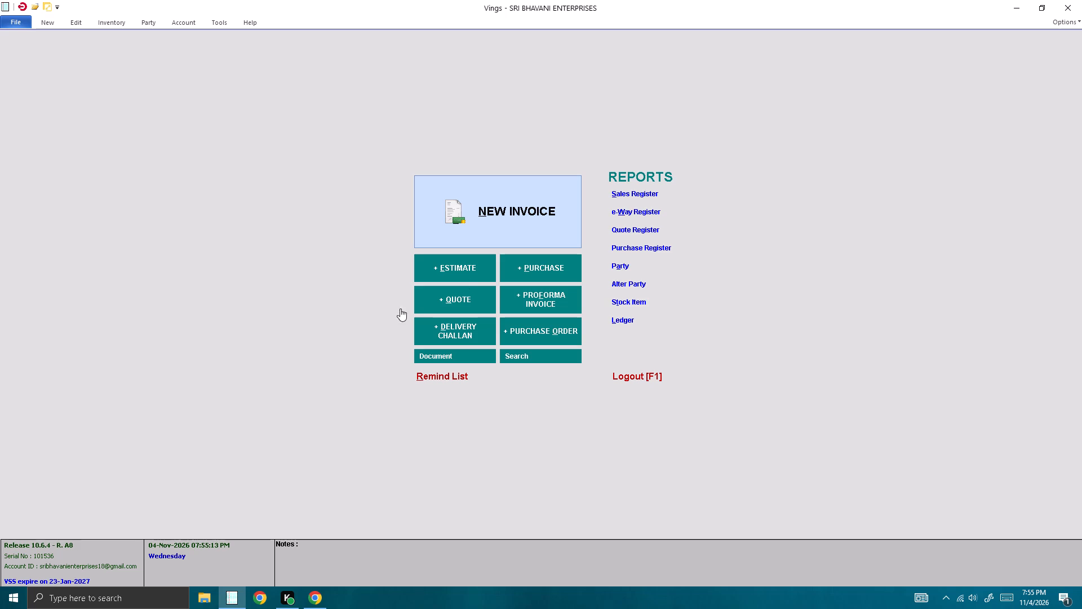
click(512, 235)
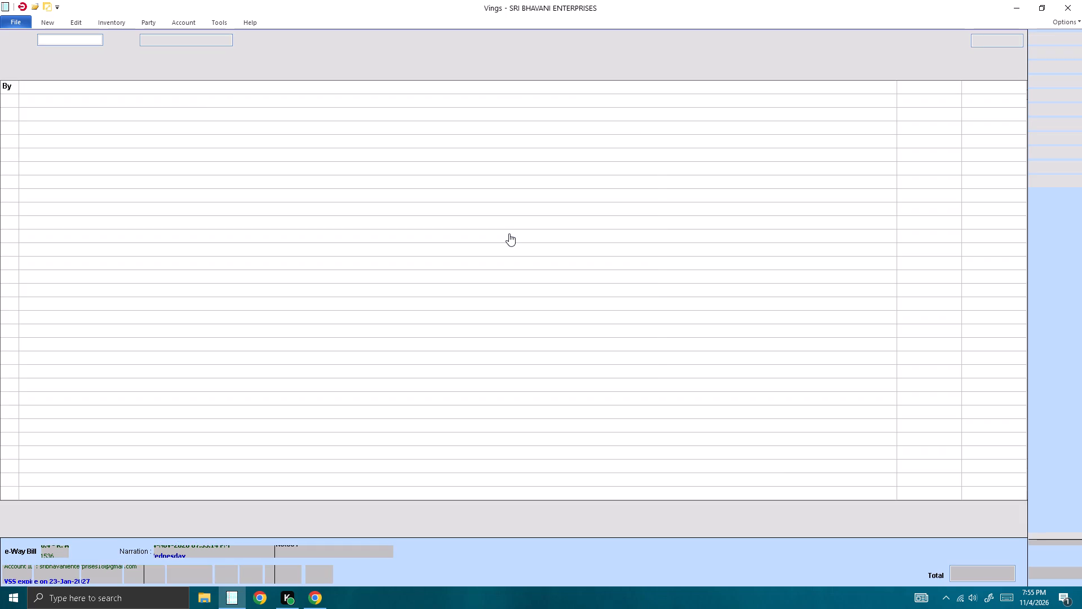
click(987, 38)
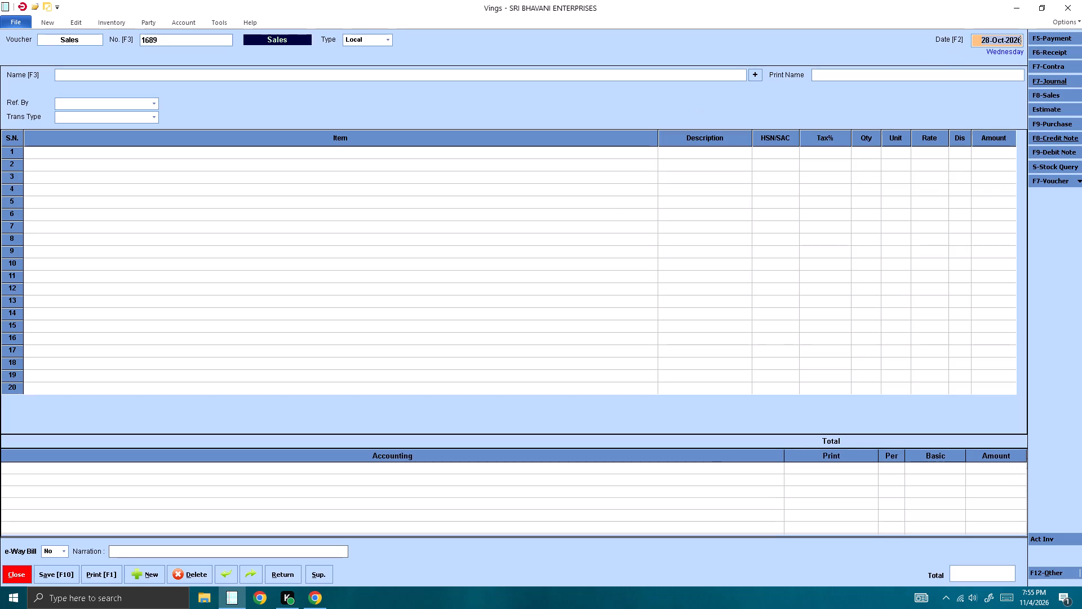
key(F2)
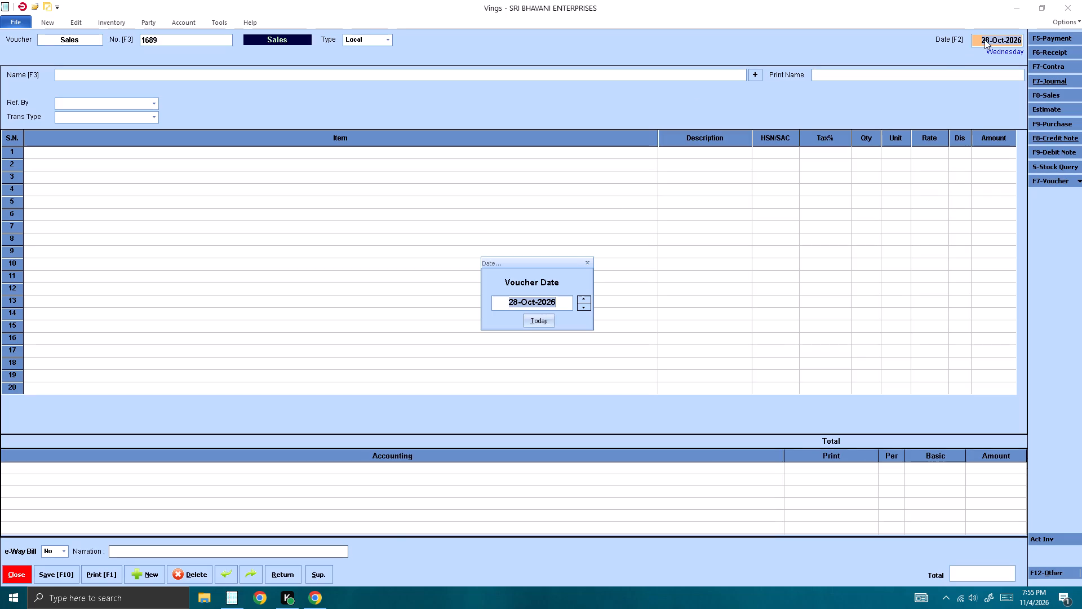
click(543, 320)
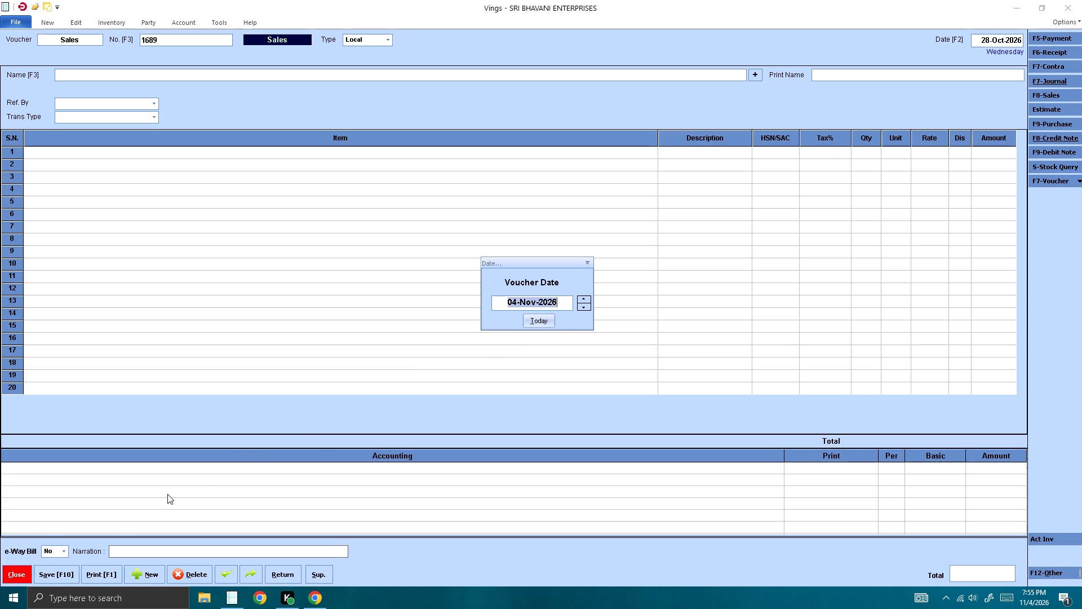
key(Return)
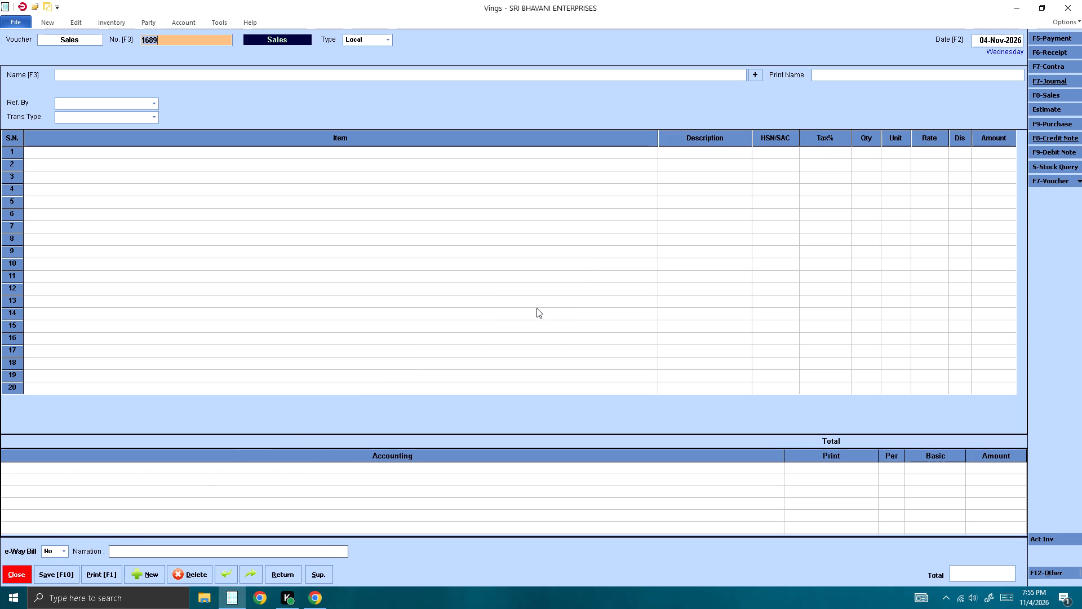
Set Cash as the party of voucher 1689, accepting the default buyer's details and the Cash transaction type.
key(Return)
key(Return)
key(Return)
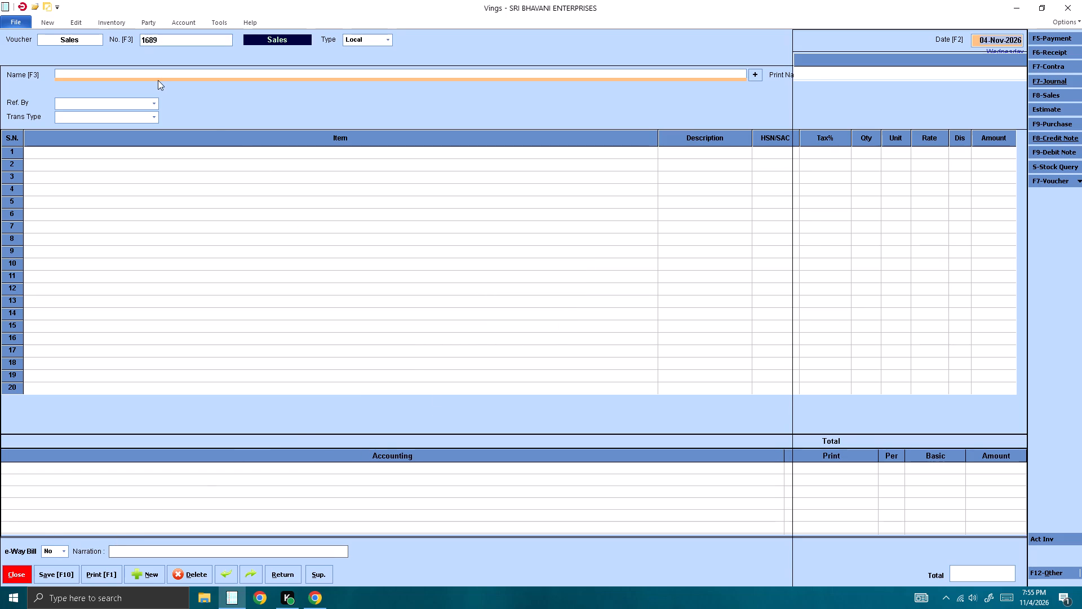
key(Return)
key(Return)
key(Return)
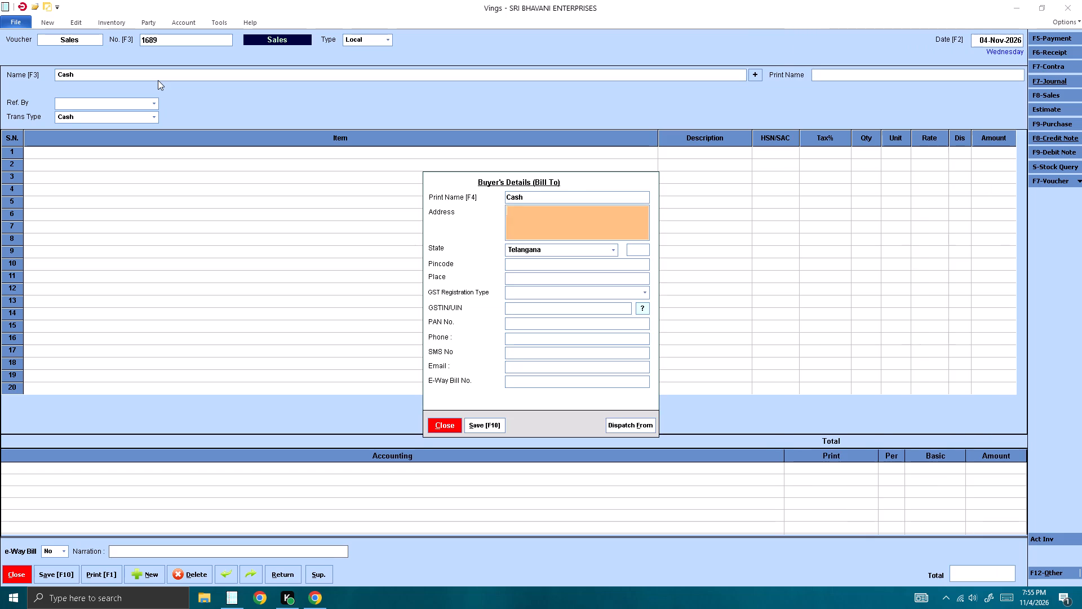
key(Return)
key(Return)
key(Return)
key(Return)
key(Return)
key(Return)
key(Return)
key(Return)
key(Return)
key(Return)
key(Return)
key(F4)
key(Tab)
key(Return)
key(Return)
key(Return)
key(Return)
key(Return)
key(Return)
key(Return)
key(Return)
key(Return)
key(Return)
key(Return)
key(Return)
key(Tab)
key(Tab)
key(Tab)
key(Tab)
key(Tab)
key(Tab)
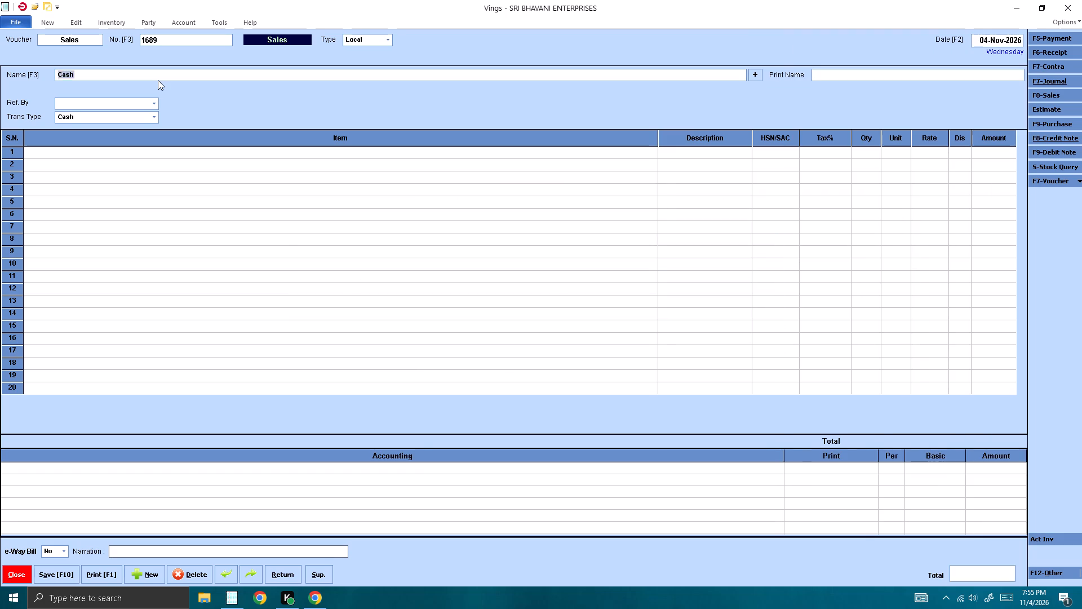
Add 0.5 Elsa CRI Pump with a quantity of 1 at the default rate and save voucher 1689.
key(Return)
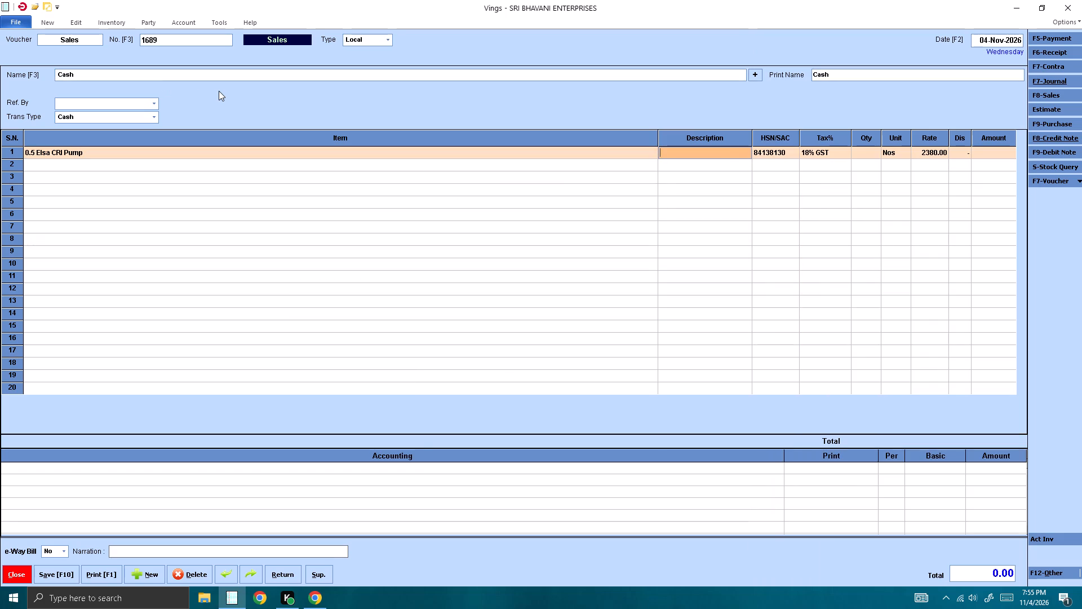
key(Return)
key(1)
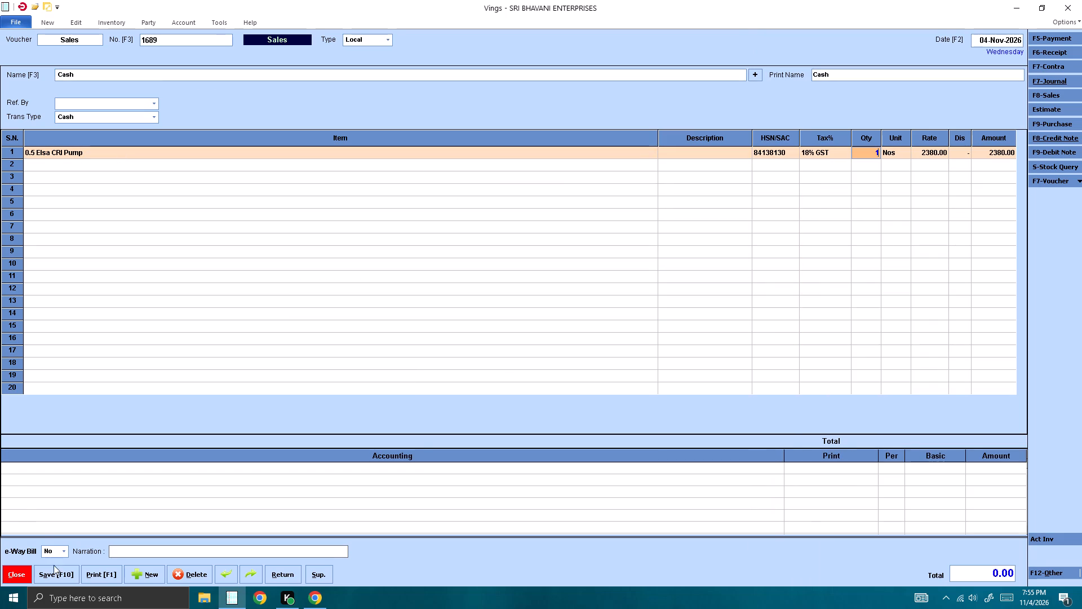
click(57, 573)
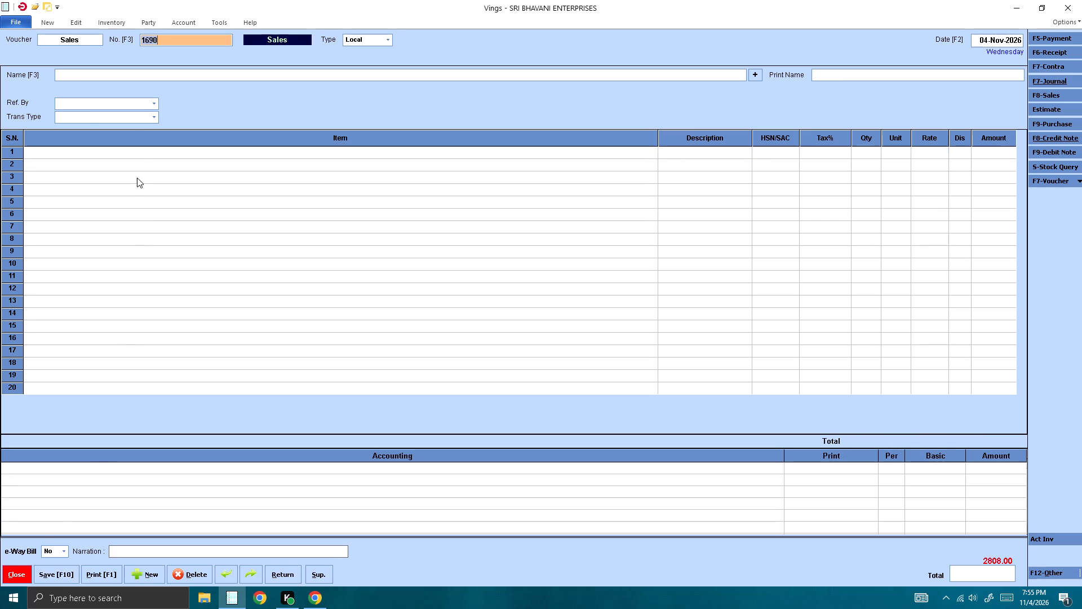
Set Cash as the party of voucher 1690, accepting the default buyer's details and the Cash transaction type.
click(122, 78)
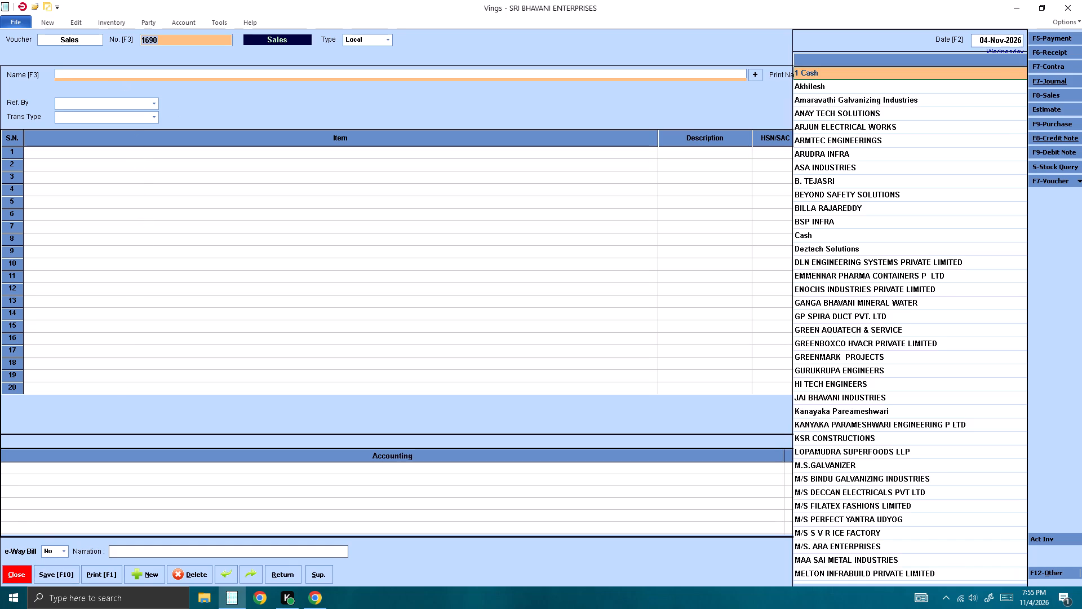
text(cas)
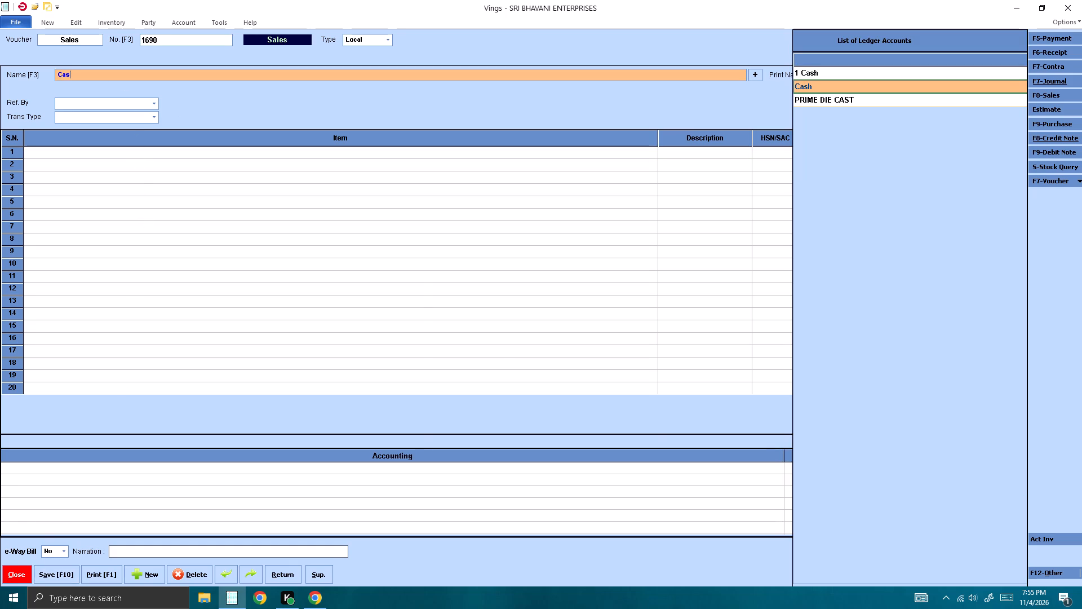
key(Return)
key(Return)
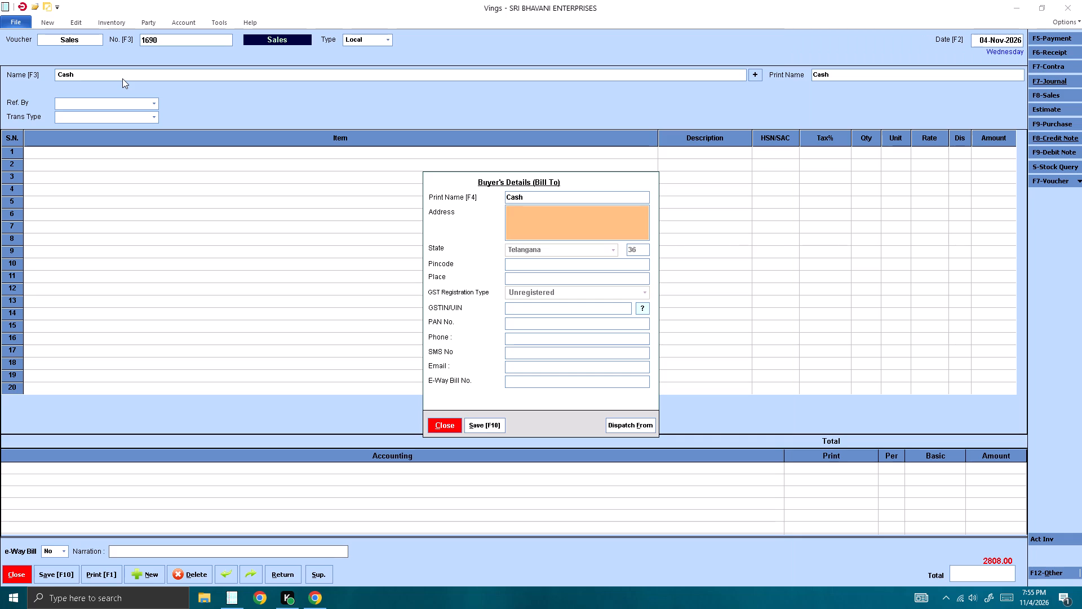
key(Return)
key(Return)
key(Return)
key(Return)
key(Return)
key(Return)
key(Return)
key(Return)
key(Return)
key(Return)
key(Return)
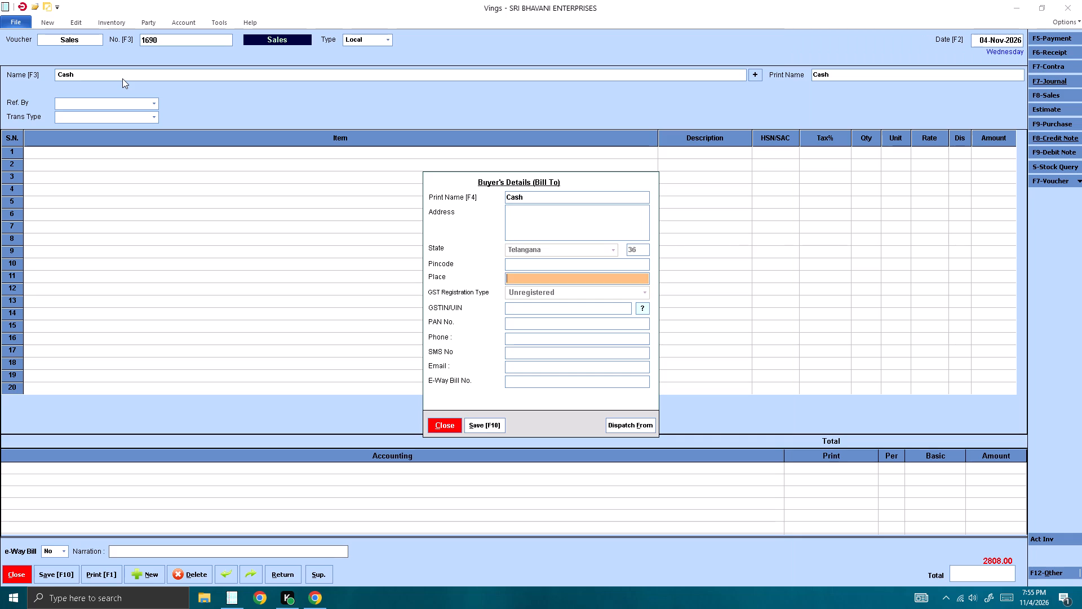
key(Tab)
key(Tab)
key(Return)
key(Tab)
key(Tab)
key(Return)
key(Tab)
key(Return)
key(Return)
key(Return)
key(Return)
key(Return)
key(Return)
key(Tab)
key(Tab)
key(Return)
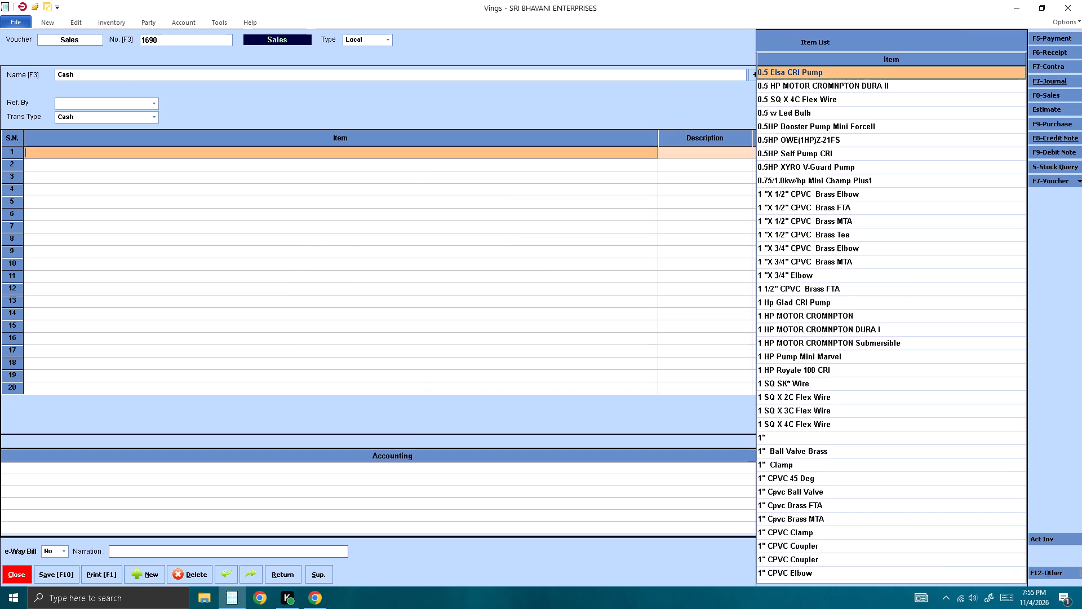
Add 0.5 Elsa CRI Pump with a quantity of 1 at the default rate and save voucher 1690.
key(Return)
key(1)
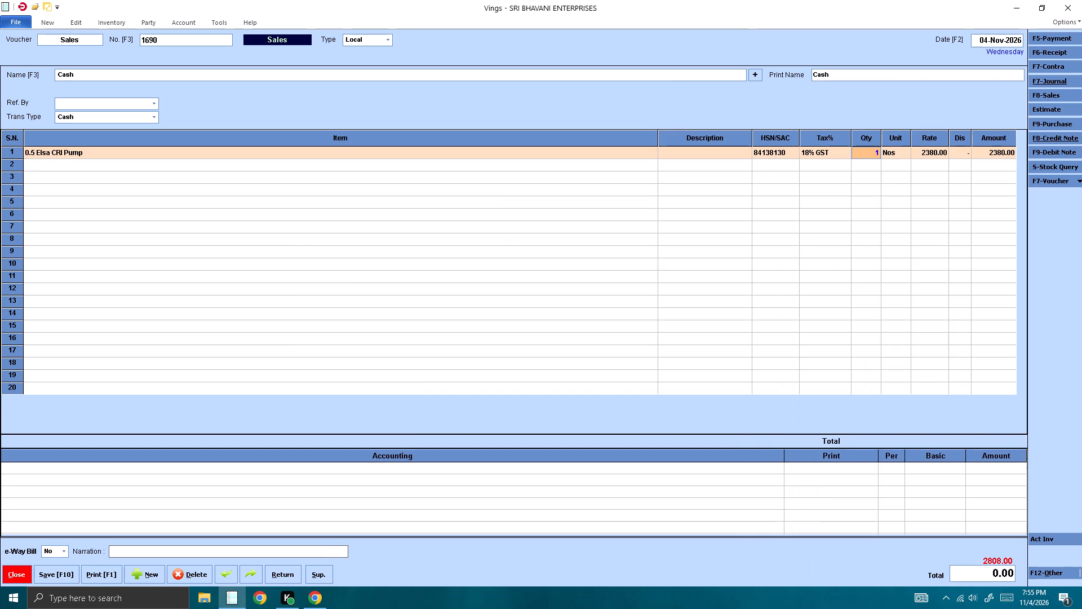
key(Return)
key(Return)
key(Return)
key(Return)
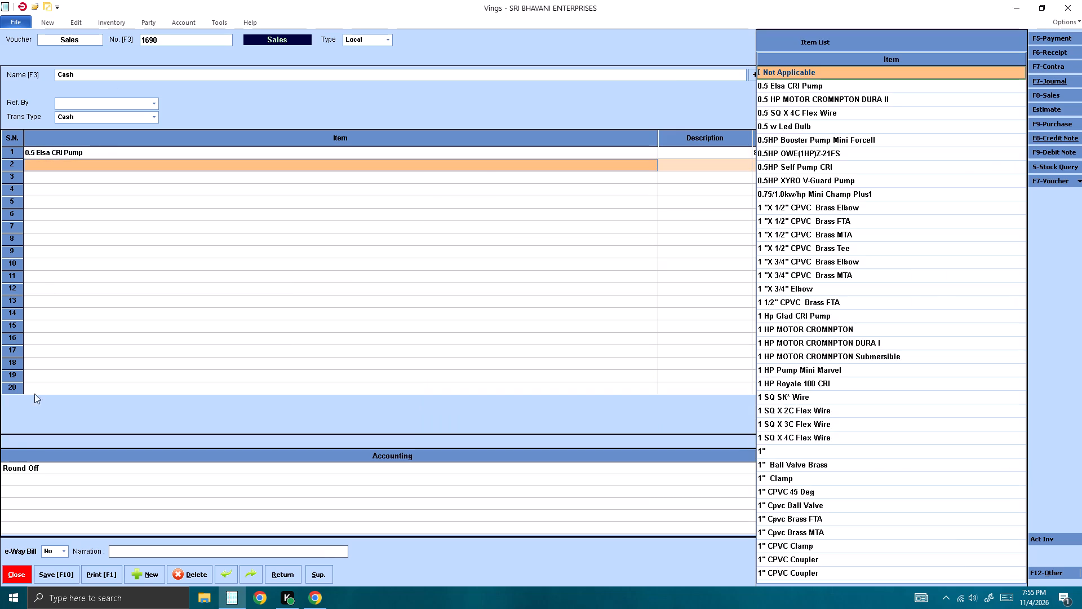
click(45, 577)
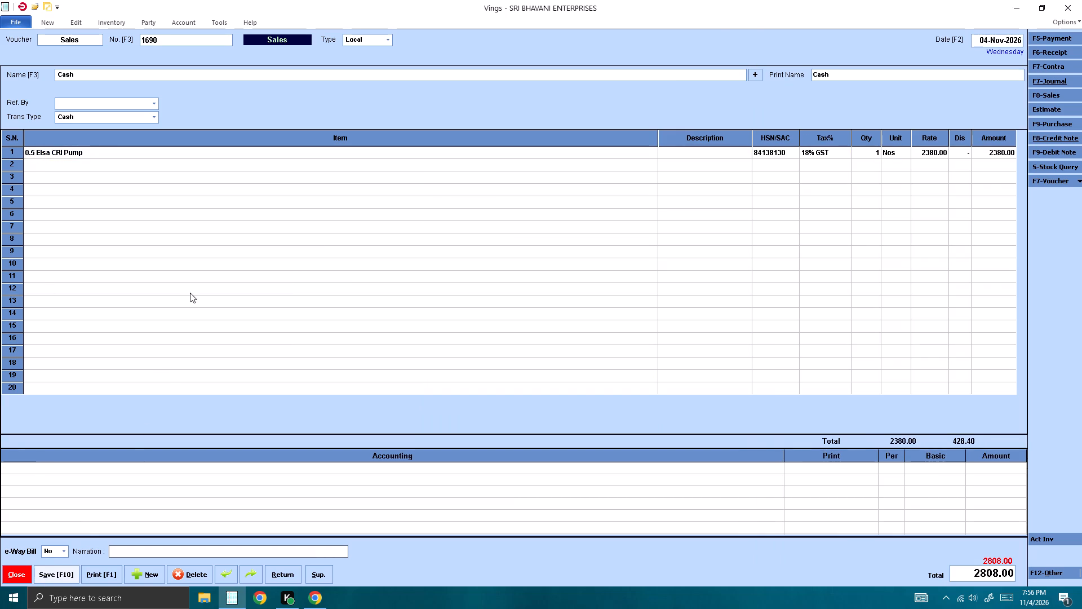
Set Cash as the party of voucher 1691, accepting the default buyer's details and the Cash transaction type.
click(97, 74)
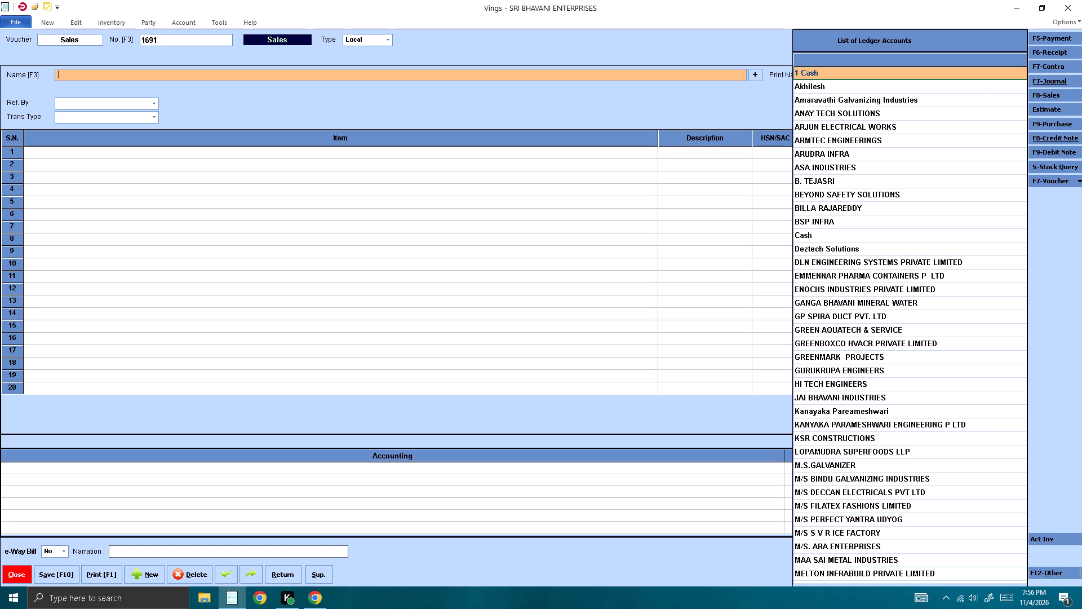
key(Return)
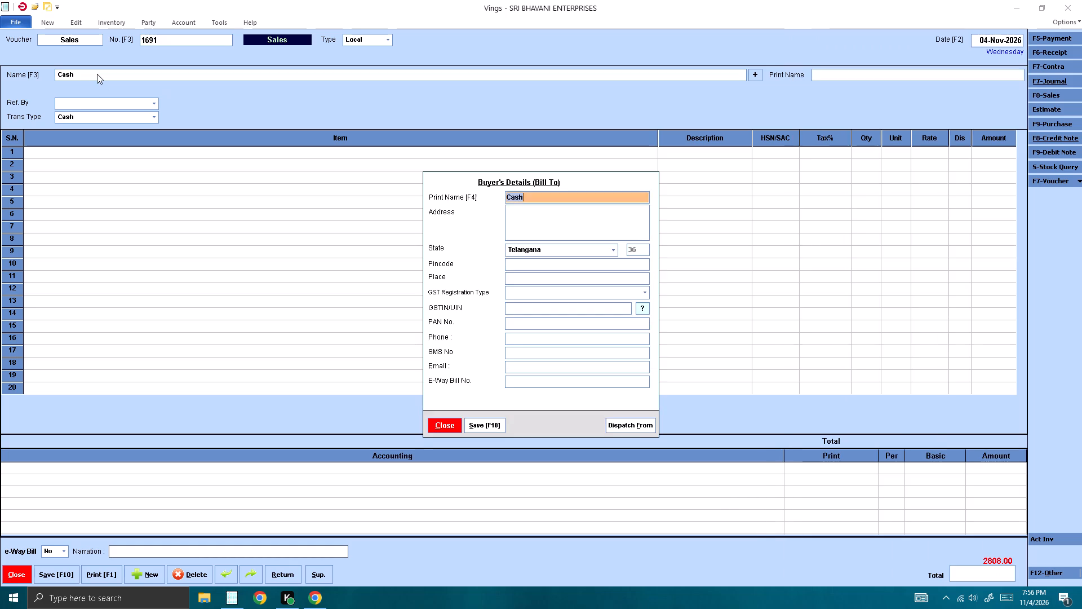
key(Return)
key(Return)
key(Return)
key(Return)
key(Return)
key(Return)
key(Return)
key(F4)
key(Return)
key(Return)
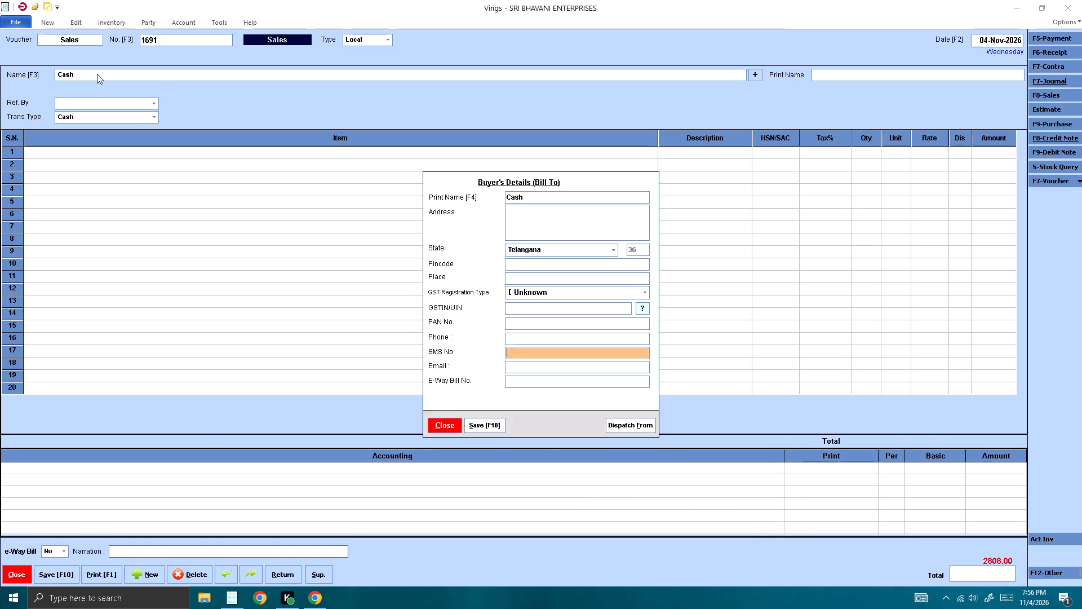
key(Return)
key(Return)
key(Return)
key(Tab)
key(Return)
key(Tab)
key(Return)
key(Return)
key(Tab)
key(Return)
key(Tab)
key(Tab)
key(Return)
key(Return)
key(Tab)
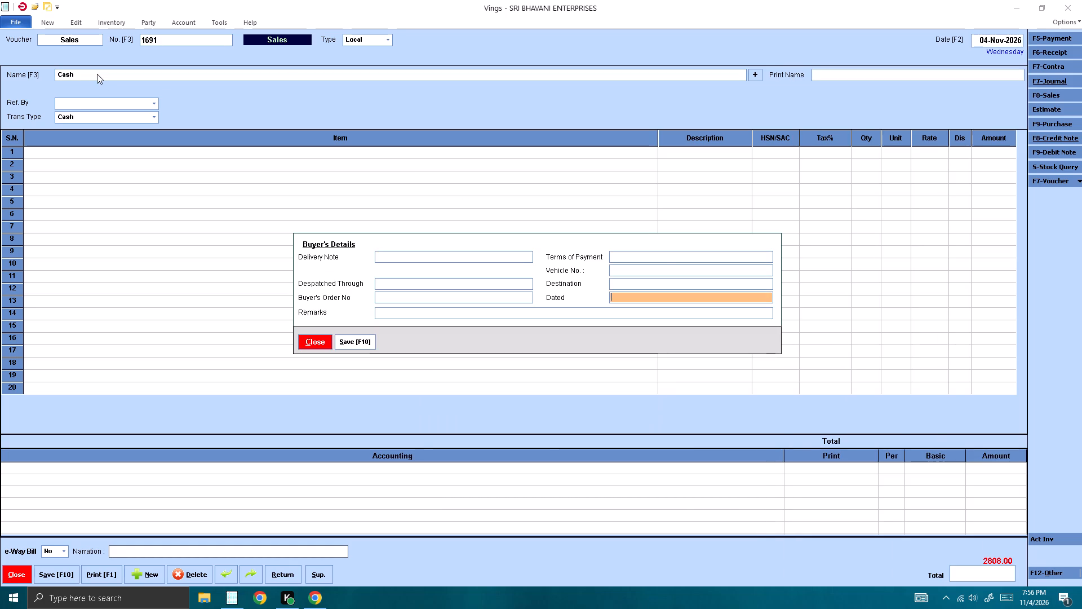
key(Tab)
key(Return)
key(Return)
key(Return)
key(Return)
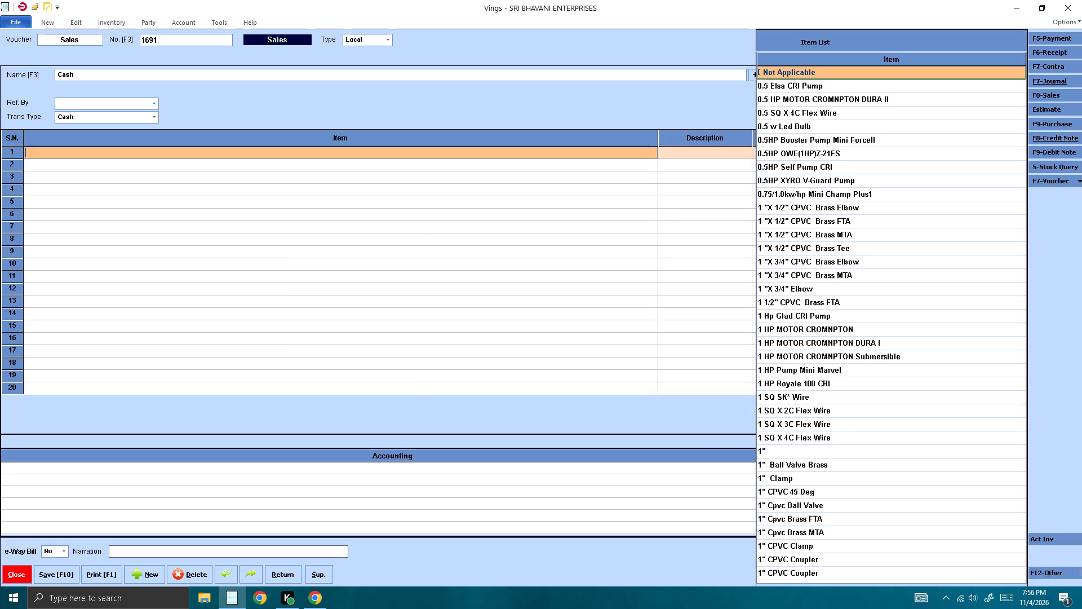
Add 0.5 Elsa CRI Pump with a quantity of 1 at the default rate and save voucher 1691.
key(Return)
key(Return)
key(1)
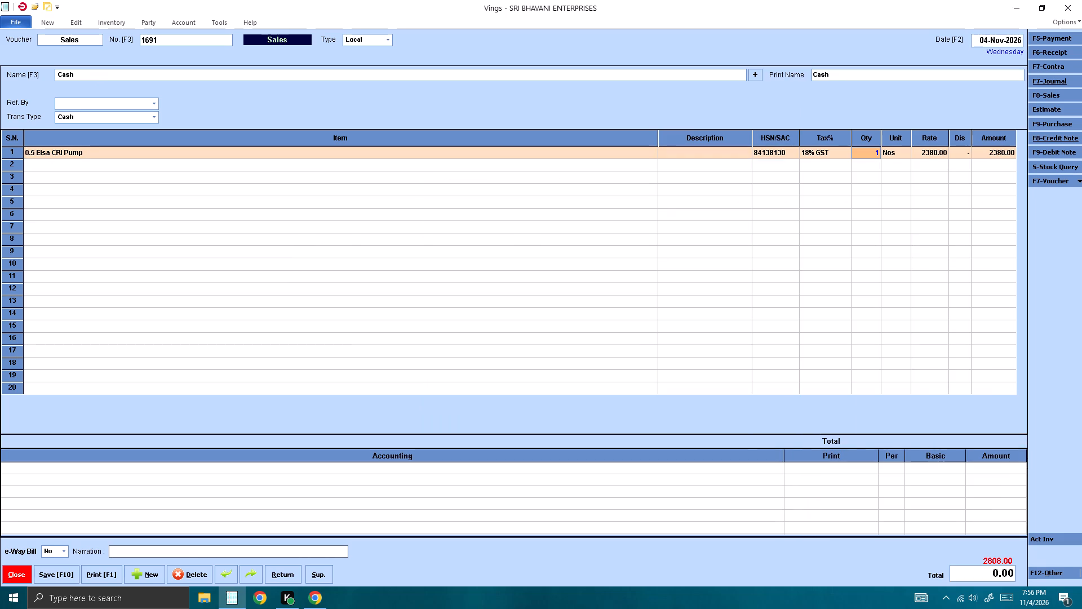
click(52, 566)
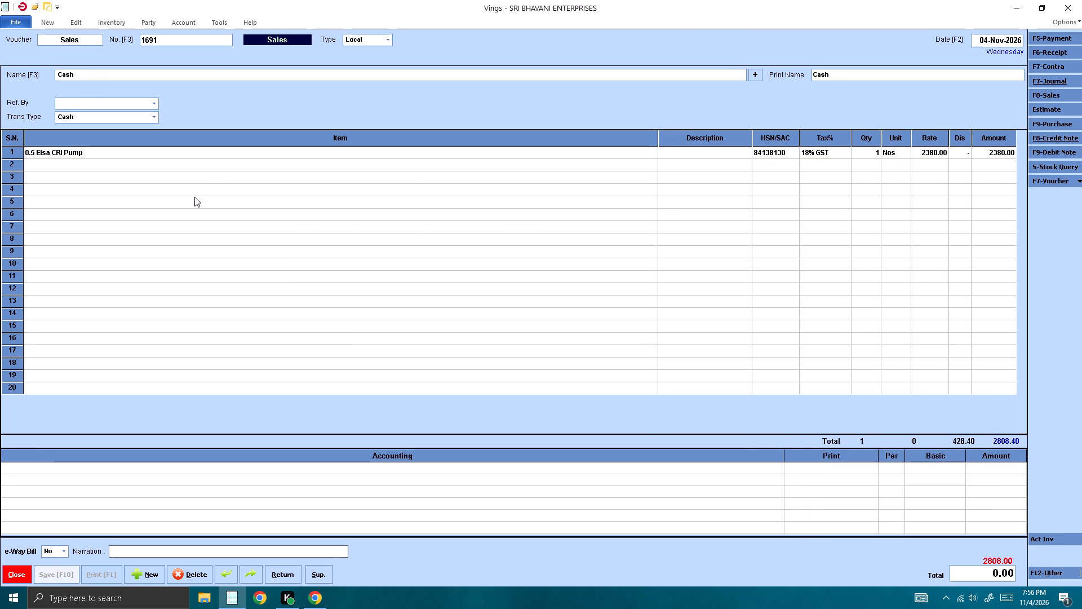
Open the party name selection for voucher 1692.
click(146, 70)
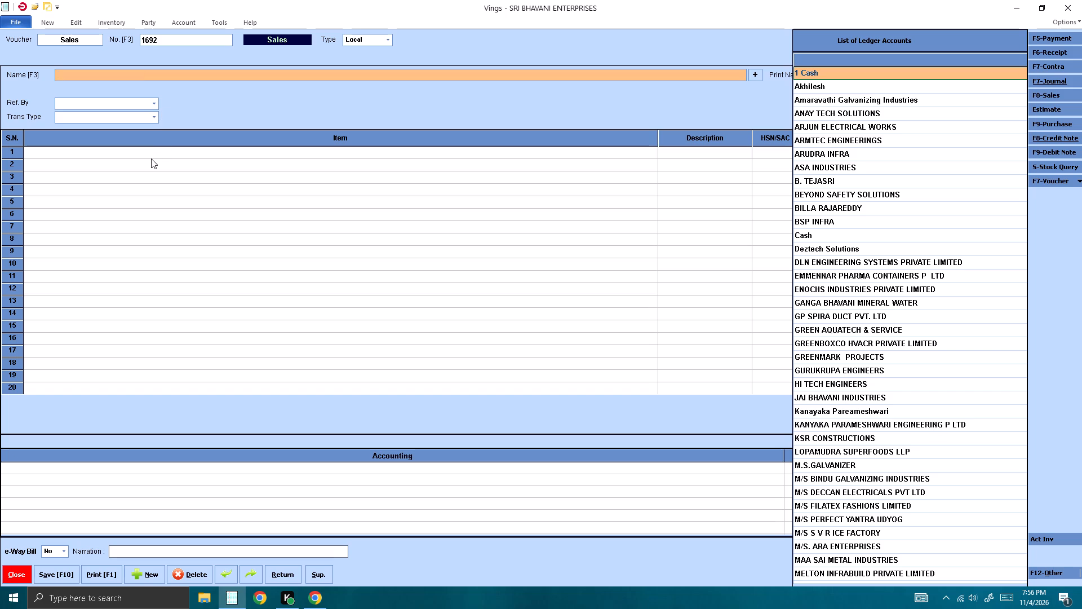
key(F3)
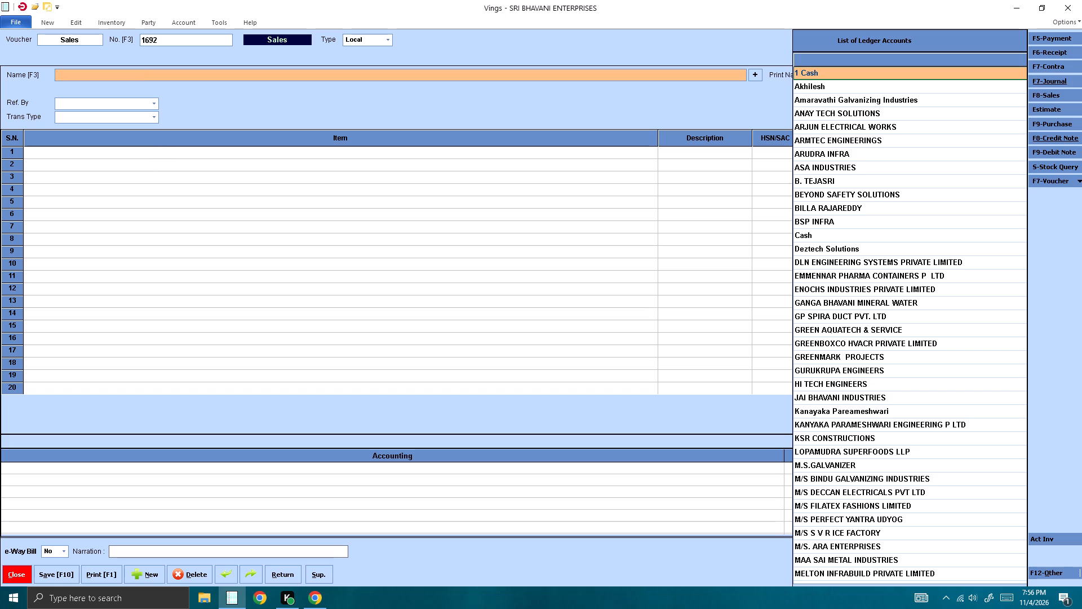
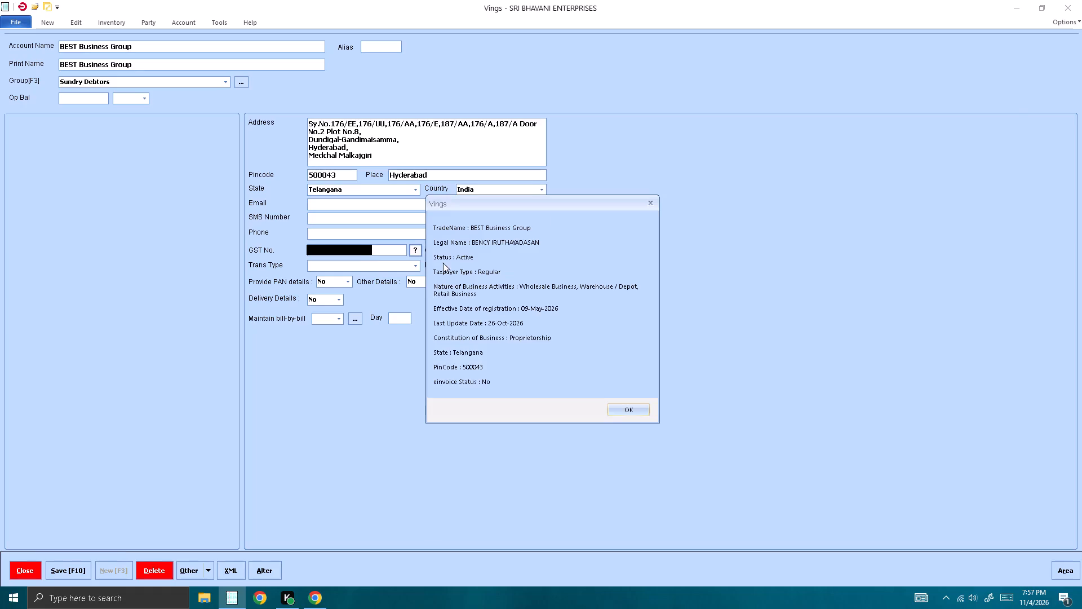
Accept the fetched GST registration details and save the BEST Business Group account under Sundry Debtors.
click(631, 410)
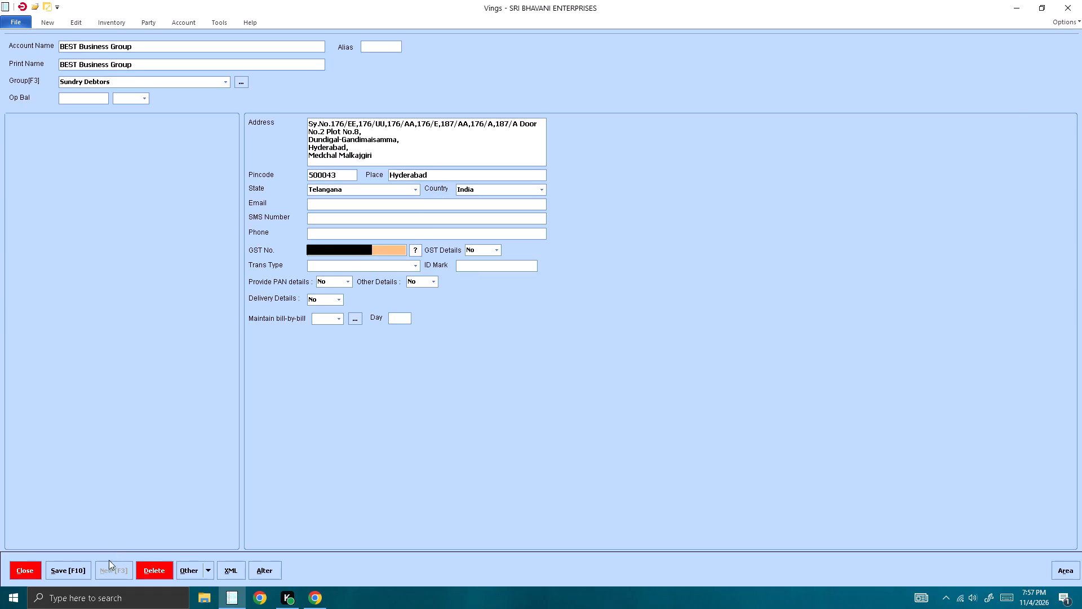
click(77, 569)
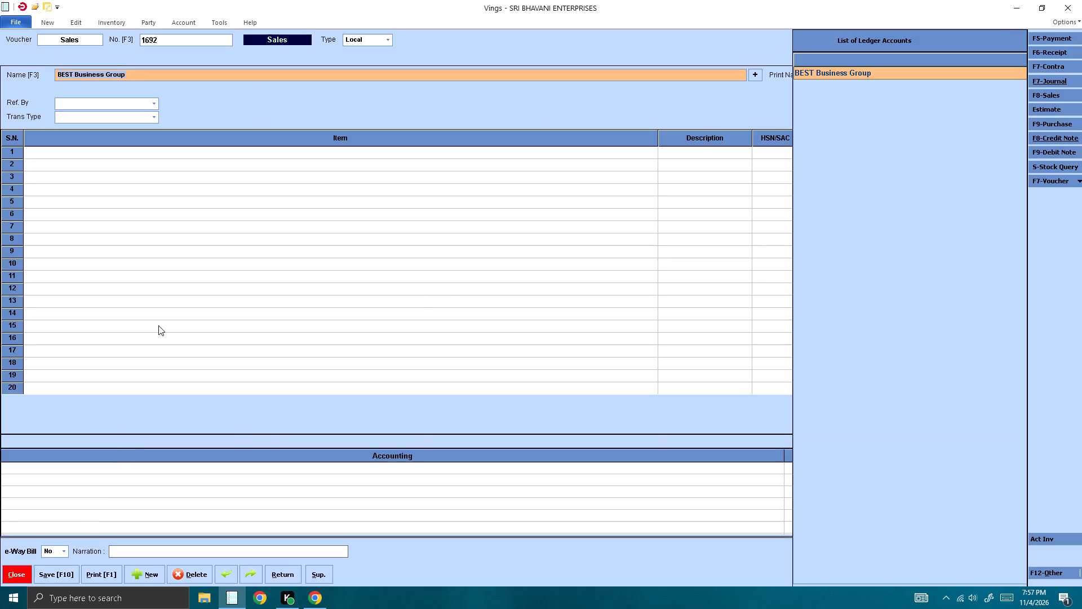
Set BEST Business Group as the party of voucher 1692, accepting the filled-in buyer's details and the Cash transaction type.
key(Return)
key(Return)
key(Return)
key(Return)
key(Return)
key(Return)
key(Return)
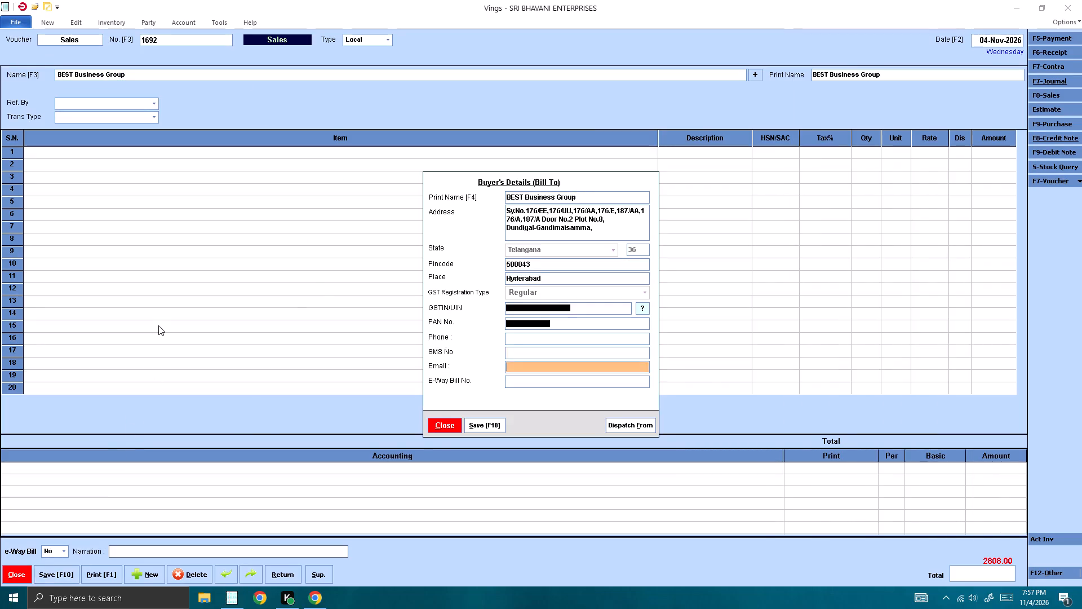
key(Return)
key(Return)
key(Tab)
key(Return)
key(Tab)
key(Return)
key(Tab)
key(Return)
key(Tab)
key(Return)
key(Tab)
key(Return)
key(Tab)
key(Return)
key(Tab)
key(Return)
key(Return)
key(Return)
key(Return)
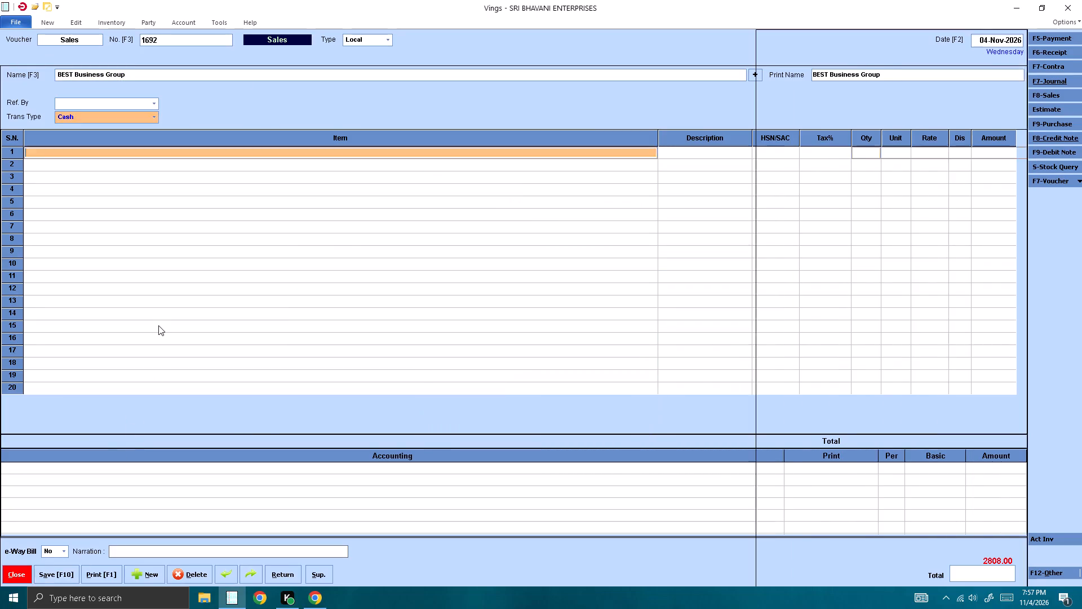
Add Sheel Padlock 65mm to voucher 1692 with a quantity of 4 and a rate of 211.87.
text(lock)
key(Down)
key(Down)
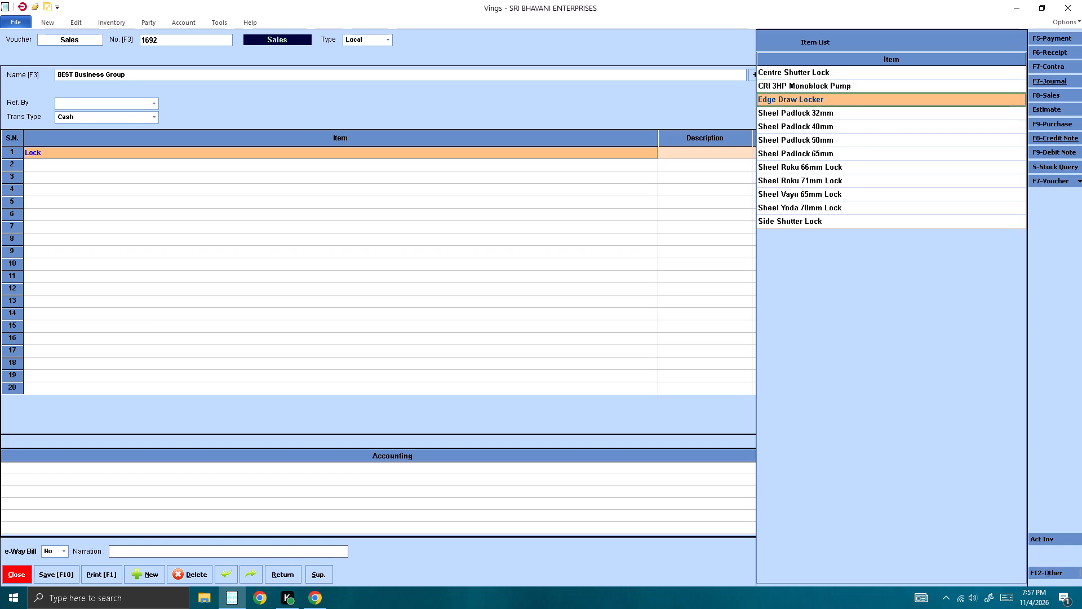
key(Down)
key(Down)
key(Down)
key(Down)
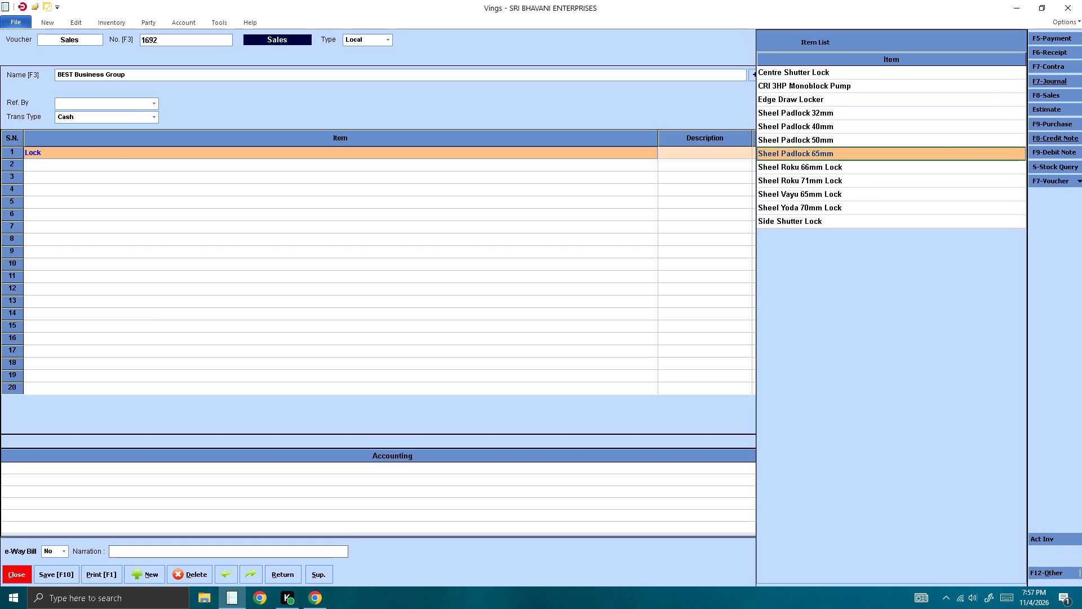
key(Return)
key(Return)
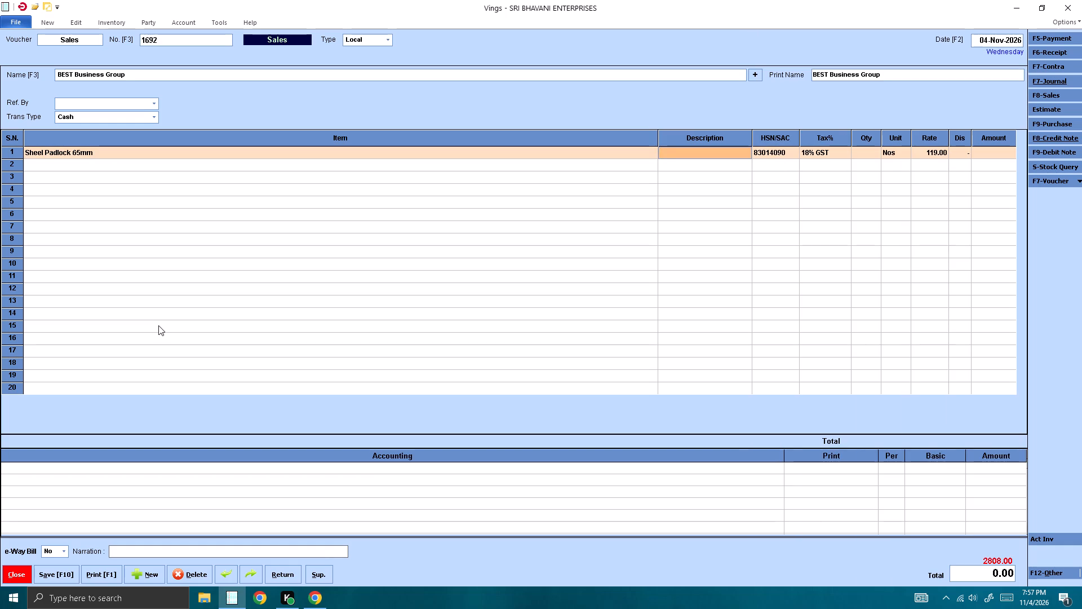
key(4)
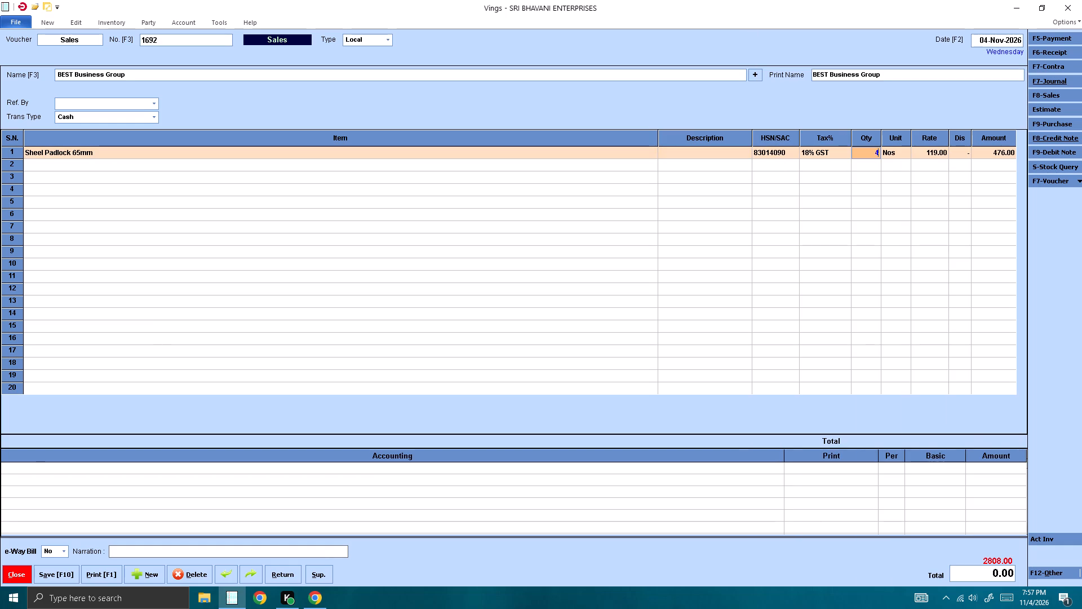
key(Return)
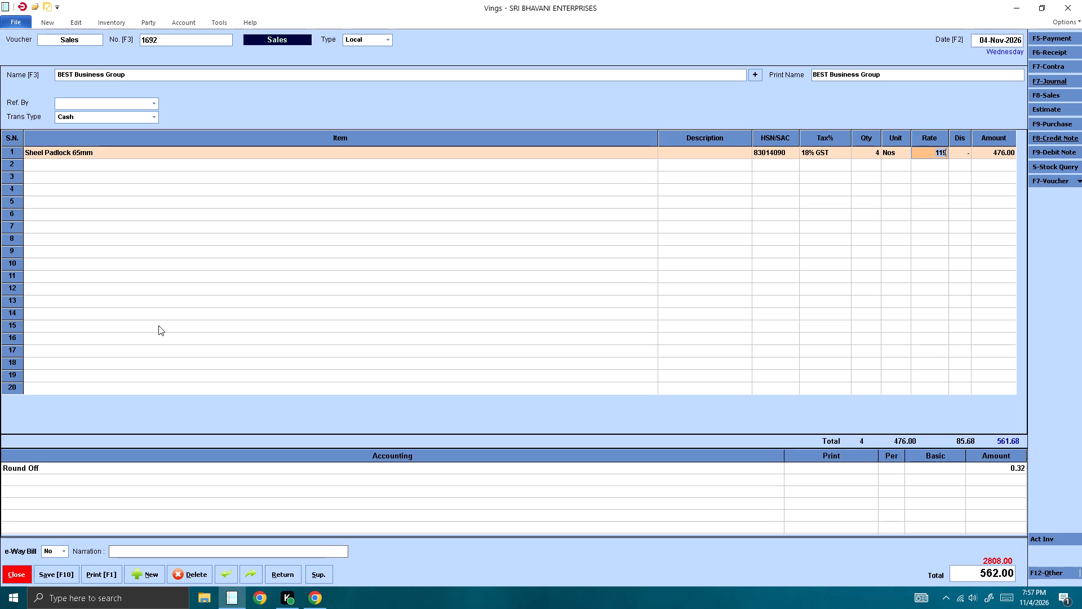
text(211.)
key(8)
key(7)
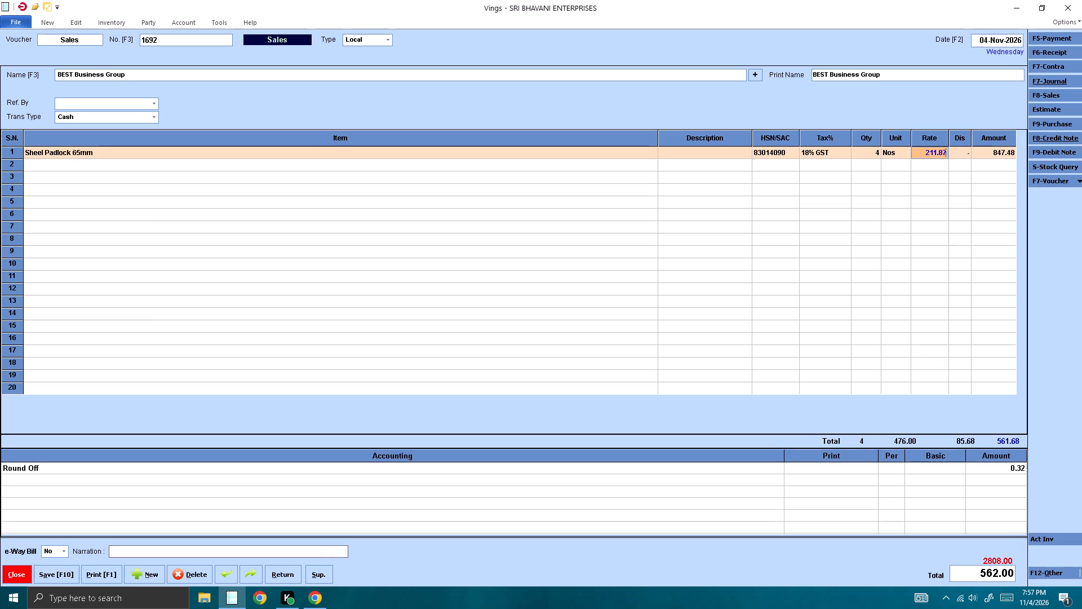
key(Return)
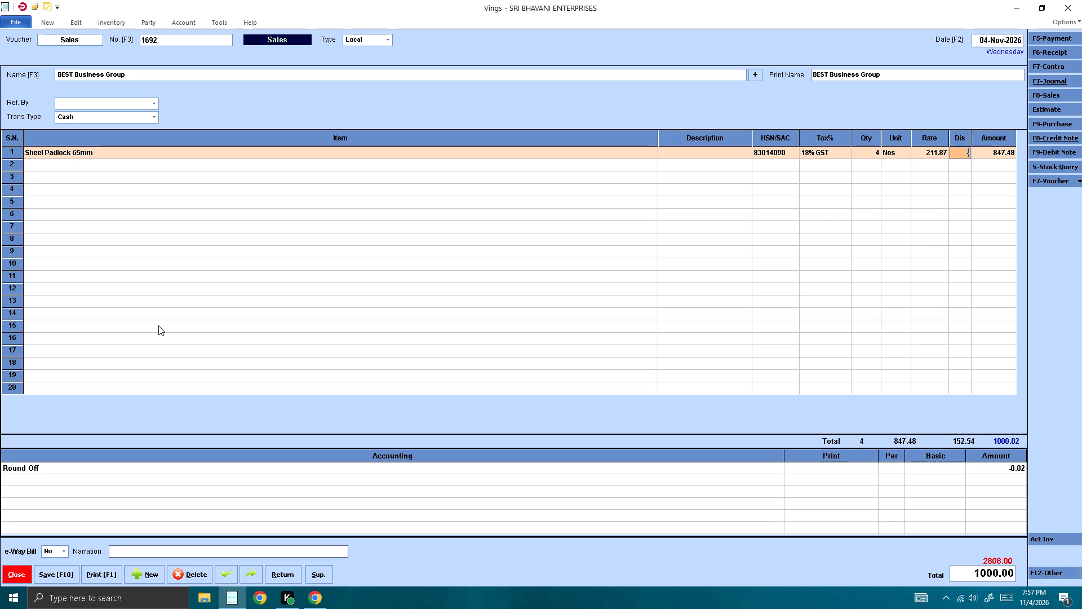
key(Return)
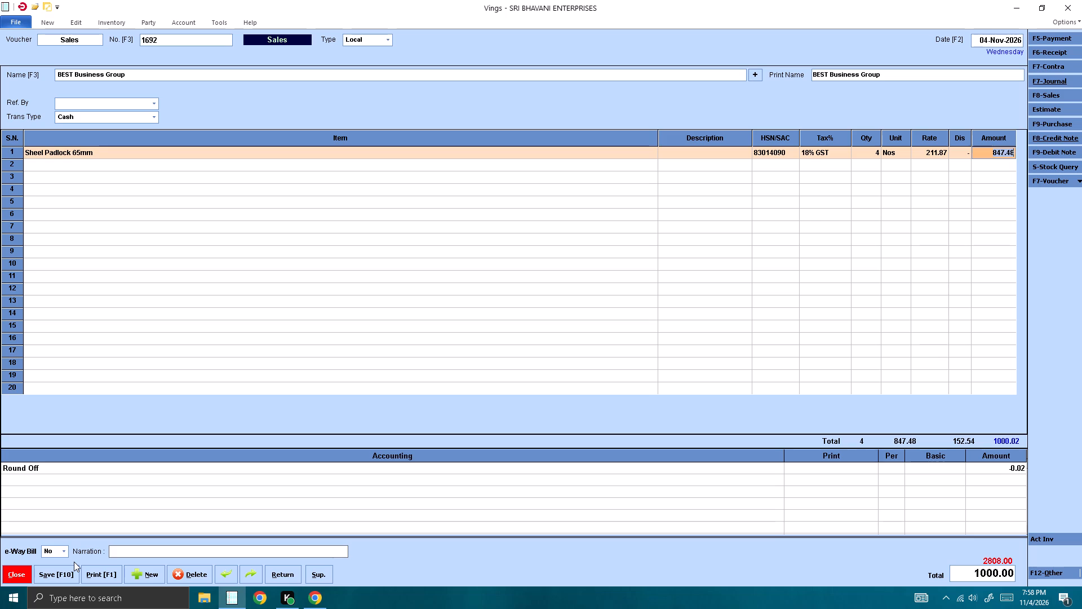
Save voucher 1692 and send it to the EPSON L3210 Series printer with the seller copy set to 0.
click(91, 575)
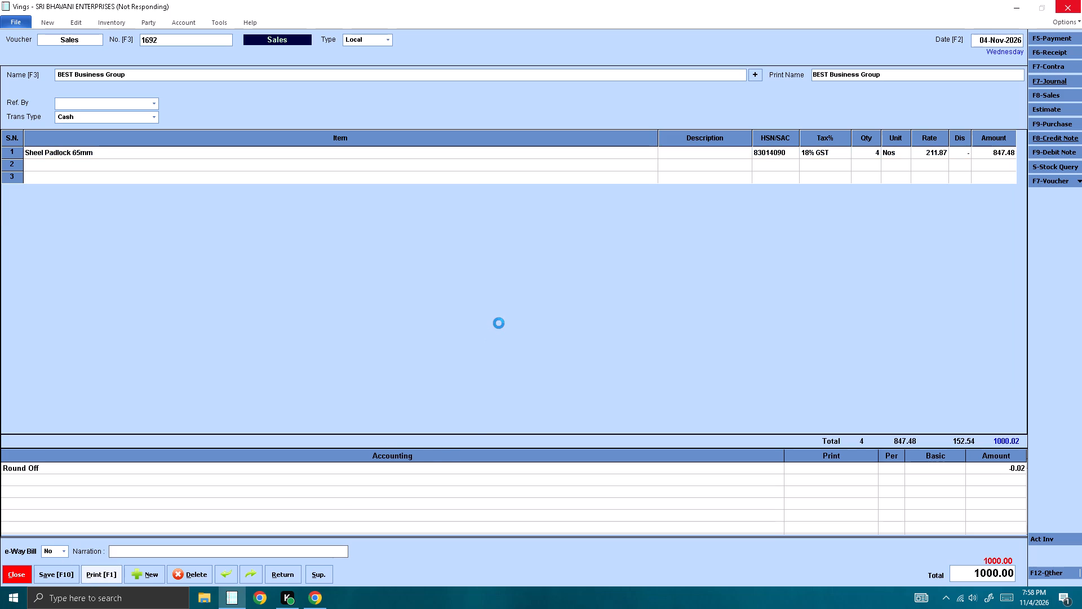
click(592, 315)
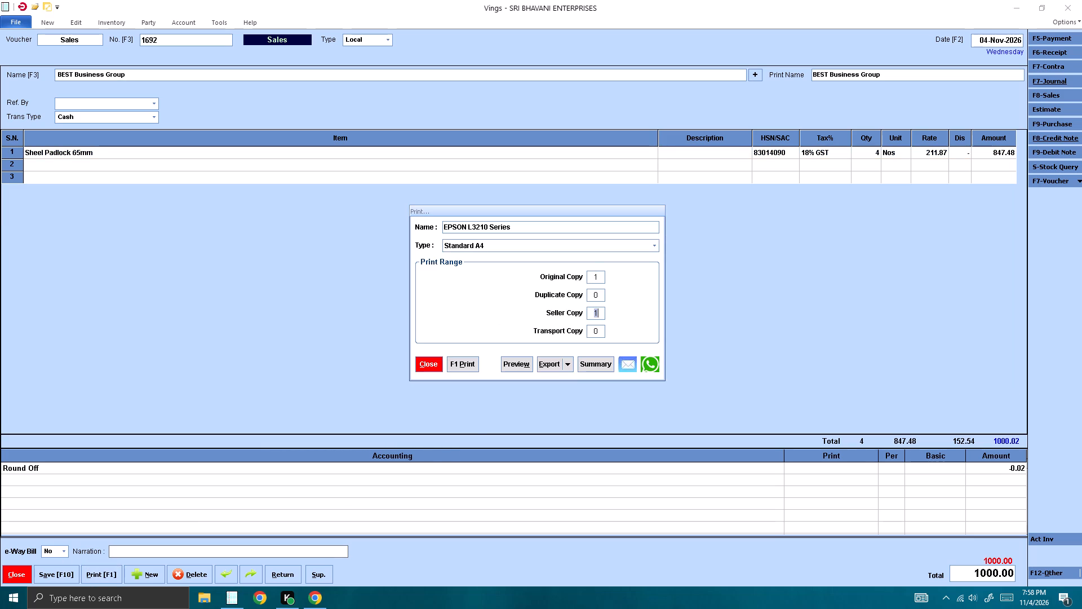
key(0)
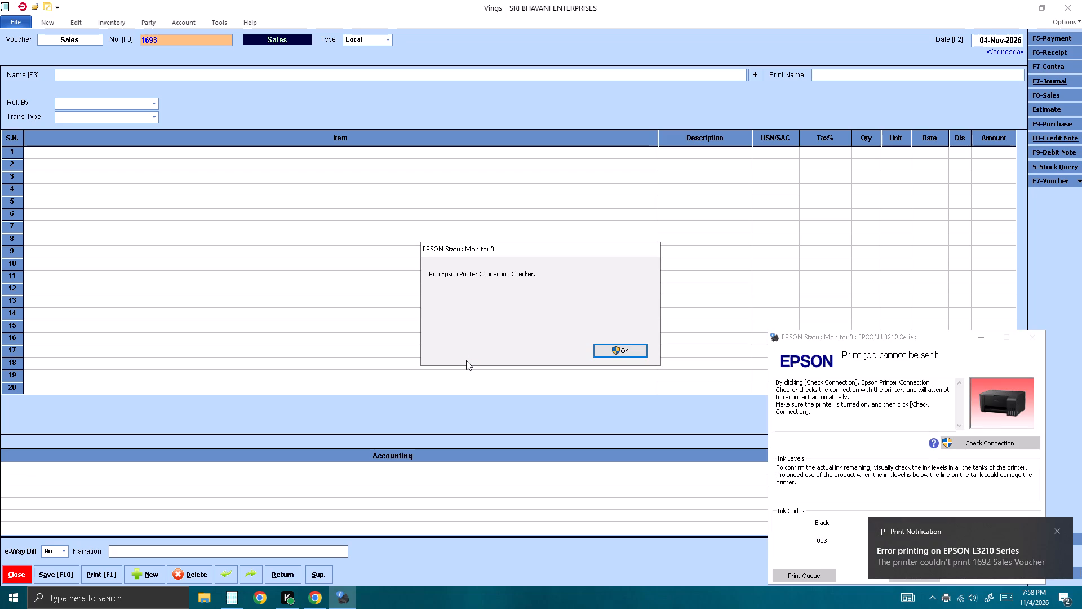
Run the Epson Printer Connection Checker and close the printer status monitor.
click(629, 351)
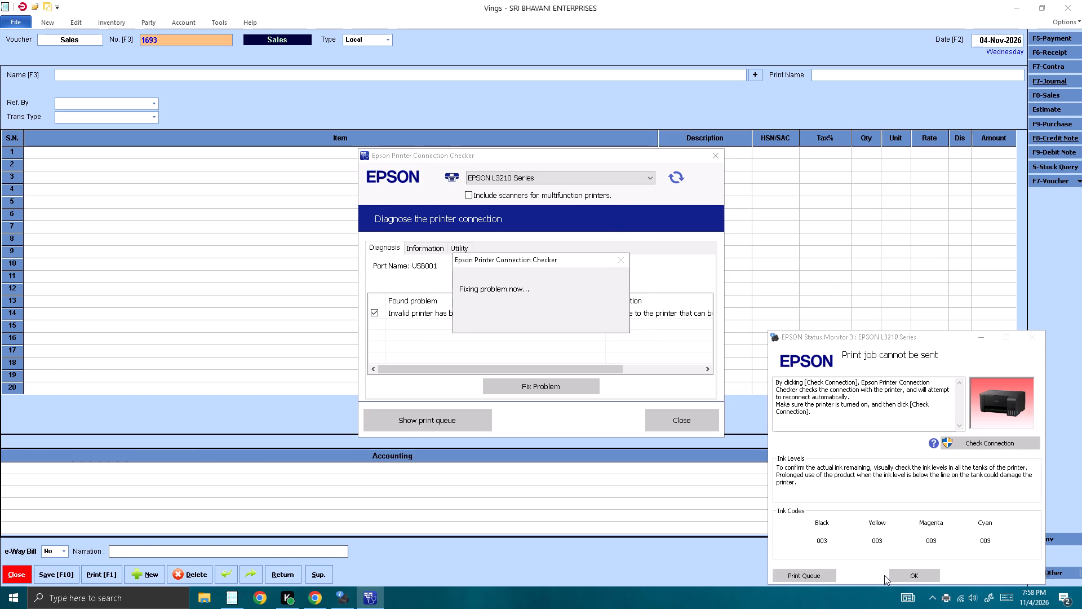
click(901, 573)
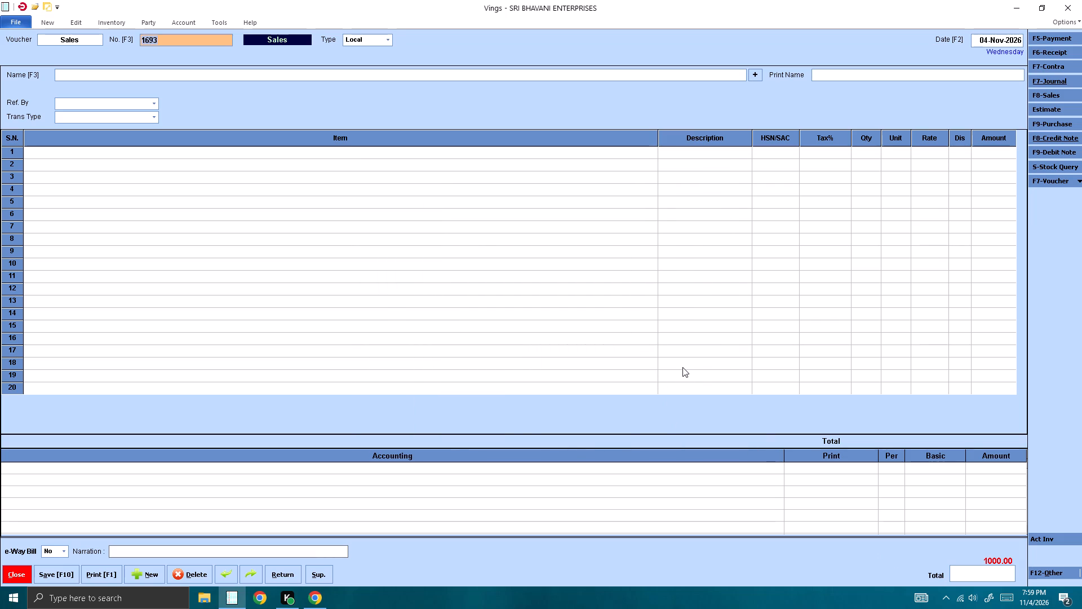
Go back to voucher 1692 and try to print it again with one original copy and 0 seller copies.
click(90, 573)
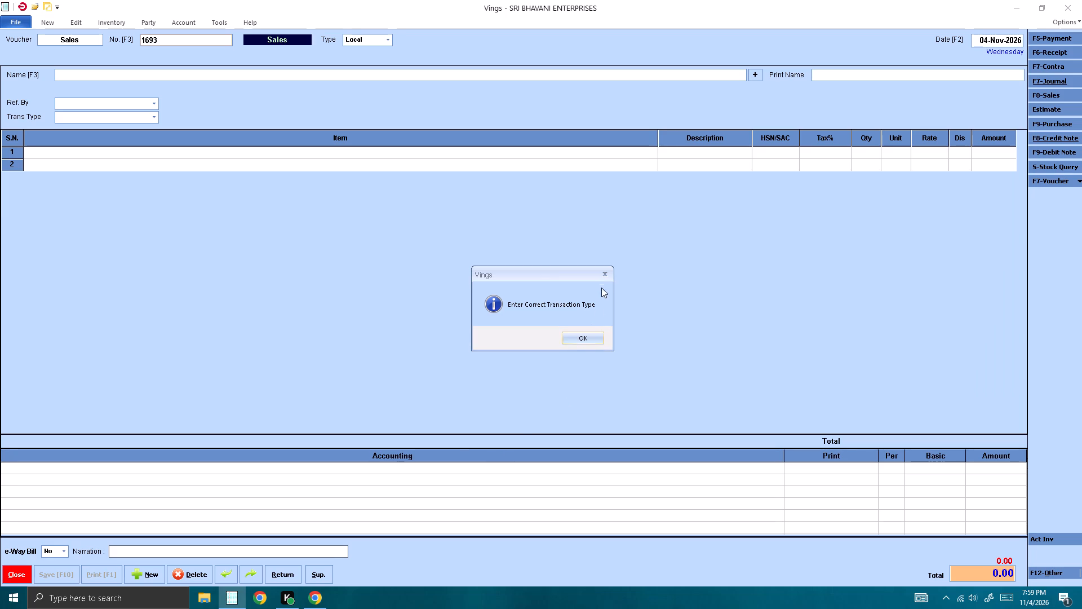
click(605, 273)
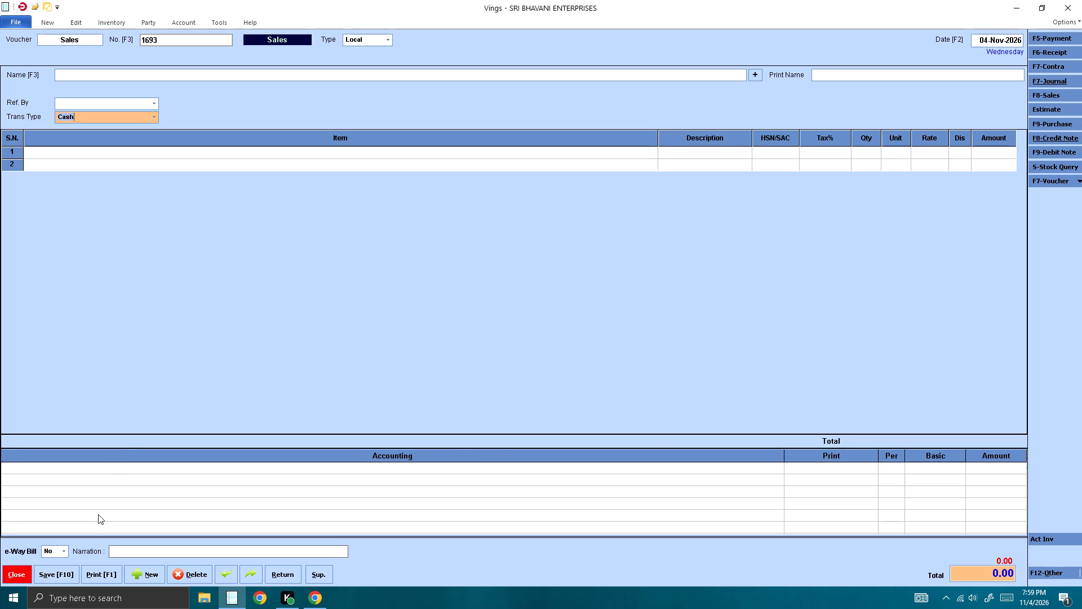
click(230, 573)
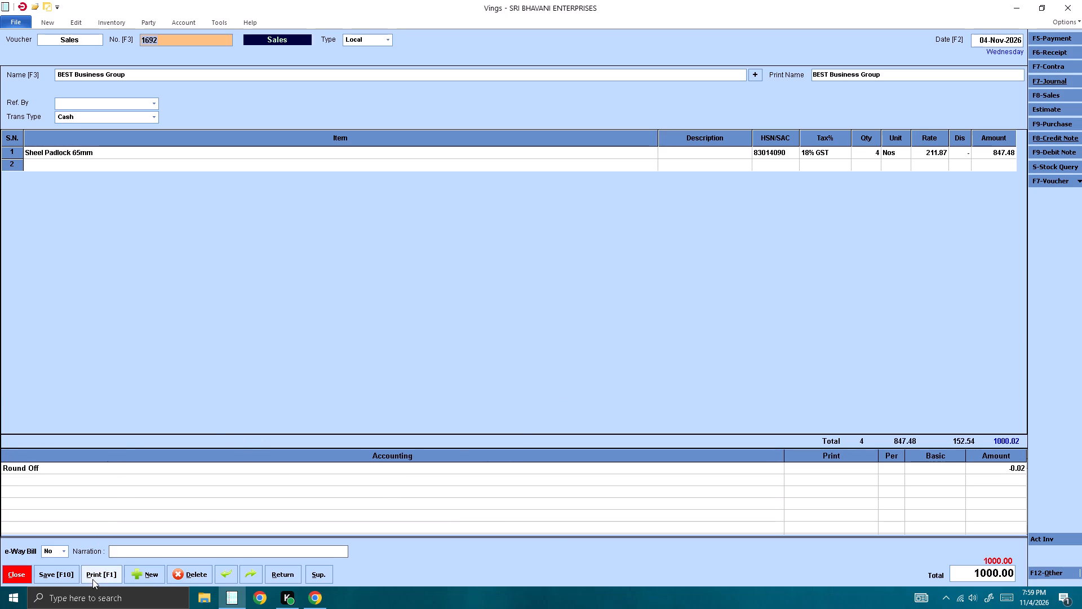
click(92, 579)
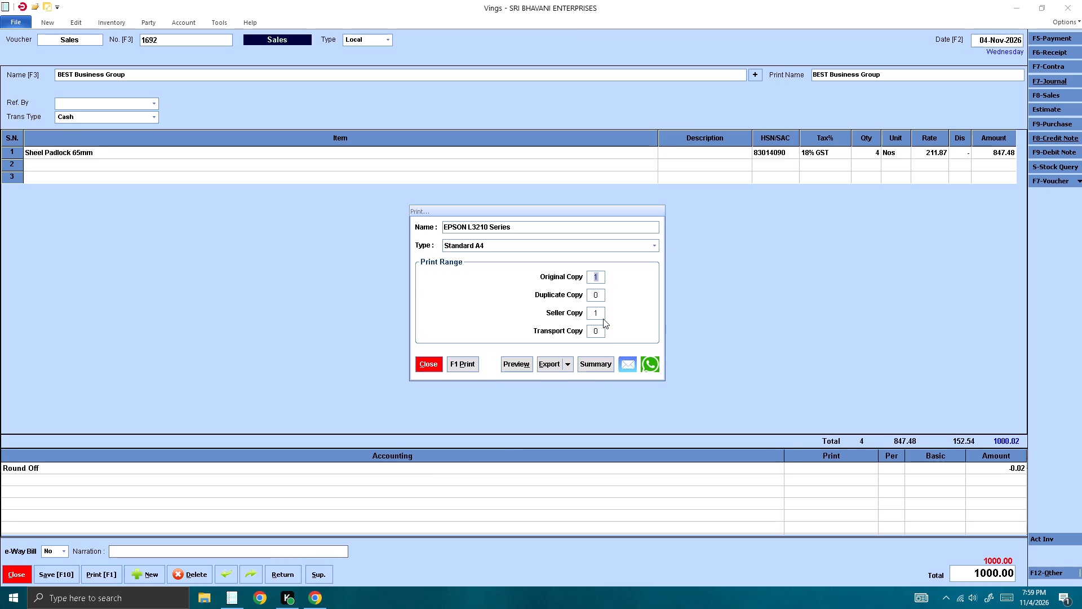
click(600, 316)
key(0)
click(461, 364)
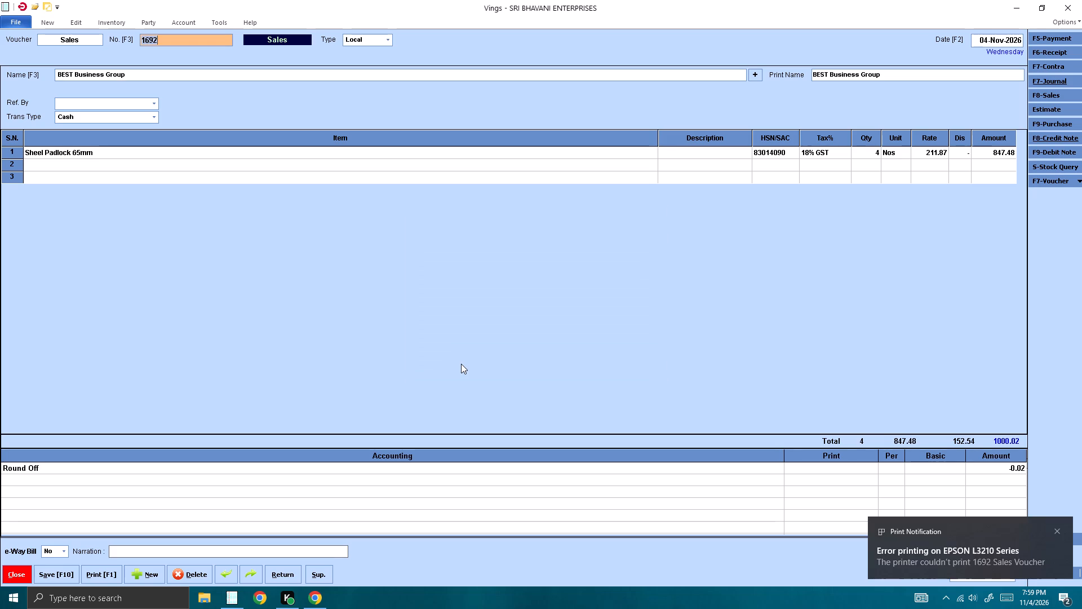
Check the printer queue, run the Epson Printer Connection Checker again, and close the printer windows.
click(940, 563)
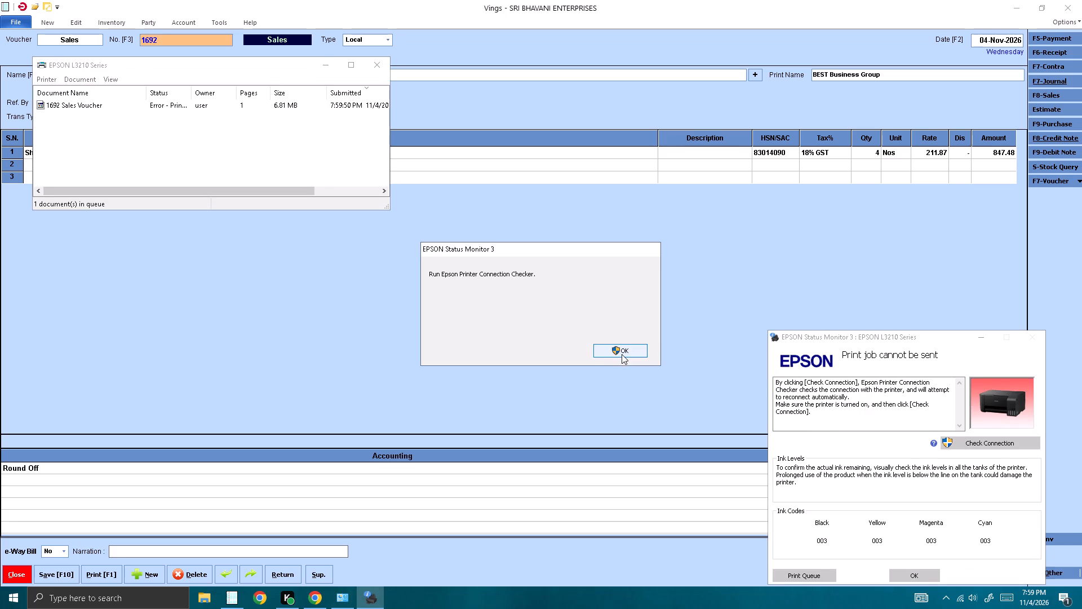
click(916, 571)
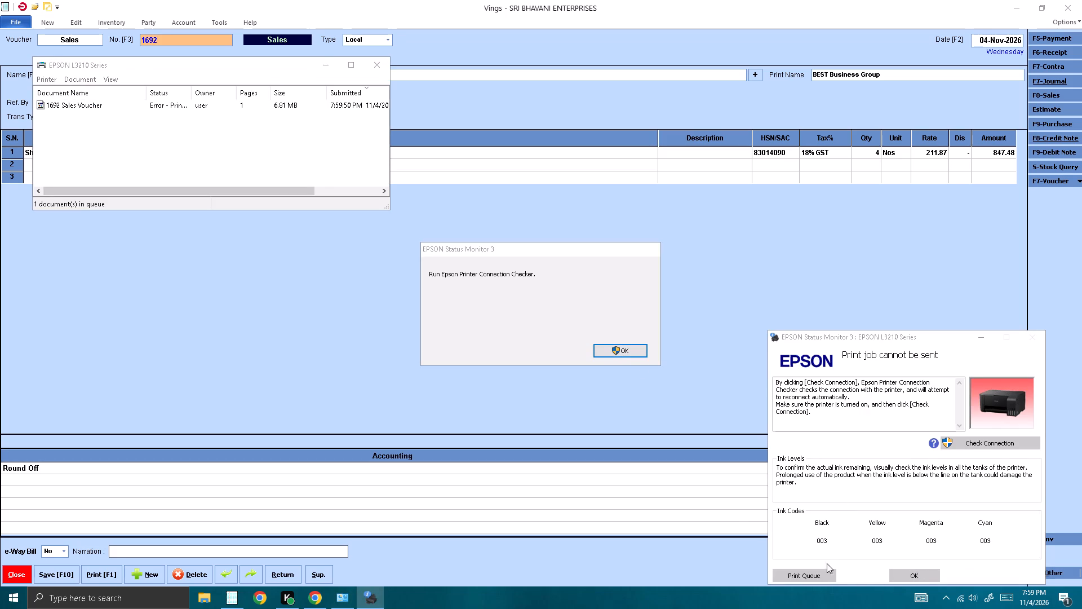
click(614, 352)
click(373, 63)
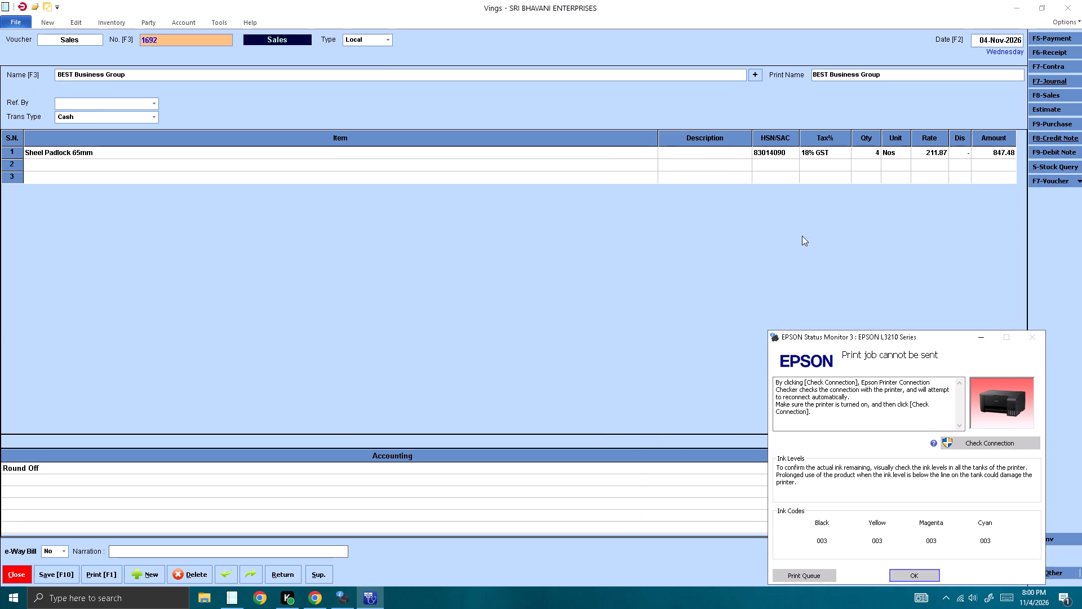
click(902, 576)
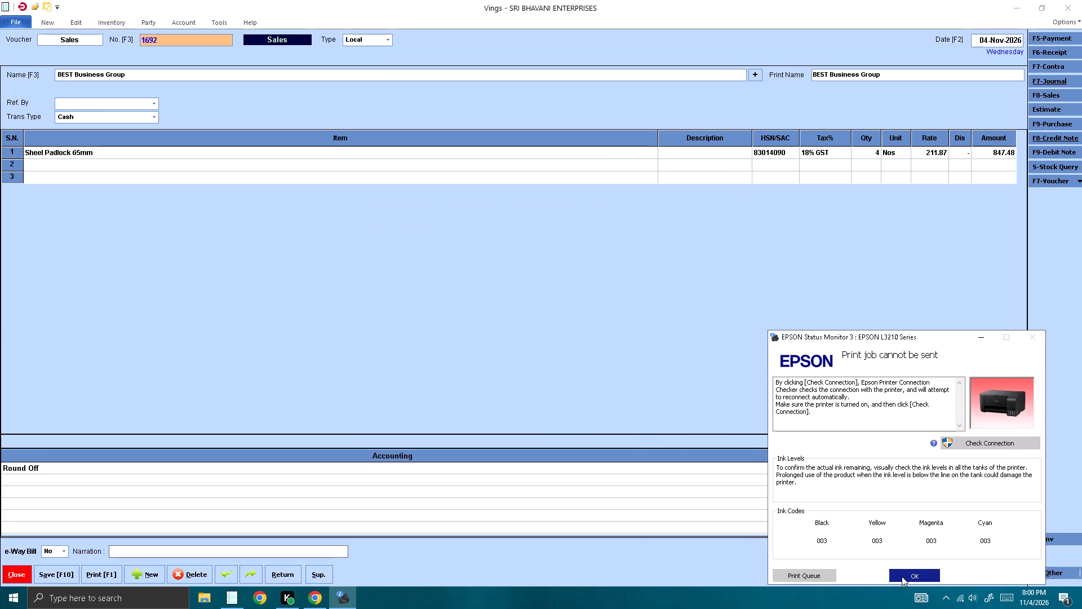
Export voucher 1692 with 0 seller copies as a PDF named 1692 on the Desktop.
click(107, 571)
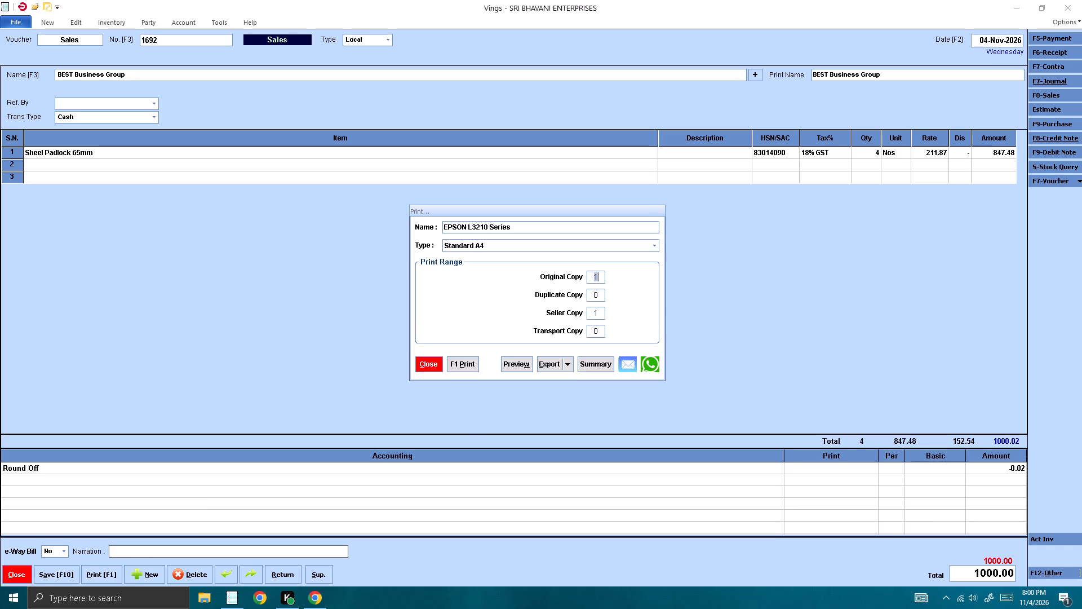
click(602, 314)
key(0)
click(564, 366)
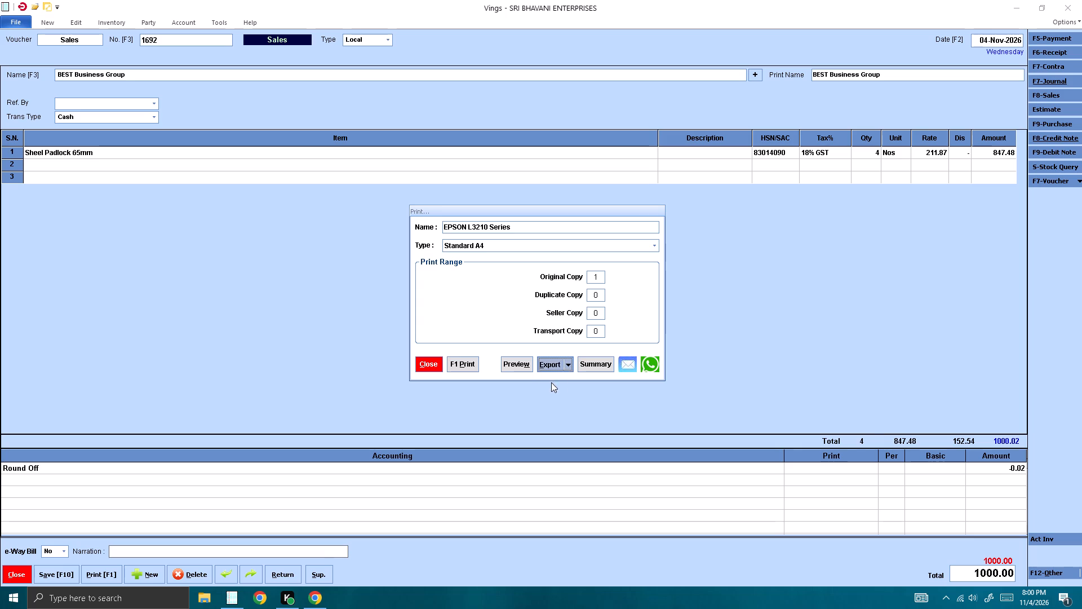
click(594, 372)
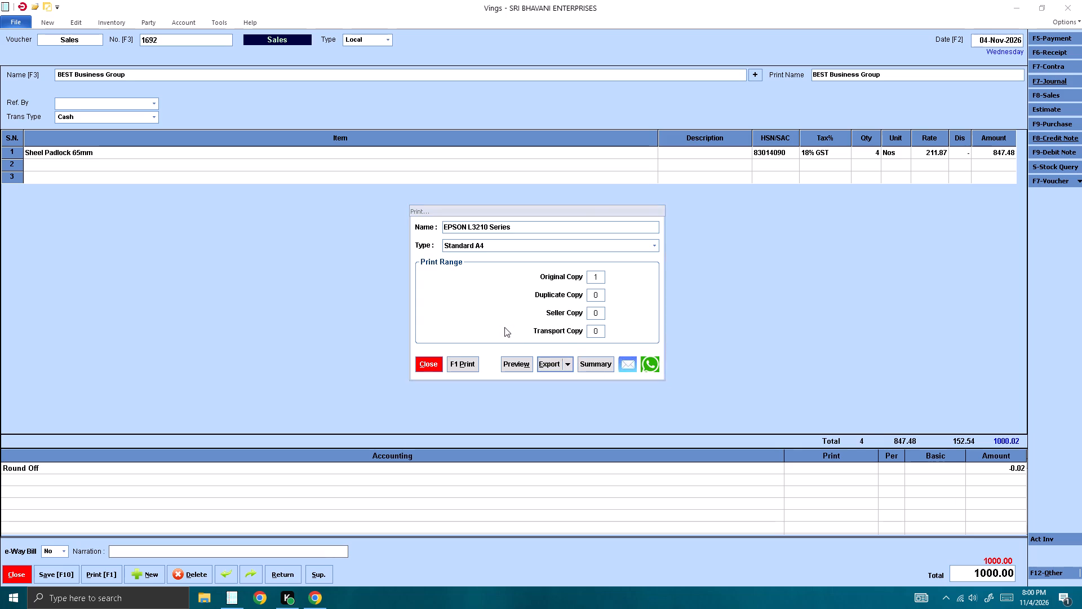
double_click(458, 326)
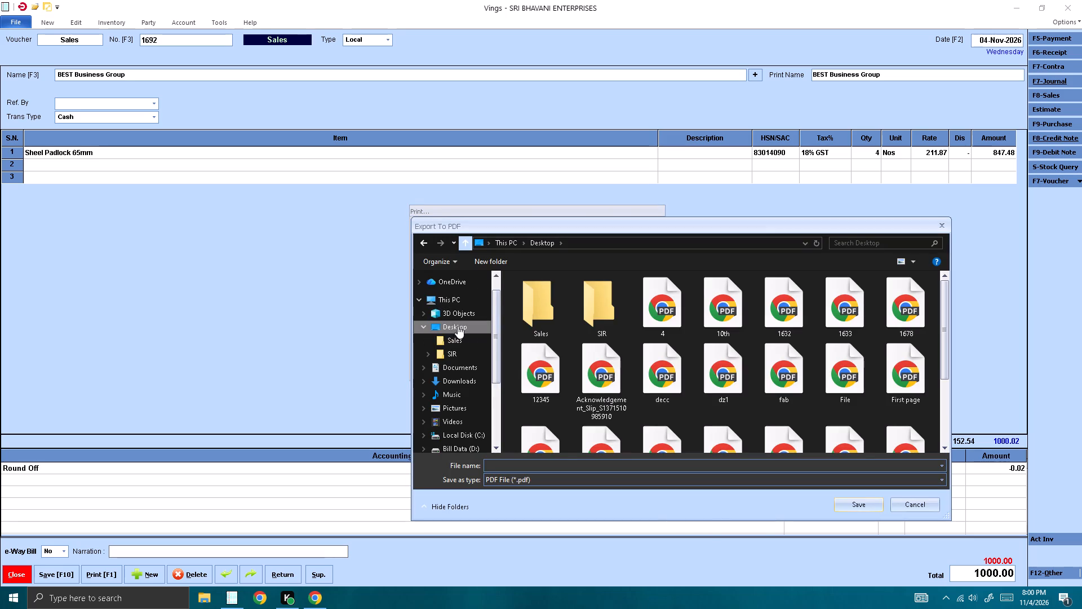
click(517, 466)
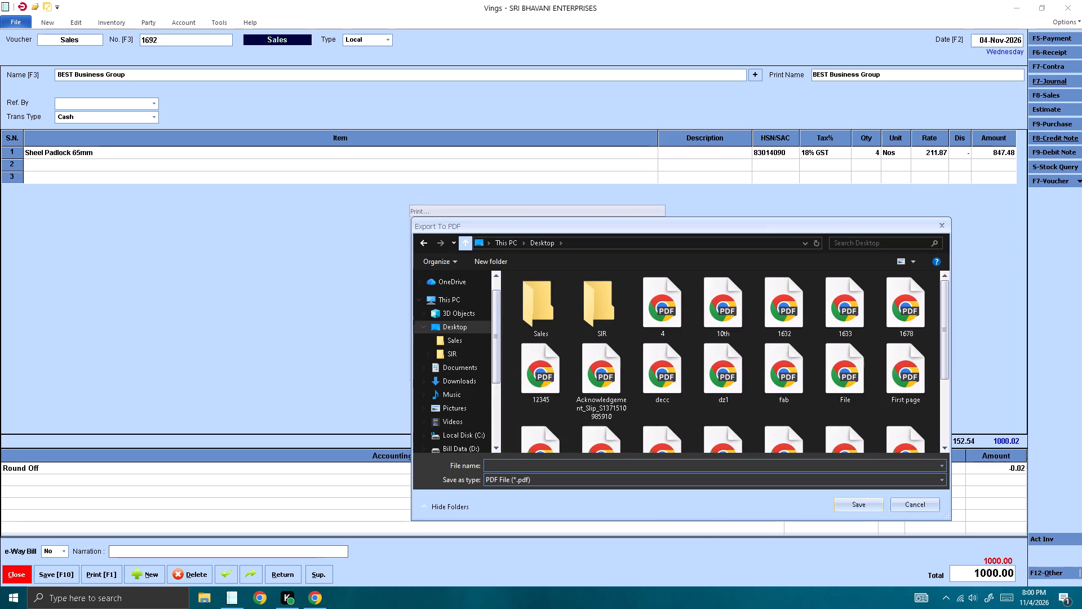
text(1693)
key(BackSpace)
key(2)
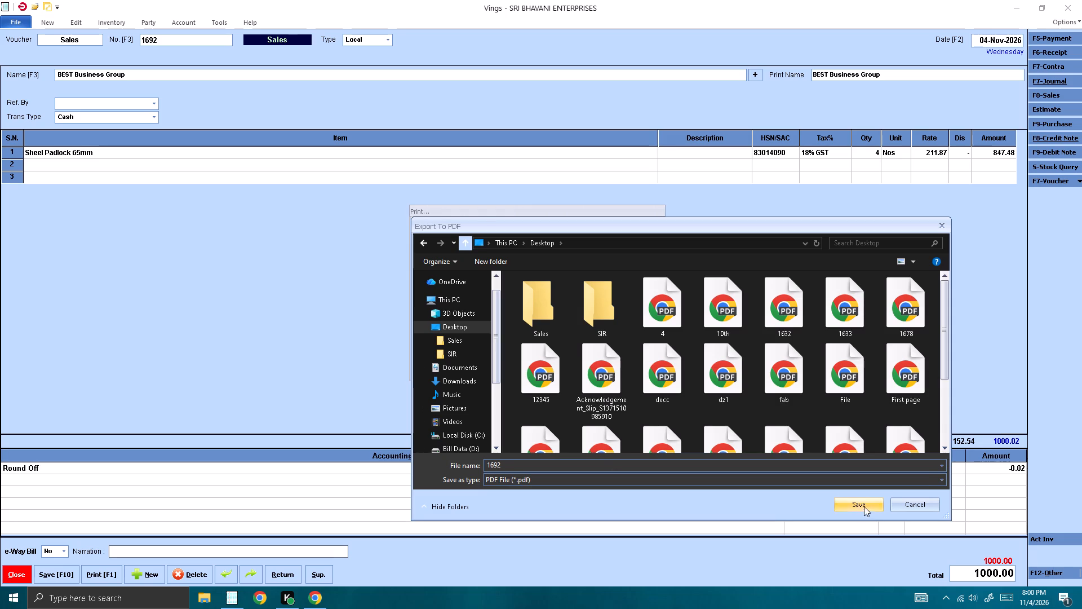
click(865, 510)
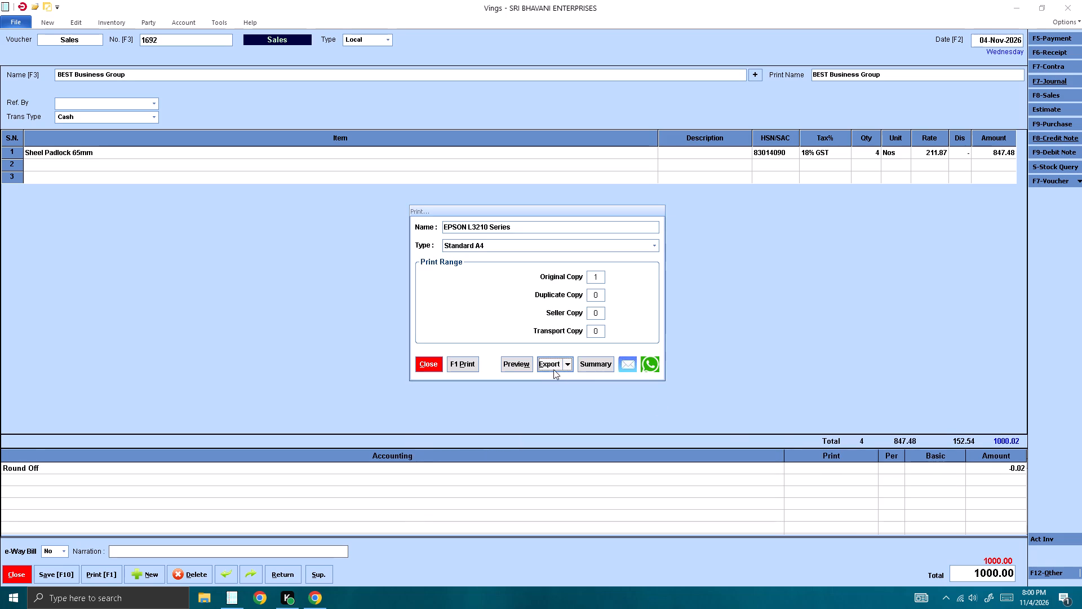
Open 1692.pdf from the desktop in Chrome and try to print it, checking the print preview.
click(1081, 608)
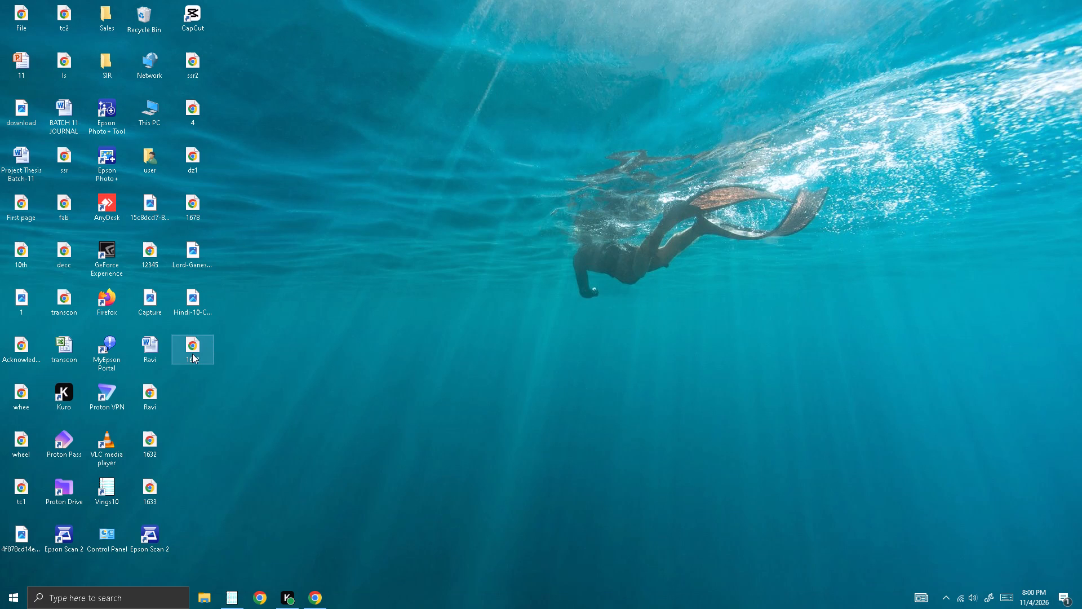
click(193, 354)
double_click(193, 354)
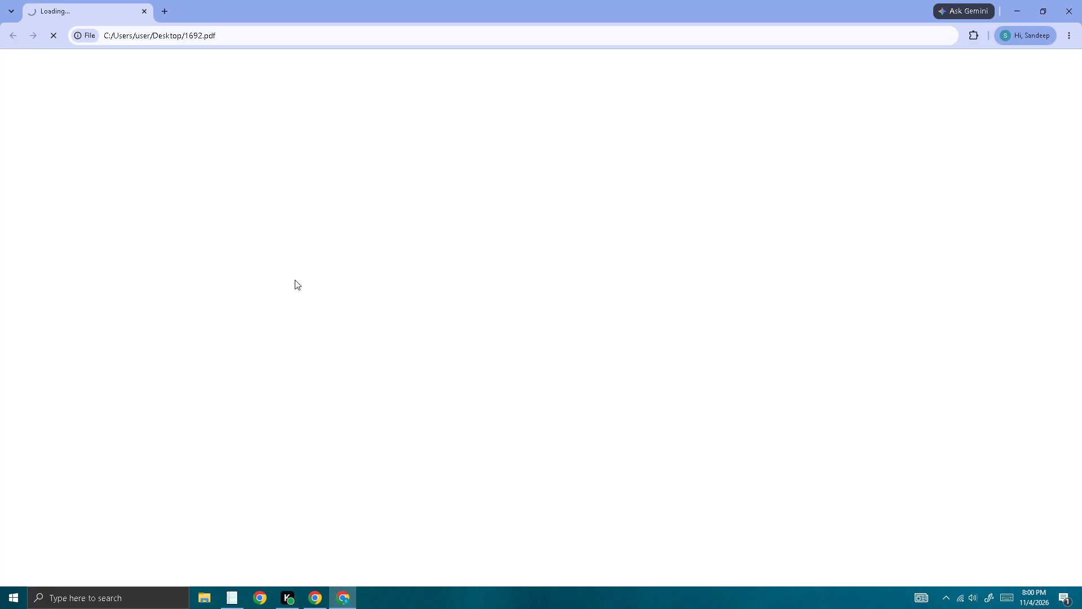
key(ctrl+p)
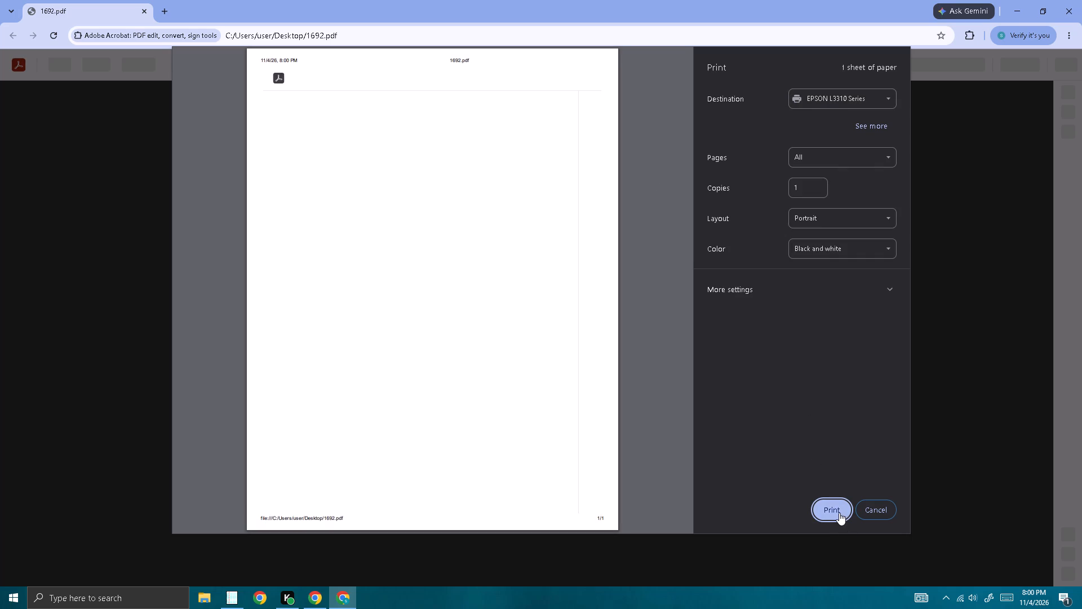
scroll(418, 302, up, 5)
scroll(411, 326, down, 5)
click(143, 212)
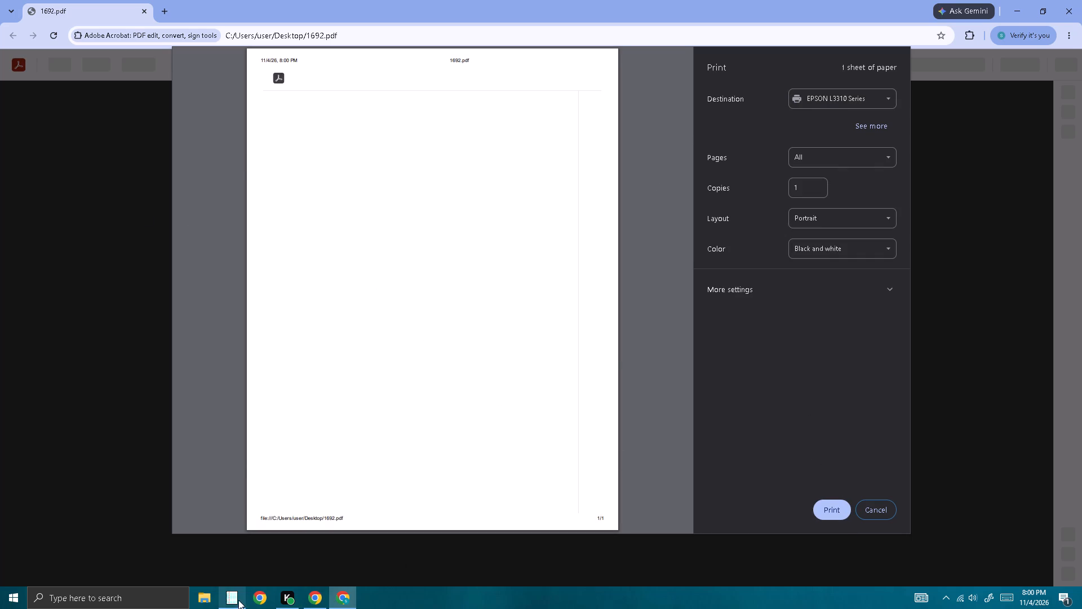
Return to Vings and export voucher 1692 to PDF again, replacing 1692.pdf on the Desktop.
click(237, 599)
click(566, 365)
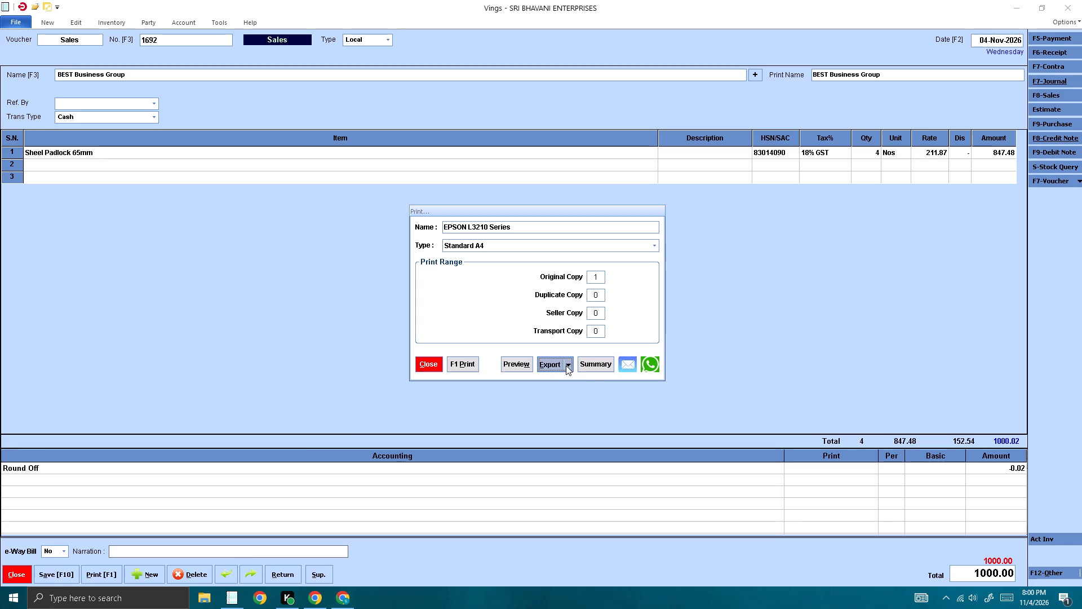
click(598, 378)
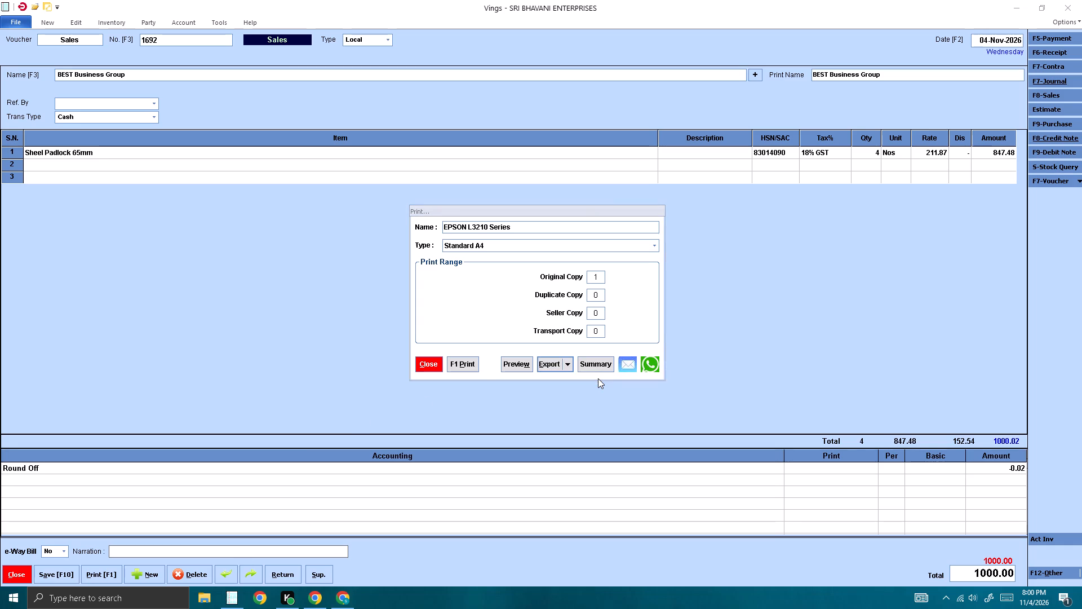
scroll(584, 367, down, 9)
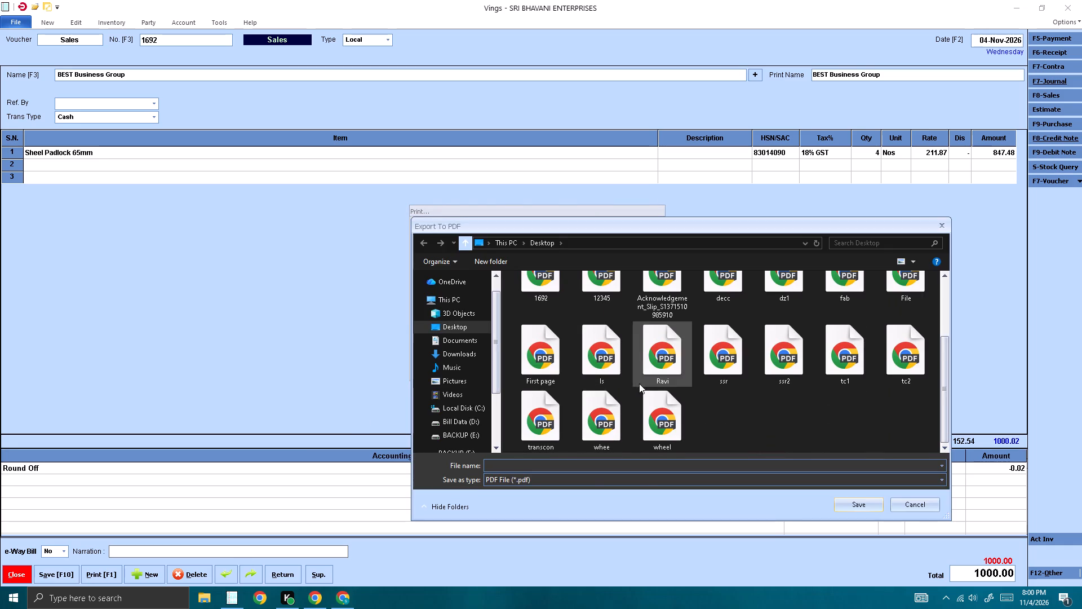
text(19)
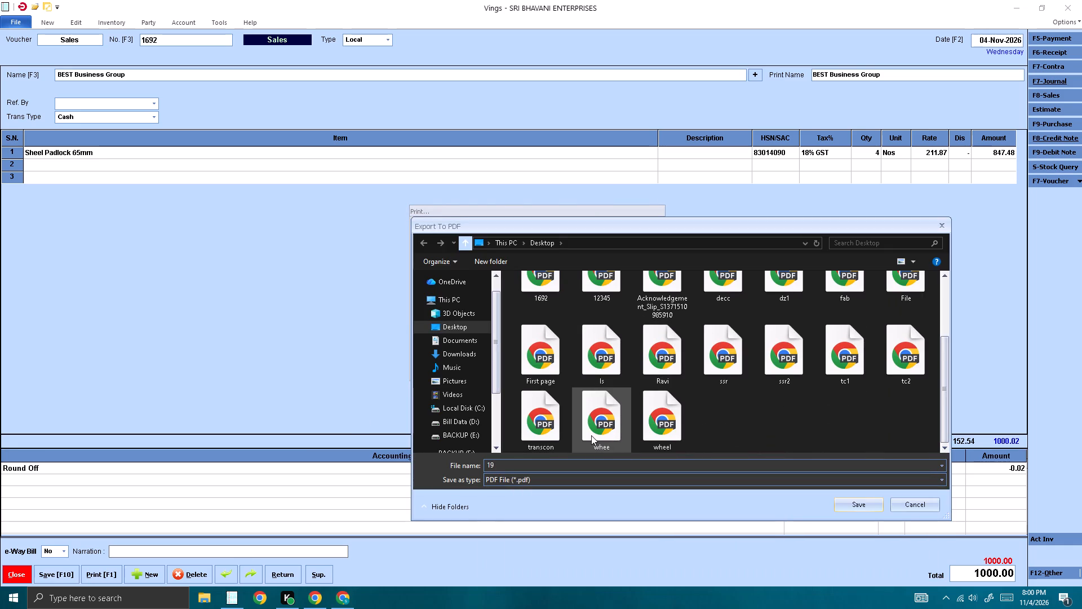
key(BackSpace)
text(69)
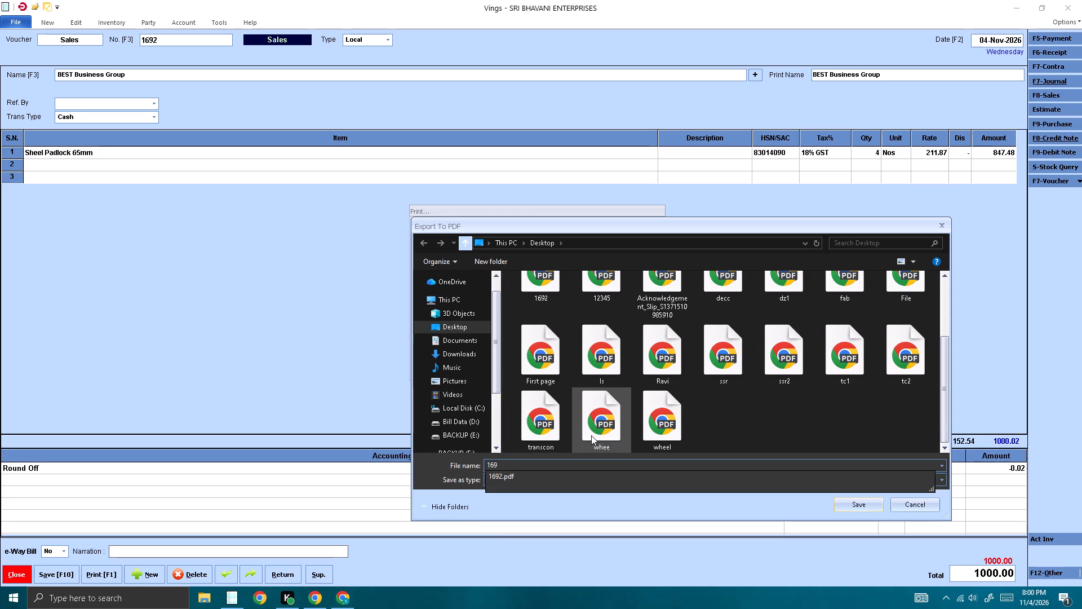
click(551, 477)
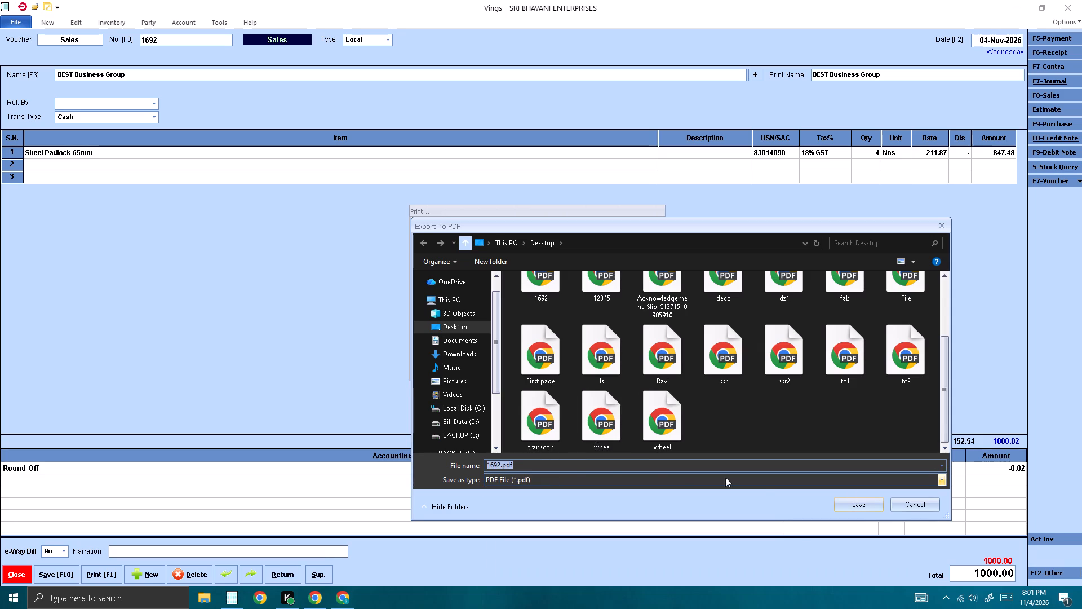
click(864, 504)
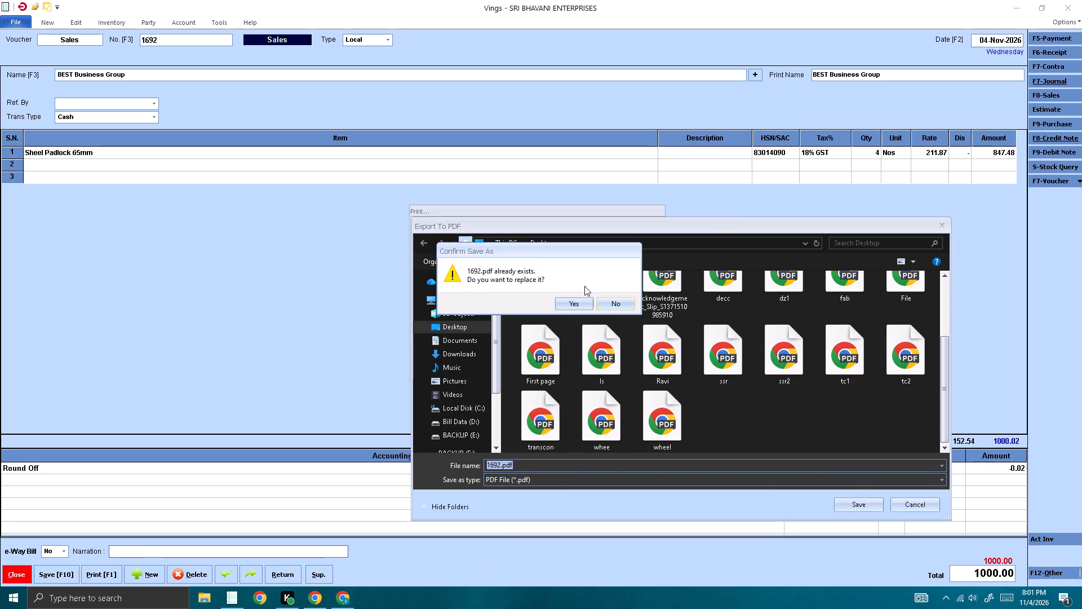
click(580, 305)
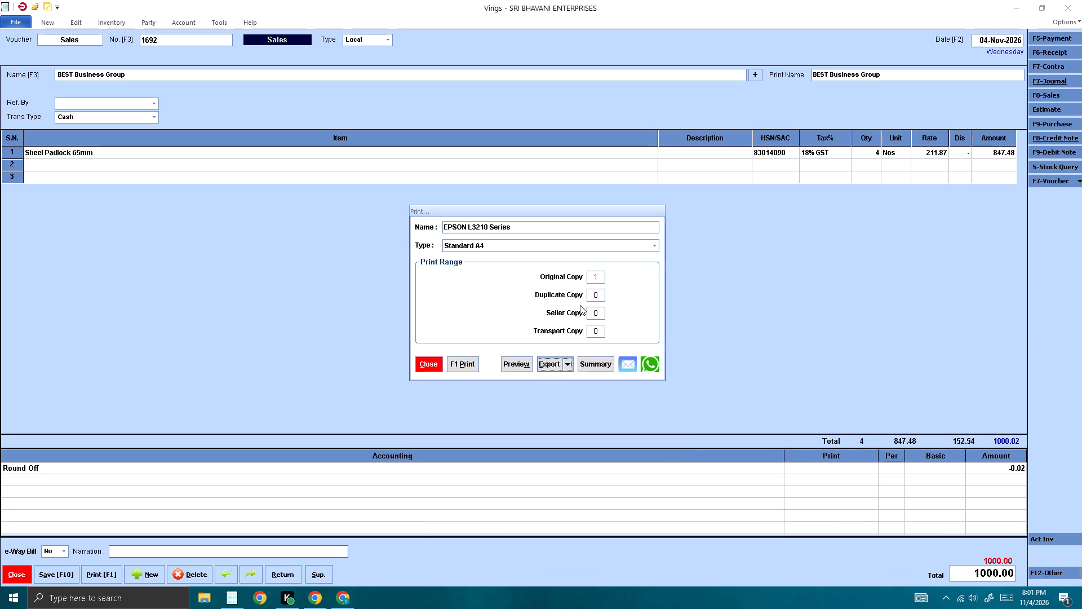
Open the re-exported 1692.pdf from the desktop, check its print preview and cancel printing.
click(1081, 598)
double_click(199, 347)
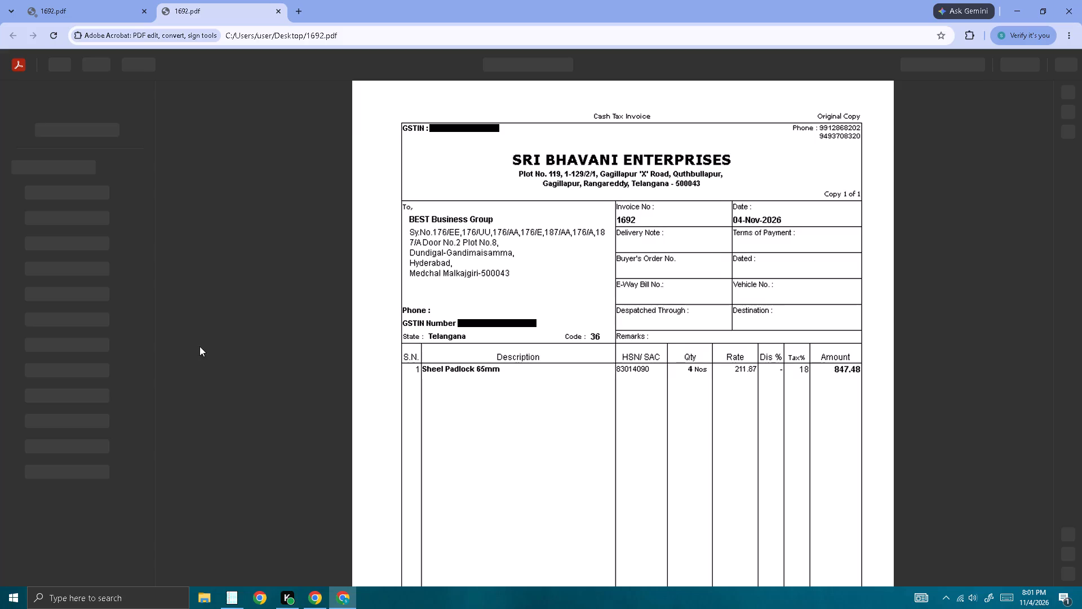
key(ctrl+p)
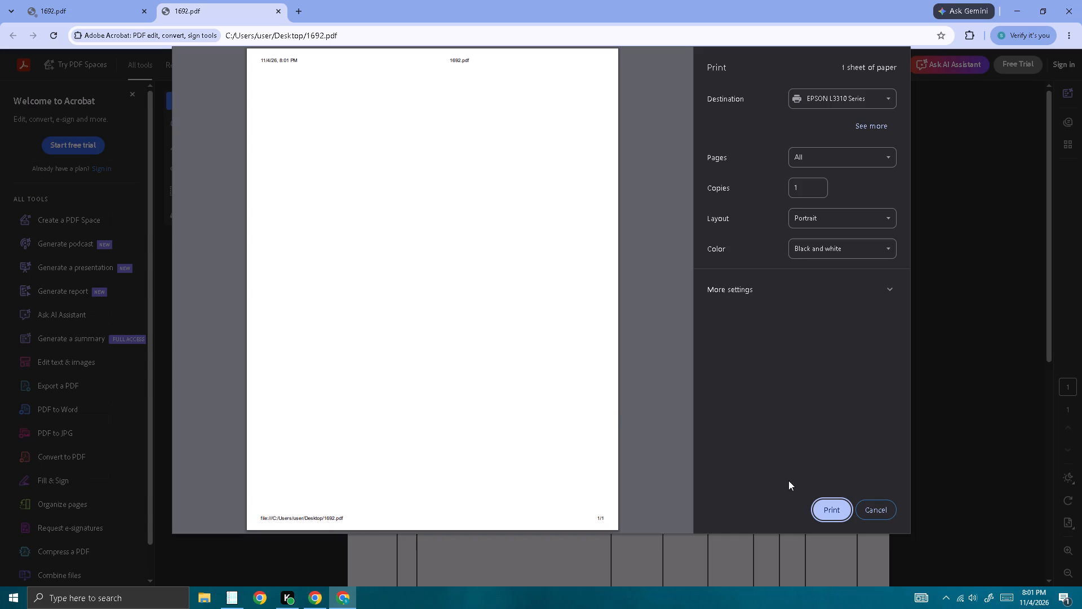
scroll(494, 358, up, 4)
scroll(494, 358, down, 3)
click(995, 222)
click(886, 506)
Reopen 1692.pdf from the desktop, choosing Google Chrome as the program to open it with.
click(1081, 606)
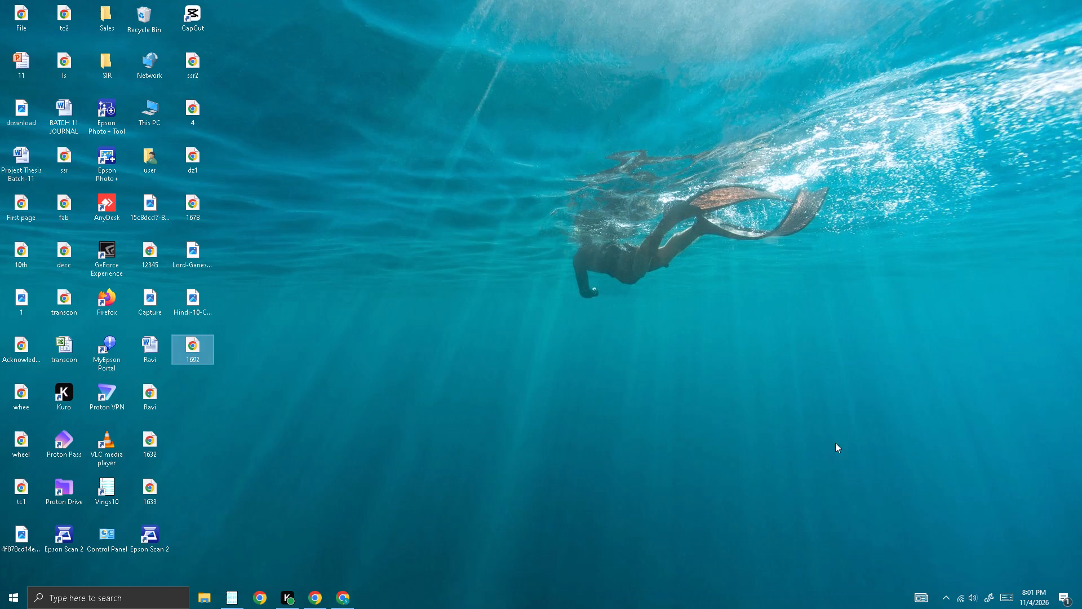
right_click(205, 351)
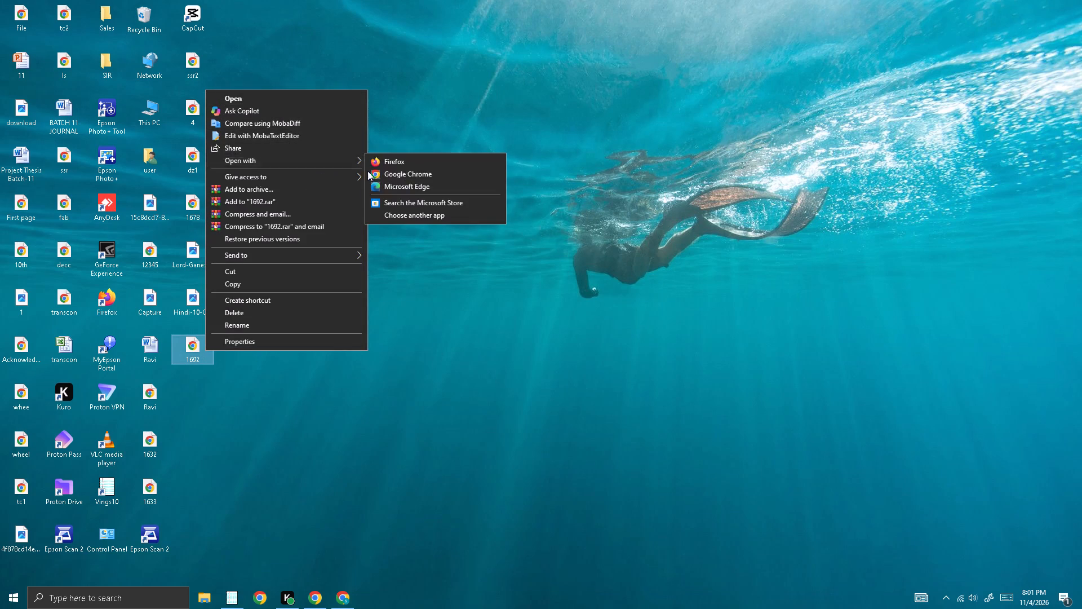
click(406, 178)
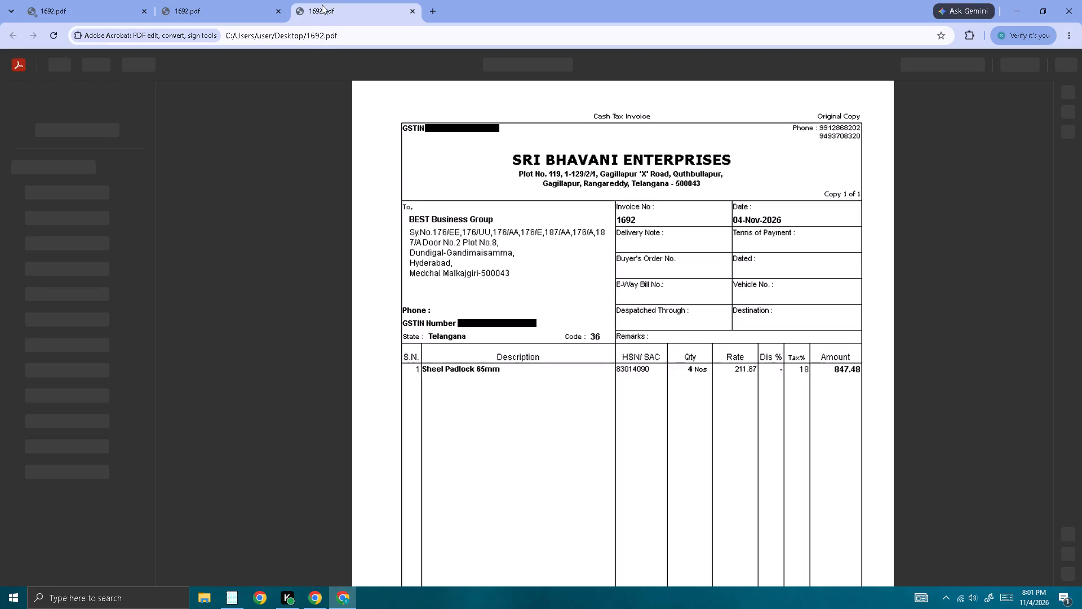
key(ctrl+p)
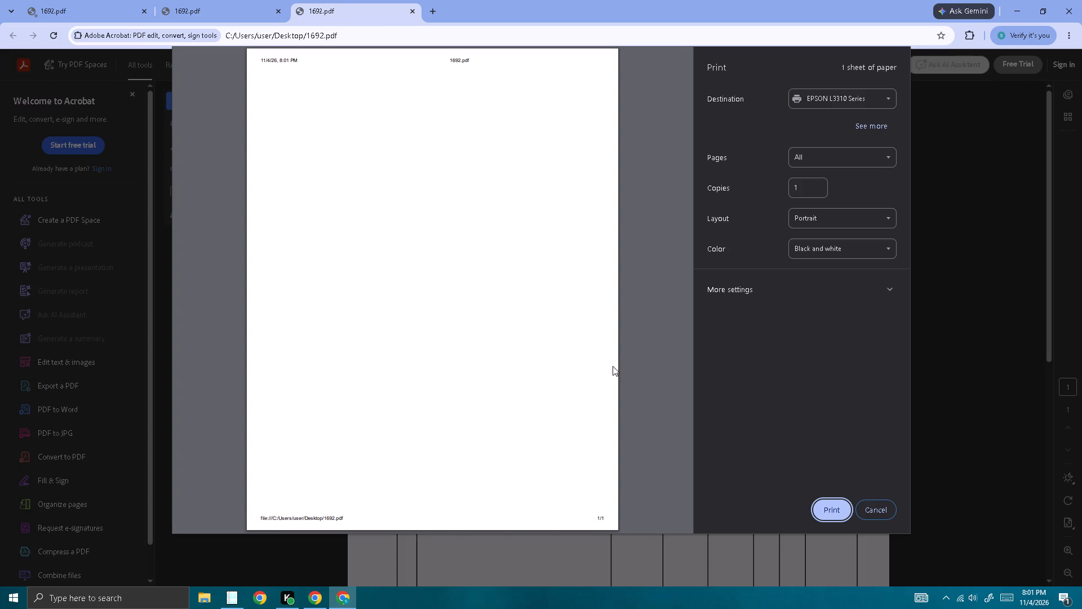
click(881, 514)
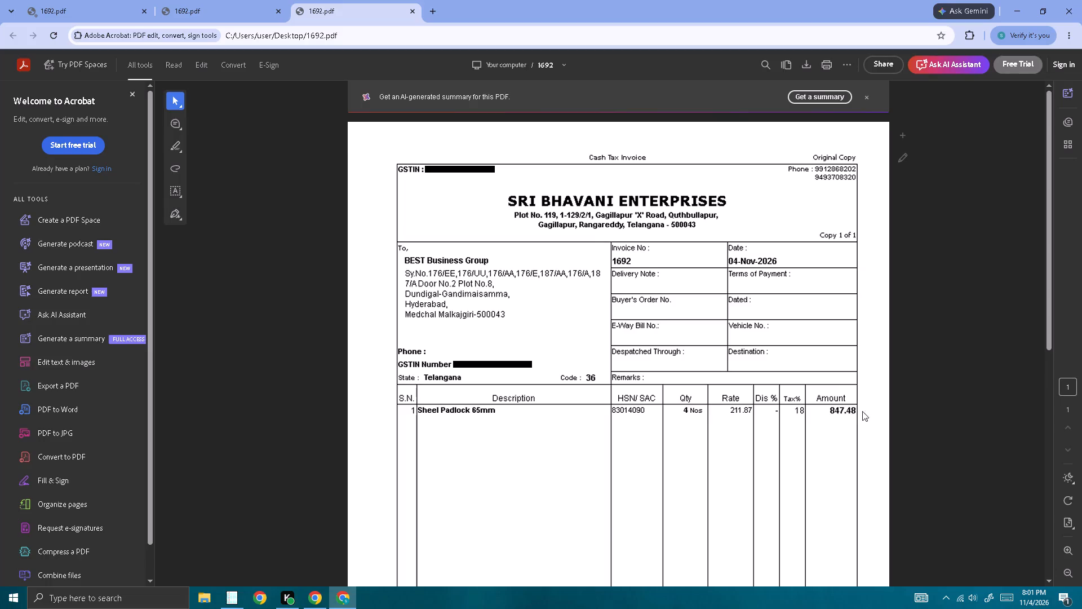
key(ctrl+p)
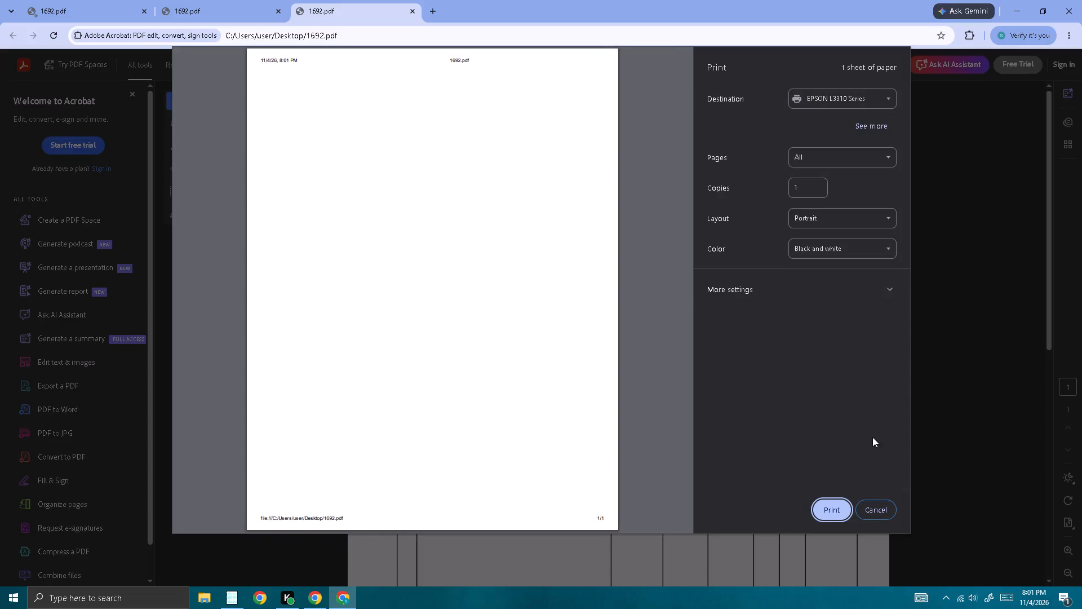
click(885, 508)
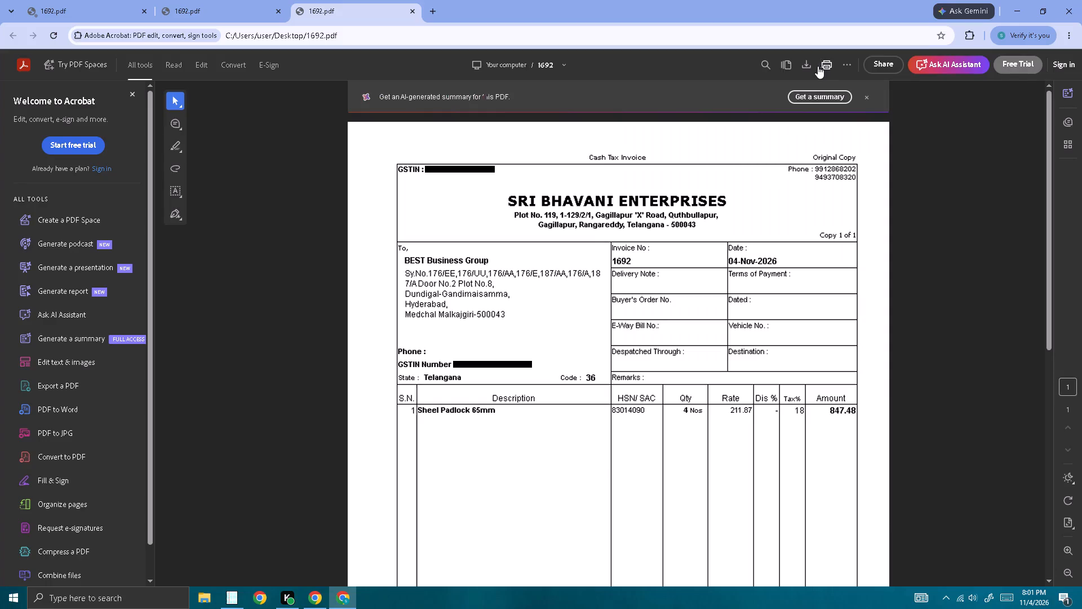
Print all pages of invoice 1692 from the PDF viewer on the EPSON printer, one copy in black and white.
click(823, 64)
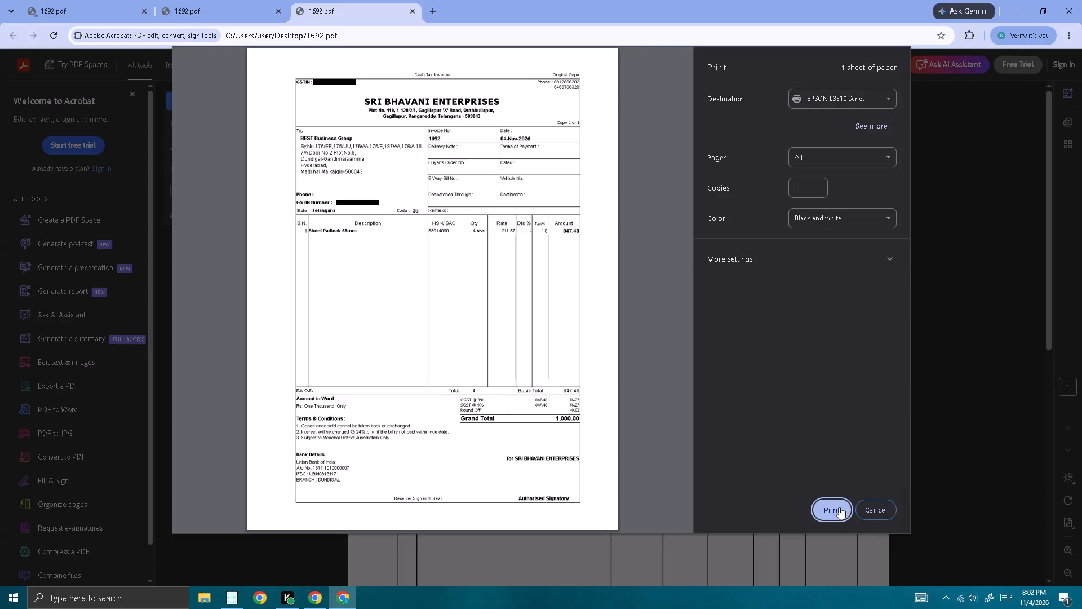
click(838, 506)
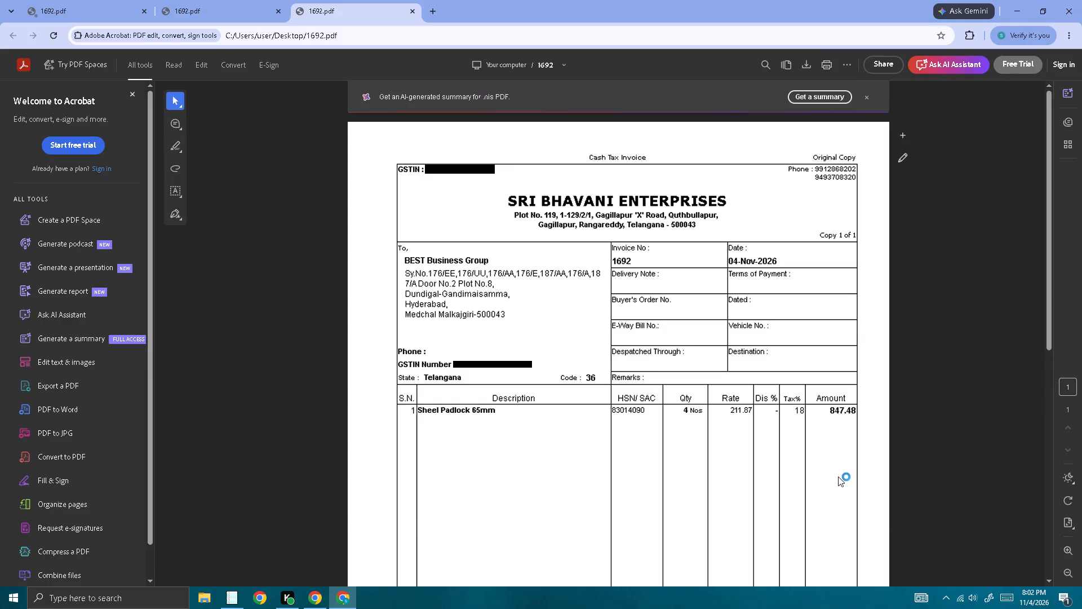